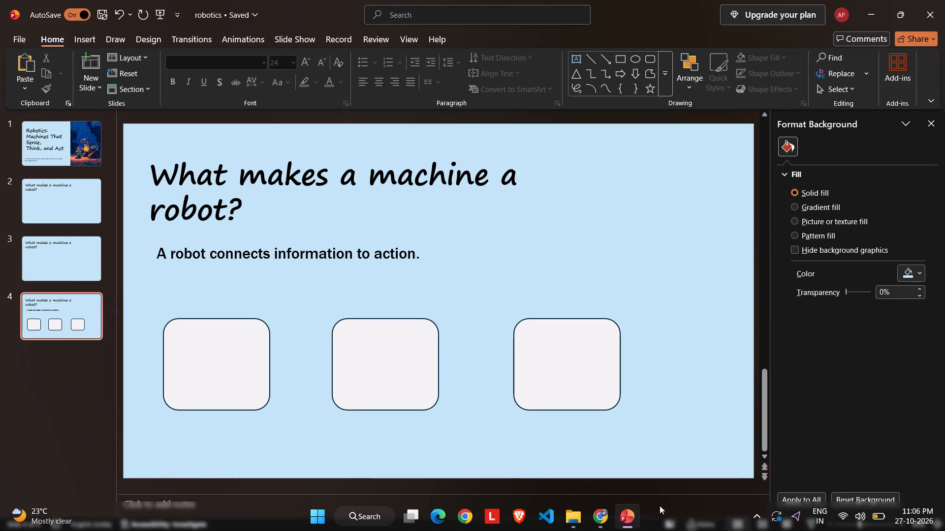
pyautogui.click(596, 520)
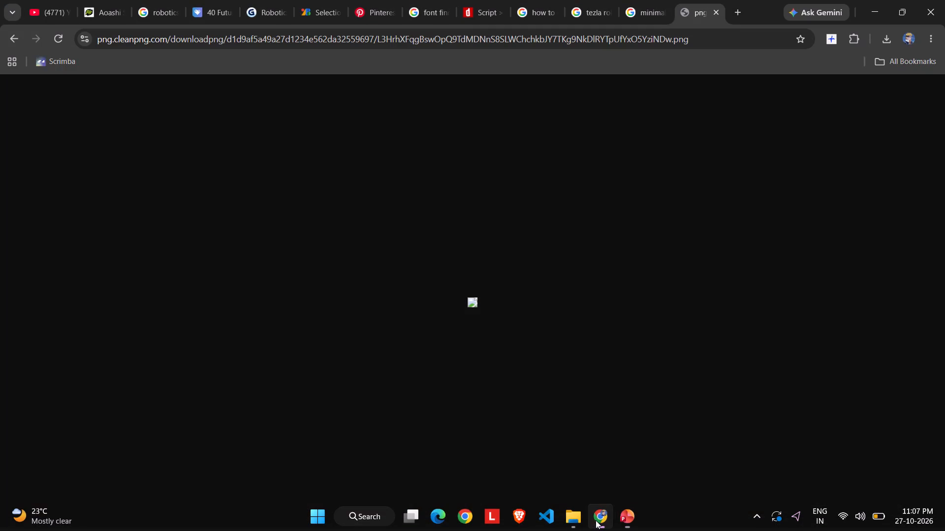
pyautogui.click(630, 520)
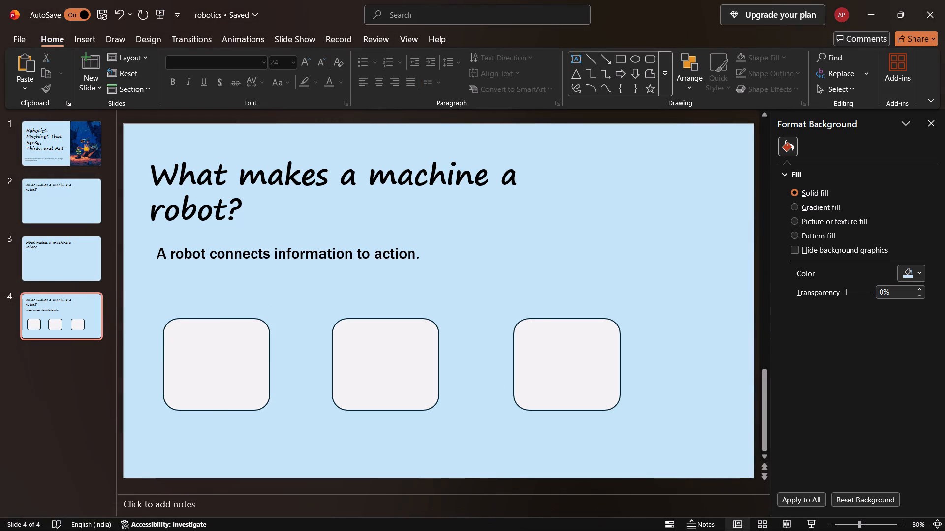
# Insert the Pngtree humanoid robot picture from the Downloads folder onto slide 4.
pyautogui.click(222, 369)
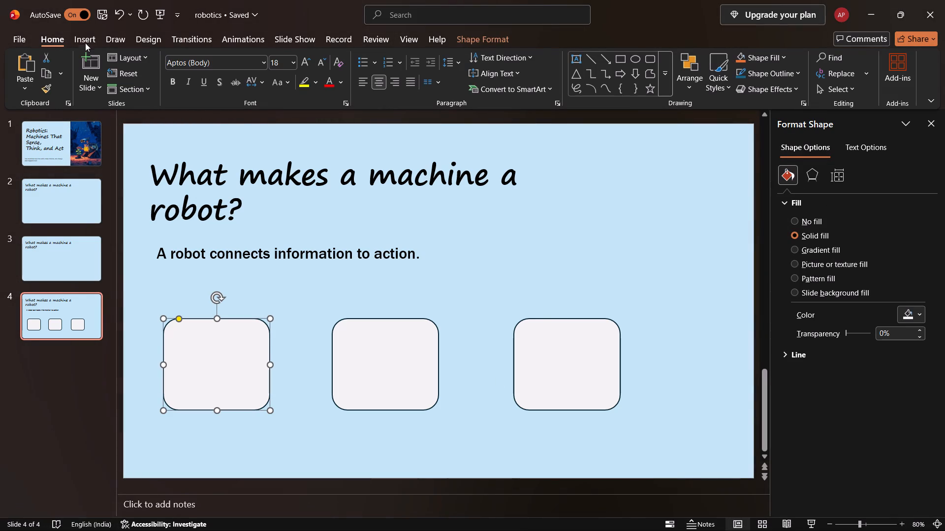
pyautogui.click(86, 41)
pyautogui.click(102, 88)
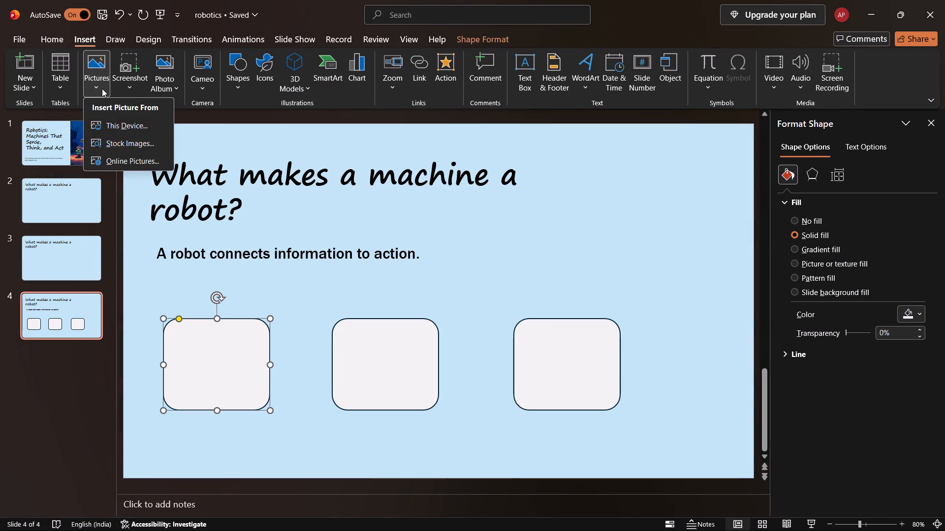
pyautogui.click(119, 126)
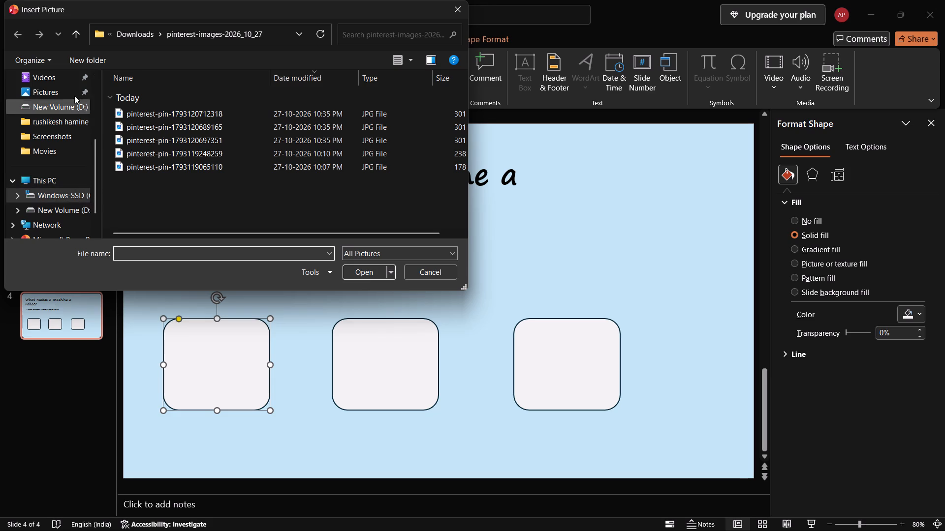
pyautogui.scroll(-2, 60, 222)
pyautogui.scroll(5, 60, 217)
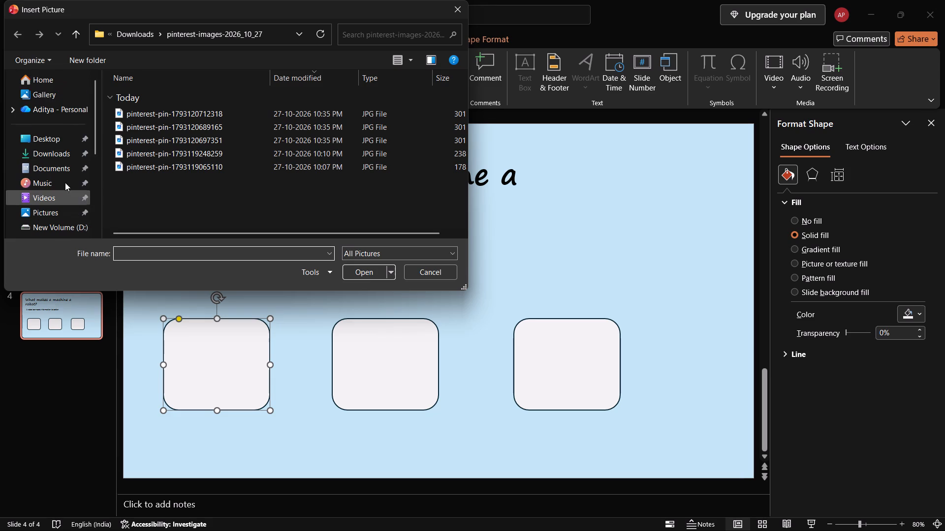
pyautogui.click(63, 151)
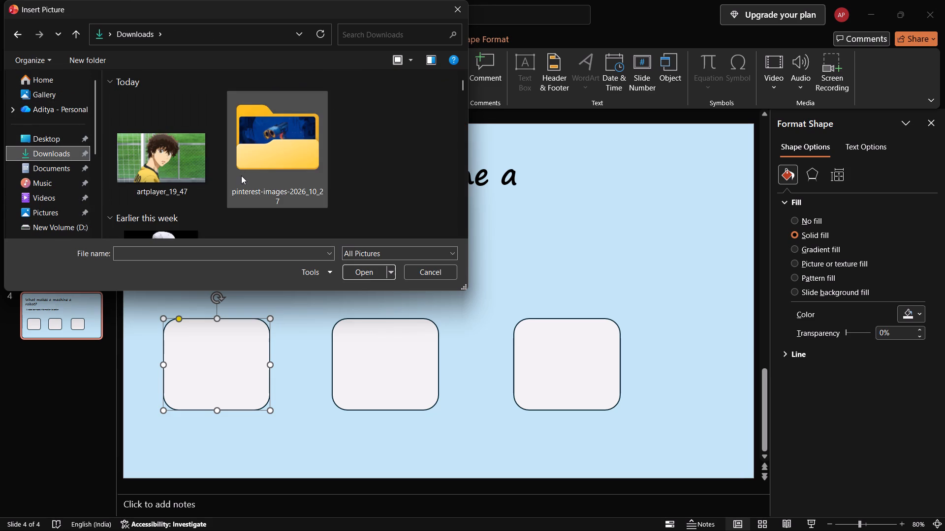
pyautogui.scroll(1, 237, 181)
pyautogui.scroll(-4, 237, 181)
pyautogui.scroll(5, 237, 183)
pyautogui.scroll(-4, 237, 183)
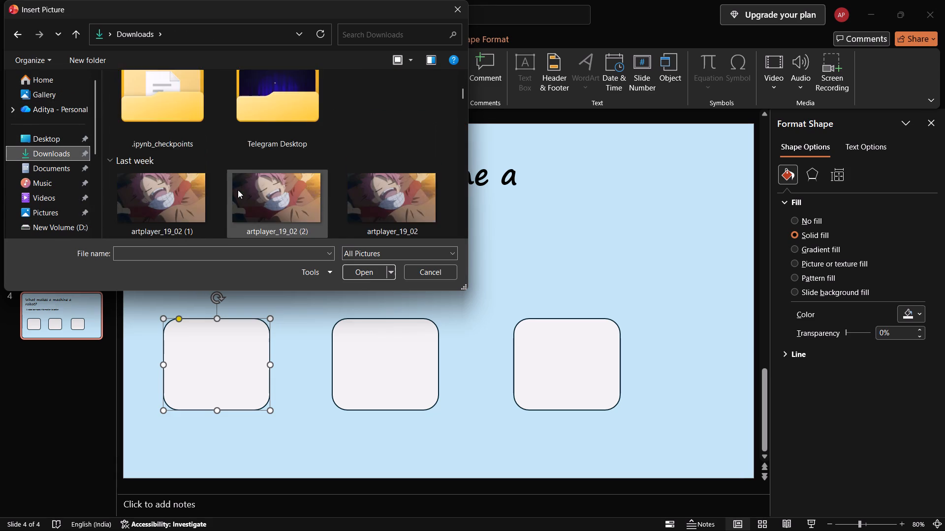
pyautogui.scroll(6, 238, 190)
pyautogui.scroll(-1, 238, 190)
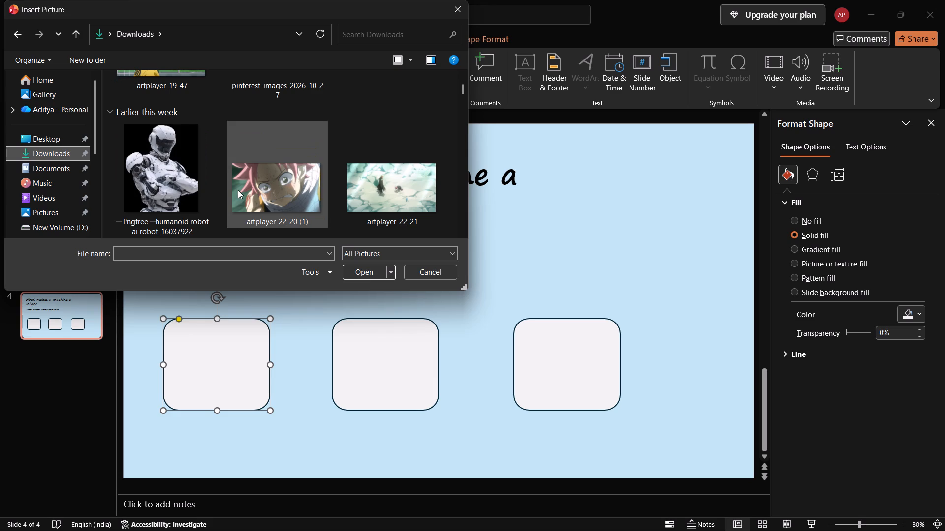
pyautogui.moveTo(154, 188); pyautogui.dragTo(183, 345)
pyautogui.click(365, 271)
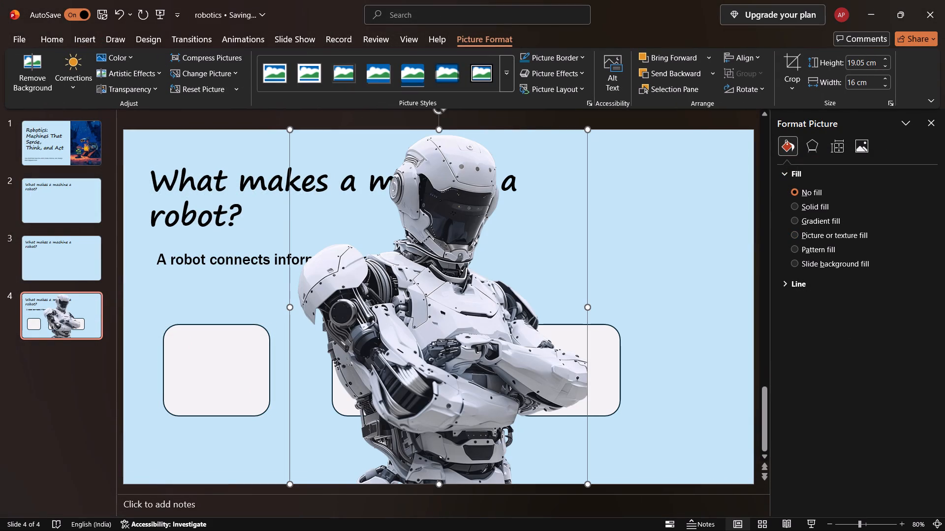
# Shrink the robot picture to about 2.31 cm high by 1.94 cm wide and place it over the first card's upper-left corner.
pyautogui.moveTo(591, 483); pyautogui.dragTo(471, 287)
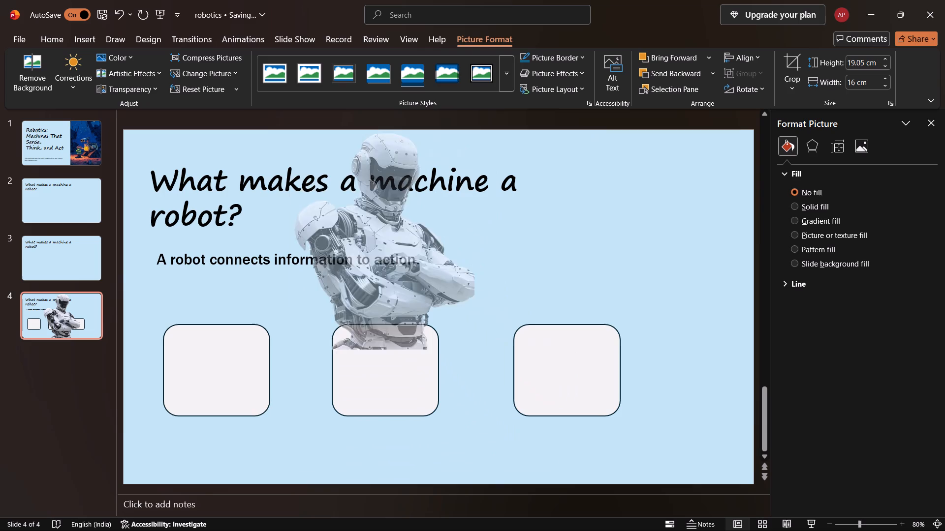
pyautogui.moveTo(471, 287); pyautogui.dragTo(333, 165)
pyautogui.moveTo(310, 161); pyautogui.dragTo(180, 347)
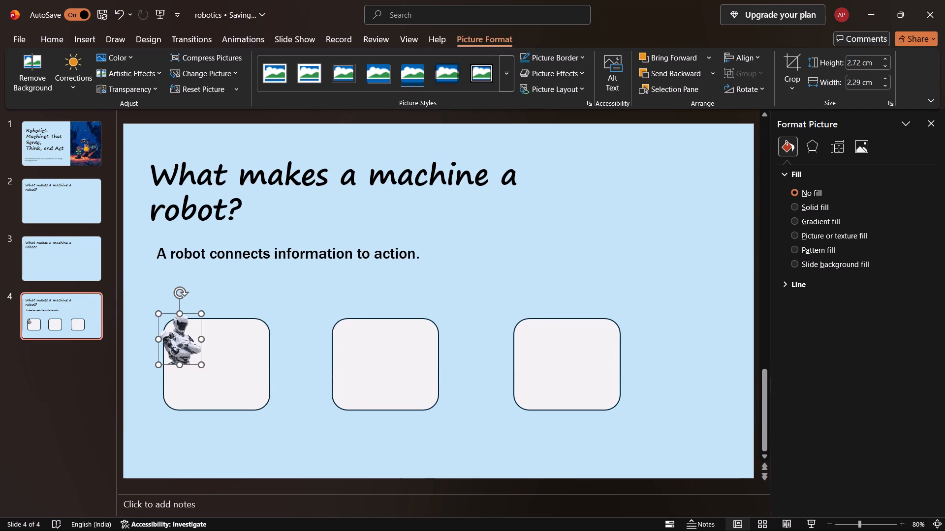
pyautogui.moveTo(200, 364); pyautogui.dragTo(194, 355)
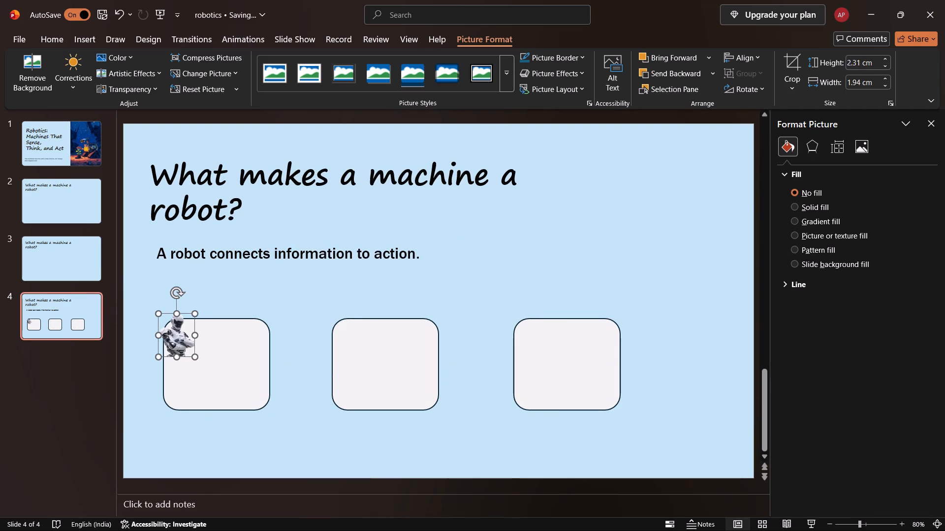
pyautogui.moveTo(182, 339); pyautogui.dragTo(179, 334)
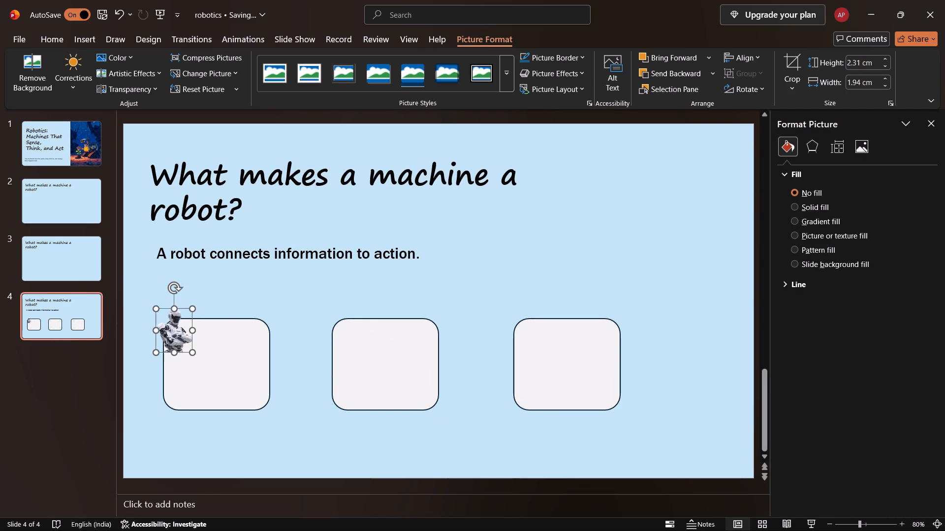
pyautogui.click(218, 370)
pyautogui.click(342, 453)
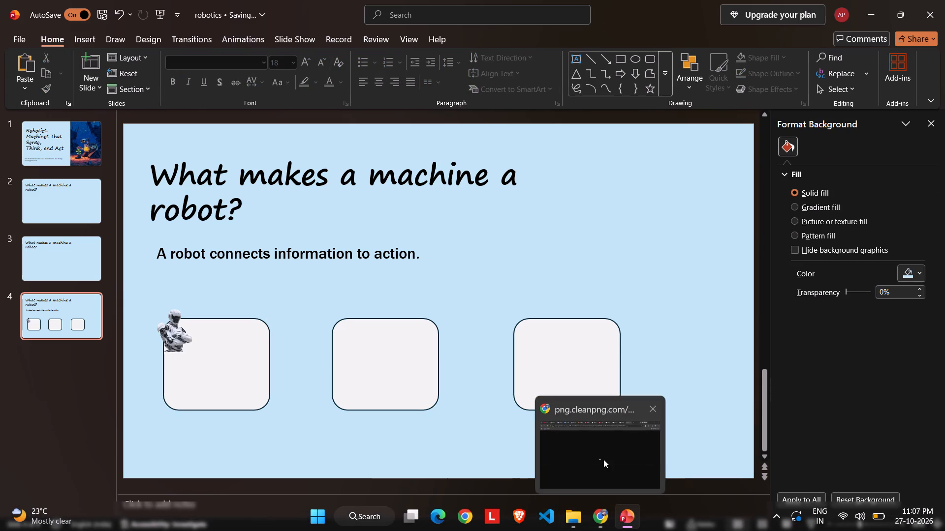
# Switch to Chrome and copy the heading "Sense" from the first card in the Gamma robotics document.
pyautogui.click(603, 459)
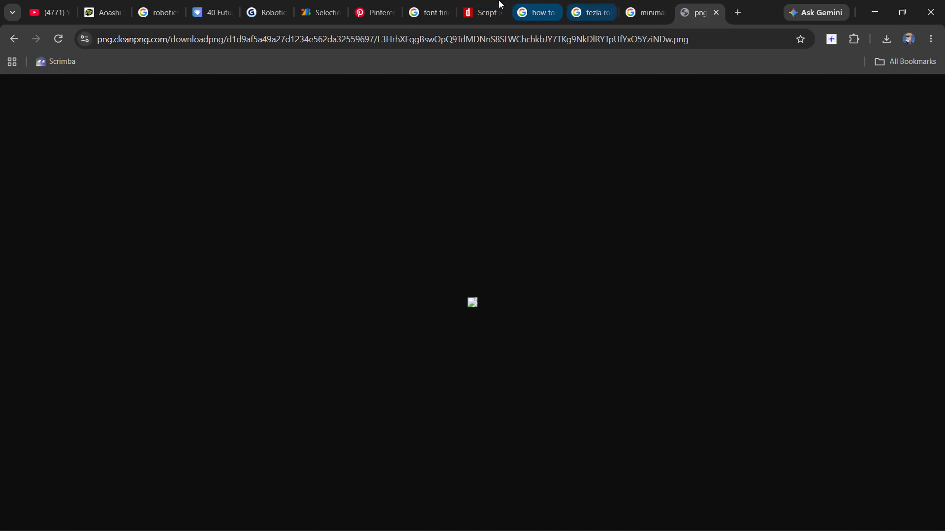
pyautogui.click(271, 12)
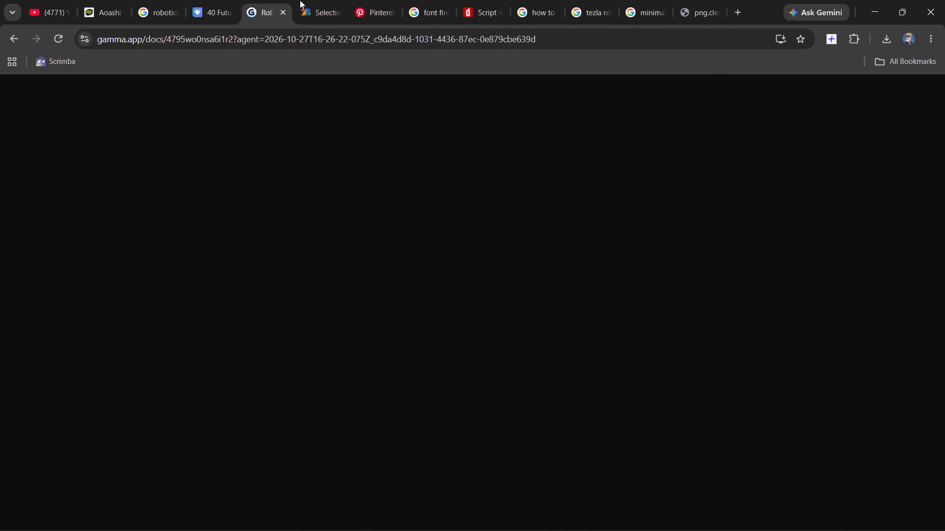
pyautogui.click(308, 3)
pyautogui.click(358, 8)
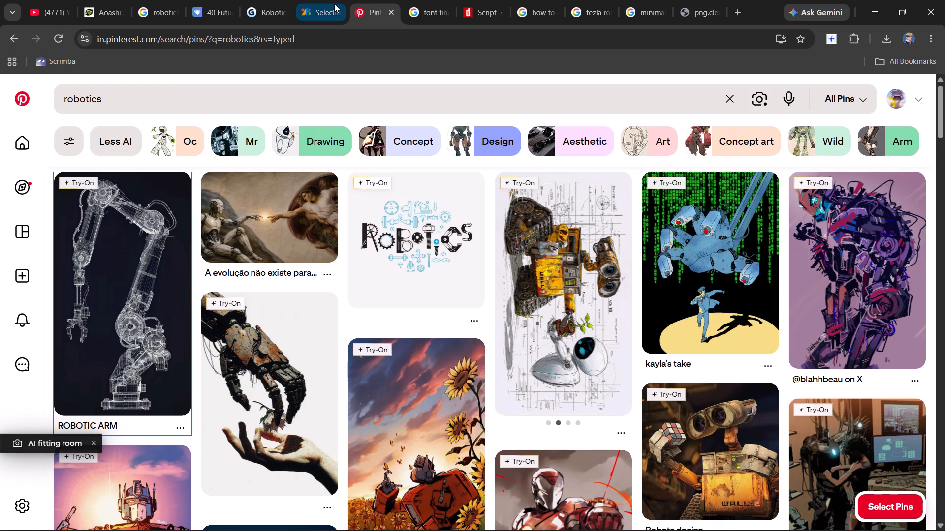
pyautogui.click(334, 4)
pyautogui.click(282, 8)
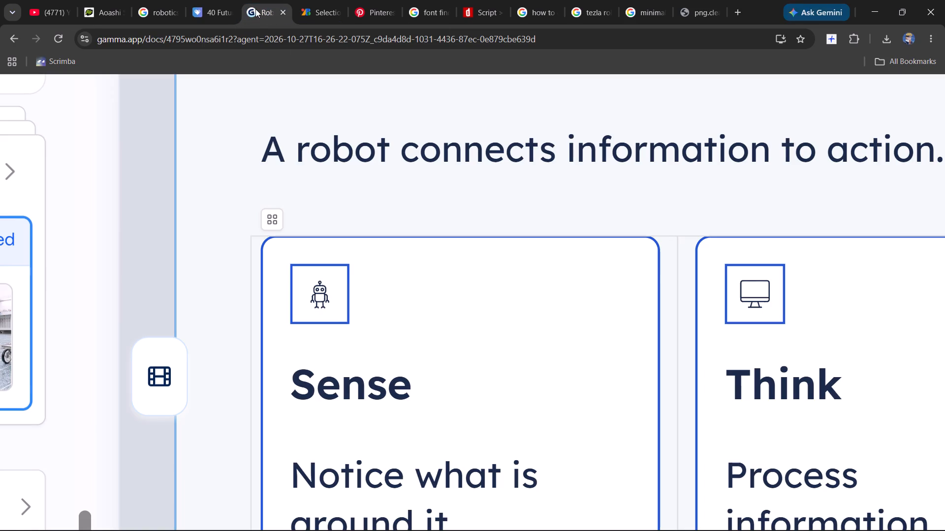
pyautogui.scroll(-4, 373, 231)
pyautogui.scroll(2, 373, 229)
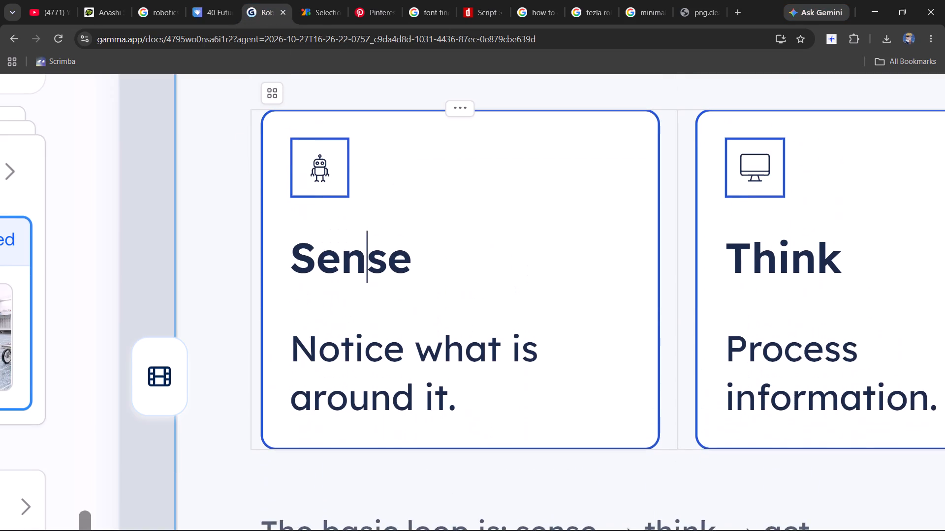
pyautogui.moveTo(298, 255); pyautogui.dragTo(403, 278)
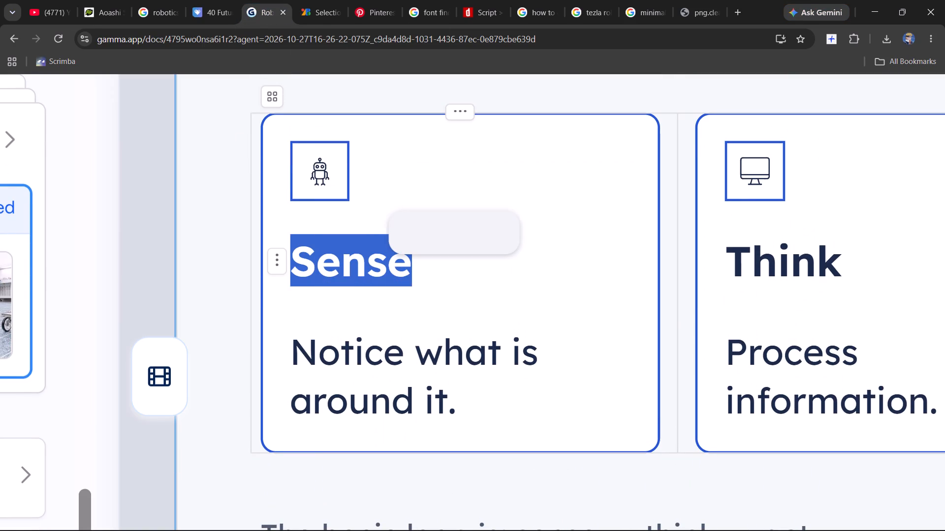
pyautogui.hotkey('ctrl', 'c')
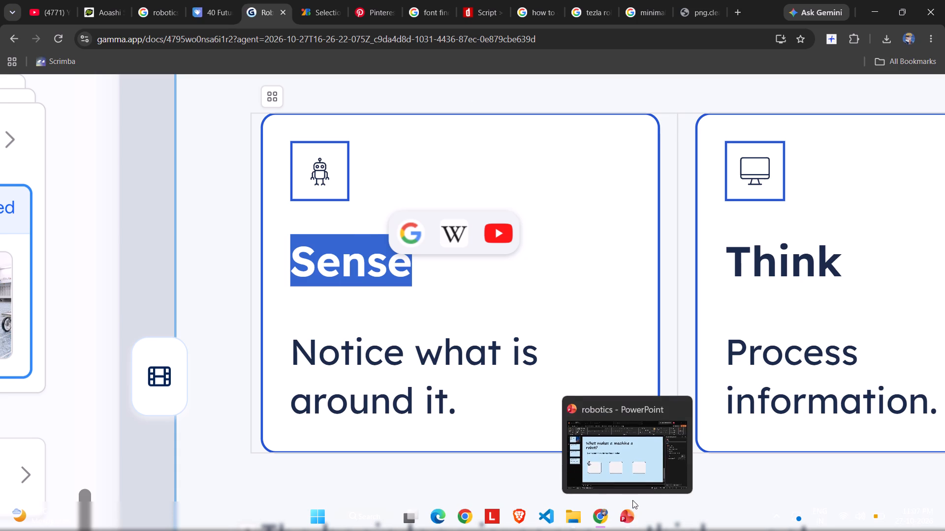
# Switch to PowerPoint, draw a text box inside the first card beside the robot picture, and paste the copied heading "Sense" into it.
pyautogui.click(634, 443)
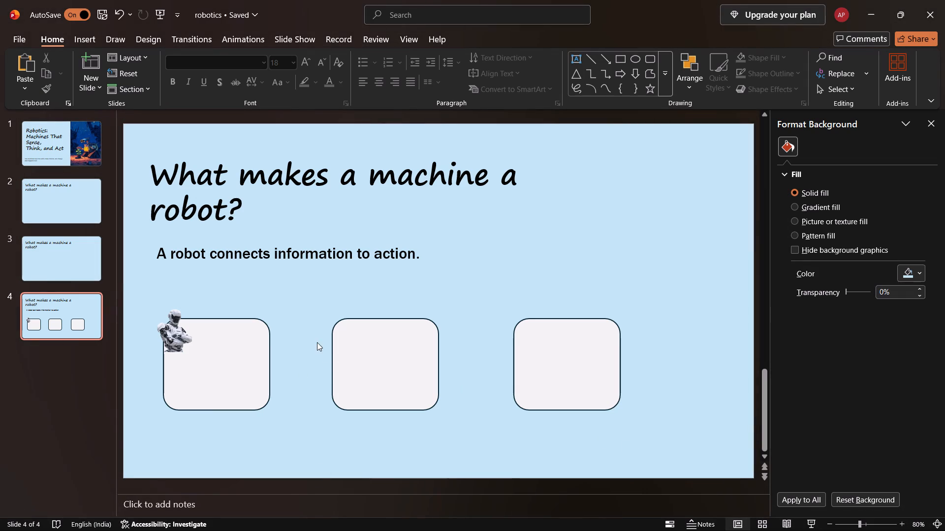
pyautogui.click(213, 342)
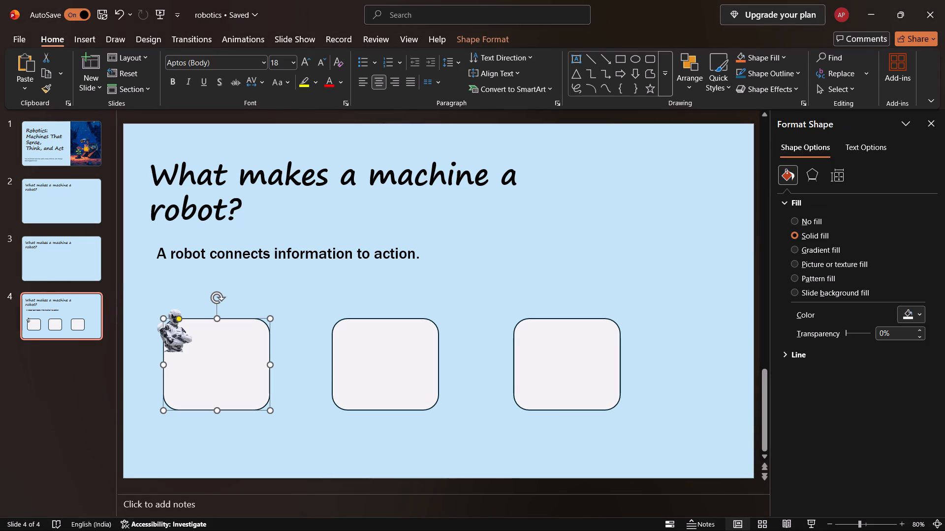
pyautogui.click(212, 353)
pyautogui.click(281, 281)
pyautogui.click(278, 300)
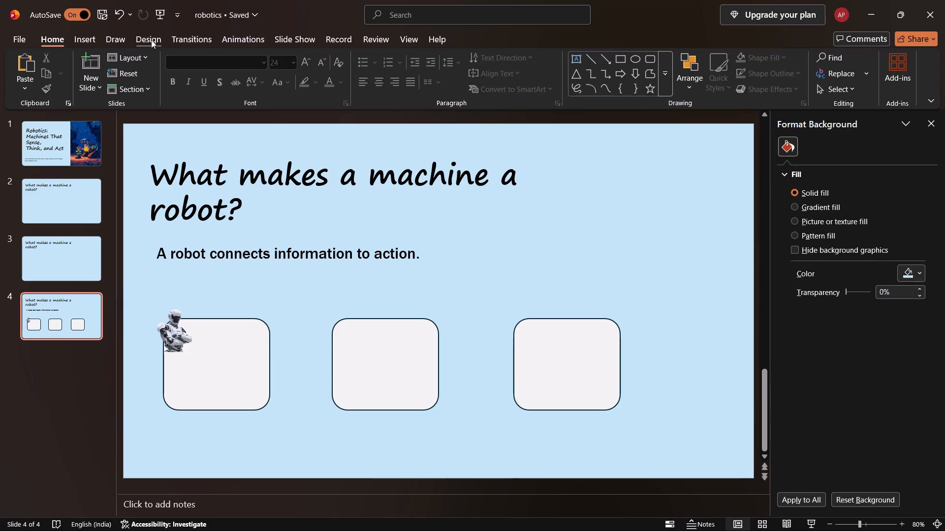
pyautogui.click(575, 59)
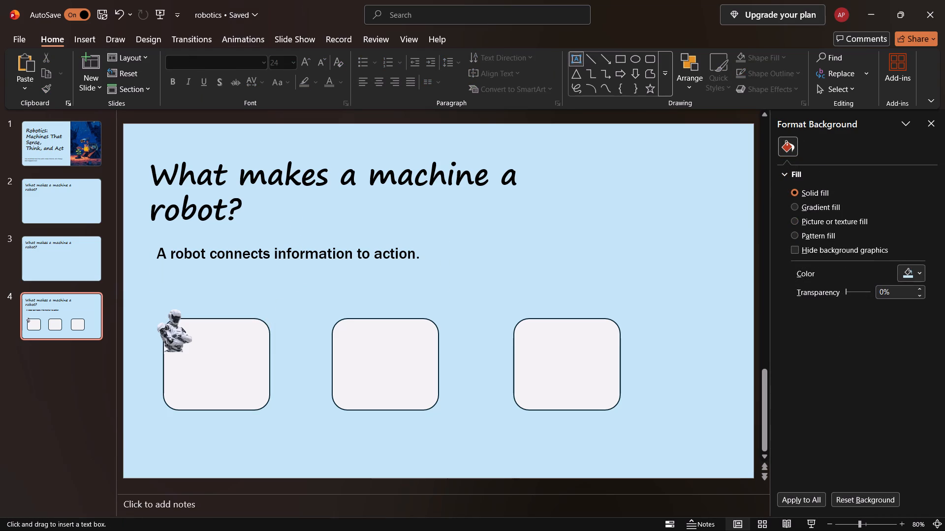
pyautogui.moveTo(181, 342); pyautogui.dragTo(233, 358)
pyautogui.moveTo(233, 358); pyautogui.dragTo(248, 365)
pyautogui.hotkey('ctrl', 'v')
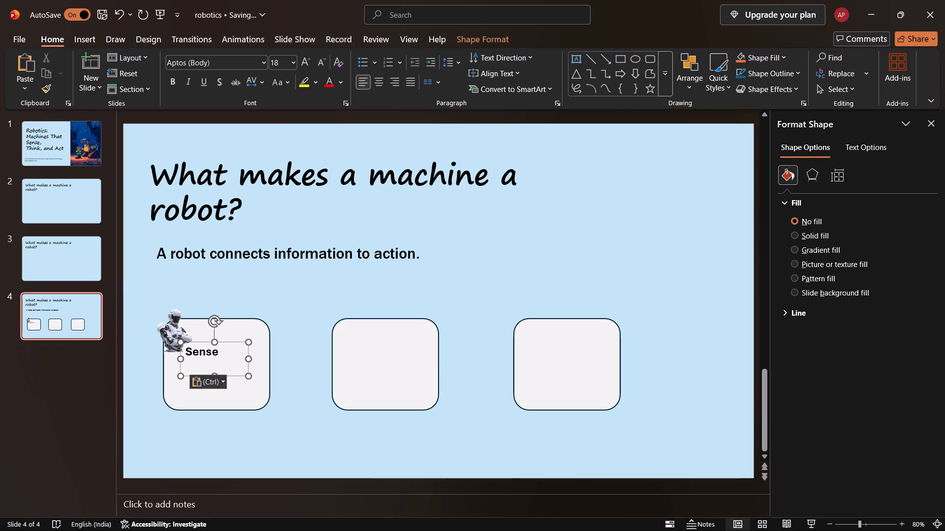
# Set the font size of the "Sense" heading to 28.
pyautogui.doubleClick(227, 354)
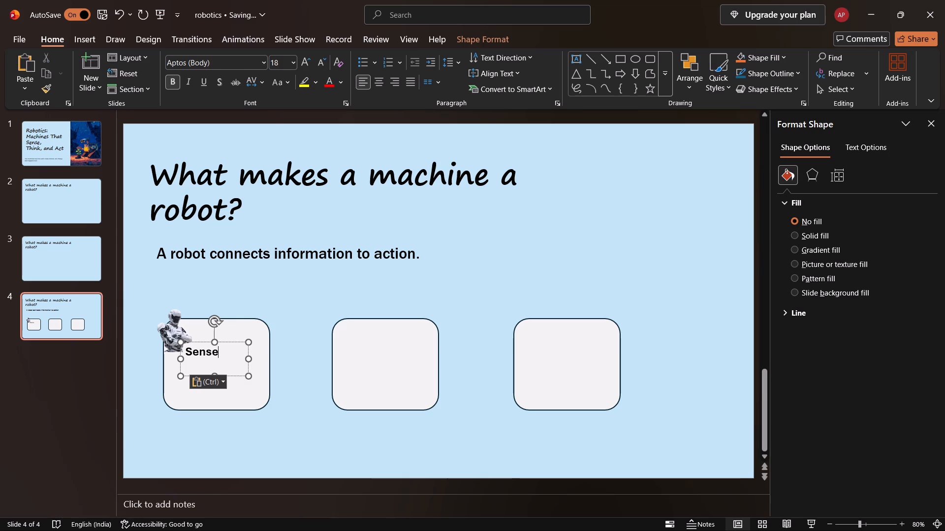
pyautogui.doubleClick(222, 355)
pyautogui.doubleClick(214, 352)
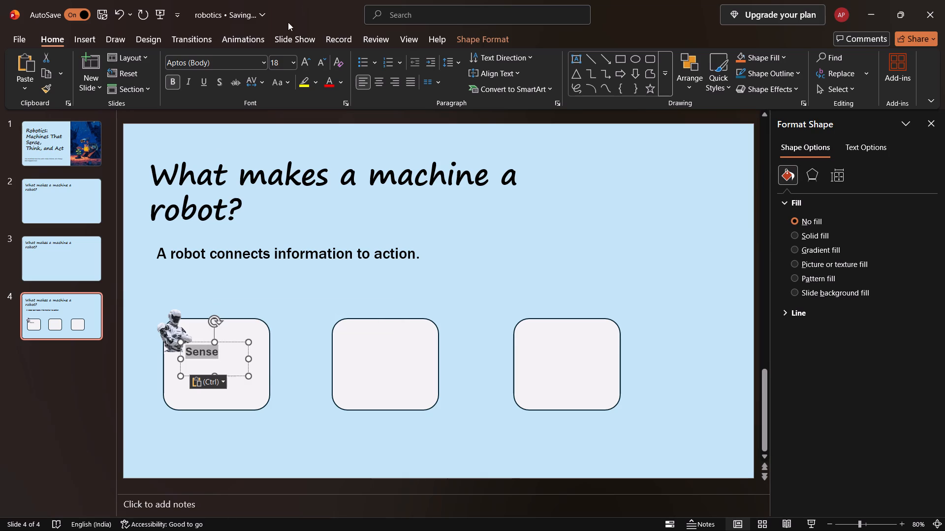
pyautogui.click(290, 66)
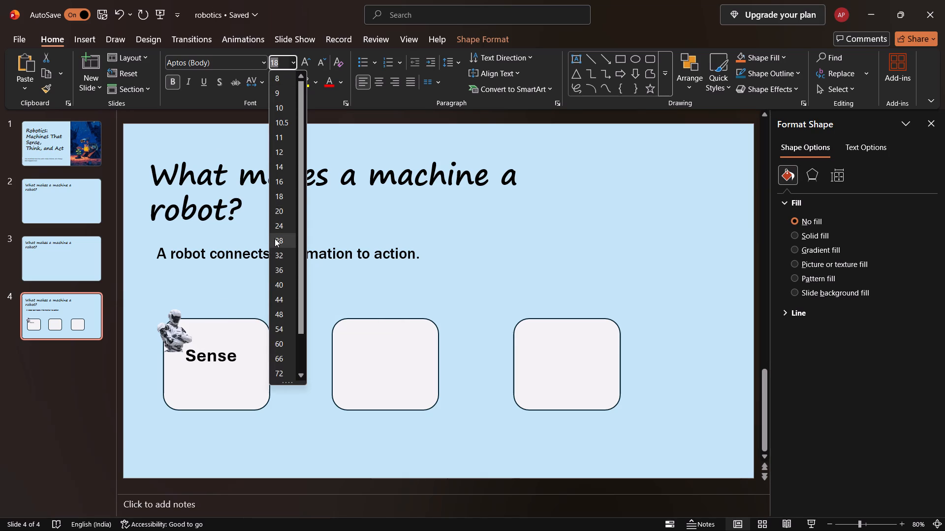
pyautogui.click(275, 238)
pyautogui.click(308, 319)
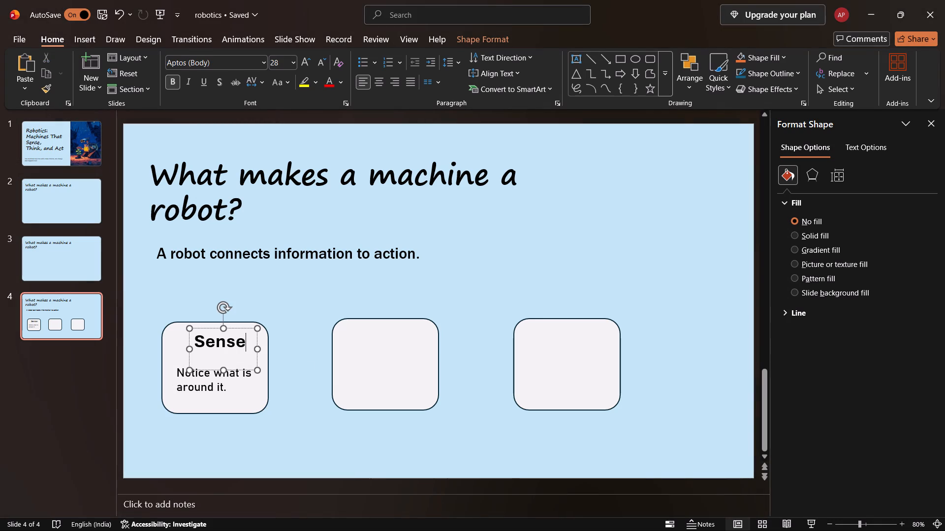
pyautogui.click(250, 346)
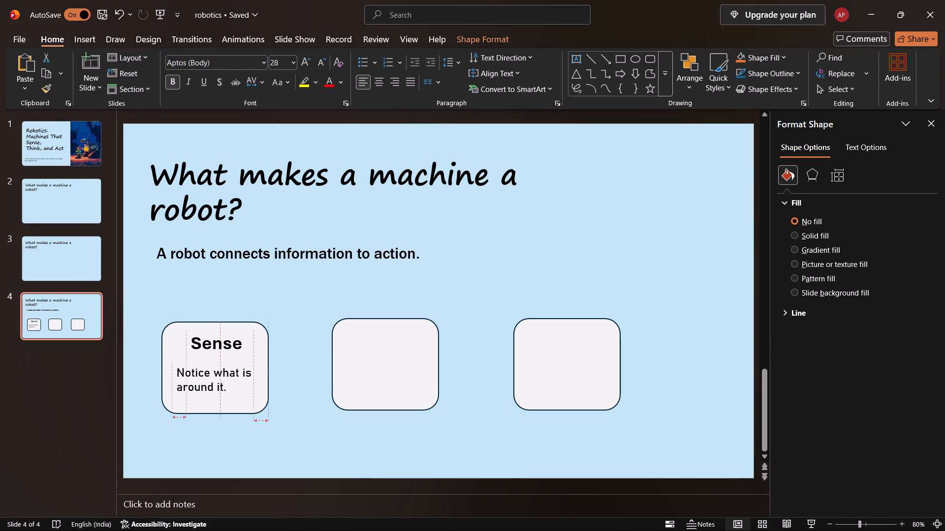
pyautogui.rightClick(251, 346)
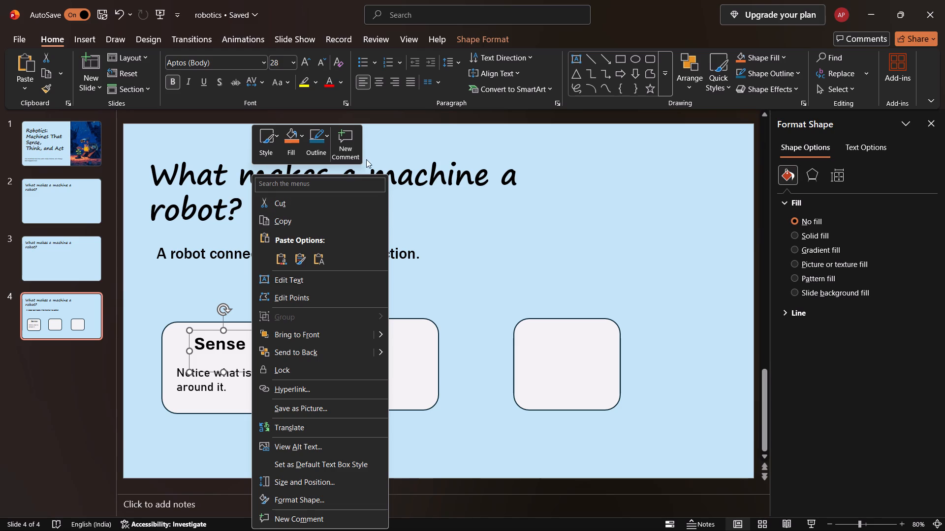
# Switch to Chrome and search the web in a new tab for "duplicate keys ppt".
pyautogui.click(868, 15)
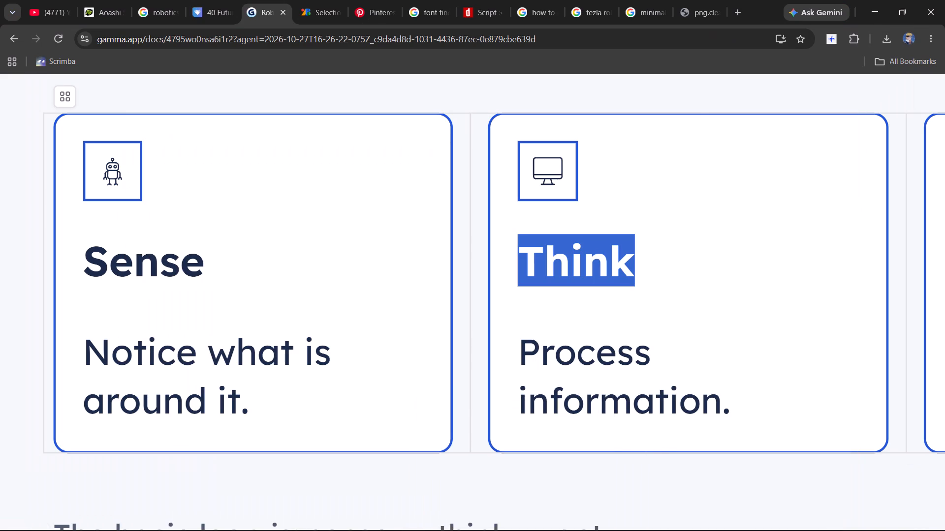
pyautogui.click(742, 10)
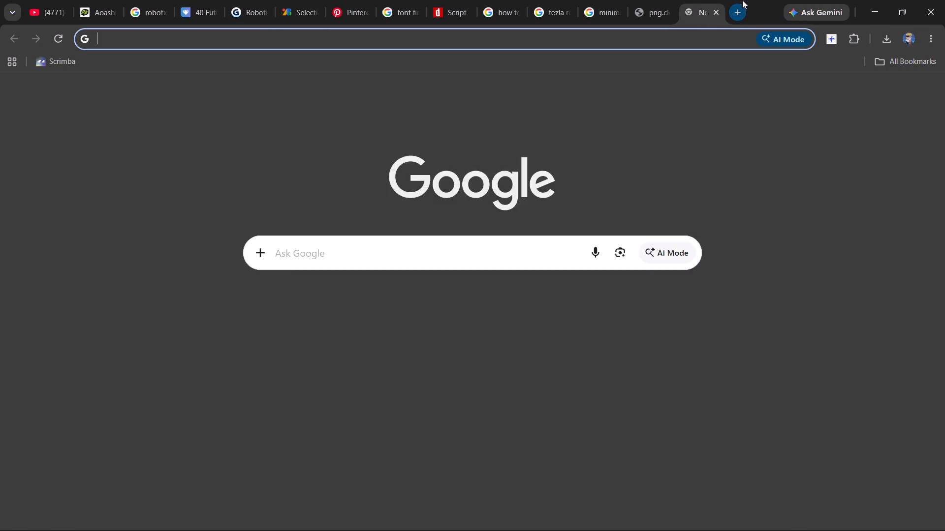
pyautogui.write('duplicate')
pyautogui.press('space')
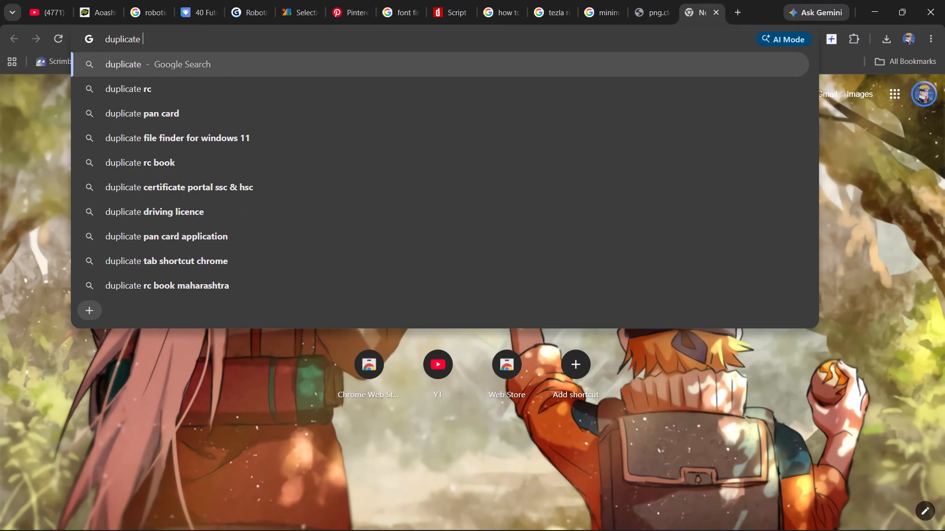
pyautogui.write('keys')
pyautogui.press('space')
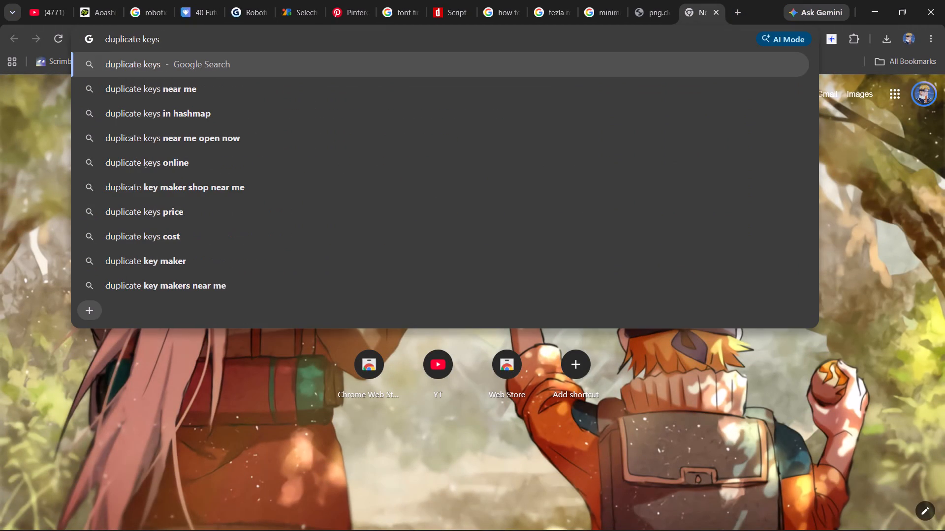
pyautogui.write('ppt')
pyautogui.press('Return')
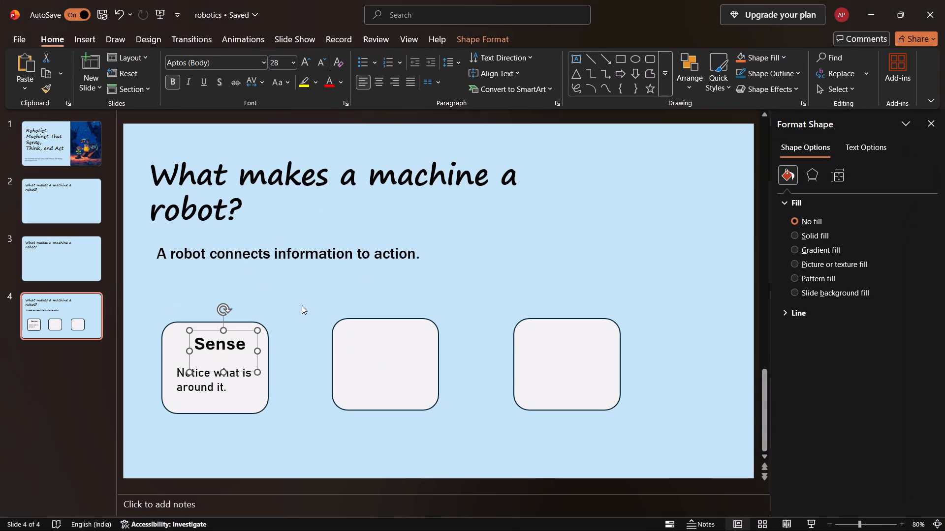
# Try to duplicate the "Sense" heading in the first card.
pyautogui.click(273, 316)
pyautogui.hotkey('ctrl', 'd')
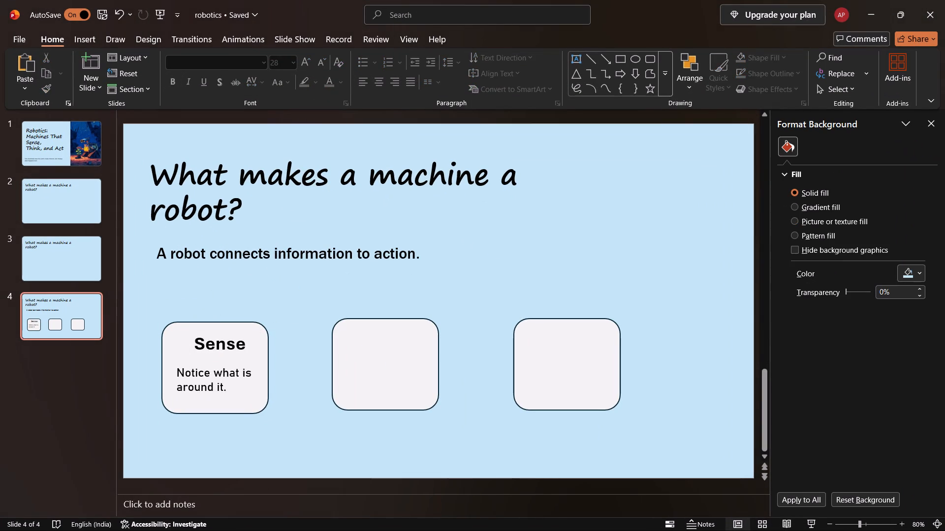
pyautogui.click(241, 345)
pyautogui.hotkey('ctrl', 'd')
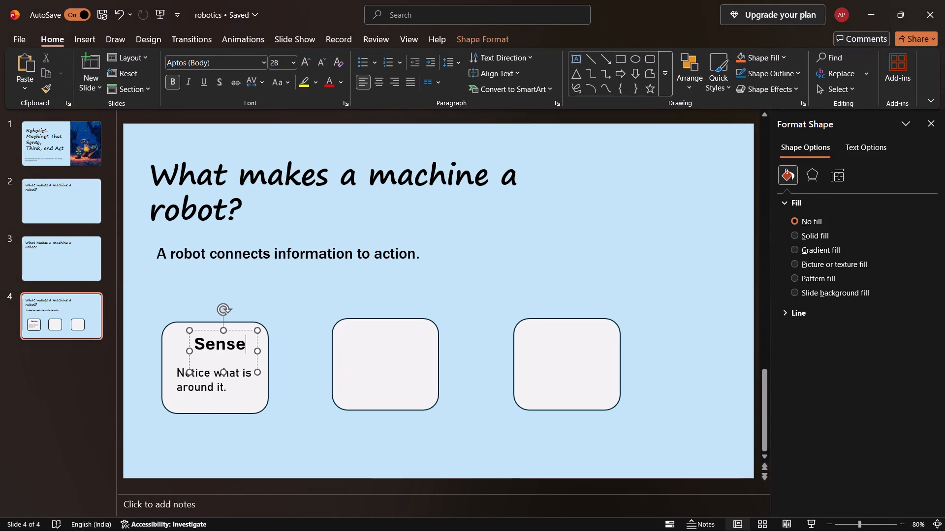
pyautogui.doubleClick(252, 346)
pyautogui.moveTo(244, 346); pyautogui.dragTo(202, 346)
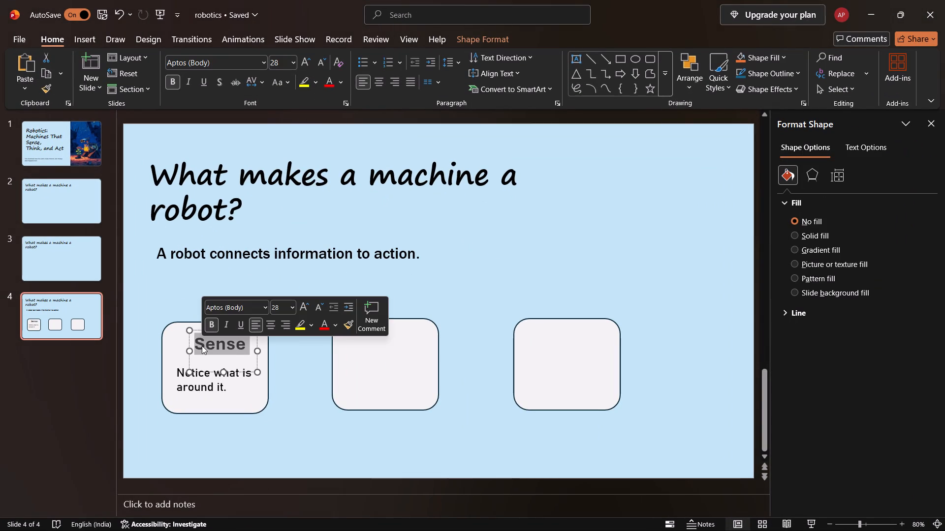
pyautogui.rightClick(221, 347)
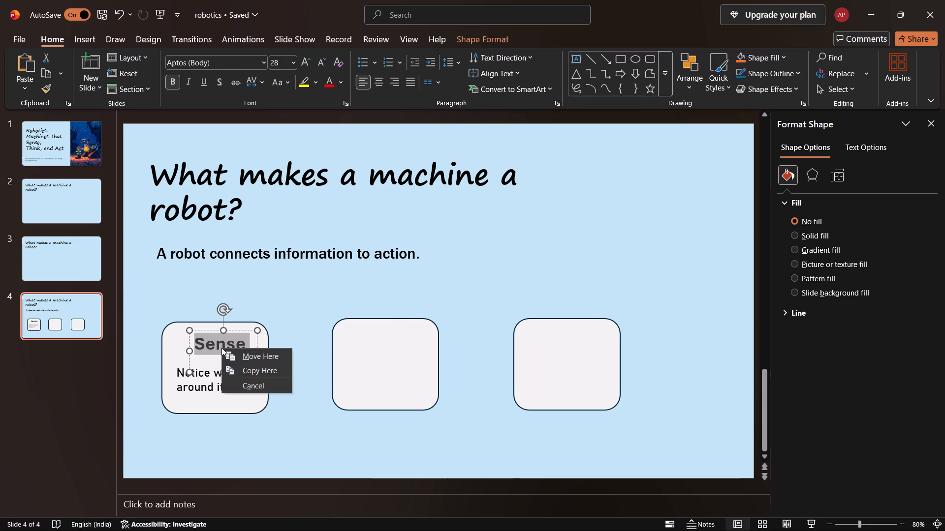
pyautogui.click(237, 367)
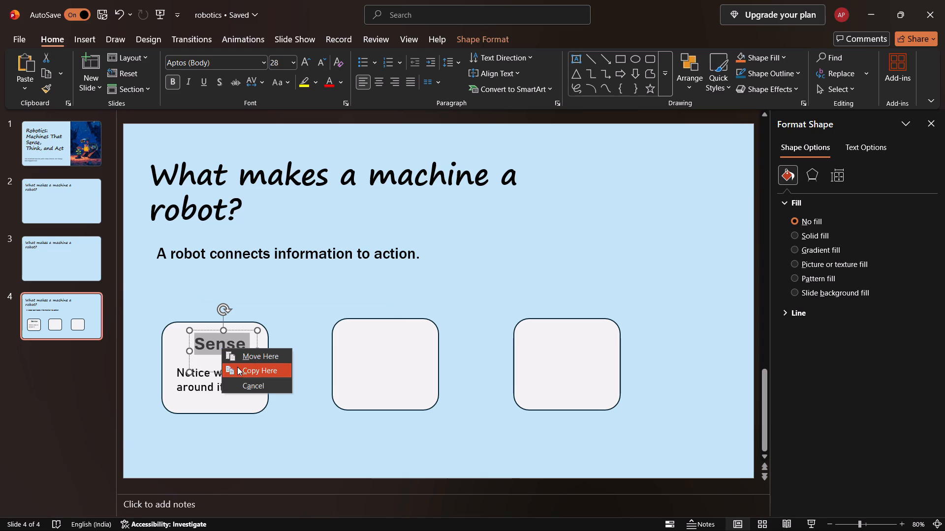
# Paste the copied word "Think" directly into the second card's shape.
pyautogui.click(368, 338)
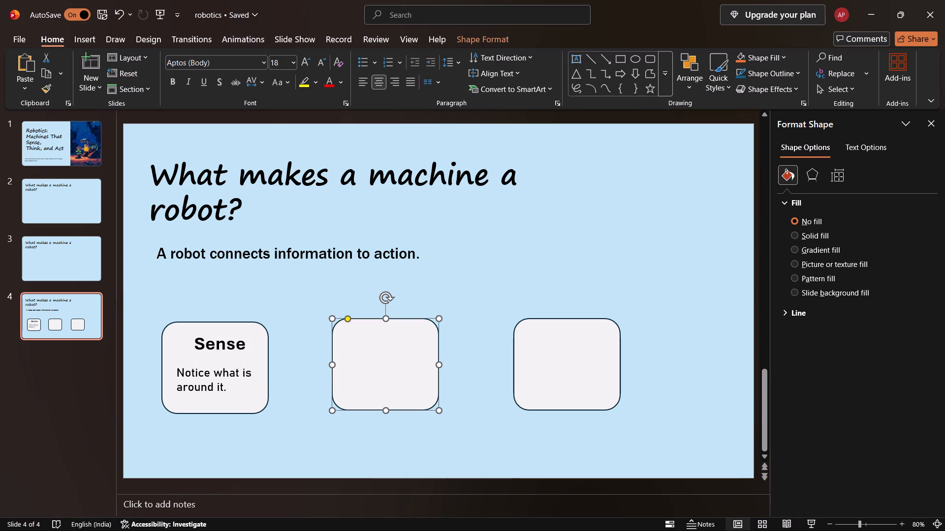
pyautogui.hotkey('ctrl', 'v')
# Move the second card slightly so that it lines up vertically with the "Sense" card.
pyautogui.click(363, 370)
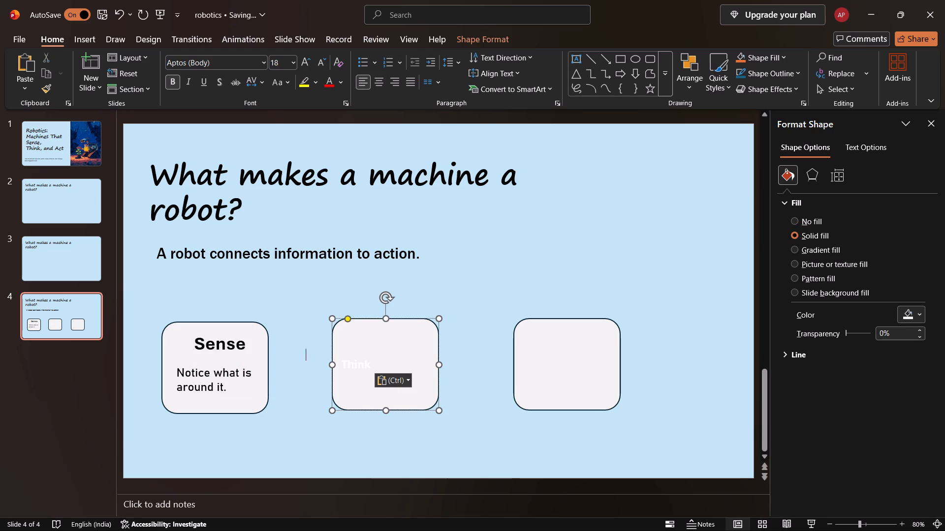
pyautogui.click(372, 368)
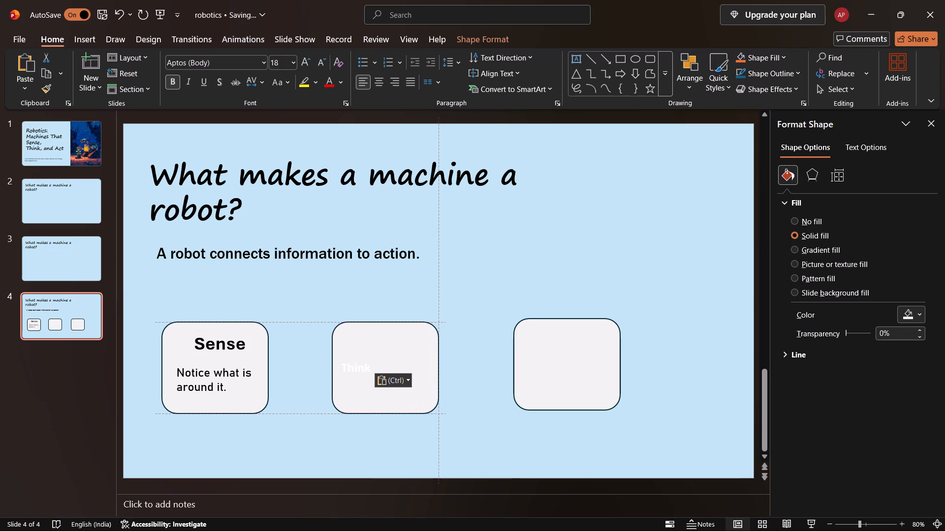
pyautogui.click(375, 365)
pyautogui.moveTo(375, 369); pyautogui.dragTo(367, 368)
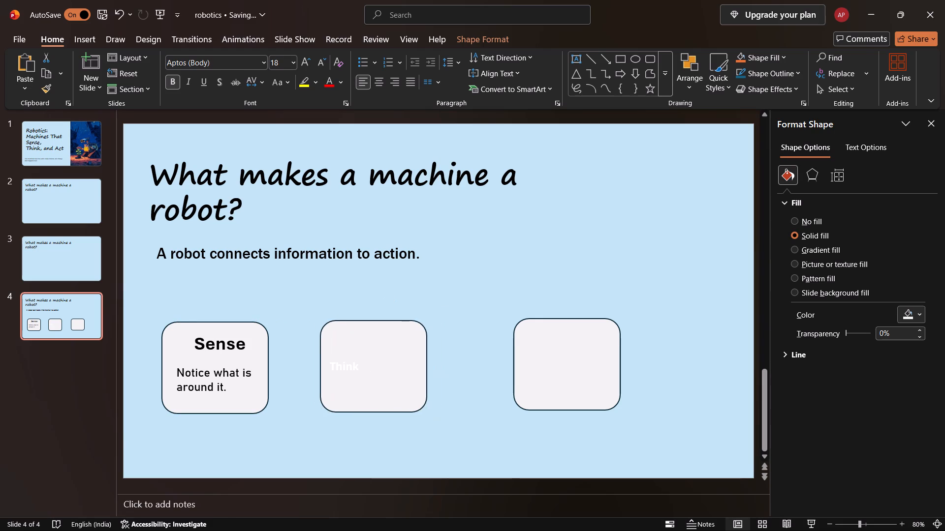
pyautogui.moveTo(367, 368); pyautogui.dragTo(379, 371)
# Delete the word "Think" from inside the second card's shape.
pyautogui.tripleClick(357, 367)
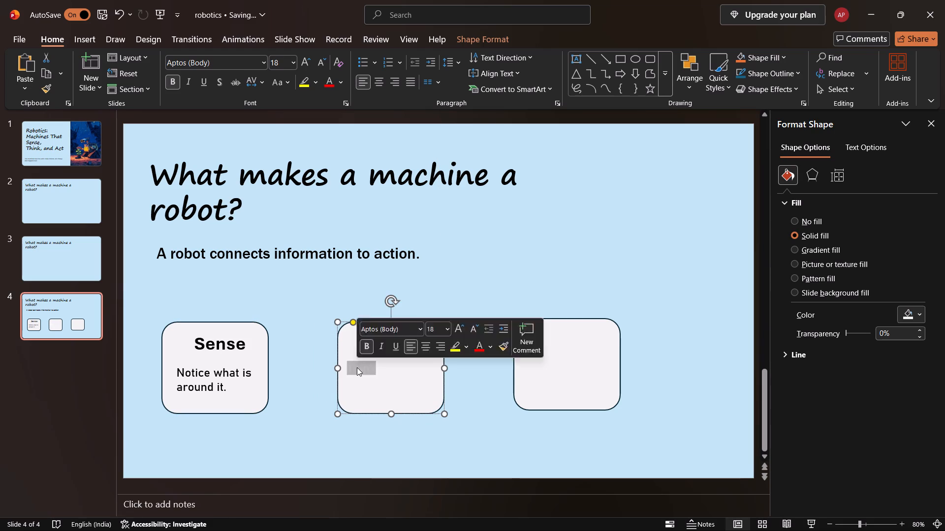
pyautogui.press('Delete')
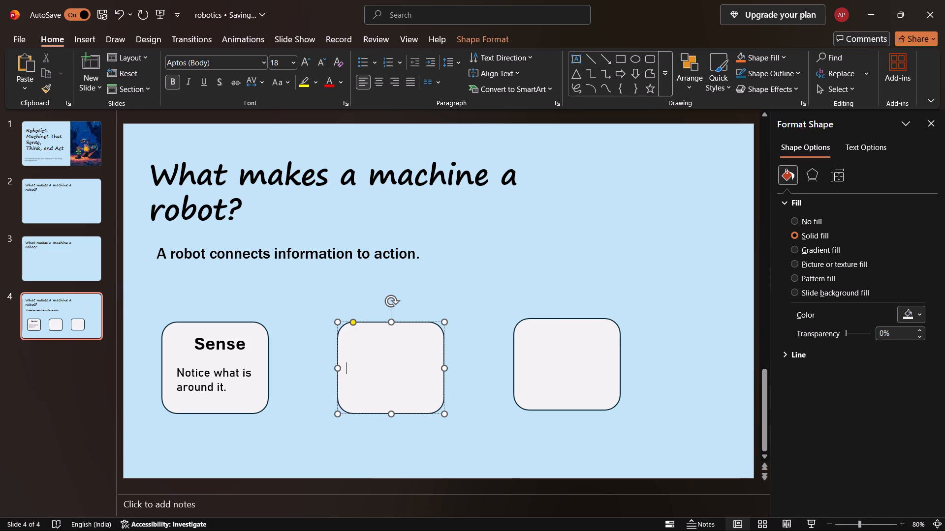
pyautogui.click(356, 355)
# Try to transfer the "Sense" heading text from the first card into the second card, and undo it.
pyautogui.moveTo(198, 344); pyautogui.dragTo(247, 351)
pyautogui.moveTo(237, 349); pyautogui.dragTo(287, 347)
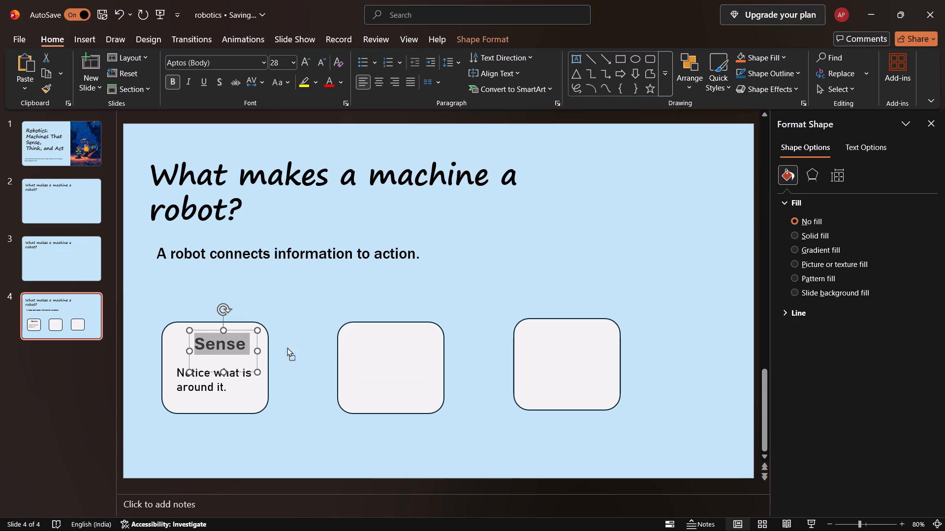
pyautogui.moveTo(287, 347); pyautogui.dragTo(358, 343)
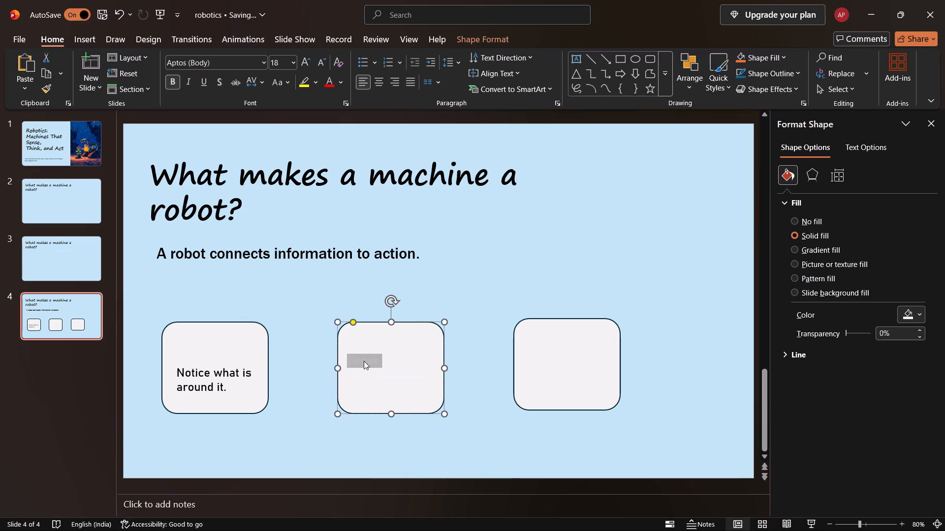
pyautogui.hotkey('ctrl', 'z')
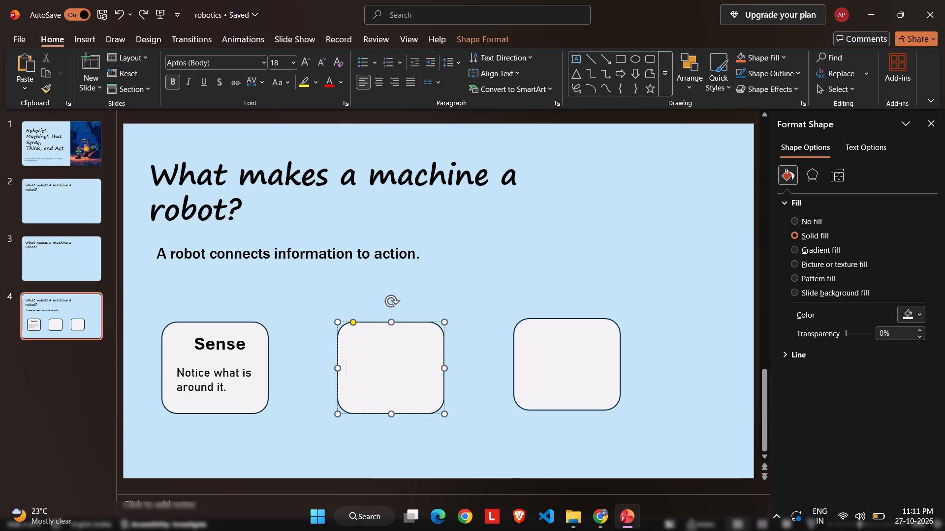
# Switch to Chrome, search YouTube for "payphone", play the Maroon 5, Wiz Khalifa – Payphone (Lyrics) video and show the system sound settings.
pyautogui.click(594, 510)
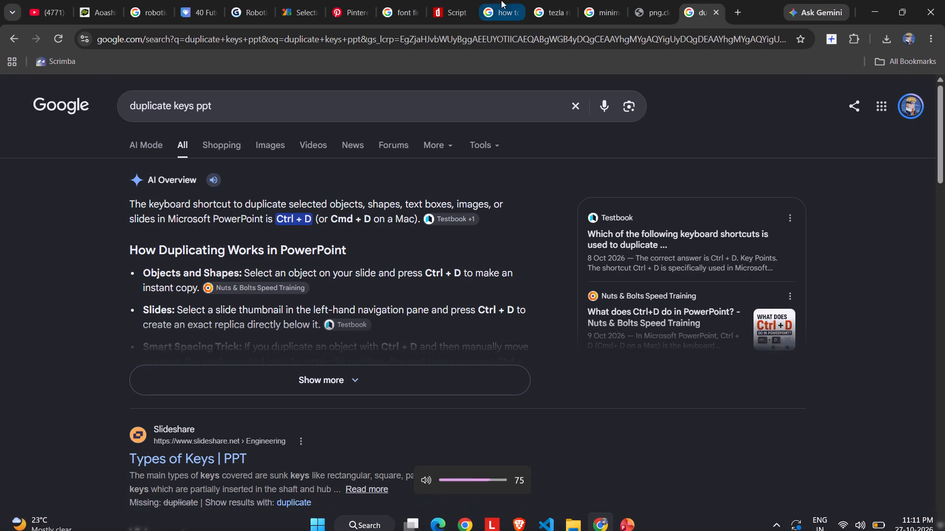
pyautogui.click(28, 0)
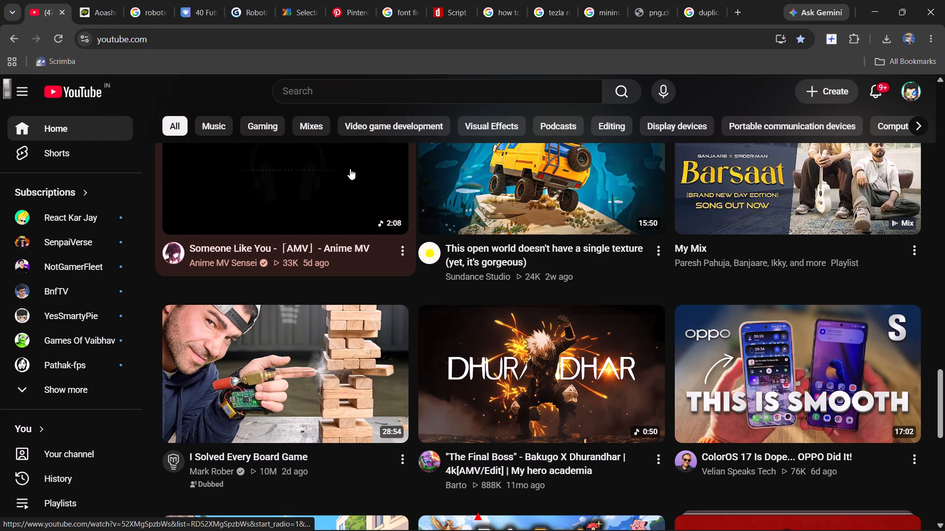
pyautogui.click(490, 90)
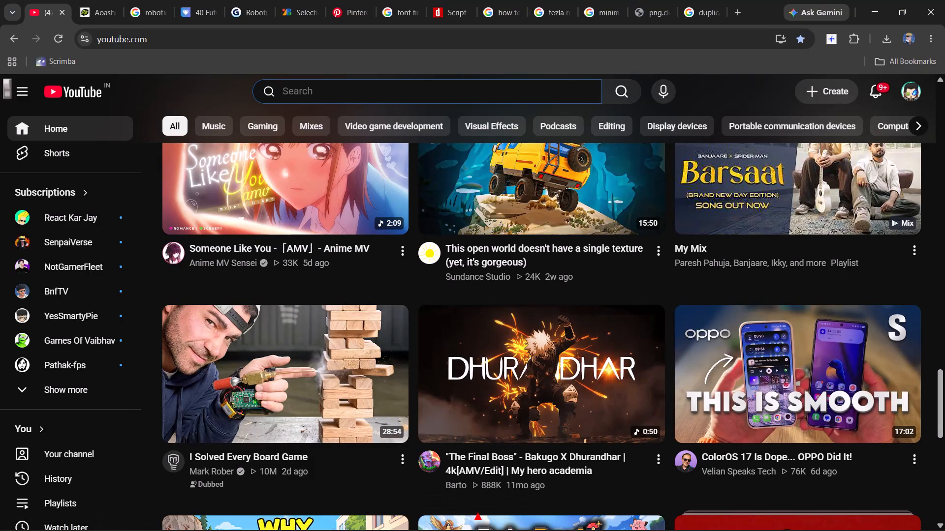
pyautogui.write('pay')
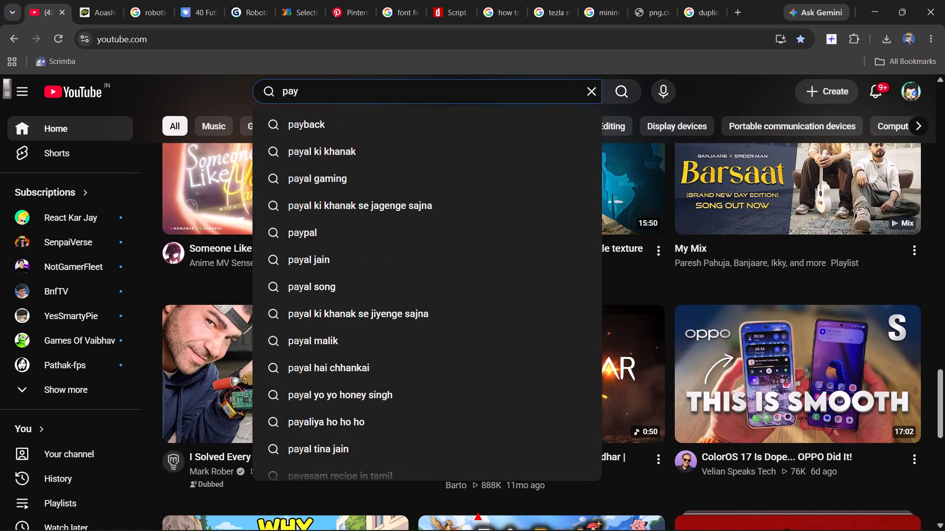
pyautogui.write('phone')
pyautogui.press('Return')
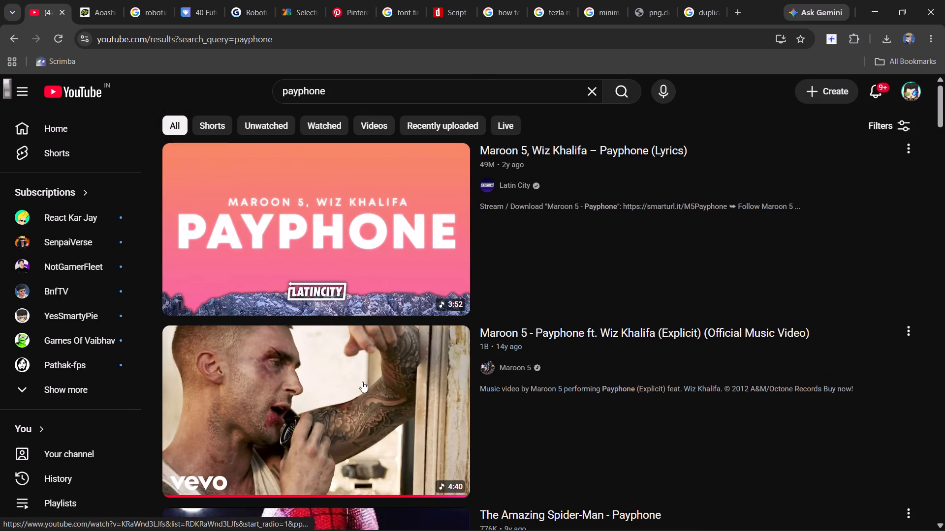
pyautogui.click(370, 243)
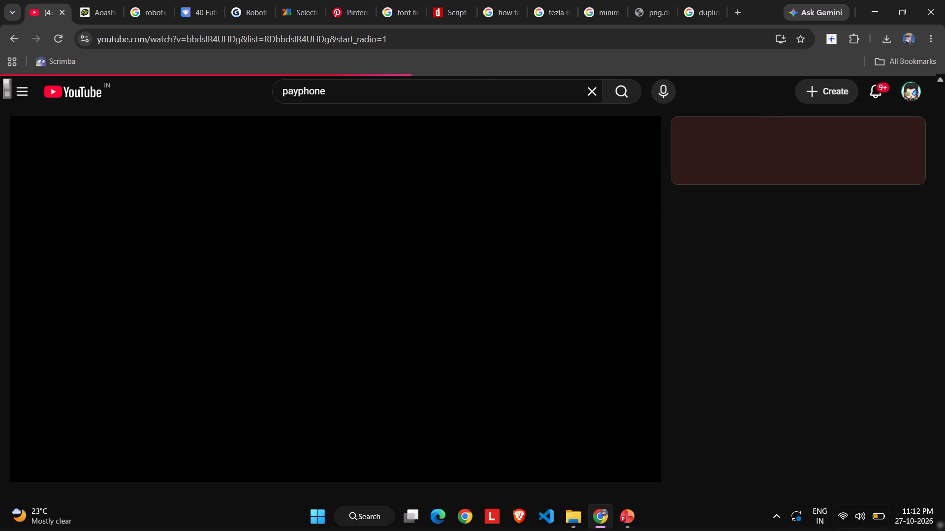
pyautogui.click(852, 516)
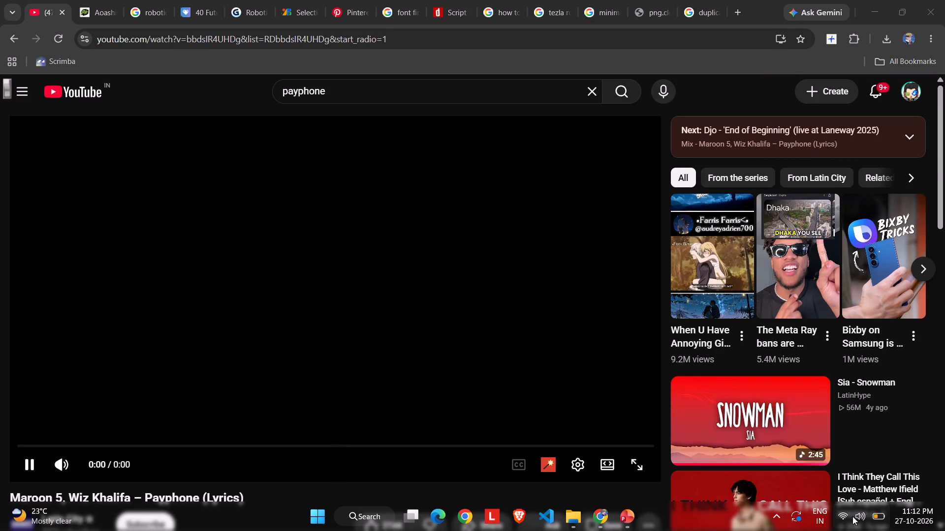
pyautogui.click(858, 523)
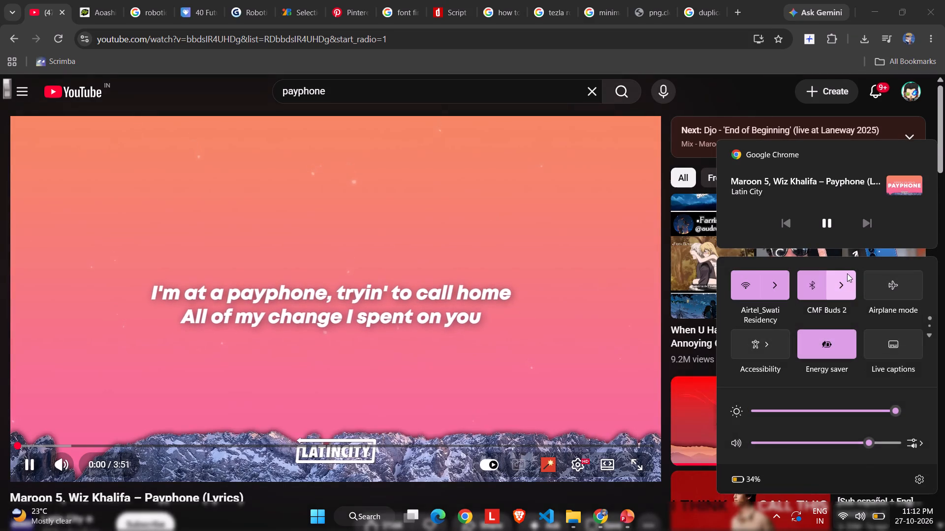
# Switch to PowerPoint, draw a text box in the upper part of the second card and paste the heading "Think" into it.
pyautogui.click(587, 518)
pyautogui.click(592, 522)
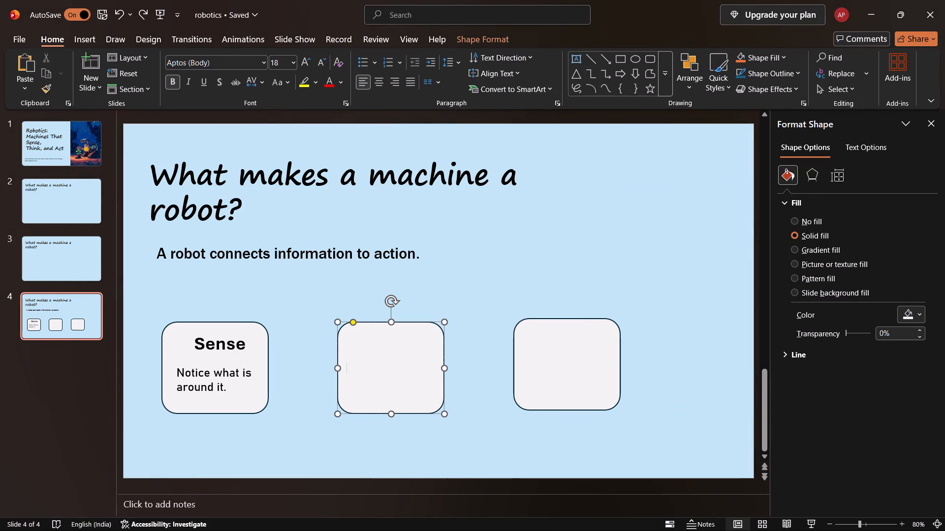
pyautogui.click(578, 58)
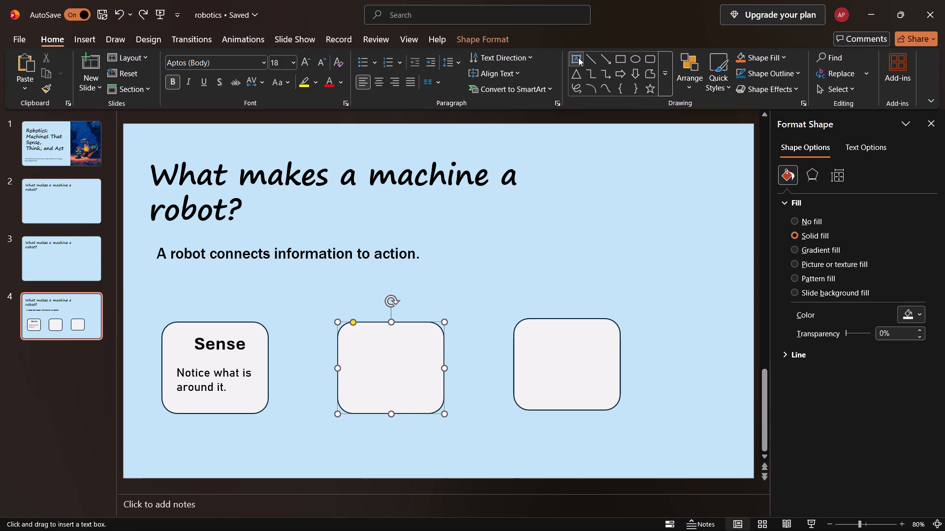
pyautogui.moveTo(346, 340); pyautogui.dragTo(427, 362)
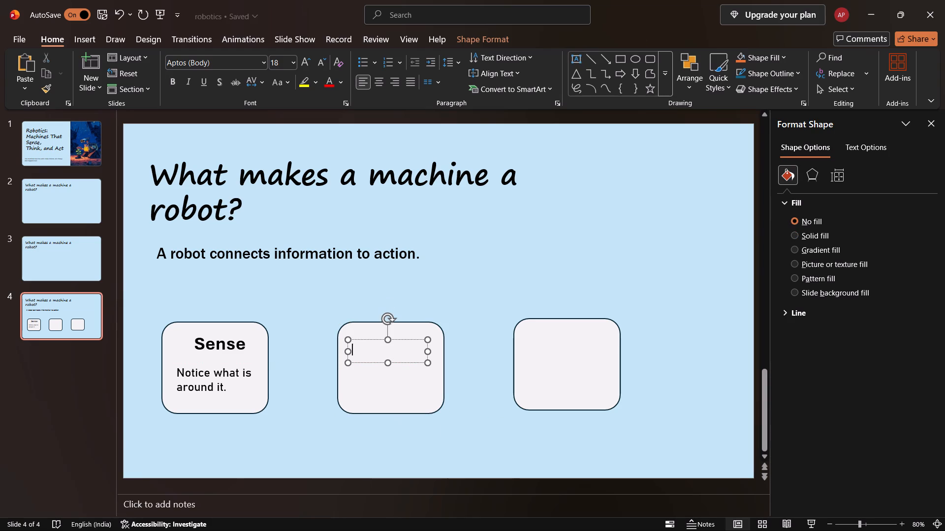
pyautogui.moveTo(399, 339); pyautogui.dragTo(413, 333)
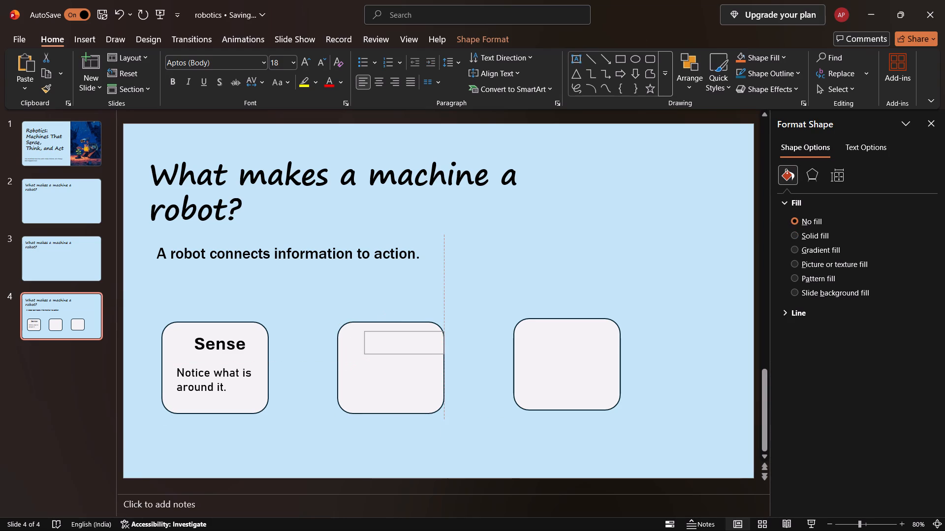
pyautogui.moveTo(413, 333); pyautogui.dragTo(413, 331)
pyautogui.hotkey('ctrl', 'v')
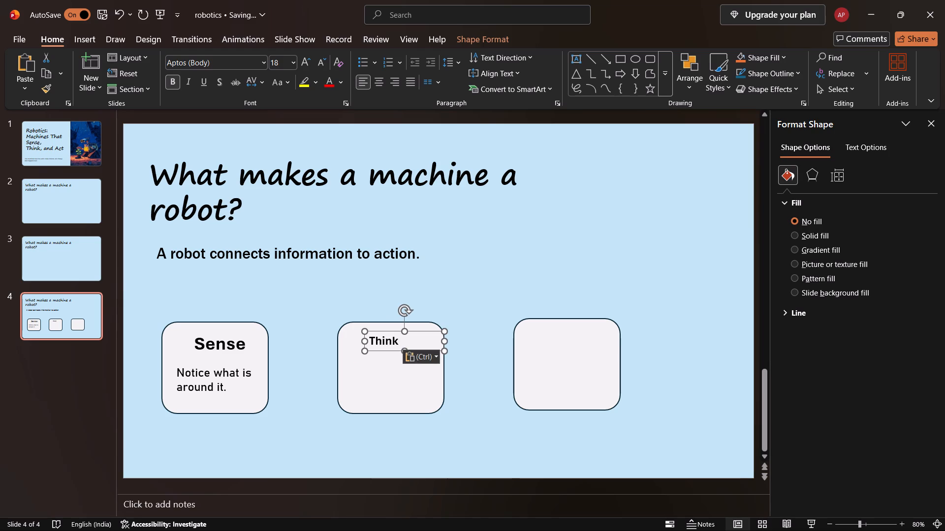
# Set the font size of the "Think" heading in the second card to 28.
pyautogui.doubleClick(396, 339)
pyautogui.click(396, 339)
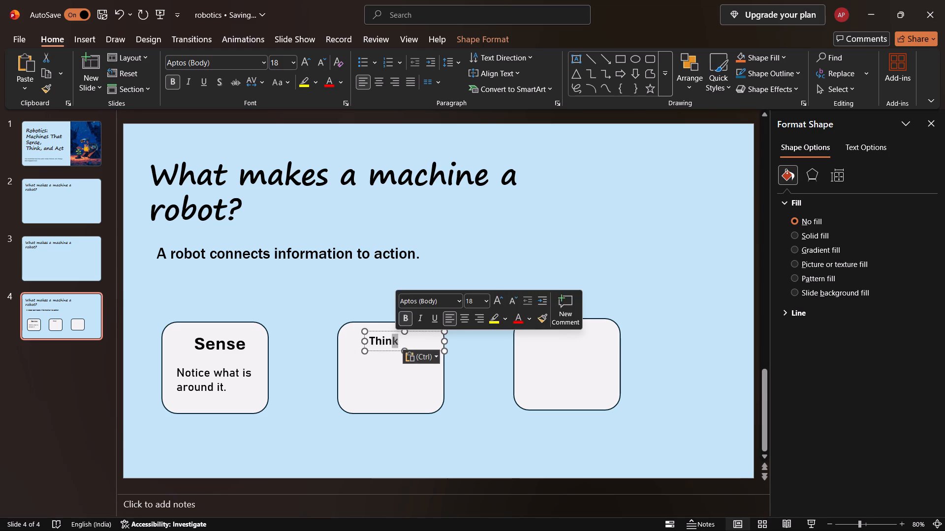
pyautogui.click(394, 339)
pyautogui.doubleClick(394, 339)
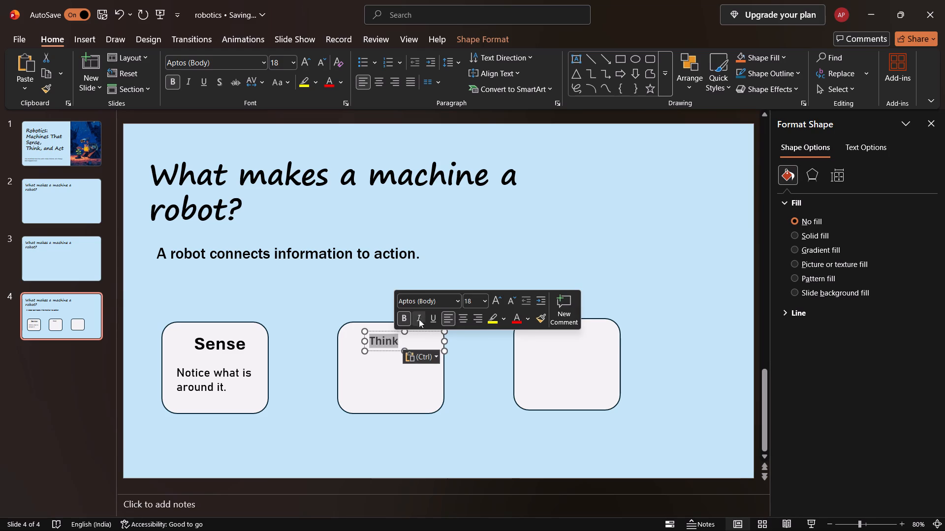
pyautogui.click(485, 302)
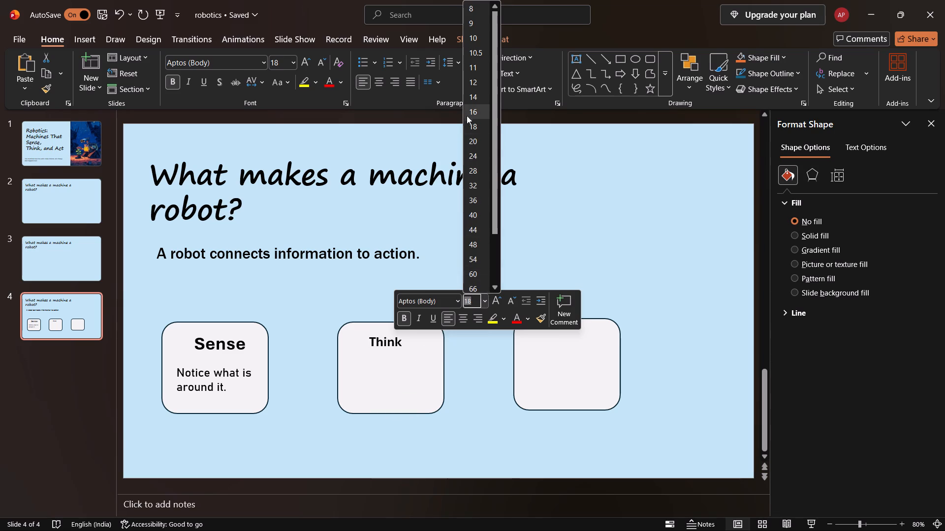
pyautogui.click(476, 177)
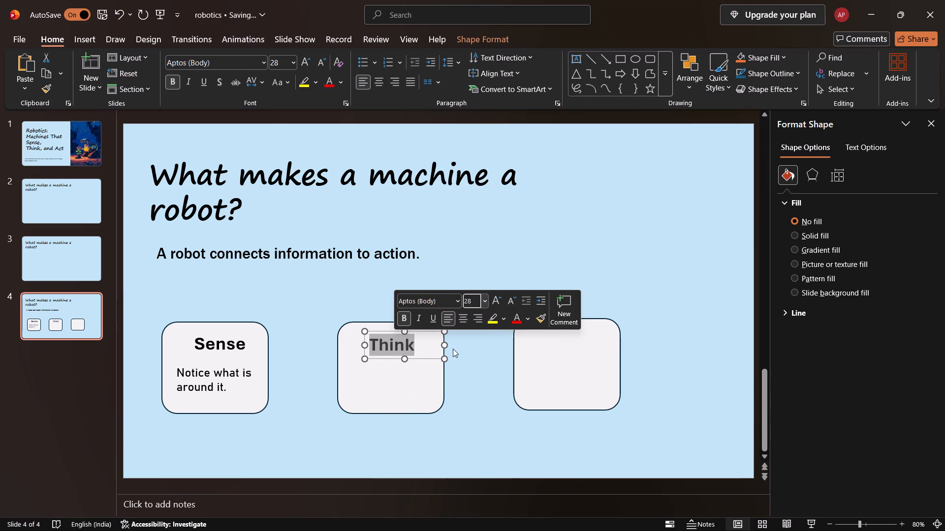
pyautogui.click(440, 247)
# Set the font of the "Think" heading in the second card to Bahnschrift.
pyautogui.click(421, 352)
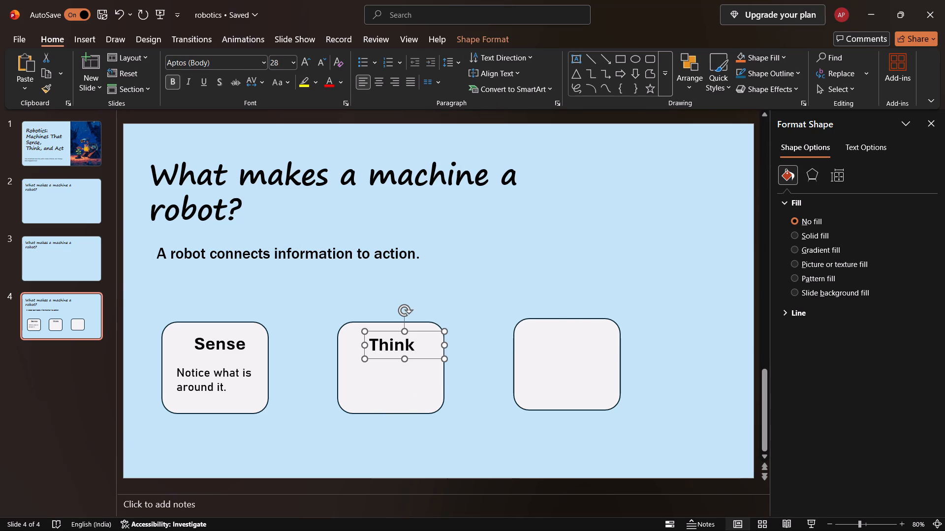
pyautogui.moveTo(414, 346); pyautogui.dragTo(384, 347)
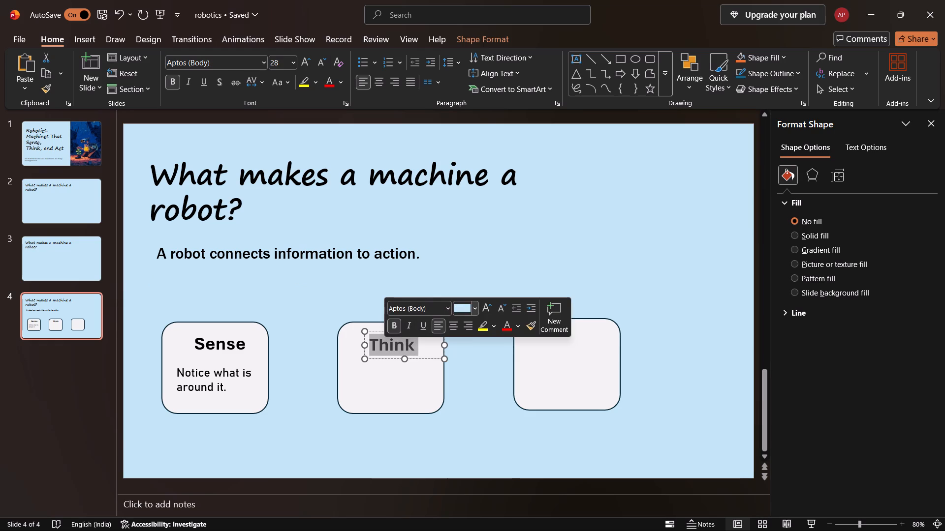
pyautogui.click(447, 307)
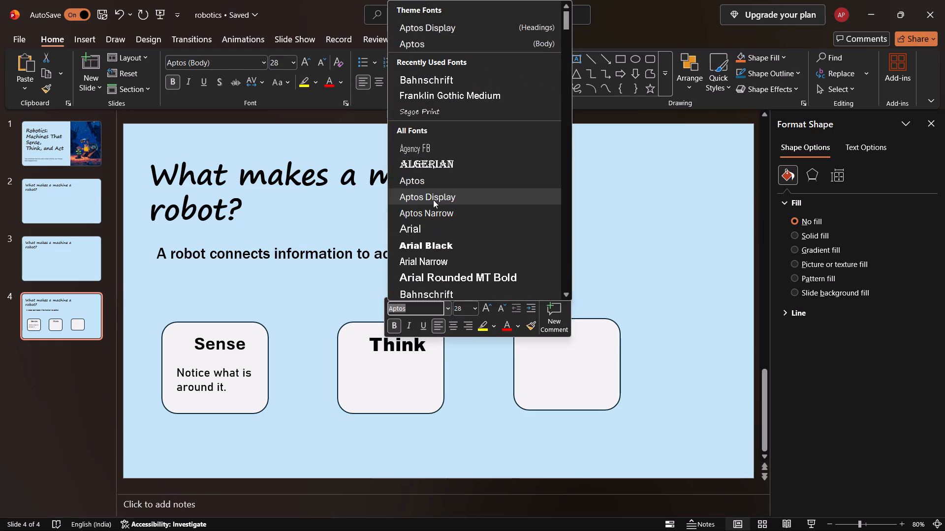
pyautogui.scroll(-1, 437, 270)
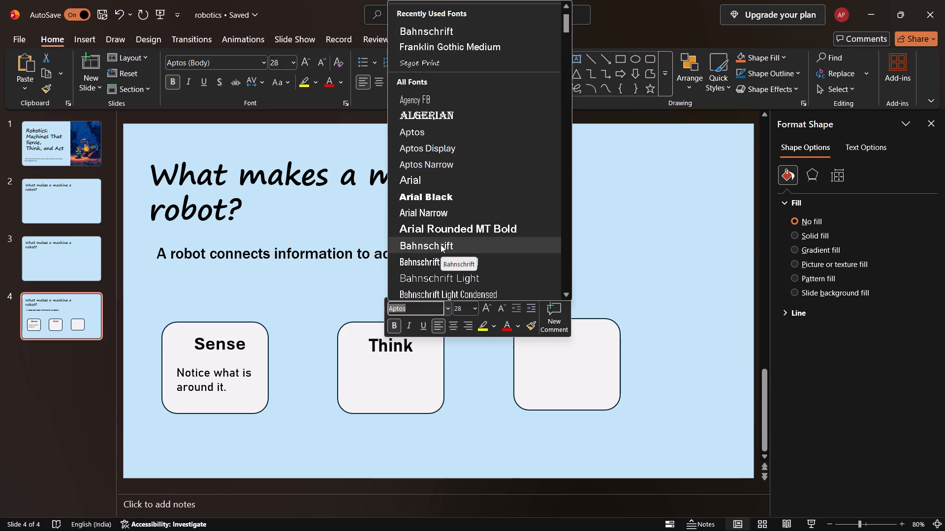
pyautogui.click(441, 244)
# Set the font of the "Sense" heading in the first card to Arial.
pyautogui.click(248, 345)
pyautogui.tripleClick(245, 345)
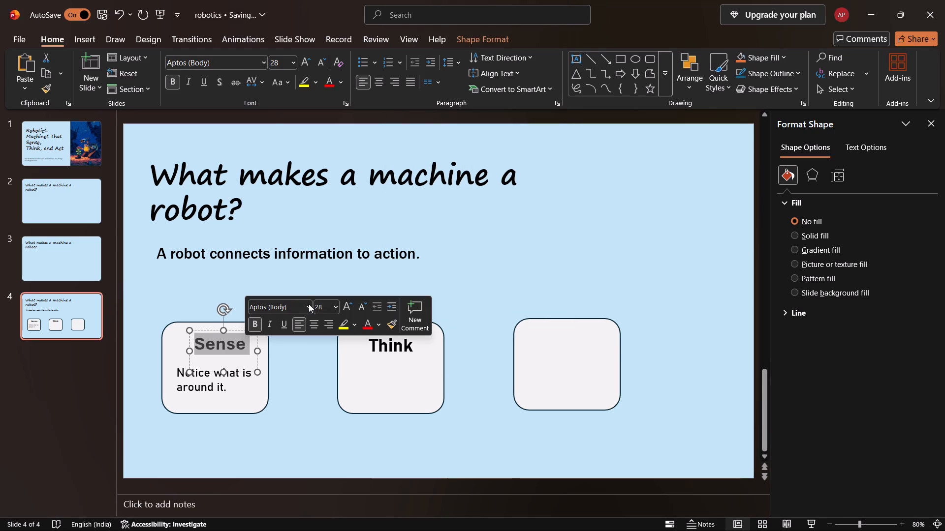
pyautogui.click(309, 304)
pyautogui.scroll(-2, 324, 240)
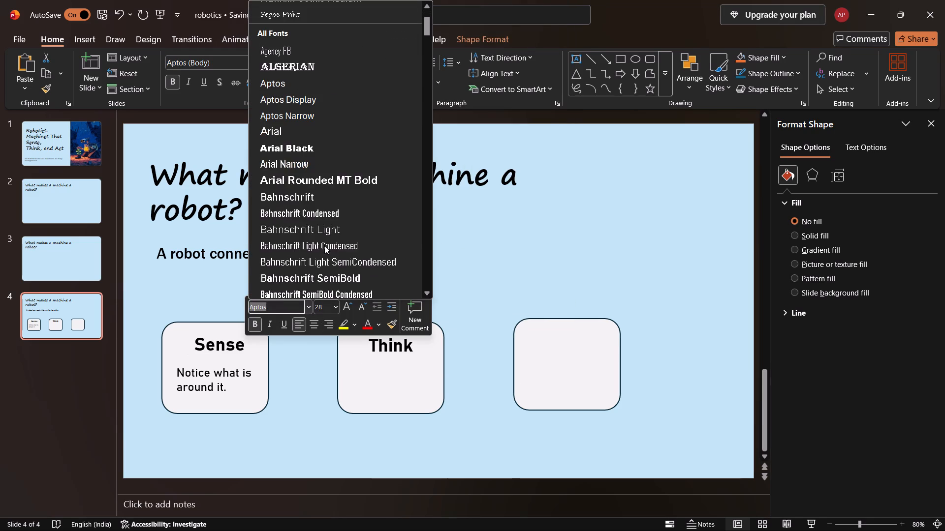
pyautogui.scroll(-2, 324, 245)
pyautogui.scroll(4, 324, 245)
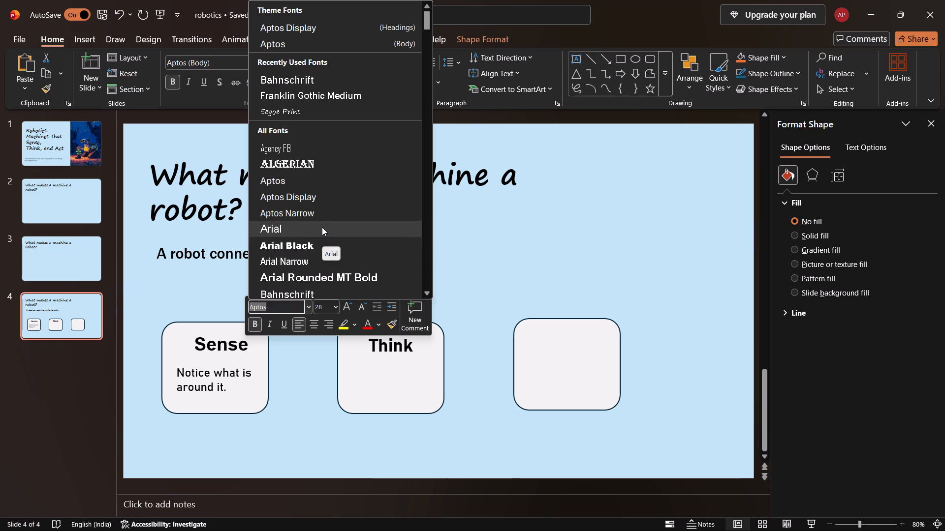
pyautogui.click(323, 227)
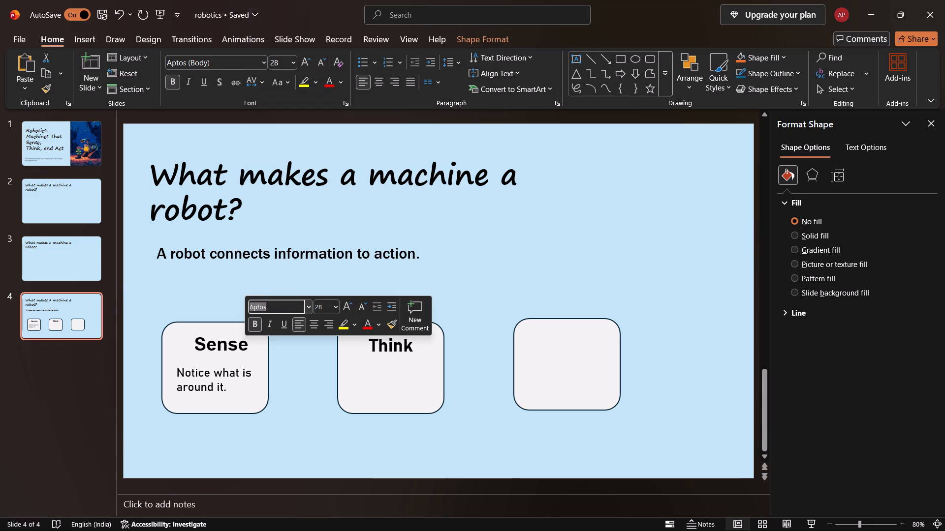
pyautogui.click(442, 223)
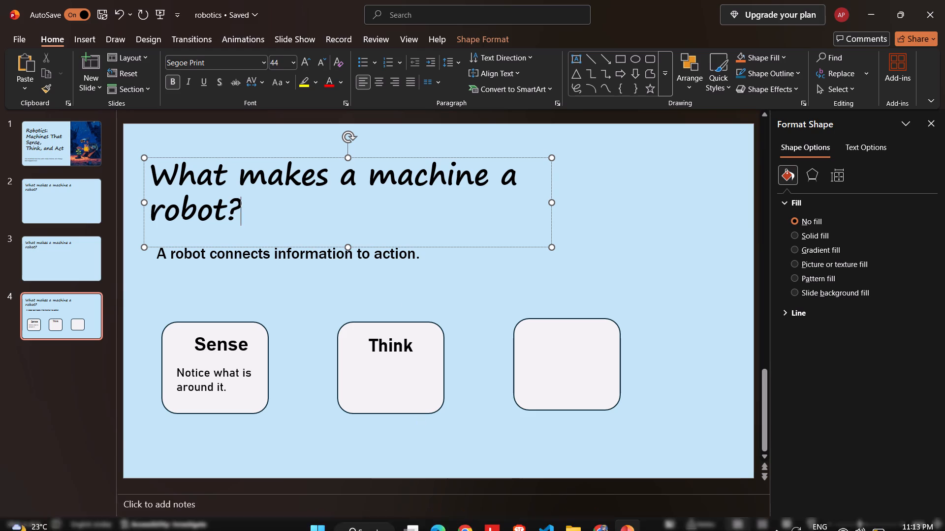
# Switch to Chrome and close all the browser tabs that follow the Pinterest tab, from the font finder search through the last one.
pyautogui.click(606, 516)
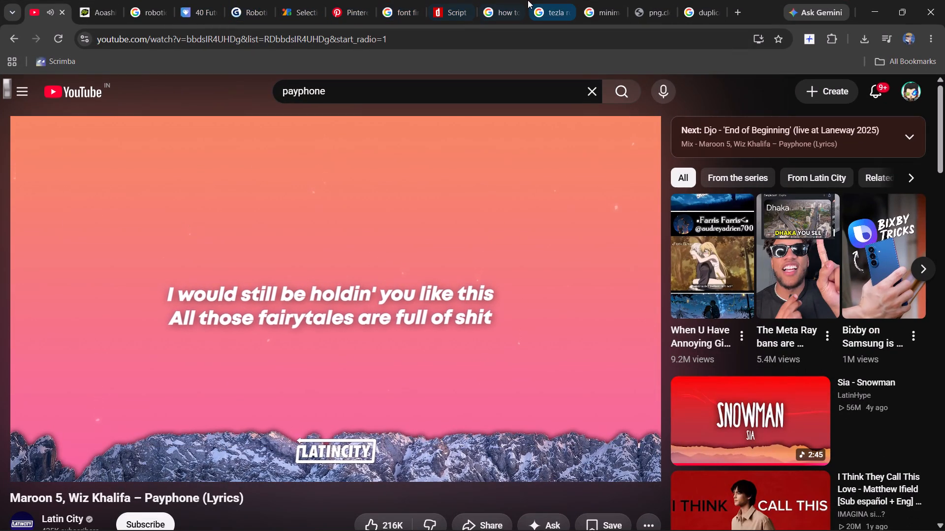
pyautogui.click(398, 0)
pyautogui.click(444, 0)
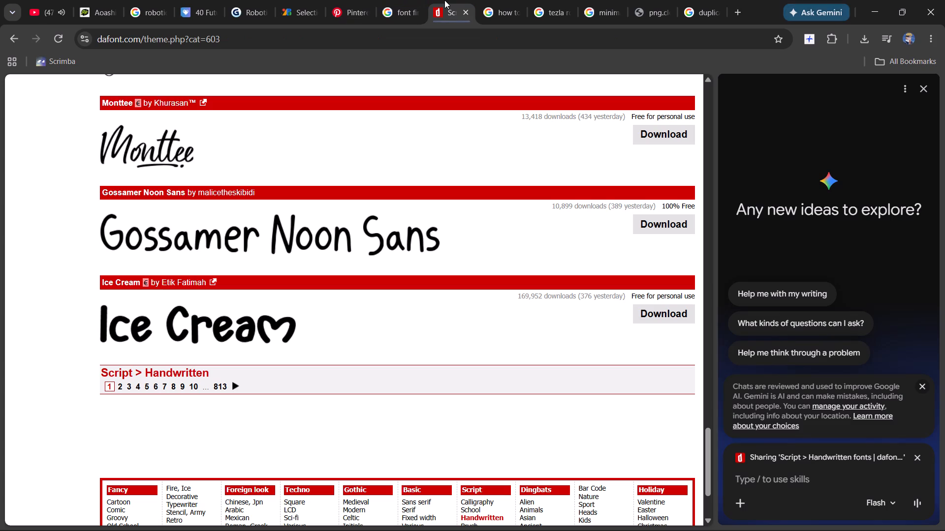
pyautogui.click(355, 1)
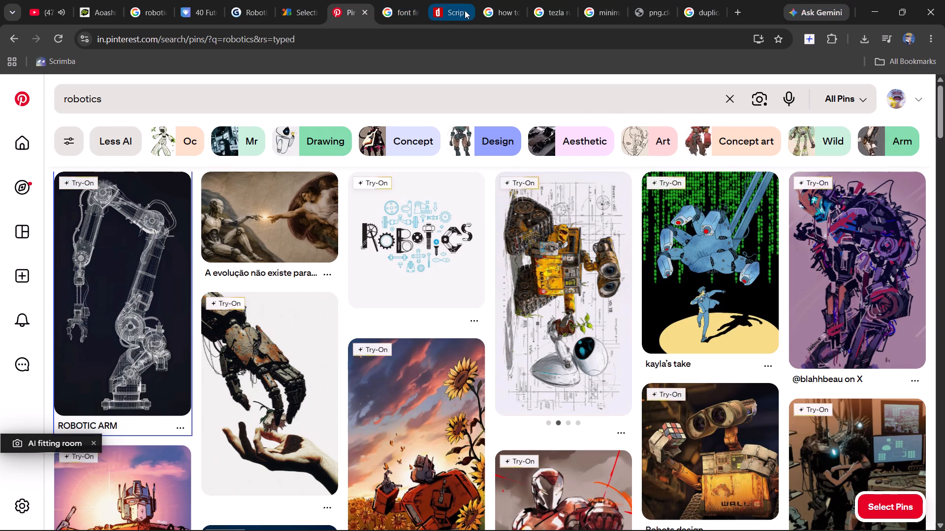
pyautogui.click(465, 10)
pyautogui.click(465, 13)
pyautogui.click(465, 13)
pyautogui.click(465, 13)
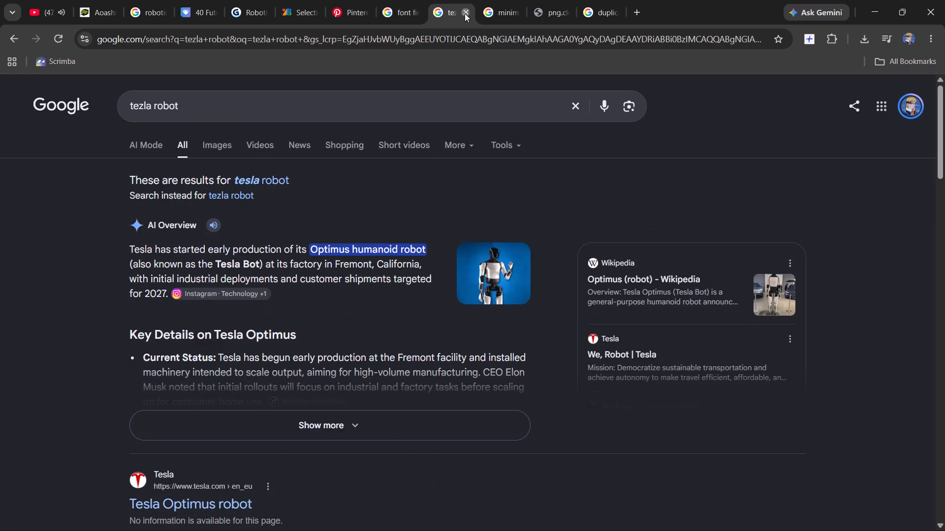
pyautogui.click(465, 13)
pyautogui.doubleClick(465, 13)
pyautogui.click(465, 13)
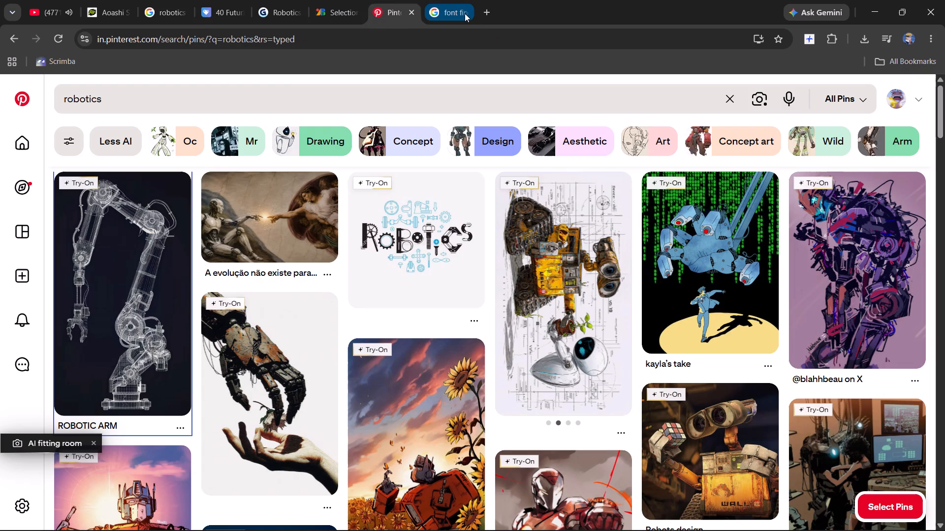
# Go to the Gamma robotics presentation and copy the sentence "Process information." from its Think card.
pyautogui.click(303, 0)
pyautogui.click(256, 6)
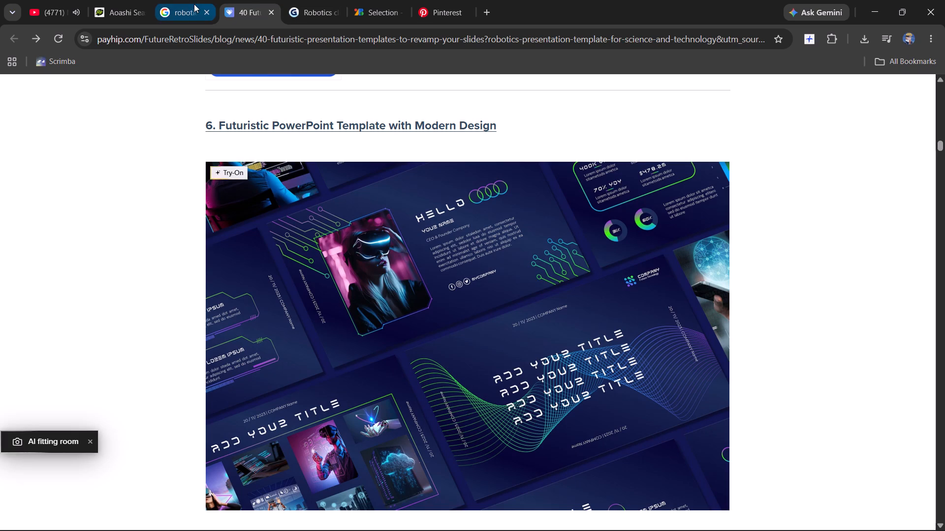
pyautogui.click(194, 4)
pyautogui.click(158, 0)
pyautogui.click(127, 2)
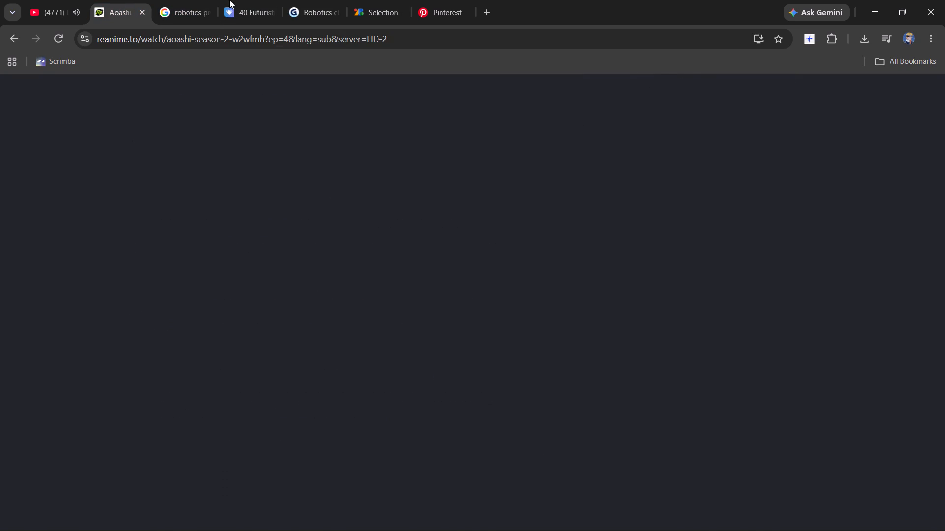
pyautogui.click(247, 0)
pyautogui.click(289, 0)
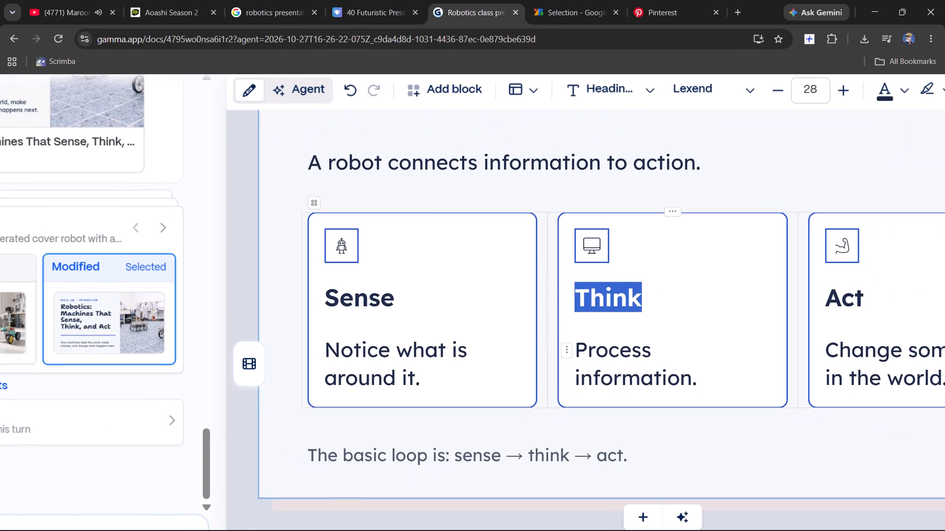
pyautogui.moveTo(573, 349); pyautogui.dragTo(691, 385)
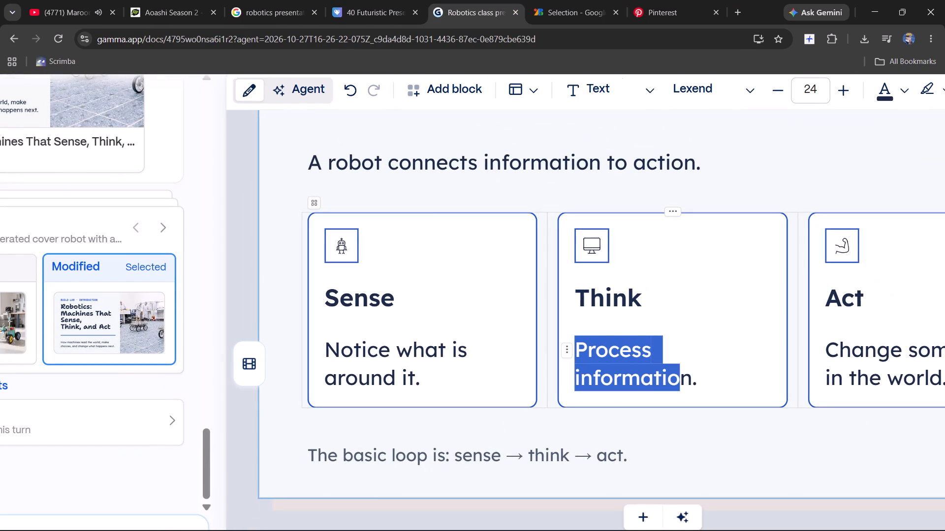
pyautogui.moveTo(691, 385); pyautogui.dragTo(697, 382)
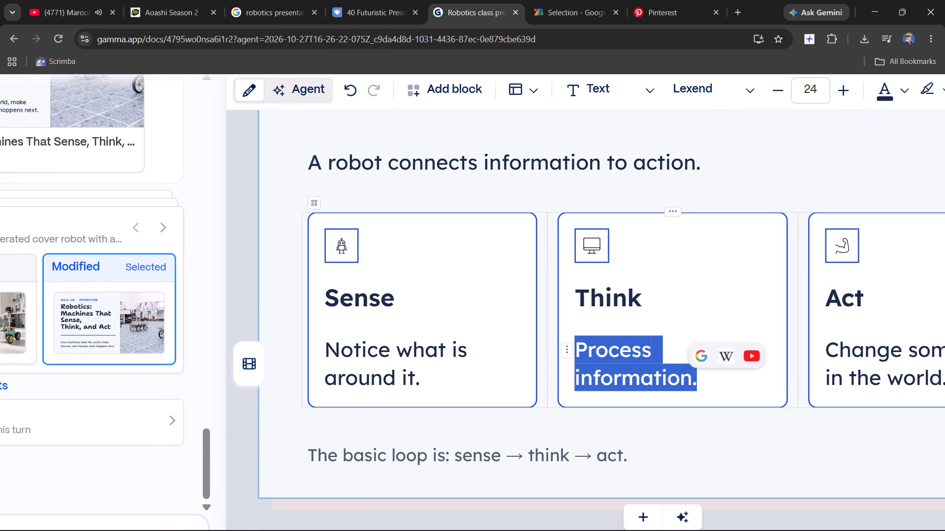
pyautogui.hotkey('ctrl', 'c')
# Switch to PowerPoint, draw a text box below the "Think" heading in the second card and paste "Process information." into it.
pyautogui.press('super+Tab')
pyautogui.press('super+Tab')
pyautogui.press('super+Tab')
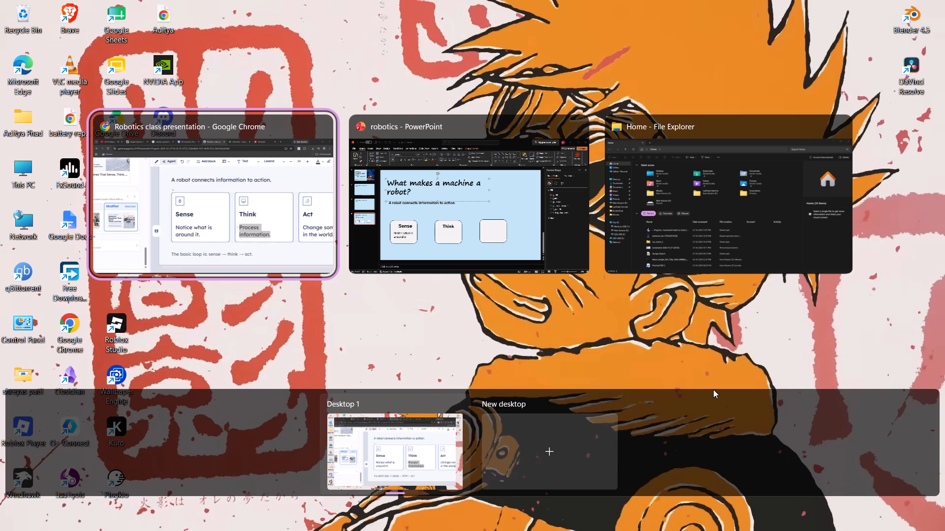
pyautogui.click(447, 180)
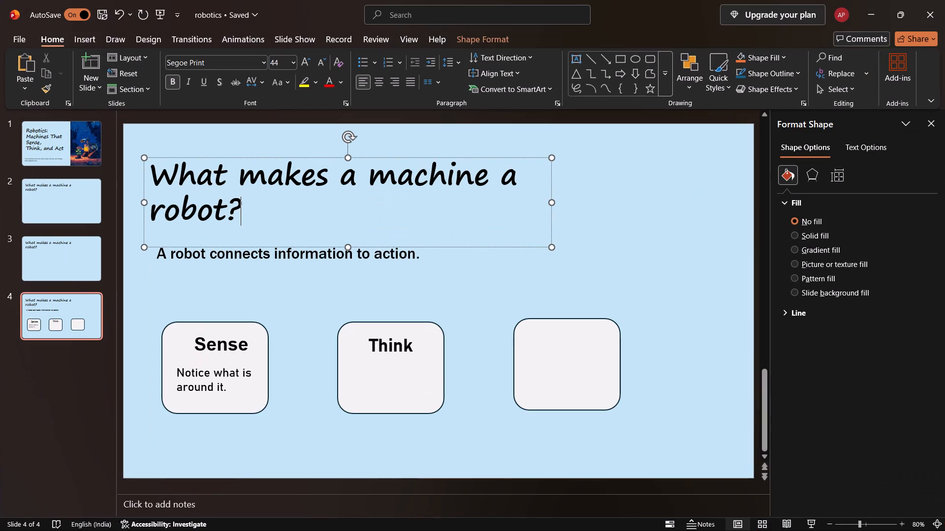
pyautogui.click(380, 395)
pyautogui.click(578, 61)
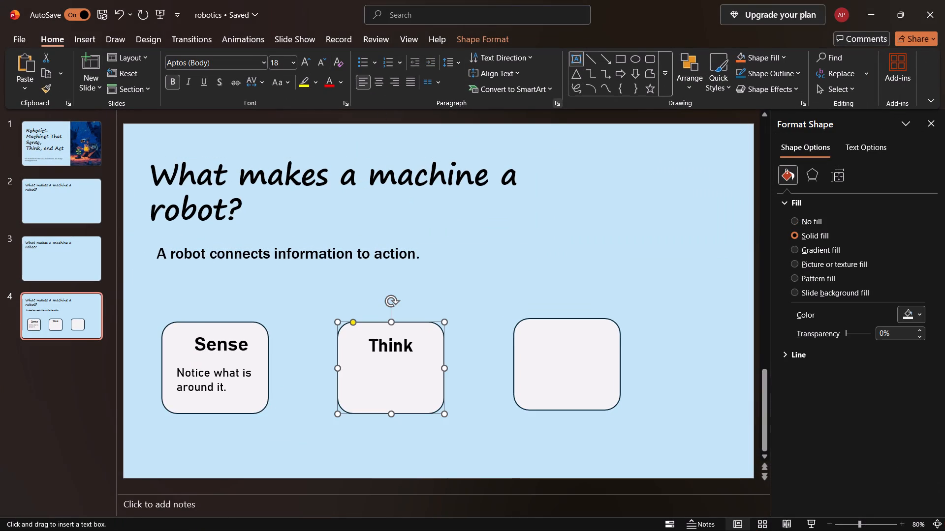
pyautogui.moveTo(346, 372); pyautogui.dragTo(436, 401)
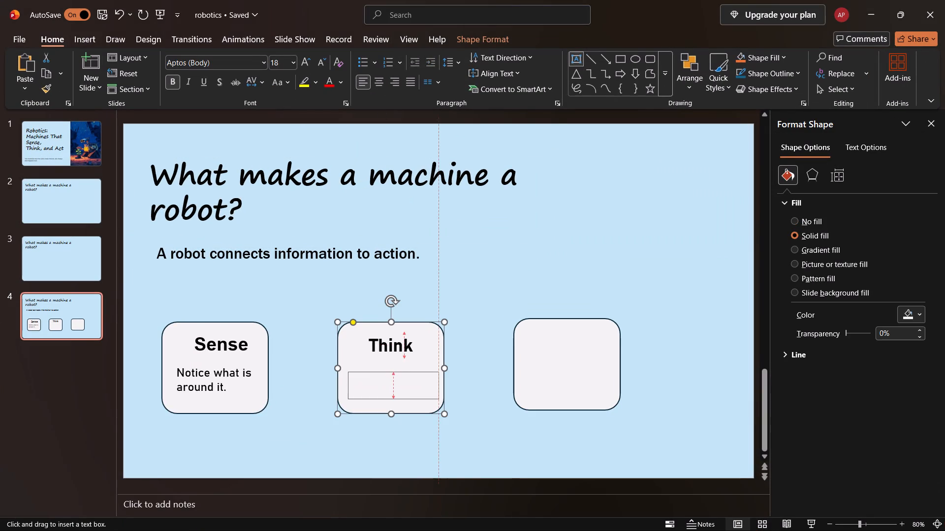
pyautogui.moveTo(436, 401); pyautogui.dragTo(433, 401)
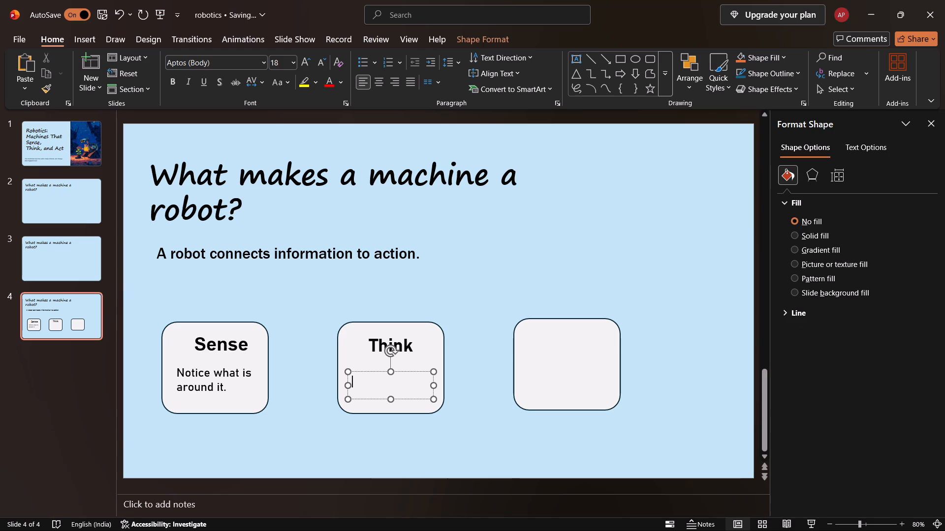
pyautogui.hotkey('ctrl', 'v')
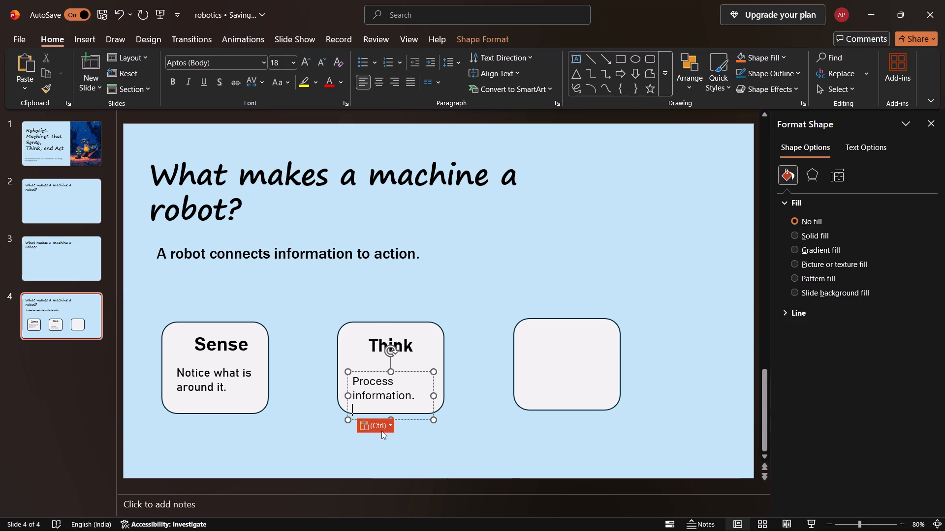
# Check the font of the first card's sentence and set "Process information" in the second card to Bahnschrift.
pyautogui.moveTo(412, 399); pyautogui.dragTo(368, 383)
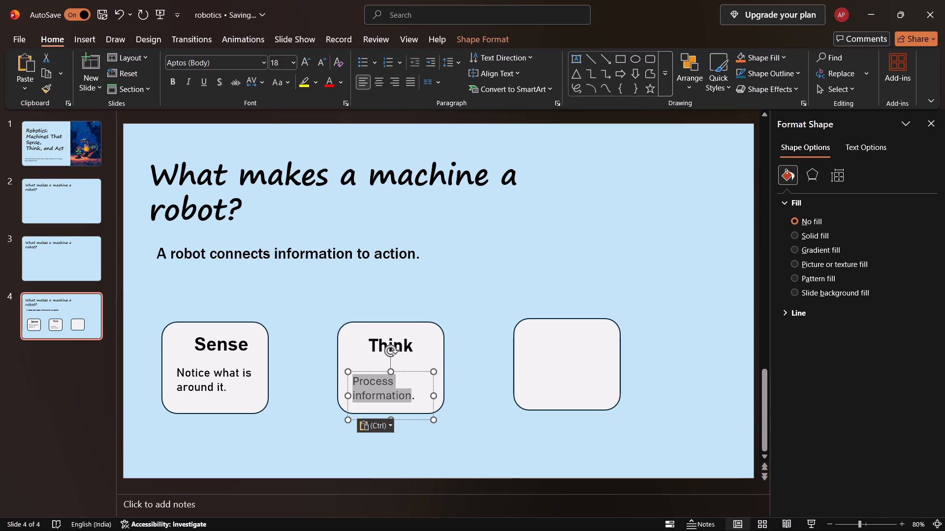
pyautogui.moveTo(368, 383); pyautogui.dragTo(359, 379)
pyautogui.click(423, 342)
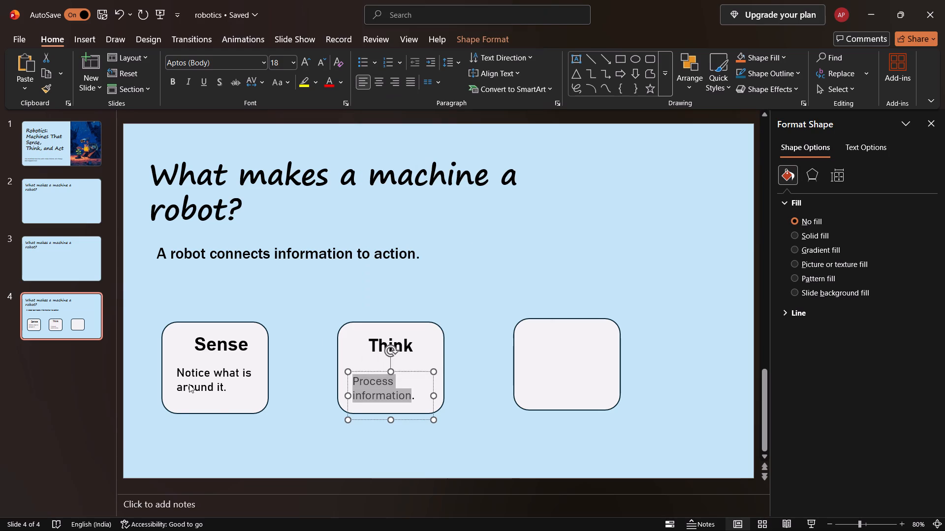
pyautogui.click(189, 384)
pyautogui.doubleClick(189, 384)
pyautogui.click(193, 383)
pyautogui.doubleClick(193, 383)
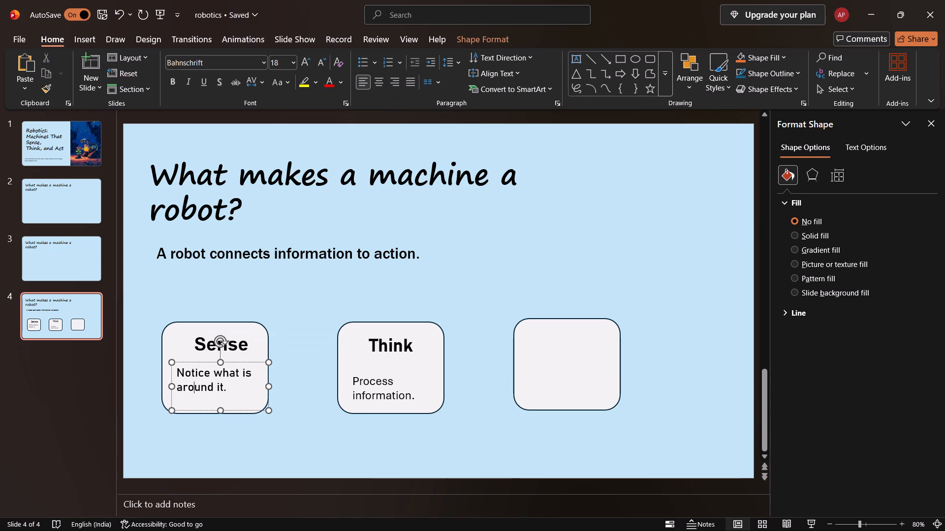
pyautogui.click(194, 385)
pyautogui.doubleClick(366, 388)
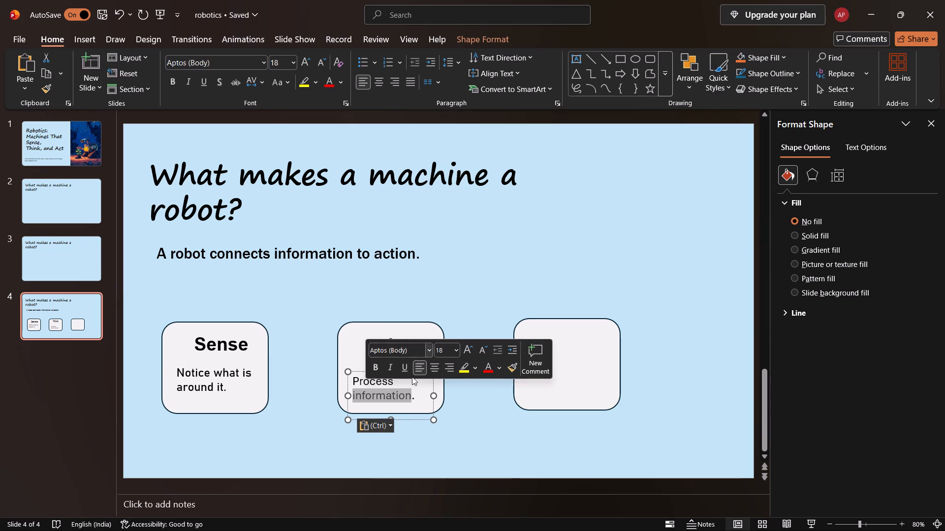
pyautogui.moveTo(413, 395); pyautogui.dragTo(367, 383)
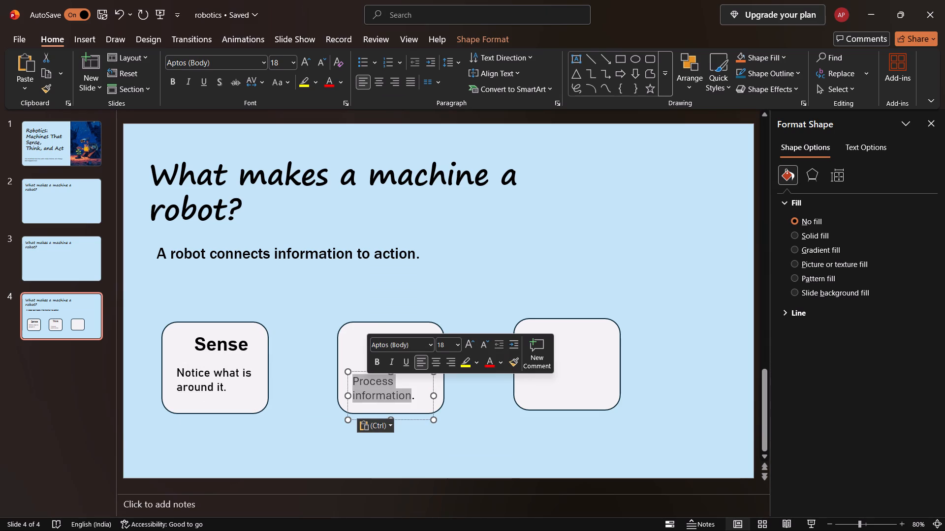
pyautogui.click(431, 347)
pyautogui.scroll(-1, 426, 304)
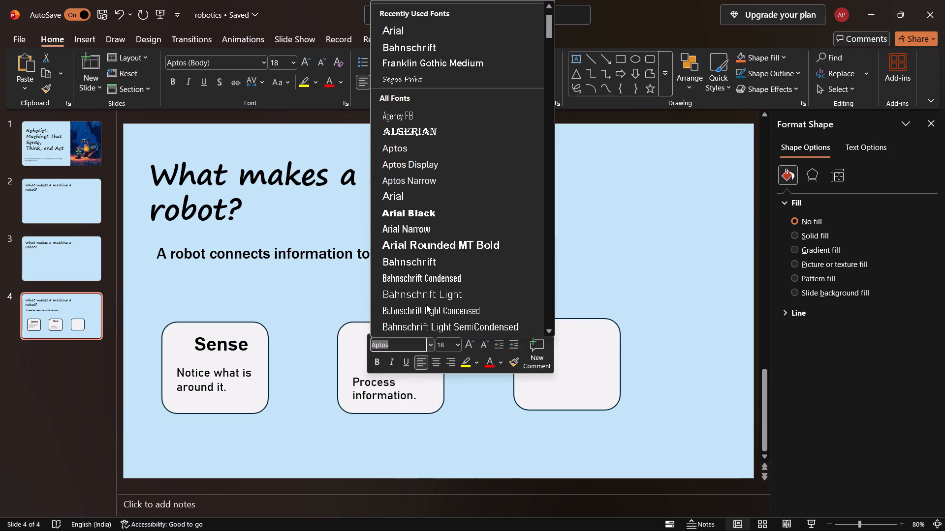
pyautogui.click(426, 264)
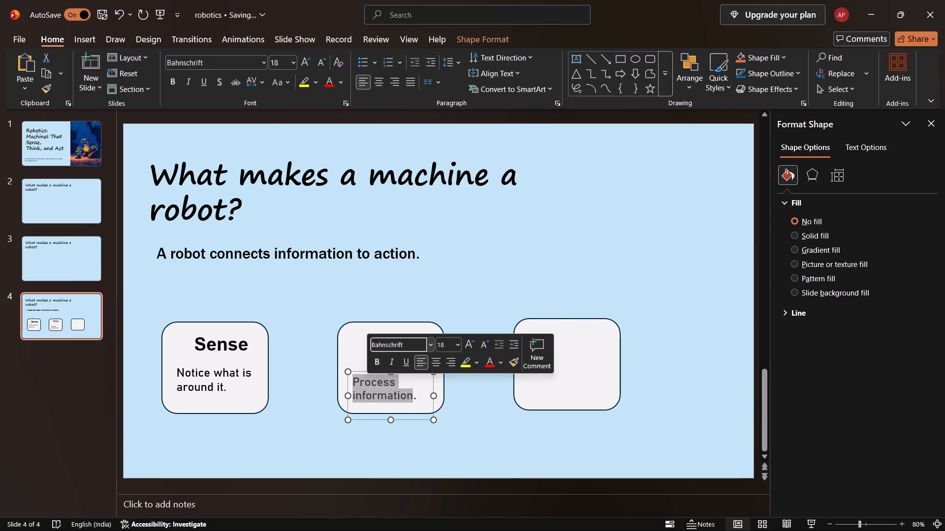
pyautogui.click(454, 408)
# Move the "Process information." text box up beneath the "Think" heading, level with the first card's sentence.
pyautogui.click(396, 385)
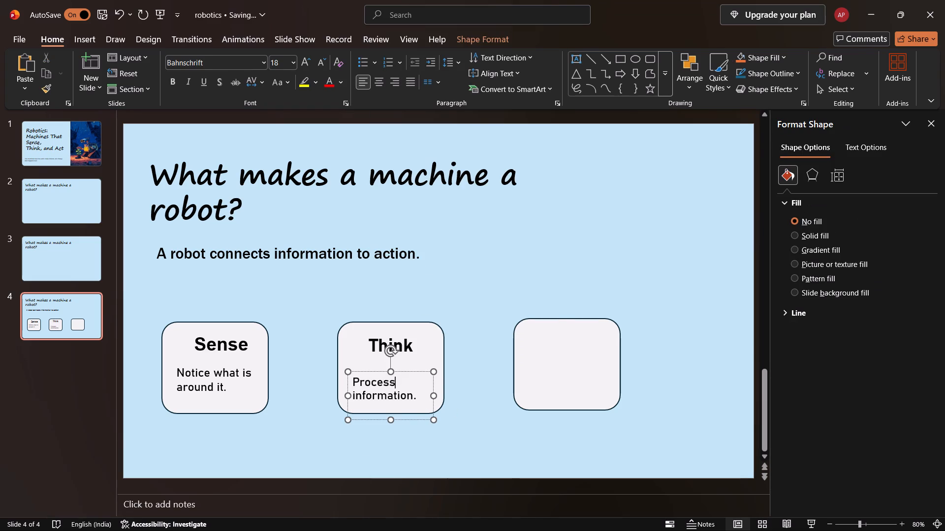
pyautogui.click(409, 371)
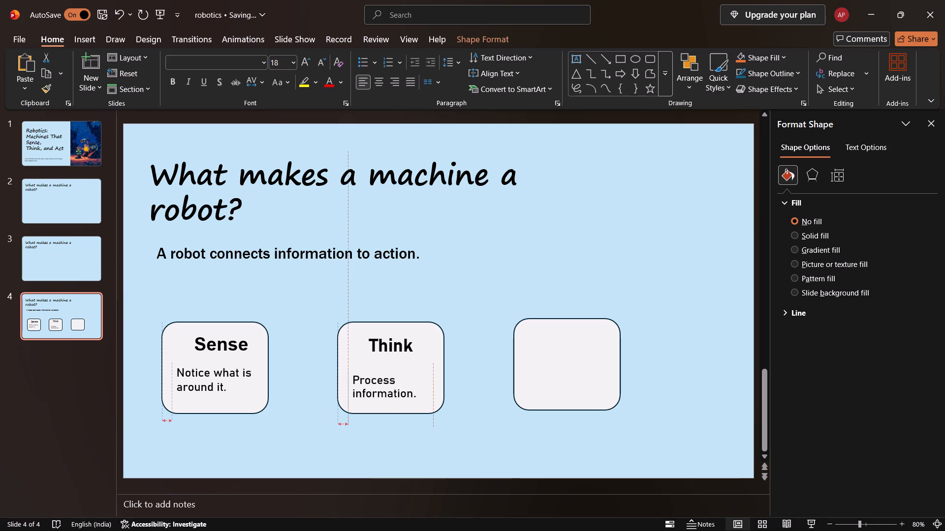
pyautogui.moveTo(407, 369); pyautogui.dragTo(408, 361)
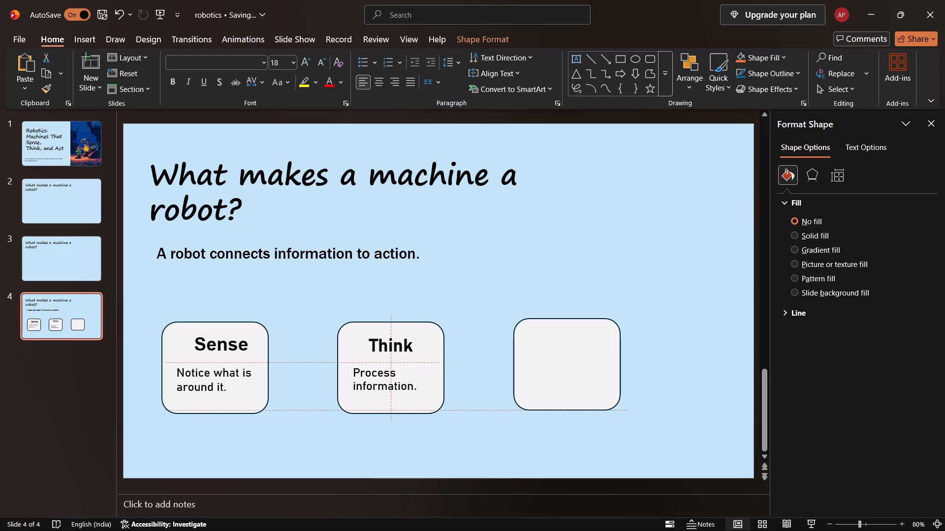
pyautogui.moveTo(408, 361); pyautogui.dragTo(408, 361)
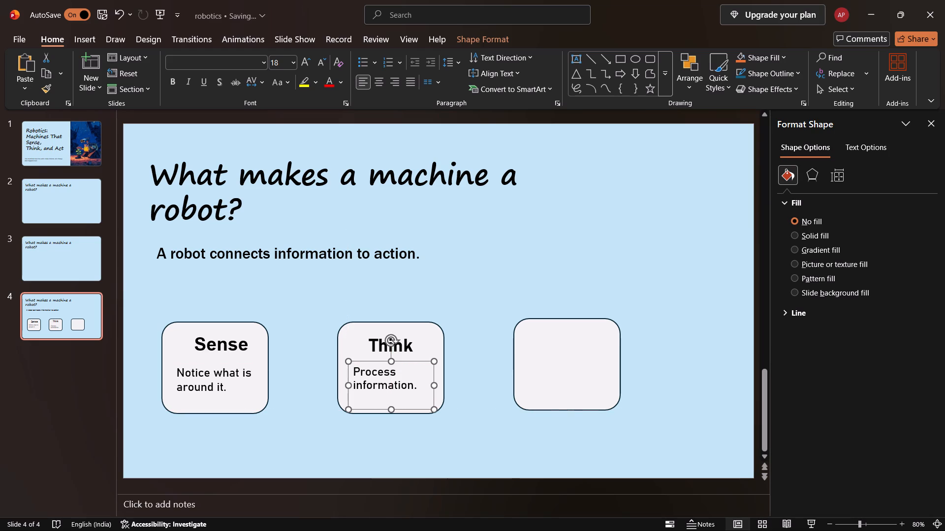
# Switch to Chrome and copy the heading "Act" from the third card of the Gamma robotics presentation.
pyautogui.click(524, 346)
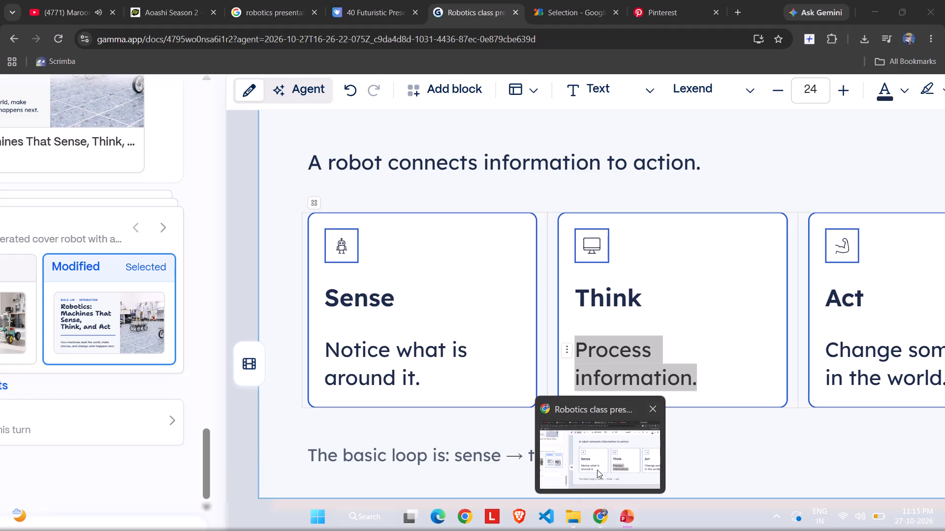
pyautogui.click(597, 470)
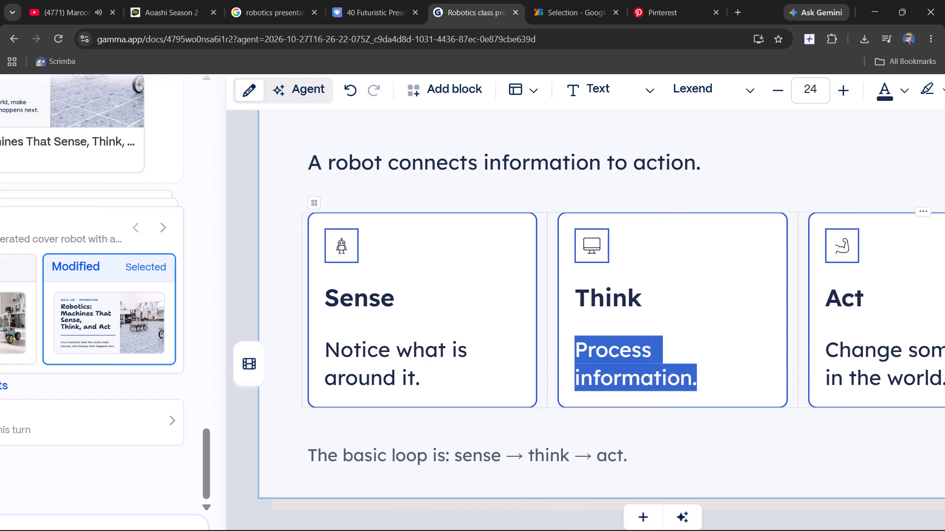
pyautogui.tripleClick(837, 296)
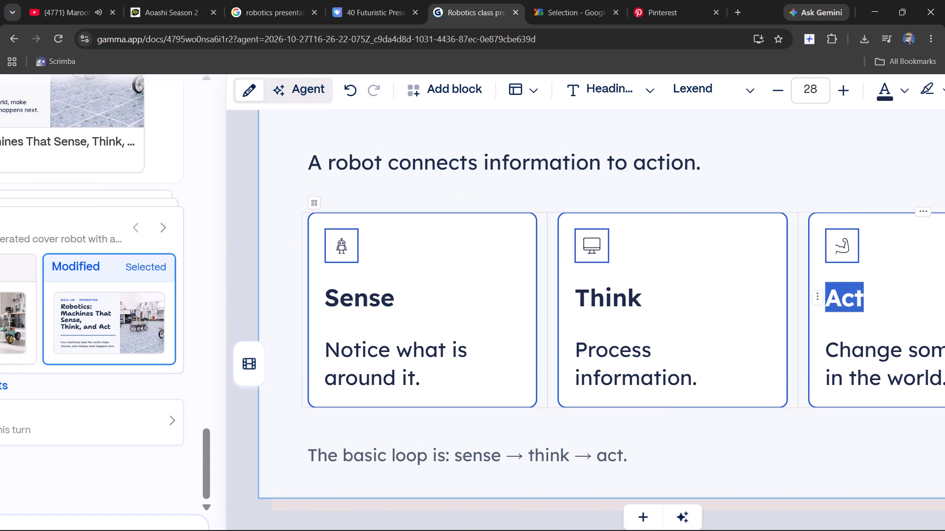
pyautogui.hotkey('ctrl', 'c')
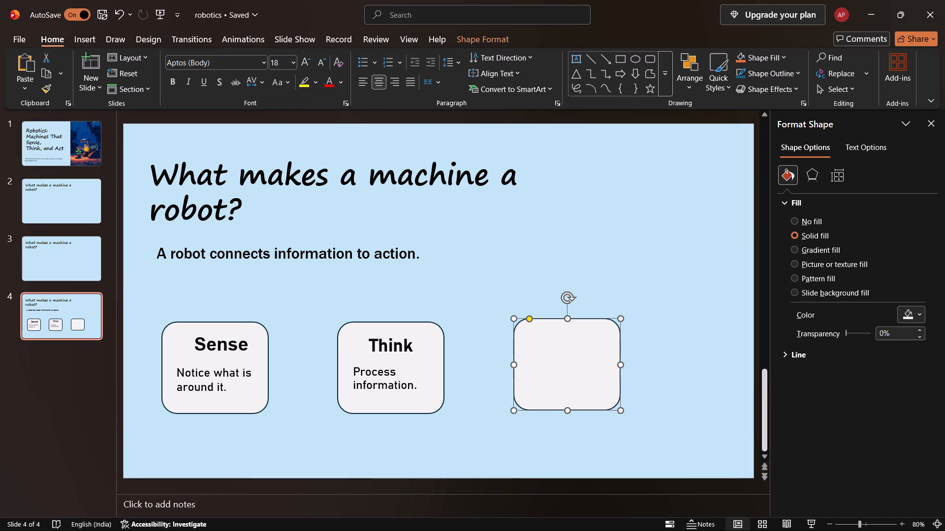
# Switch to PowerPoint, draw a text box in the upper part of the third card and paste the heading "Act" into it.
pyautogui.click(550, 342)
pyautogui.click(554, 354)
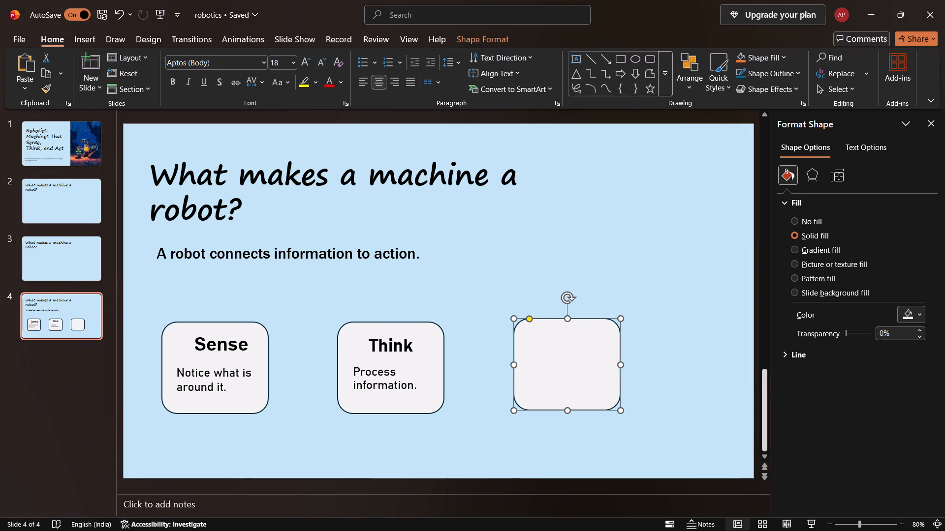
pyautogui.doubleClick(558, 345)
pyautogui.doubleClick(537, 340)
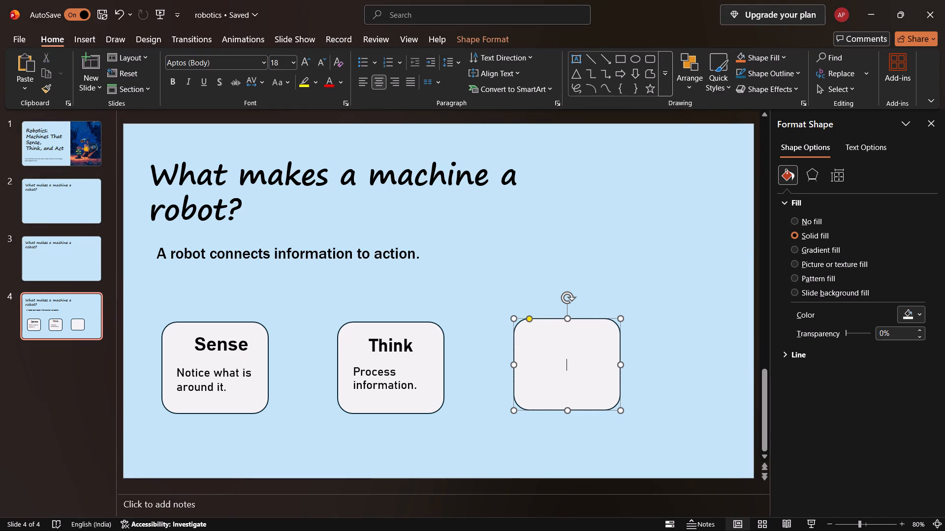
pyautogui.click(536, 339)
pyautogui.click(532, 337)
pyautogui.click(573, 60)
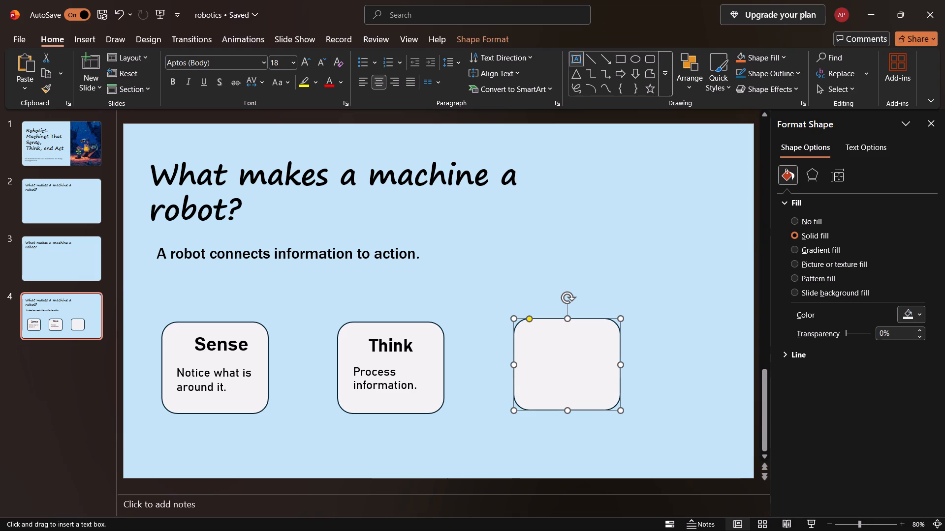
pyautogui.moveTo(546, 335); pyautogui.dragTo(608, 359)
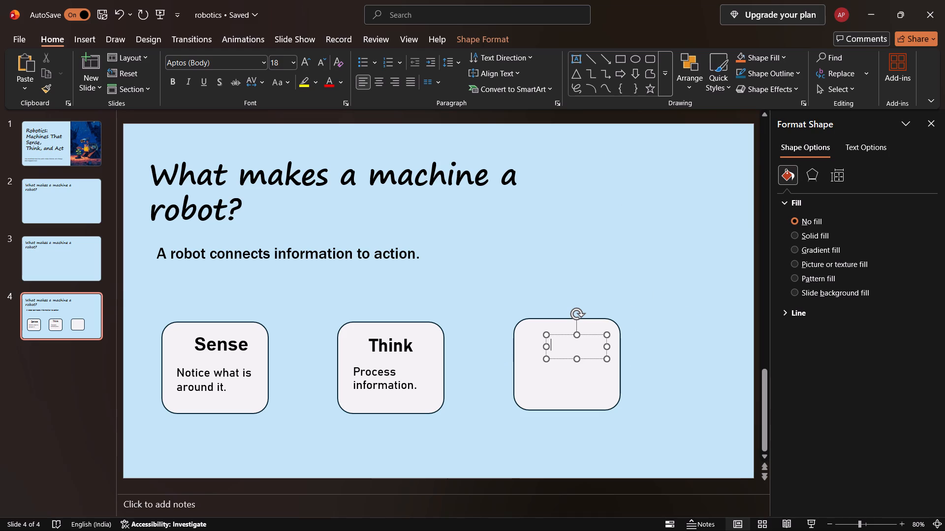
pyautogui.click(556, 343)
pyautogui.hotkey('ctrl', 'v')
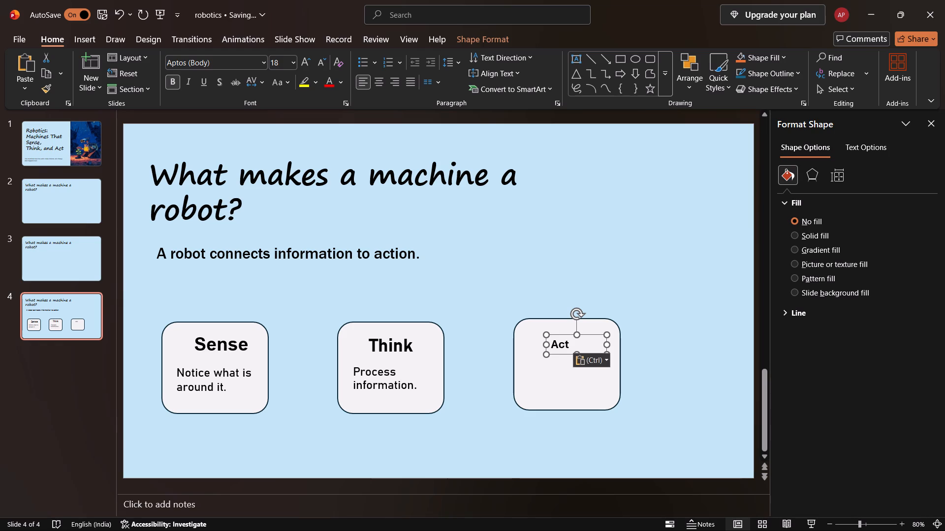
pyautogui.moveTo(566, 345); pyautogui.dragTo(559, 346)
pyautogui.moveTo(559, 346); pyautogui.dragTo(551, 345)
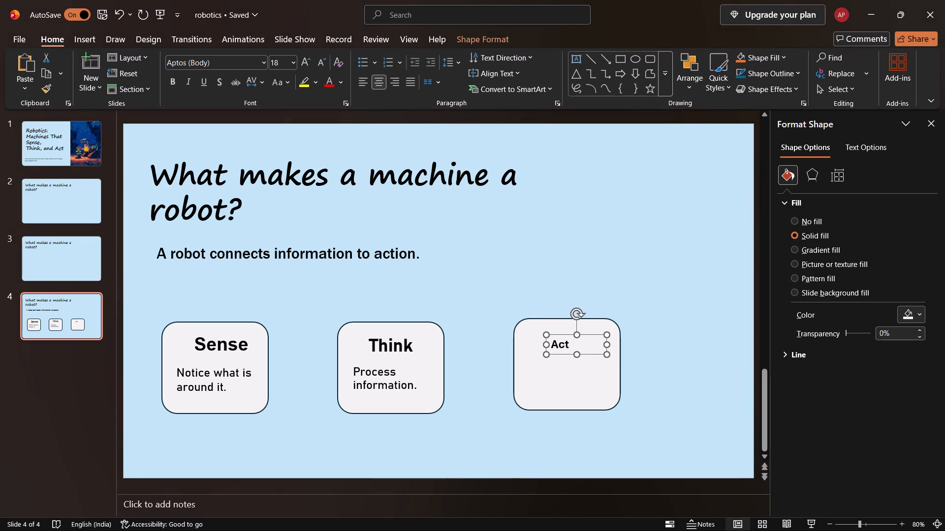
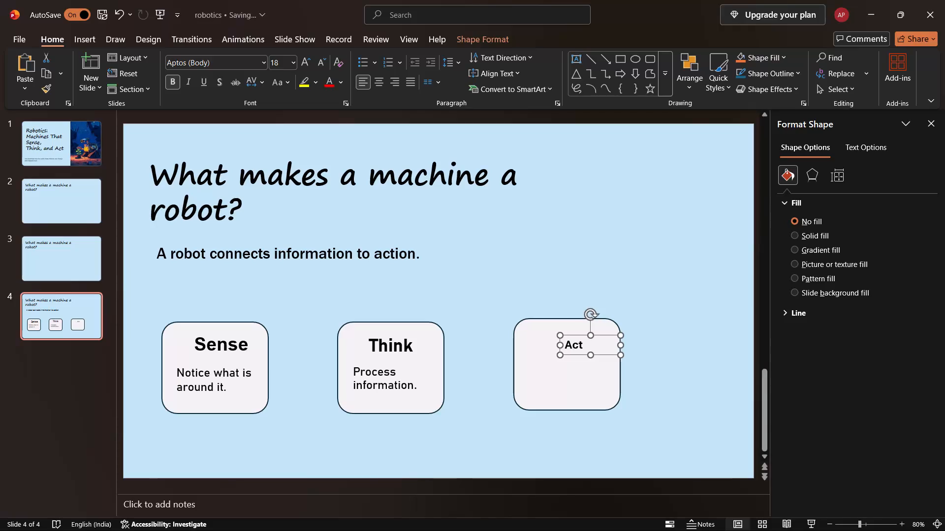
# Format the "Act" heading in the third card as Arial Black at size 28.
pyautogui.moveTo(582, 342); pyautogui.dragTo(559, 351)
pyautogui.click(621, 315)
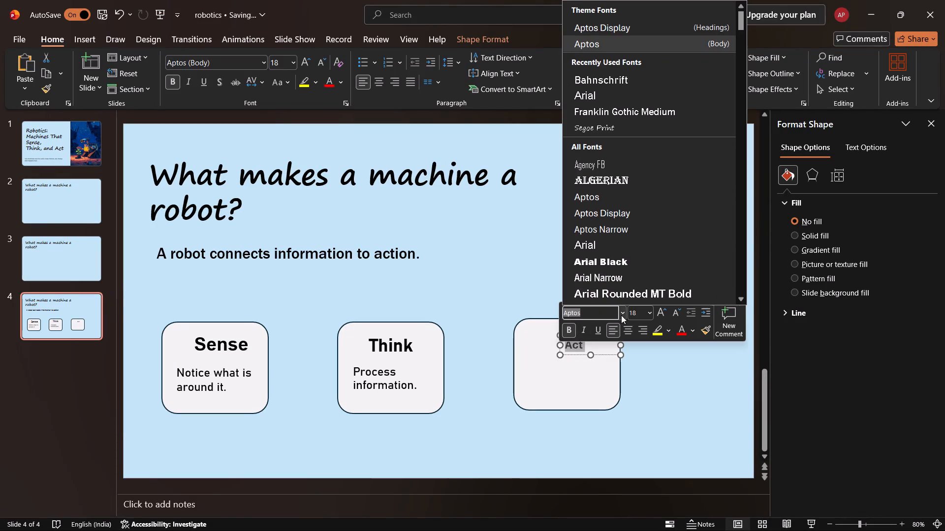
pyautogui.click(622, 265)
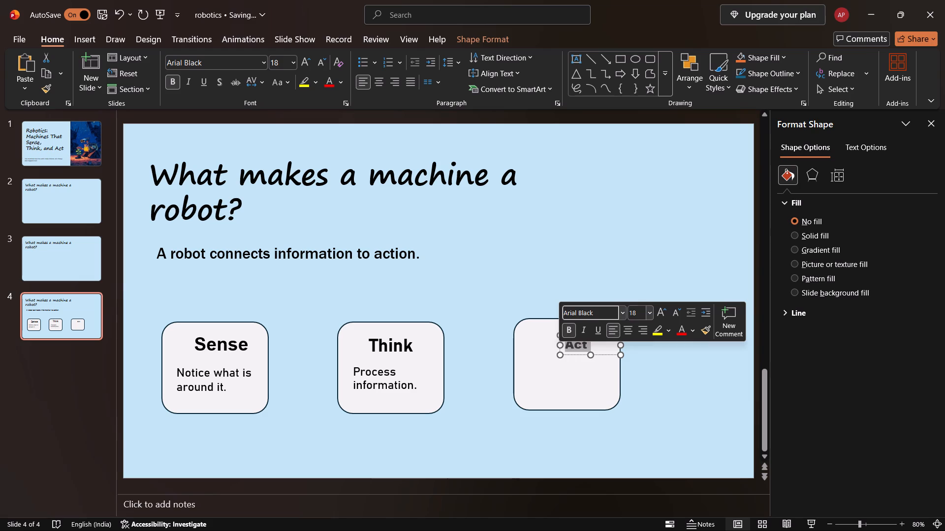
pyautogui.click(647, 314)
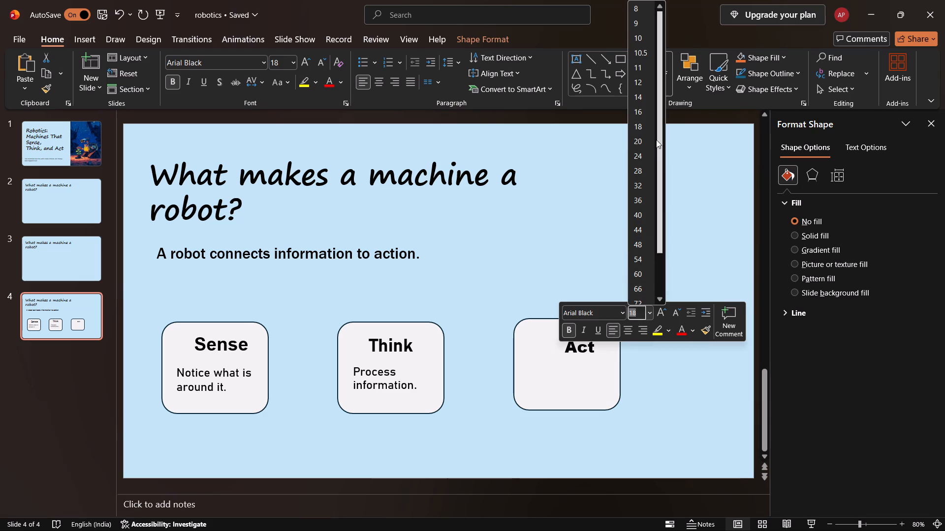
pyautogui.click(648, 170)
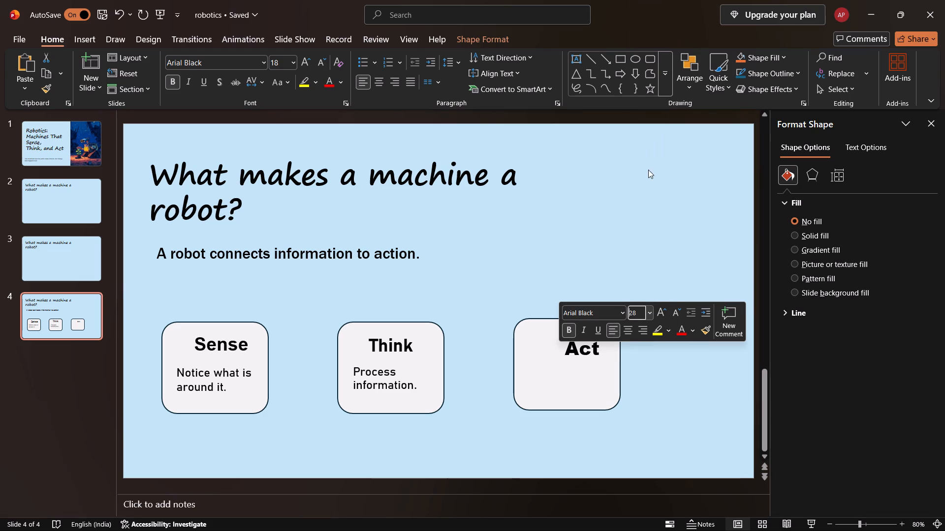
pyautogui.click(575, 406)
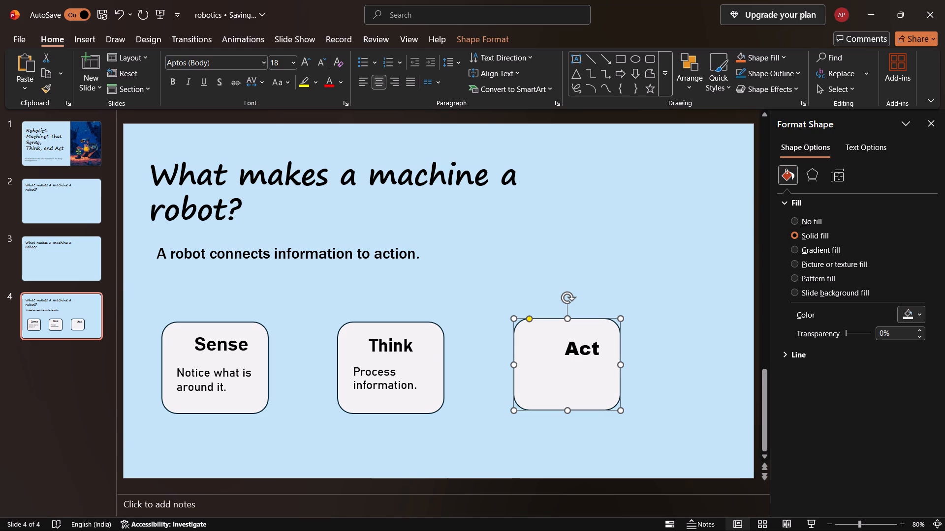
# Check the "Think" heading's font and set the "Sense" heading in the first card to Bahnschrift.
pyautogui.doubleClick(382, 346)
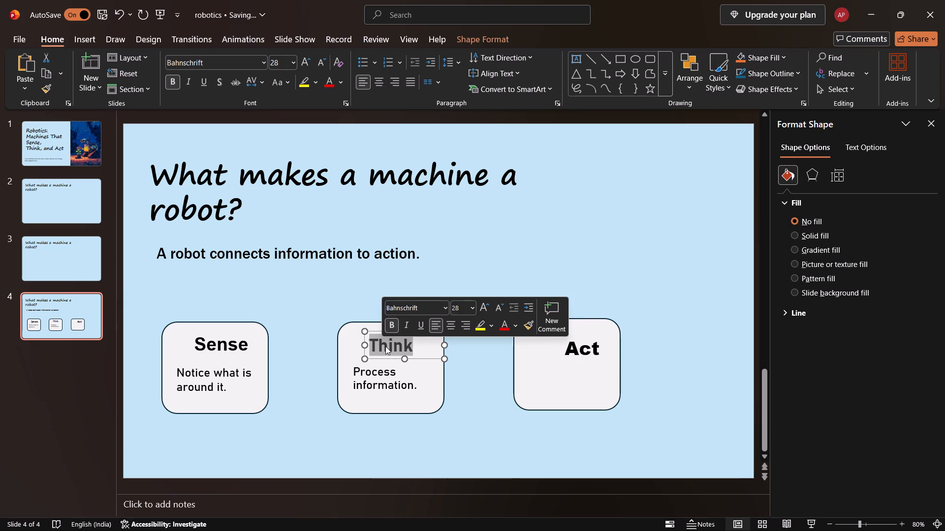
pyautogui.click(385, 346)
pyautogui.doubleClick(223, 343)
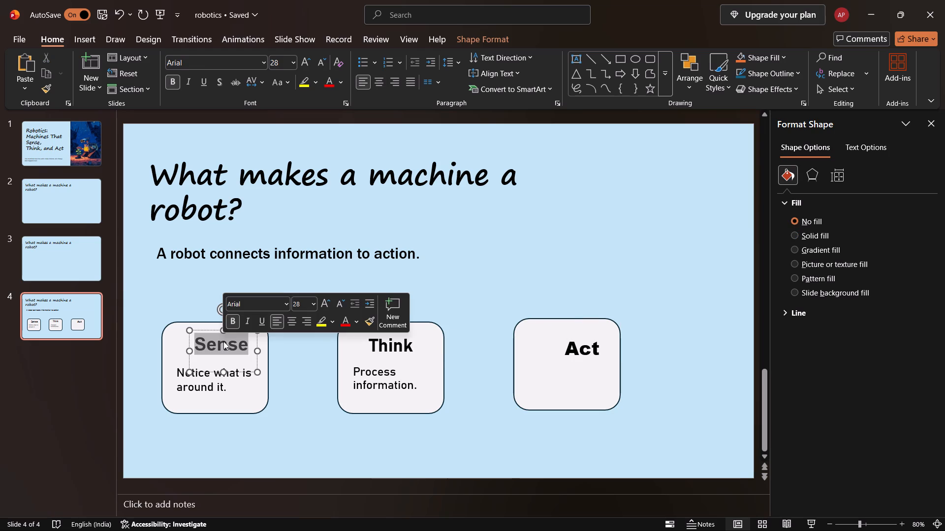
pyautogui.click(284, 302)
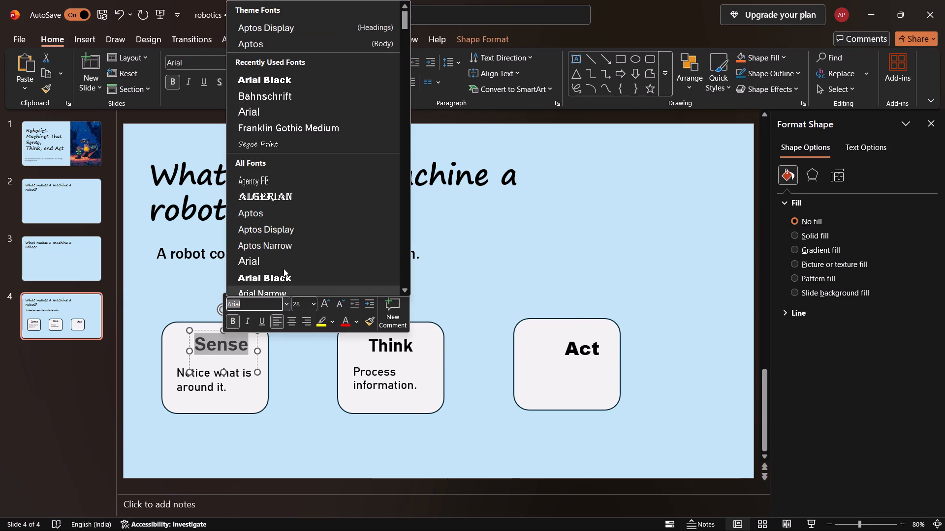
pyautogui.scroll(-2, 283, 263)
pyautogui.click(283, 226)
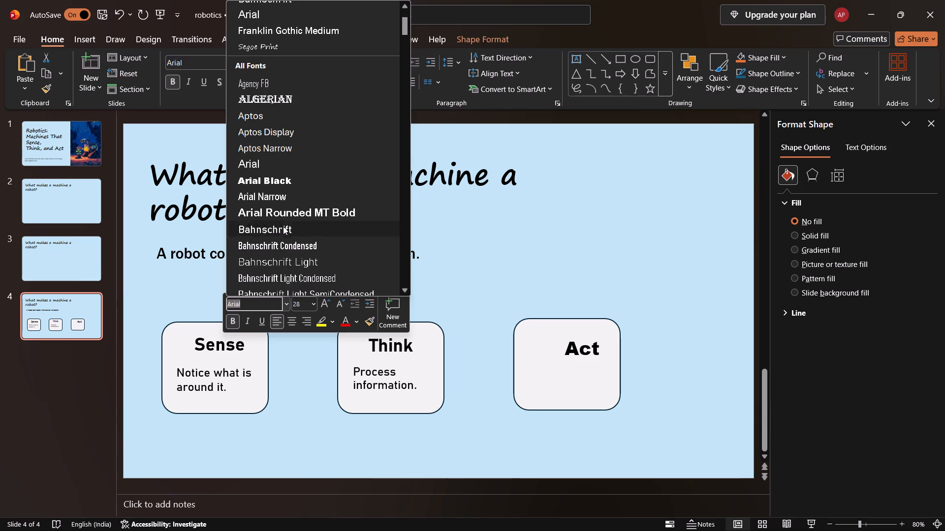
# Change the "Act" heading's font to Bahnschrift to match the other card headings.
pyautogui.doubleClick(571, 347)
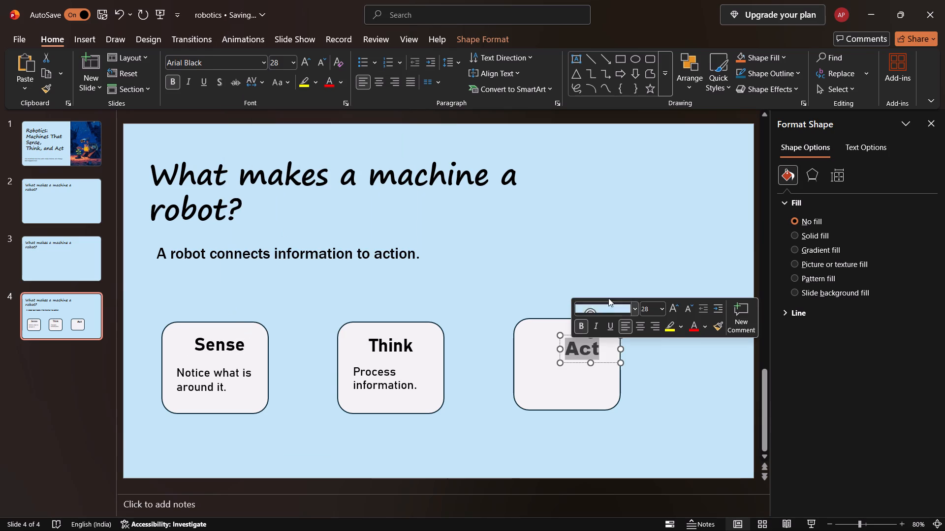
pyautogui.click(631, 309)
pyautogui.scroll(-1, 618, 270)
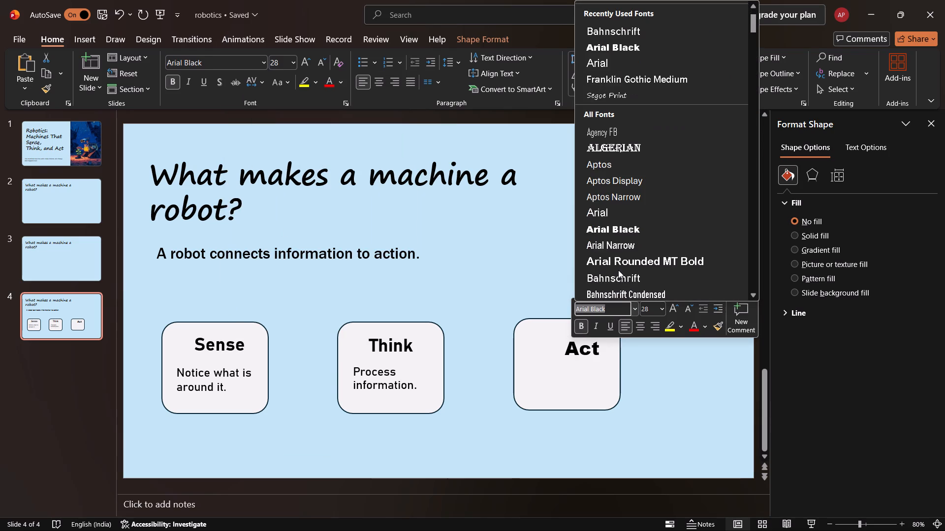
pyautogui.scroll(-3, 619, 247)
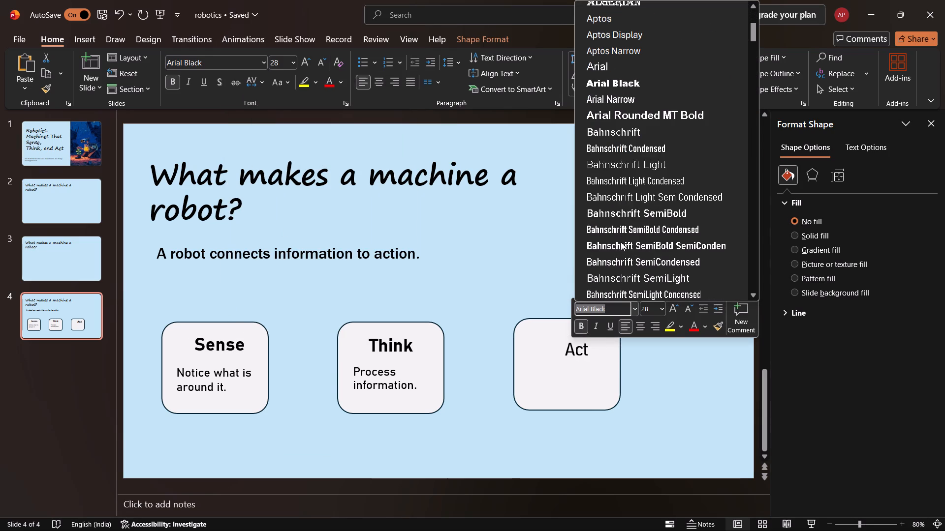
pyautogui.click(662, 129)
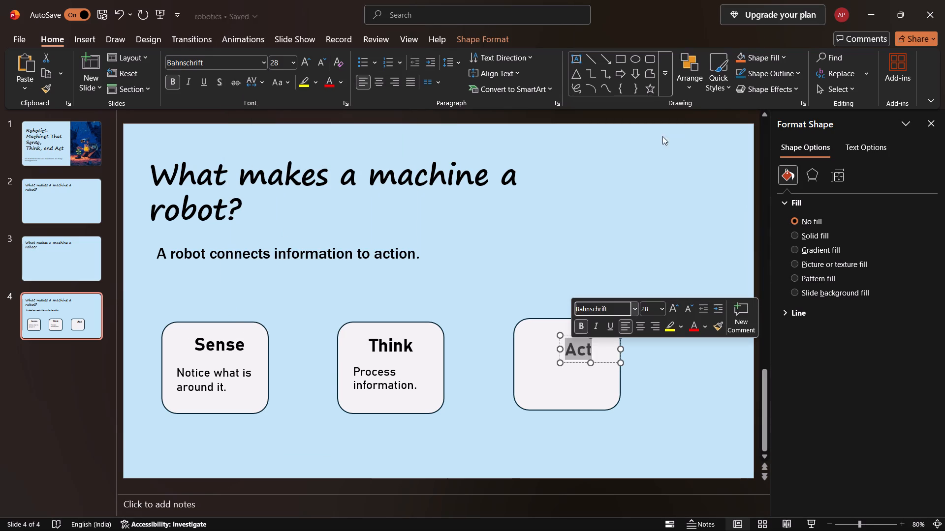
# Move the "Act" heading's text box slightly up, level with the "Sense" and "Think" headings.
pyautogui.click(592, 353)
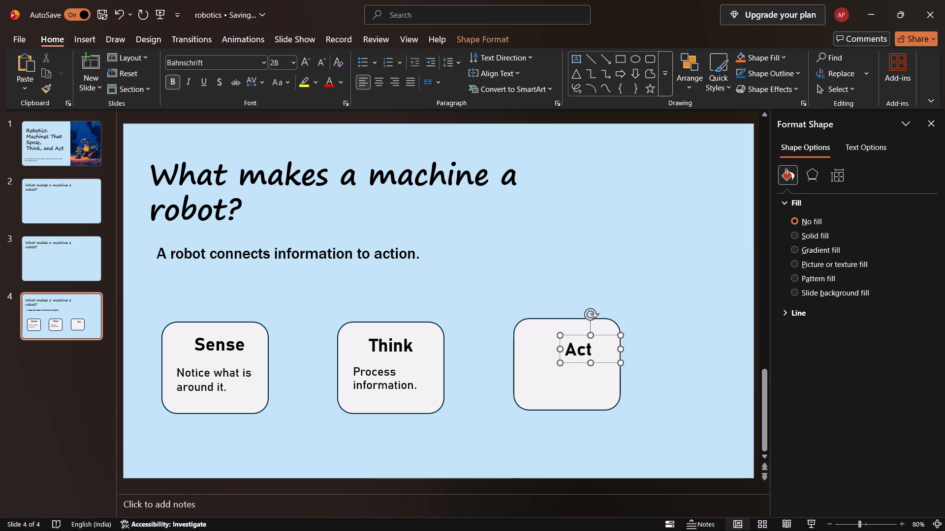
pyautogui.moveTo(598, 336); pyautogui.dragTo(598, 330)
pyautogui.click(645, 299)
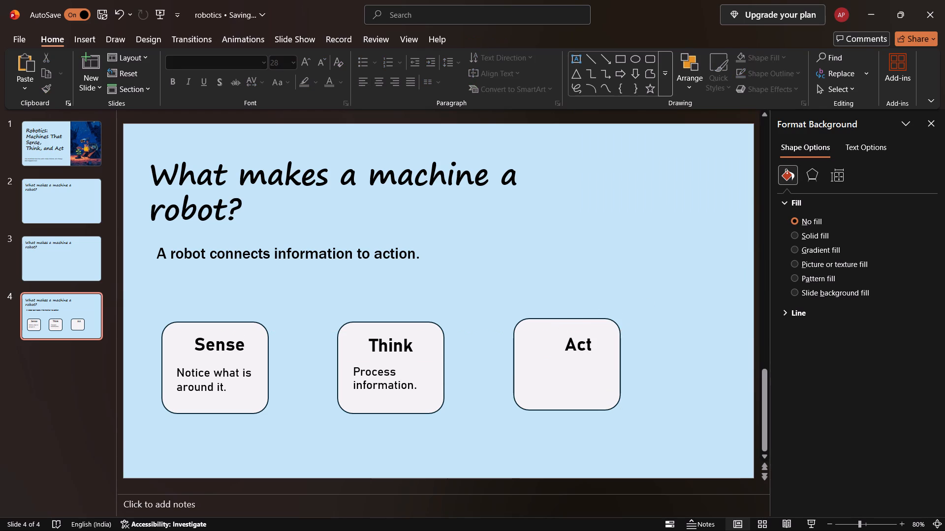
# Draw a text box below the "Act" heading in the third card and paste the copied sentence into it.
pyautogui.click(546, 377)
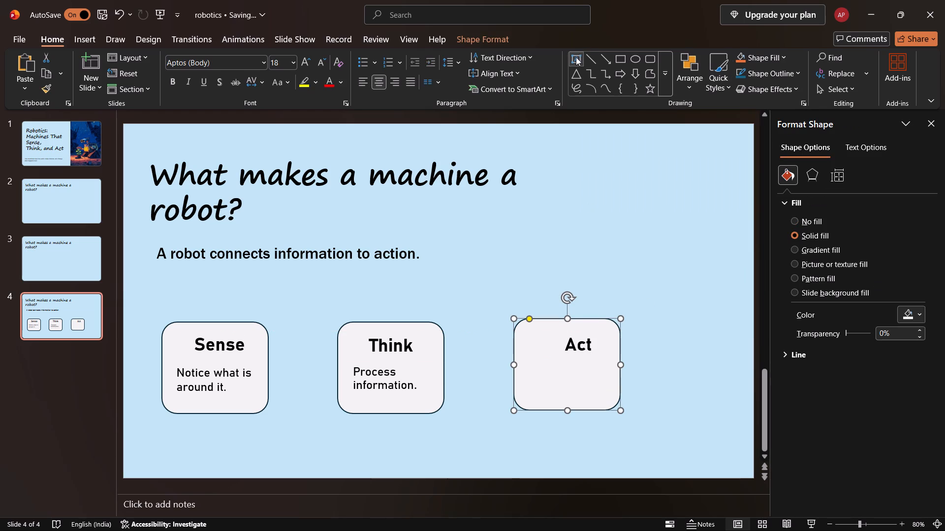
pyautogui.click(575, 59)
pyautogui.moveTo(523, 362); pyautogui.dragTo(543, 396)
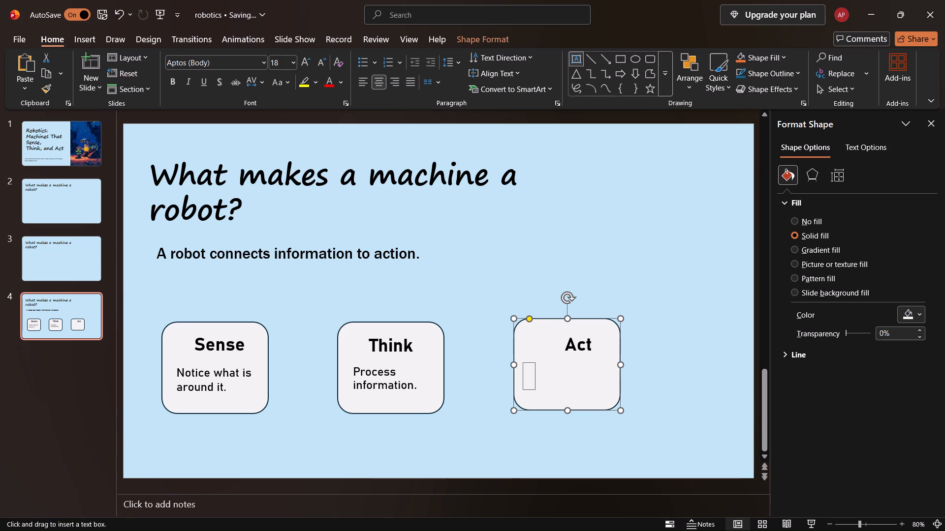
pyautogui.moveTo(543, 396); pyautogui.dragTo(607, 393)
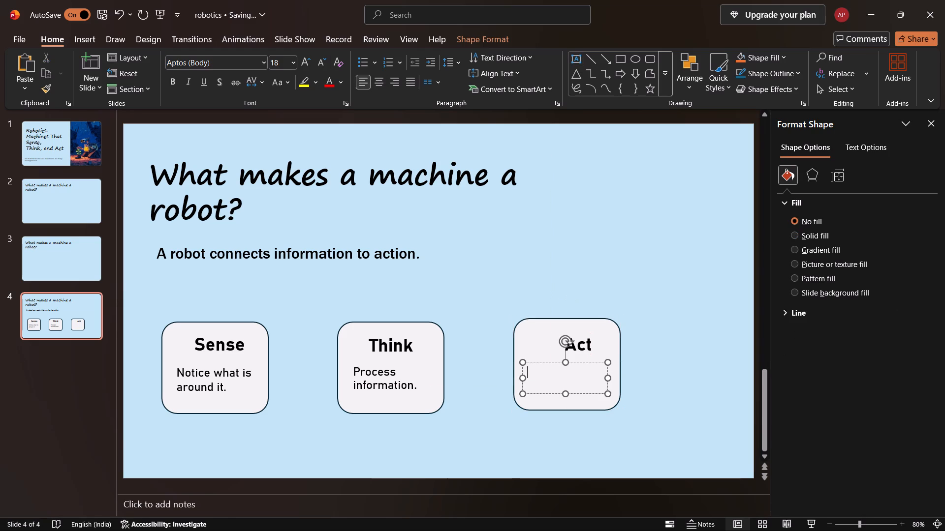
pyautogui.hotkey('ctrl', 'v')
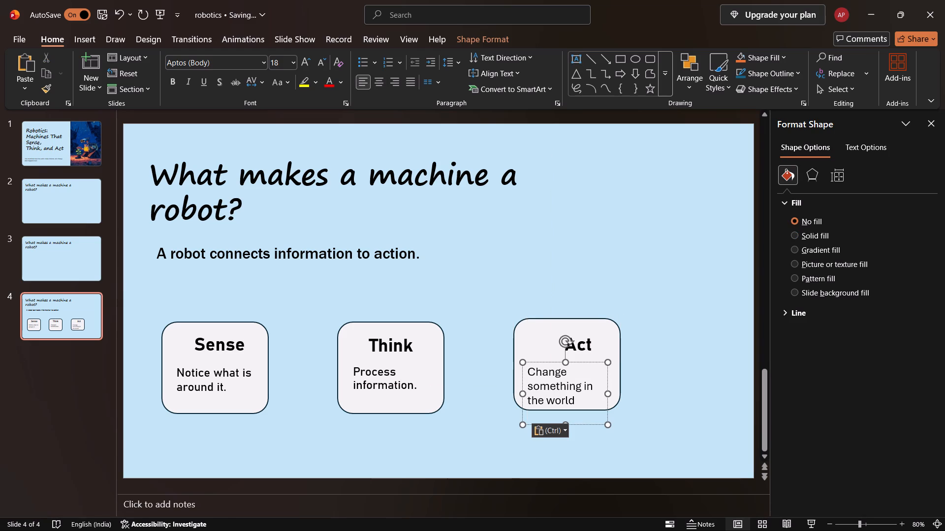
# Widen the pasted sentence's text box to fit two lines and position it within the third card under "Act".
pyautogui.moveTo(610, 393); pyautogui.dragTo(614, 387)
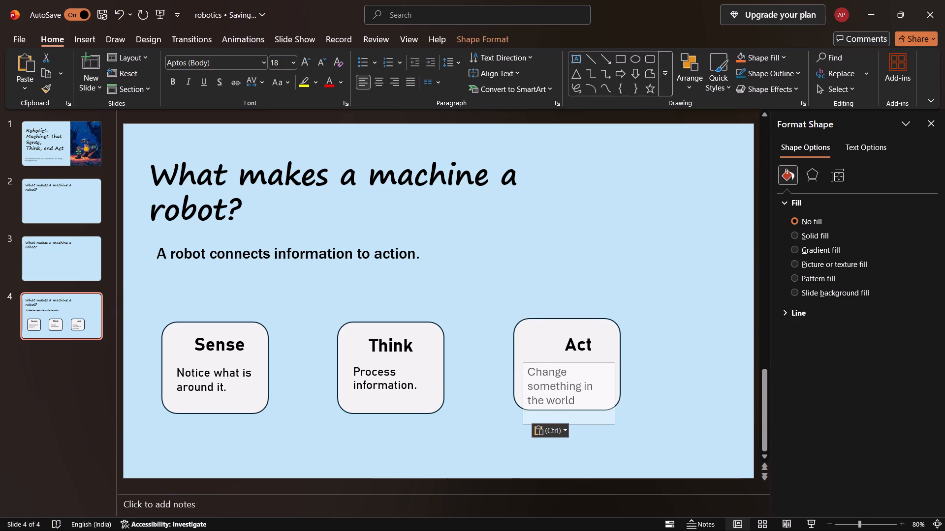
pyautogui.moveTo(614, 387); pyautogui.dragTo(630, 381)
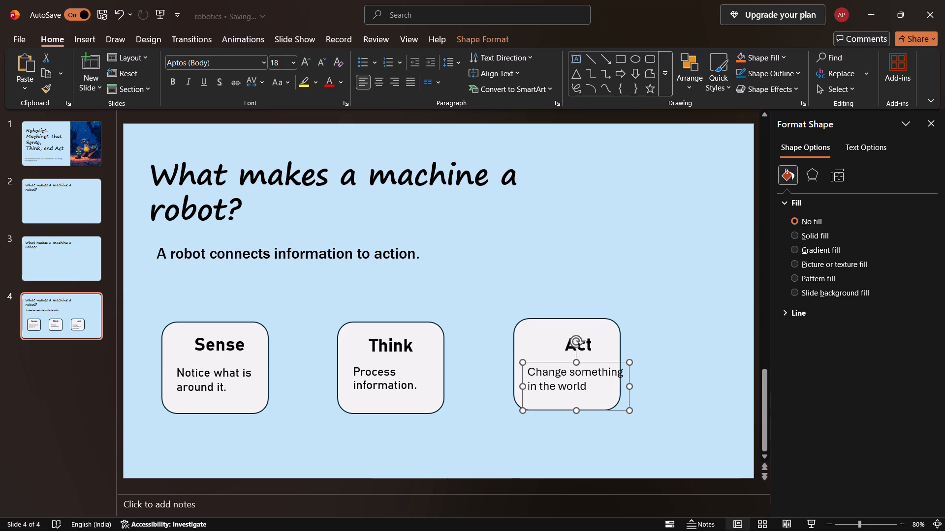
pyautogui.moveTo(598, 363); pyautogui.dragTo(589, 364)
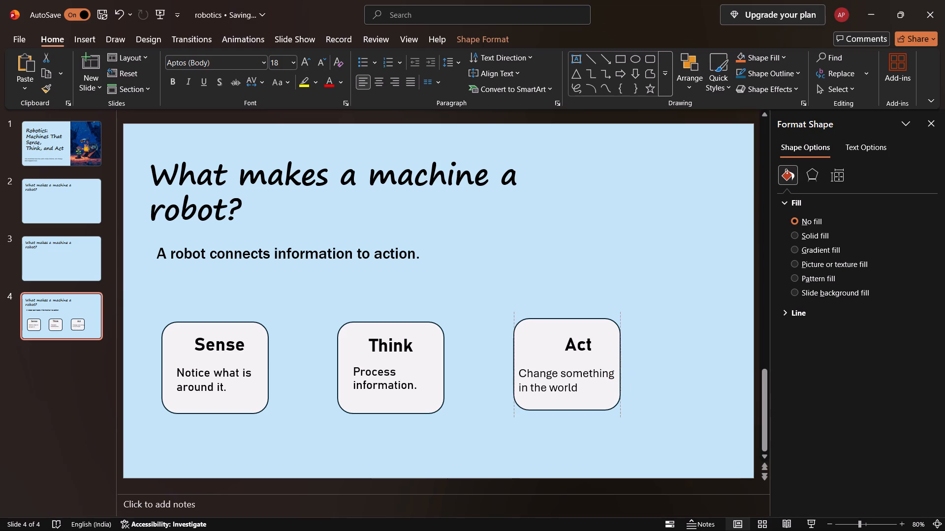
pyautogui.moveTo(589, 364); pyautogui.dragTo(592, 362)
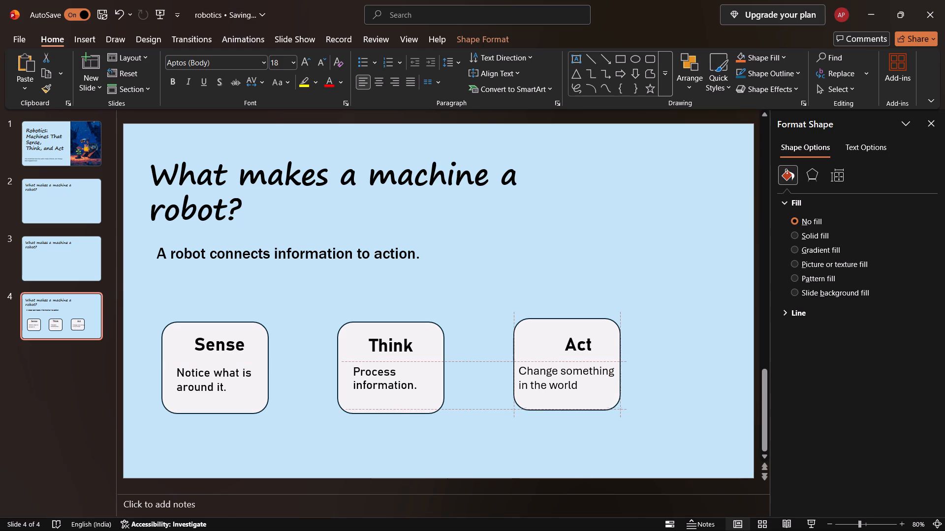
pyautogui.moveTo(592, 362); pyautogui.dragTo(592, 359)
# Set the font of the sentence "Change something in the world" to Bahnschrift.
pyautogui.tripleClick(575, 379)
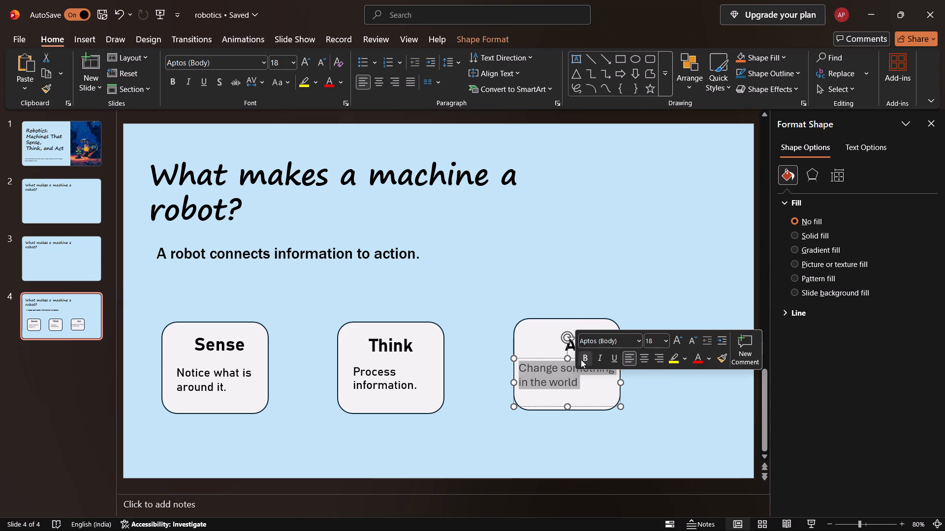
pyautogui.click(588, 358)
pyautogui.click(588, 358)
pyautogui.click(638, 345)
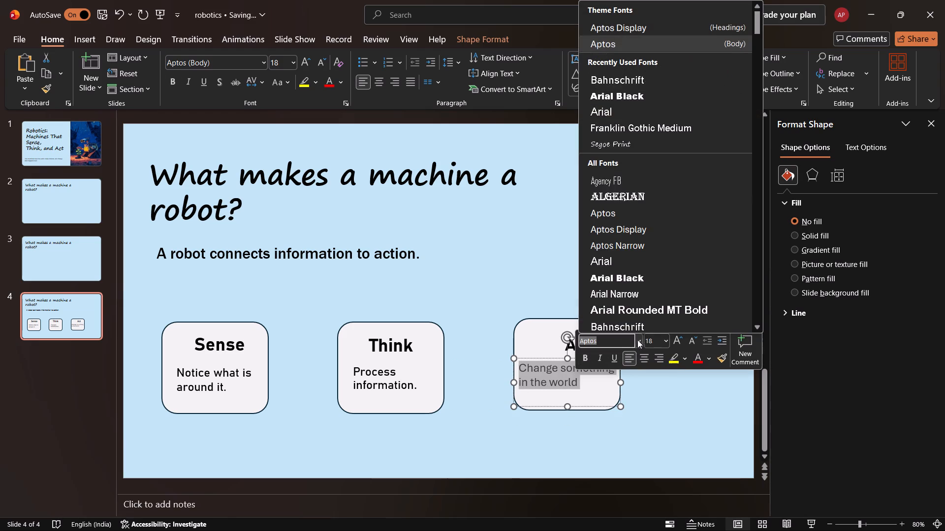
pyautogui.scroll(-2, 635, 314)
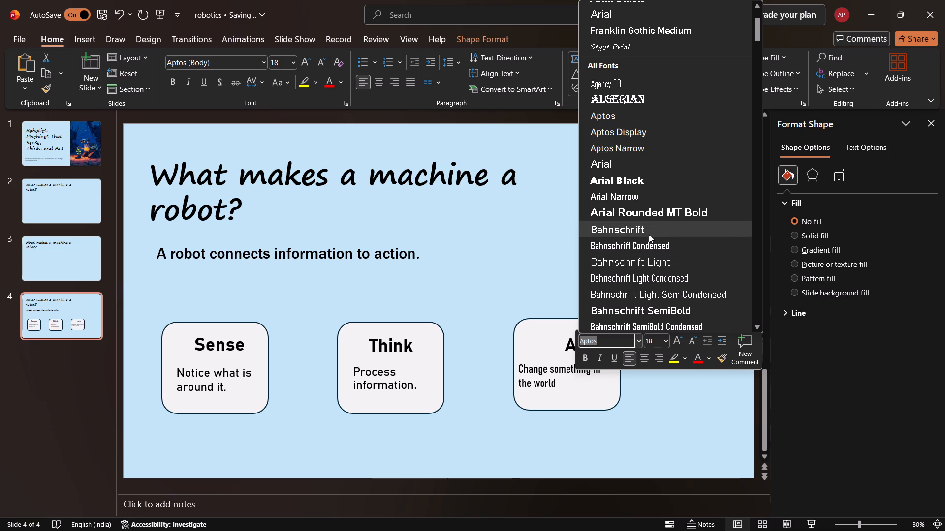
pyautogui.click(650, 232)
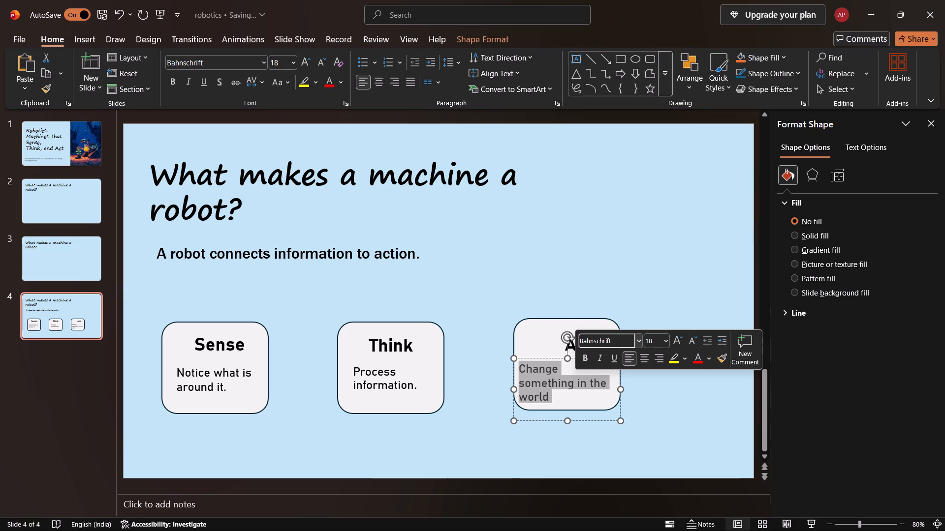
# Widen the "Change something in the world" text box so the sentence fits on two lines.
pyautogui.moveTo(621, 386); pyautogui.dragTo(634, 383)
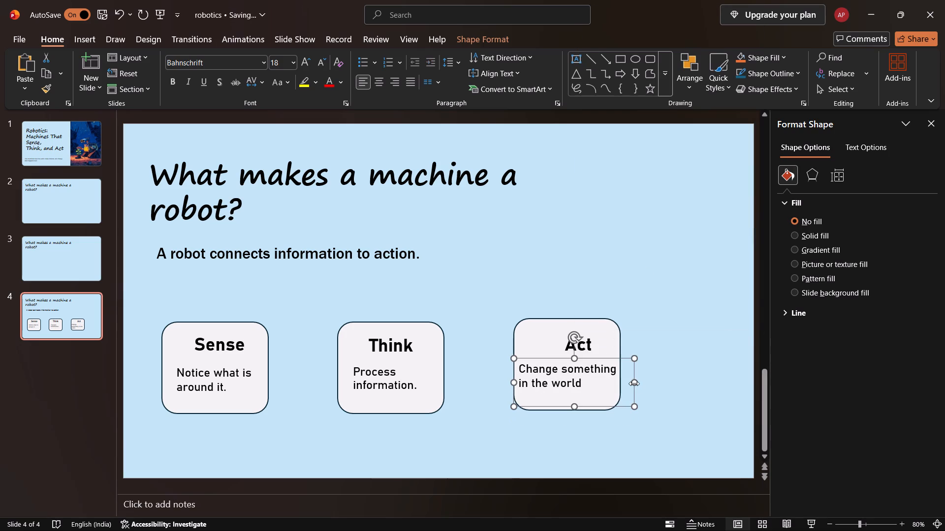
pyautogui.click(652, 383)
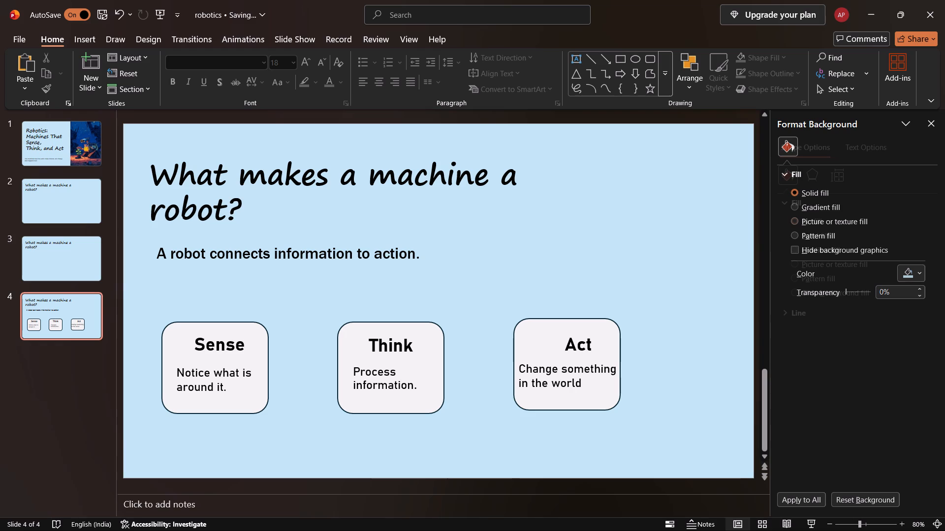
# Switch to Chrome, search Google for "minimal icons" in a new tab and open Flaticon's Minimal Icons & Symbols page.
pyautogui.click(601, 505)
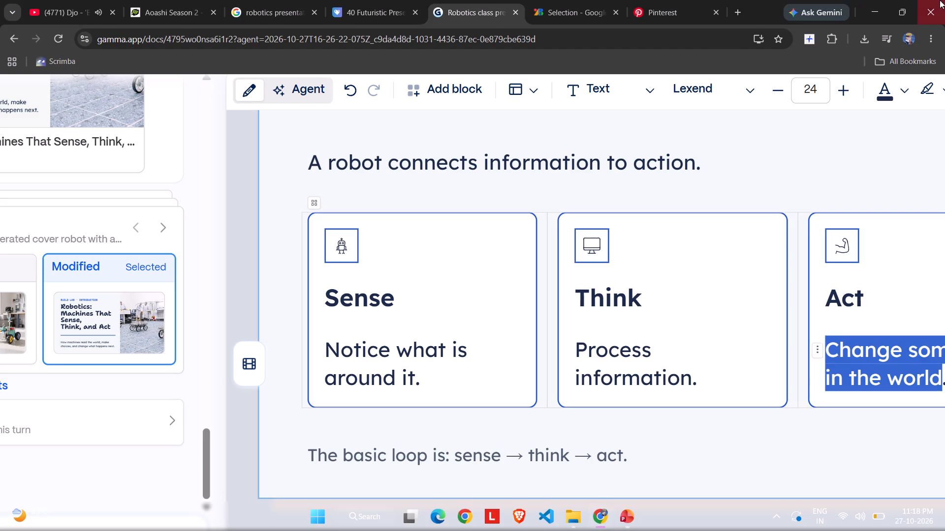
pyautogui.click(735, 6)
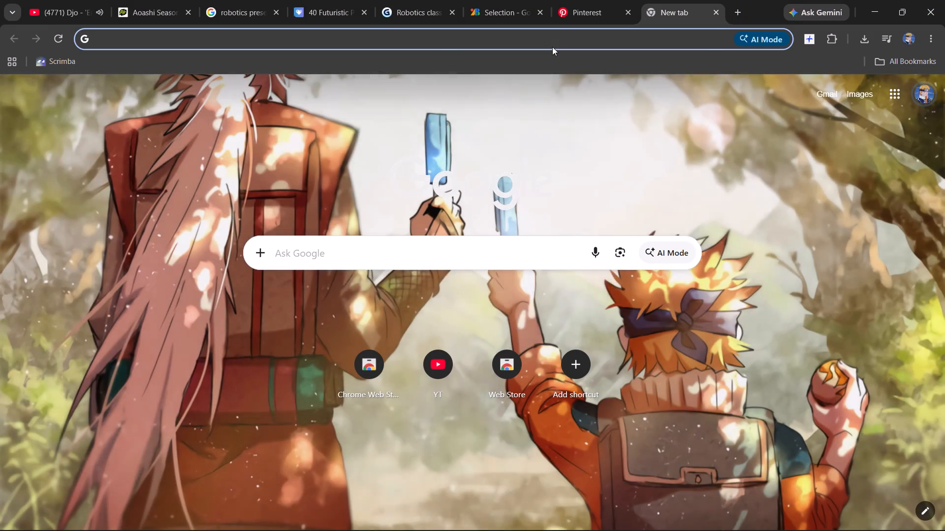
pyautogui.write('minimal icons')
pyautogui.press('Return')
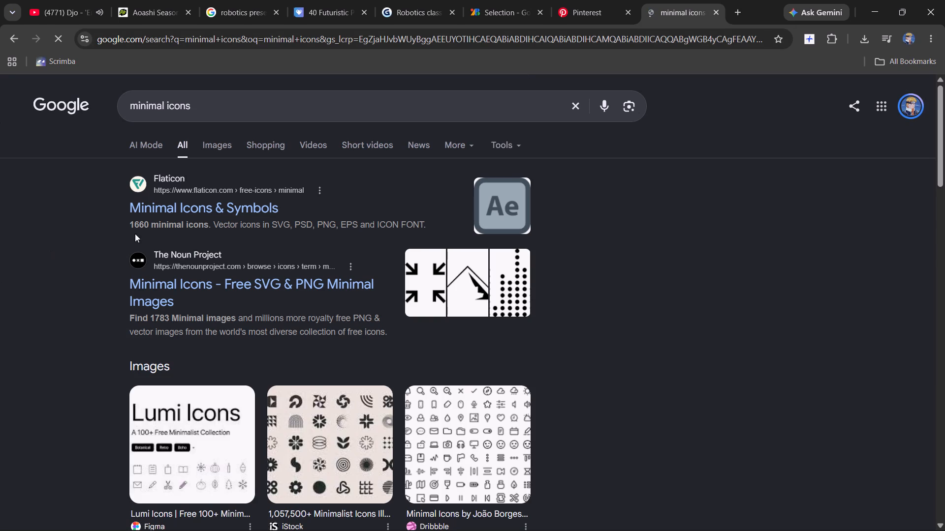
pyautogui.click(168, 199)
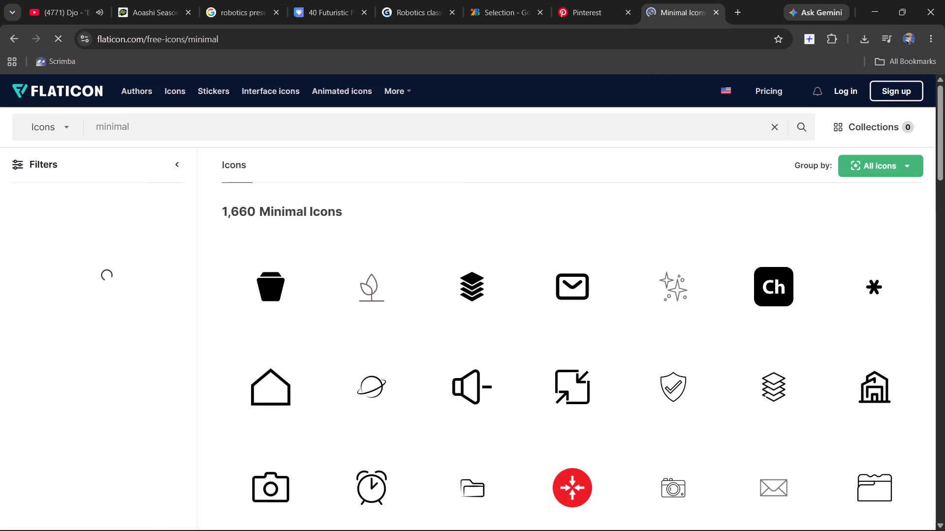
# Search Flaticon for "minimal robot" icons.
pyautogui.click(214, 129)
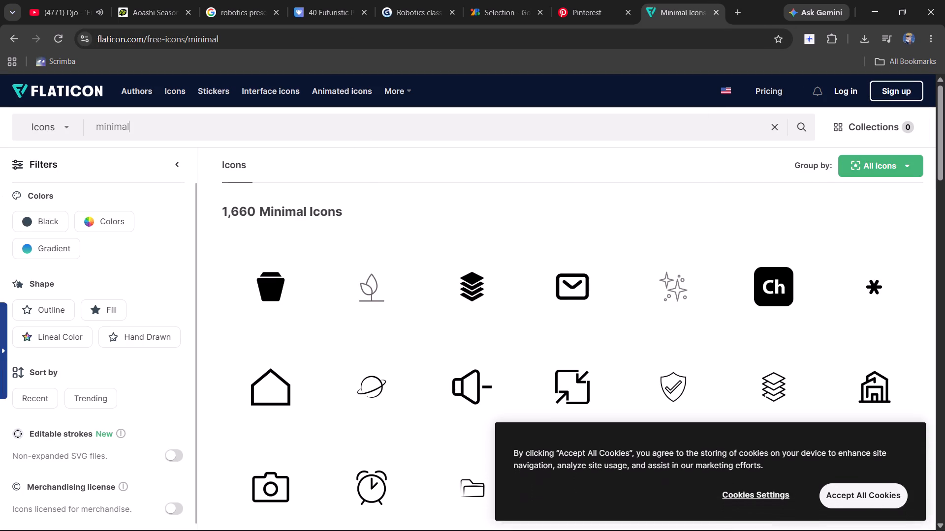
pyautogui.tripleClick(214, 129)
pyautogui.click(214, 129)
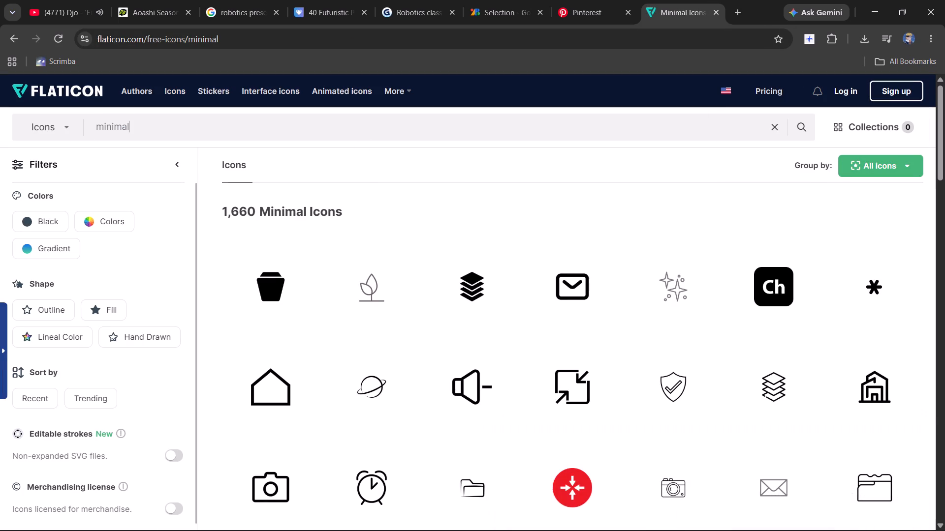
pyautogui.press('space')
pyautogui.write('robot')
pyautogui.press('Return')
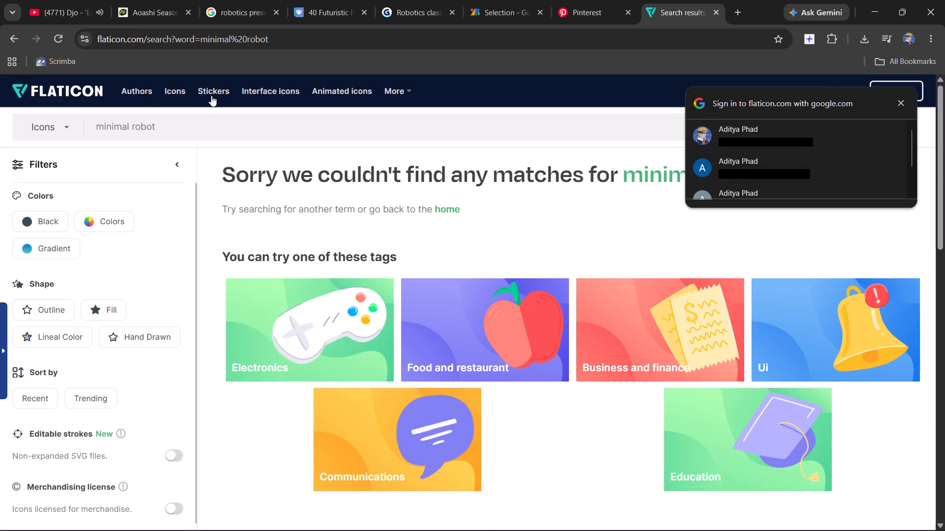
# Search Flaticon for "robot" and download the purple smiling robot-head icon as a free PNG.
pyautogui.click(148, 127)
pyautogui.moveTo(163, 125); pyautogui.dragTo(105, 123)
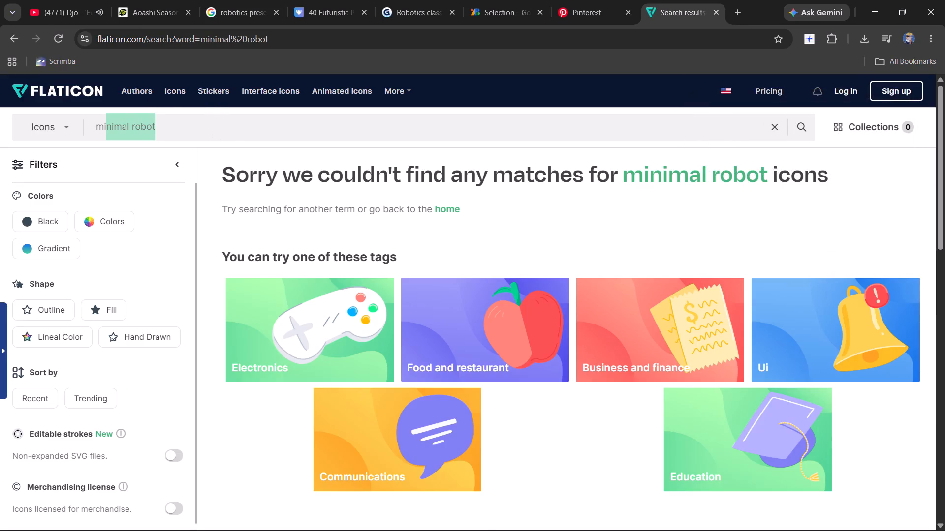
pyautogui.moveTo(105, 123); pyautogui.dragTo(95, 122)
pyautogui.press('BackSpace')
pyautogui.write('robot')
pyautogui.press('Return')
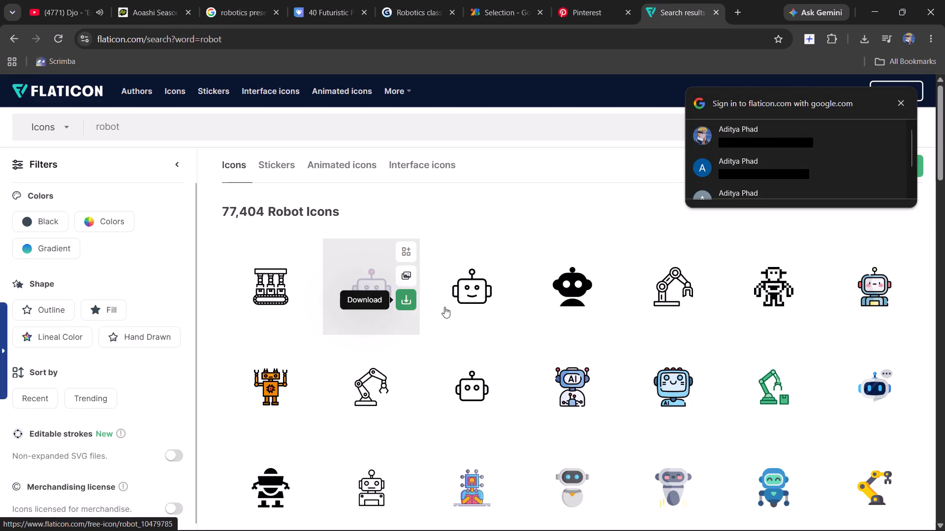
pyautogui.scroll(-2, 449, 368)
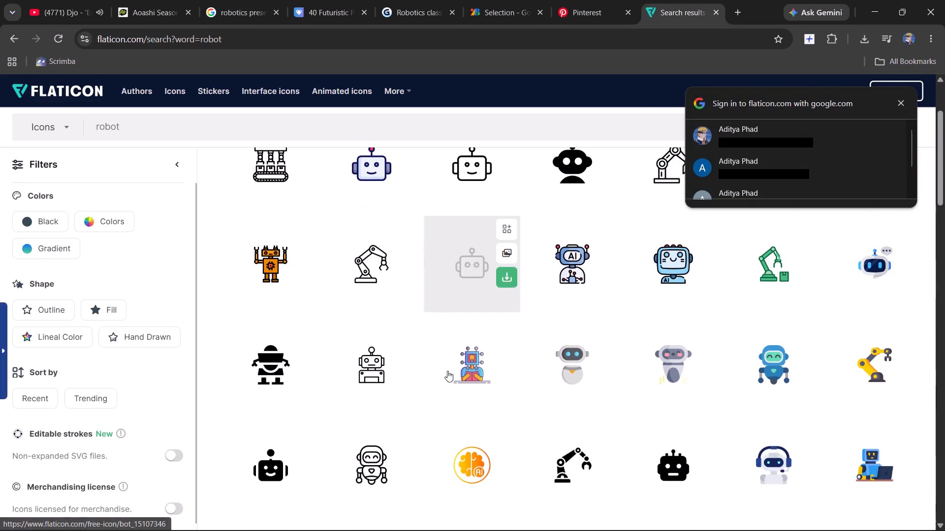
pyautogui.scroll(-2, 447, 369)
pyautogui.scroll(3, 399, 363)
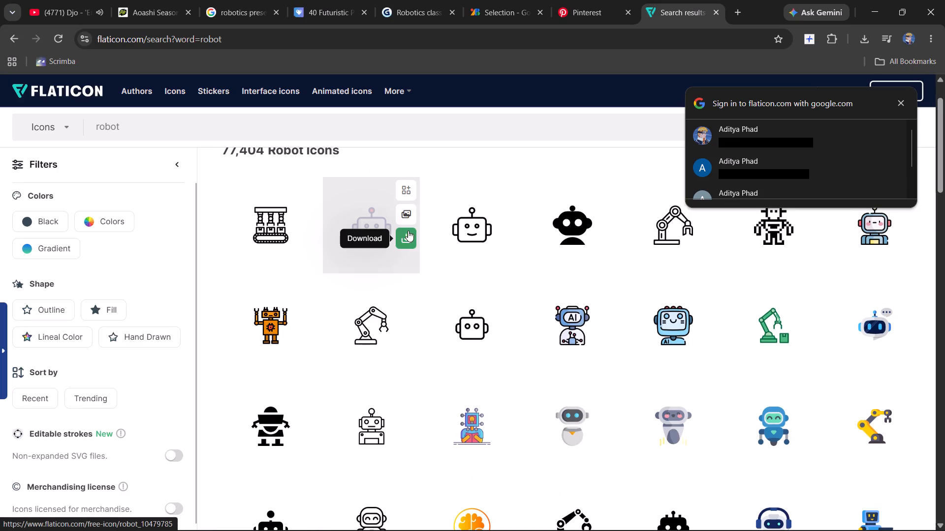
pyautogui.click(409, 231)
pyautogui.click(384, 306)
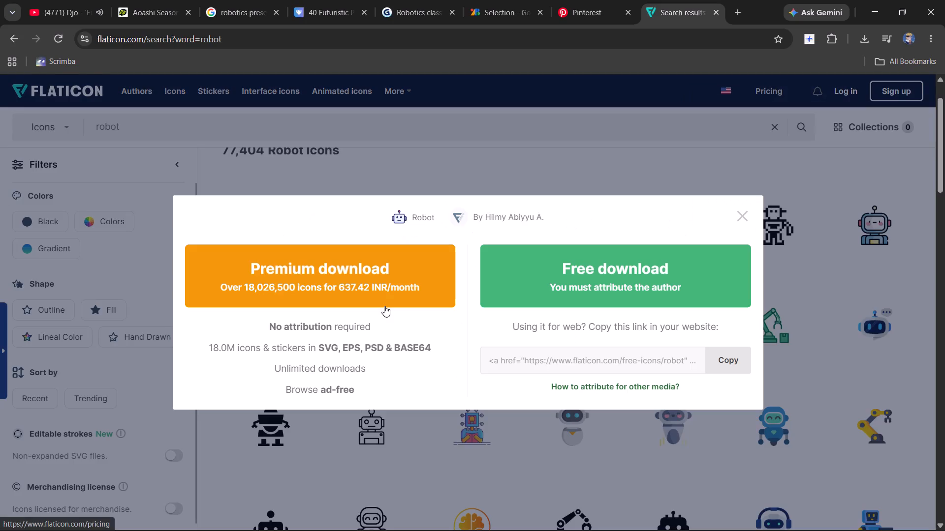
pyautogui.click(586, 285)
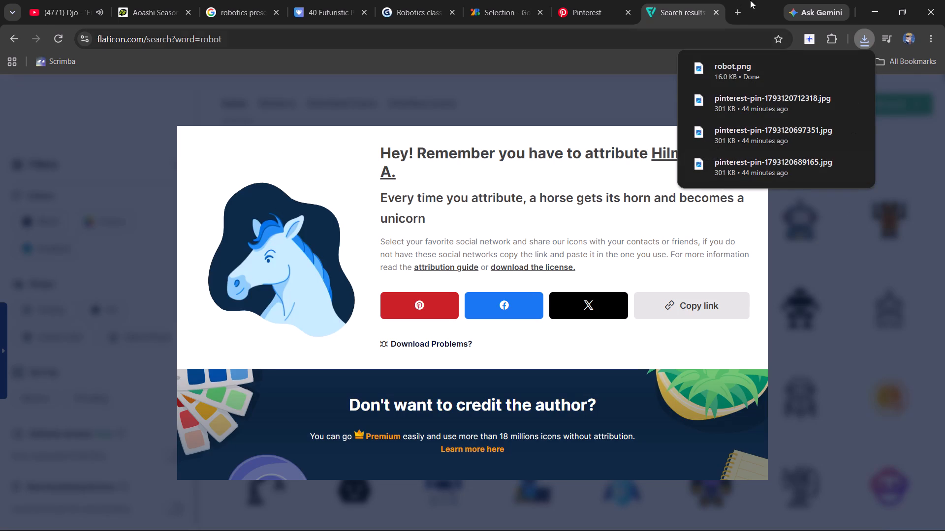
# Switch to PowerPoint and insert the robot picture from the Downloads folder on slide 4.
pyautogui.click(482, 0)
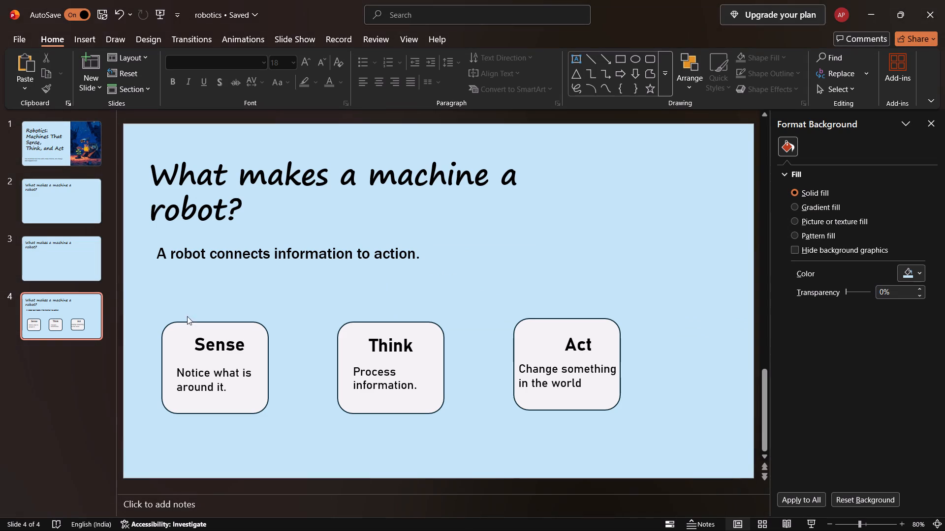
pyautogui.click(189, 333)
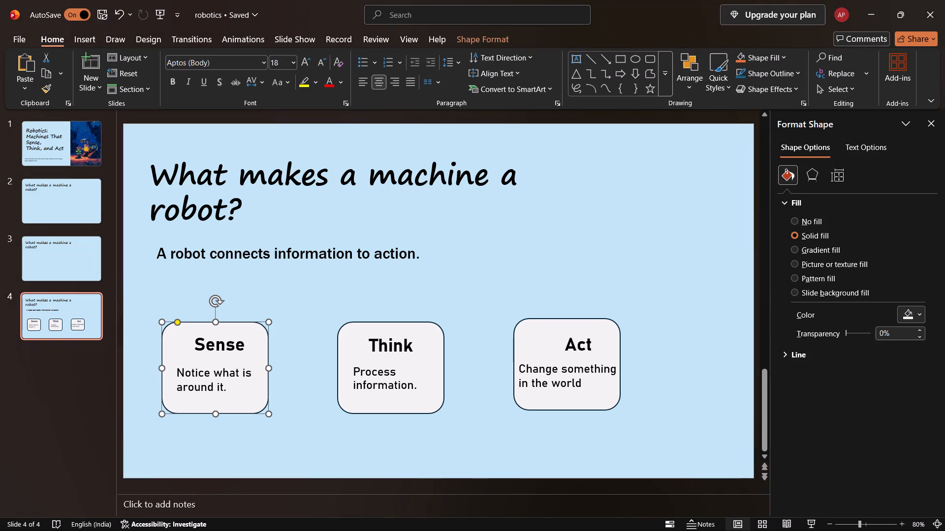
pyautogui.click(81, 38)
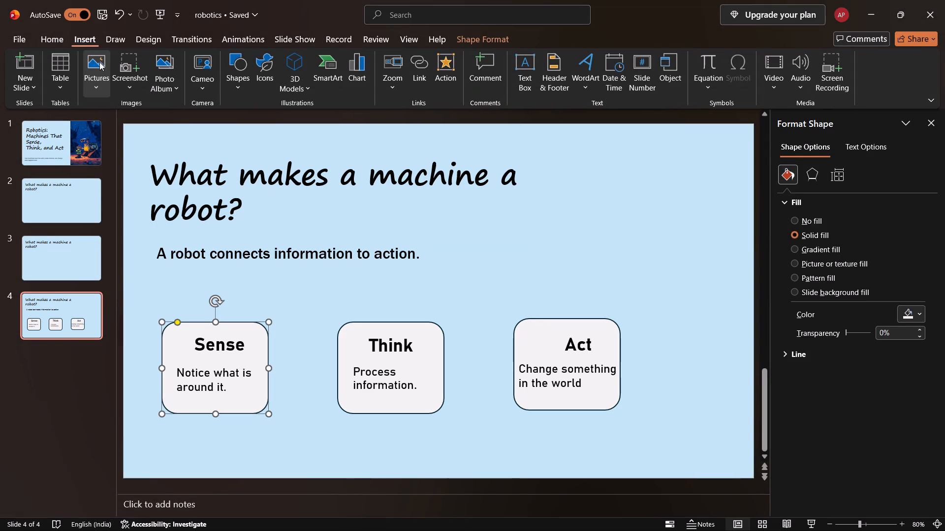
pyautogui.click(99, 61)
pyautogui.click(121, 129)
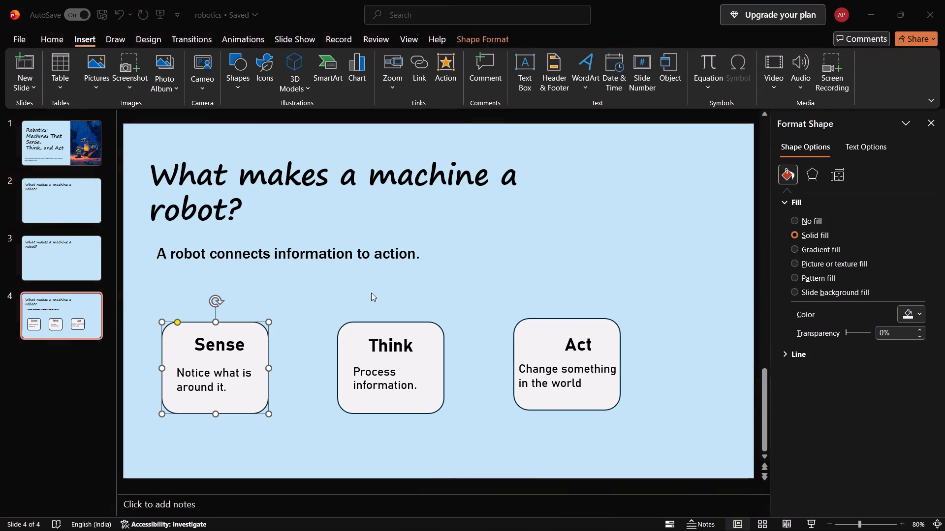
pyautogui.moveTo(167, 151); pyautogui.dragTo(278, 323)
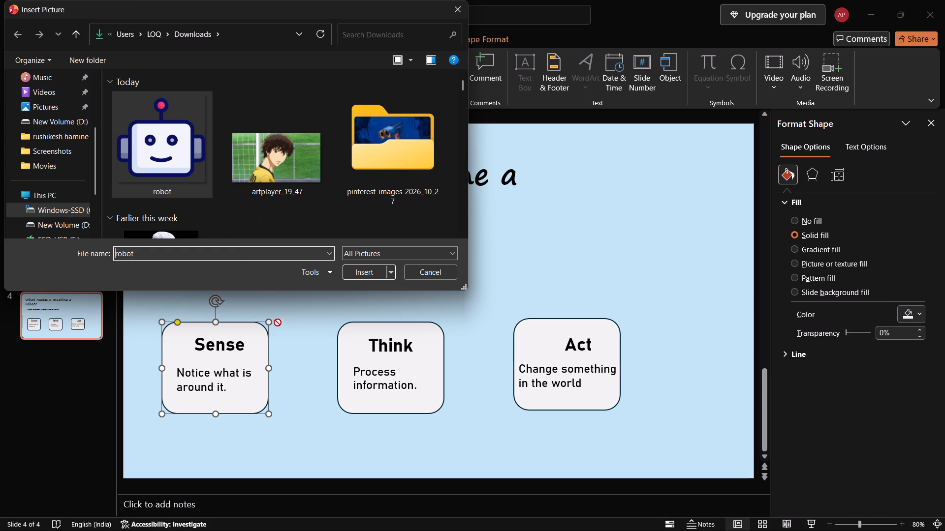
pyautogui.moveTo(278, 323); pyautogui.dragTo(202, 140)
pyautogui.doubleClick(191, 142)
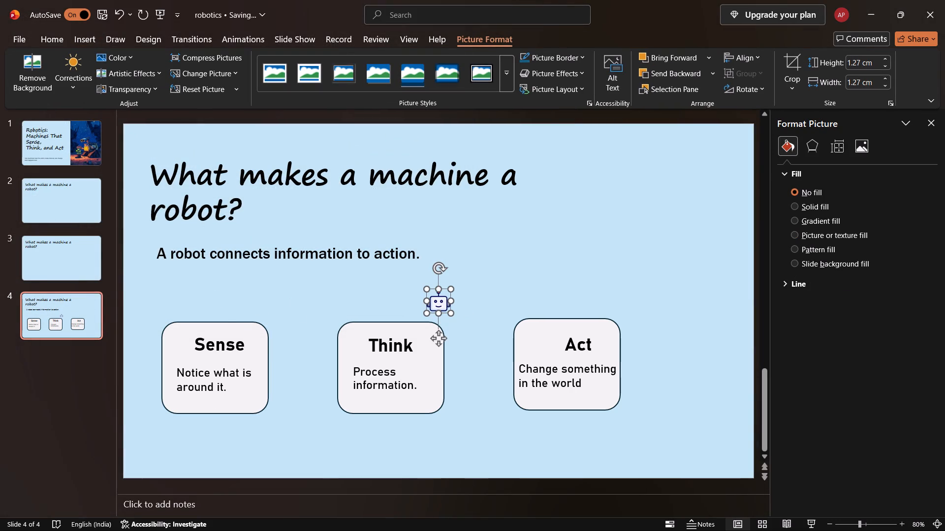
pyautogui.moveTo(438, 303); pyautogui.dragTo(341, 301)
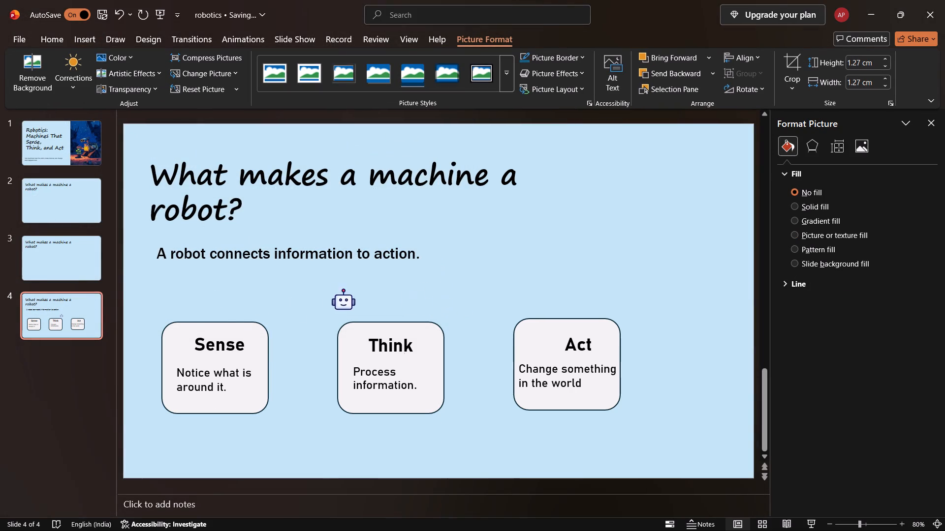
pyautogui.moveTo(341, 301); pyautogui.dragTo(178, 342)
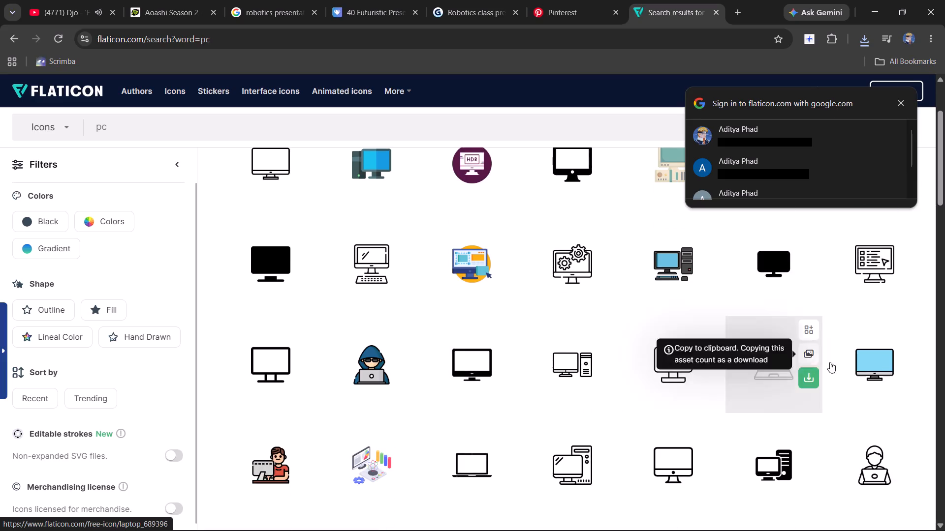
pyautogui.click(901, 373)
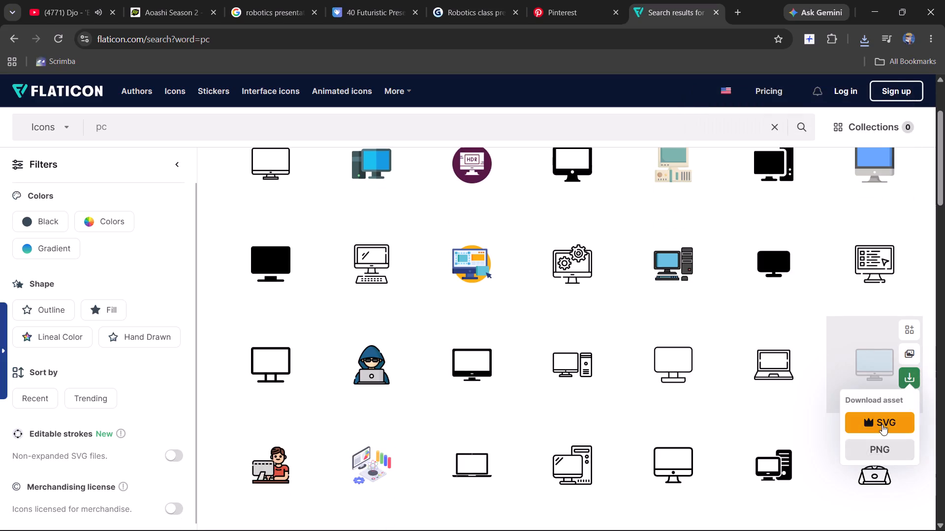
pyautogui.click(881, 449)
pyautogui.click(575, 263)
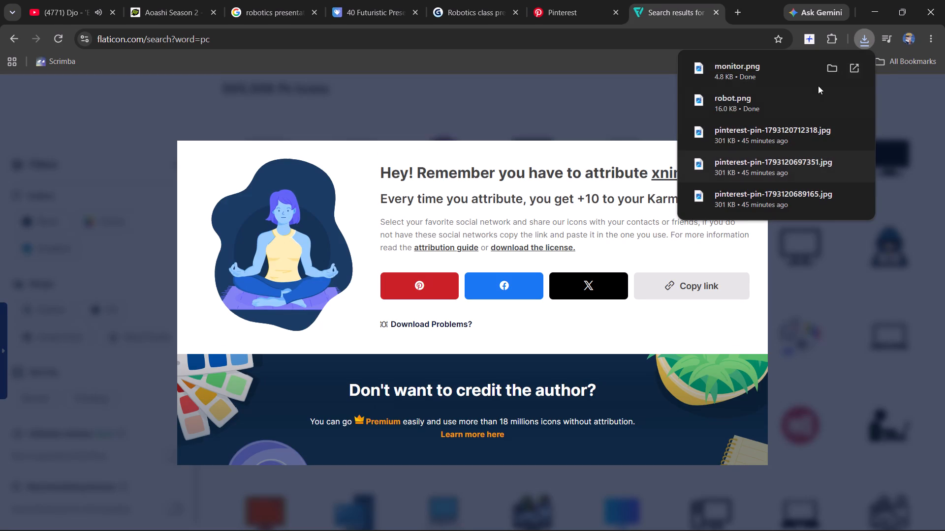
pyautogui.click(563, 104)
pyautogui.click(752, 161)
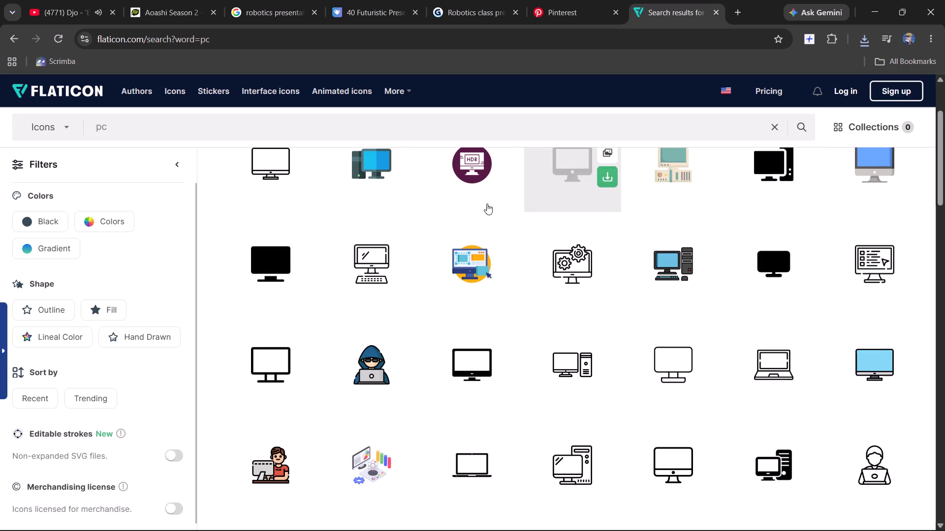
# Search Flaticon for muscle icons and download the outlined skin-toned flexed-arm icon as a free PNG.
pyautogui.scroll(5, 487, 204)
pyautogui.doubleClick(546, 124)
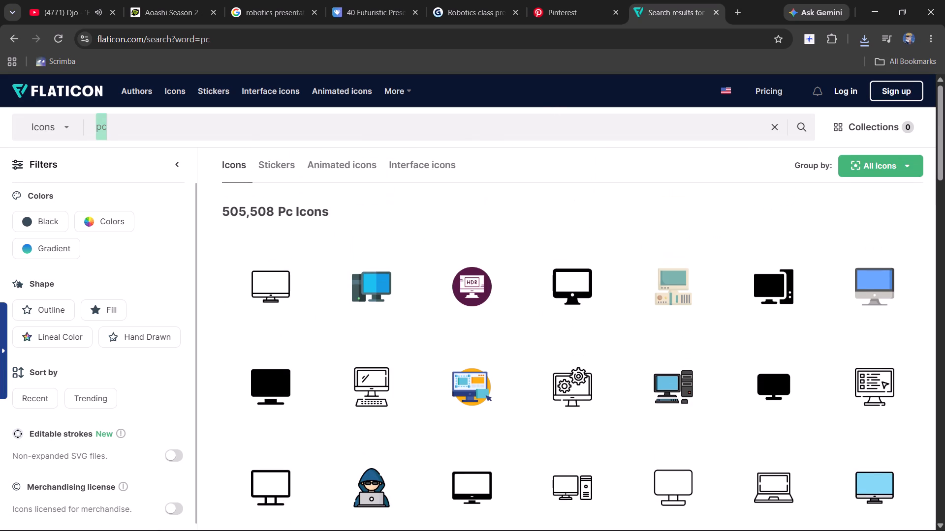
pyautogui.press('BackSpace')
pyautogui.write('musce')
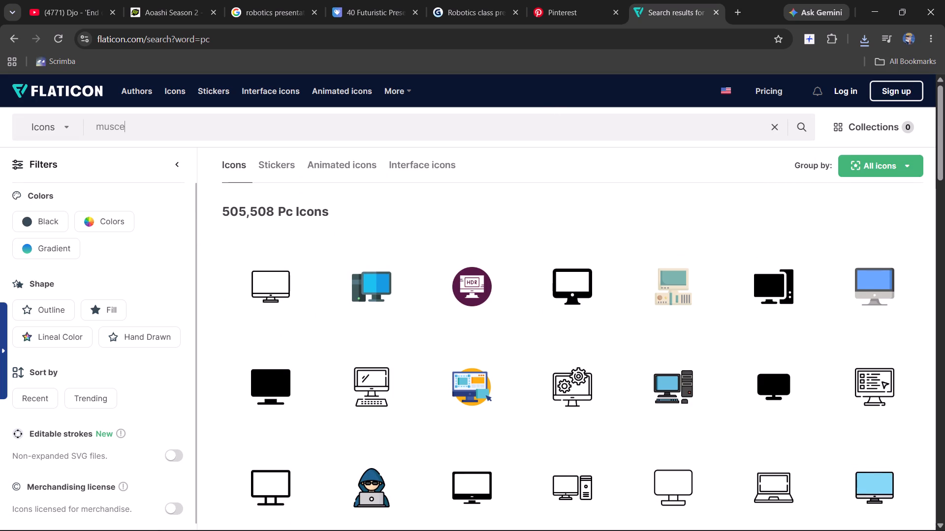
pyautogui.press('l')
pyautogui.press('Return')
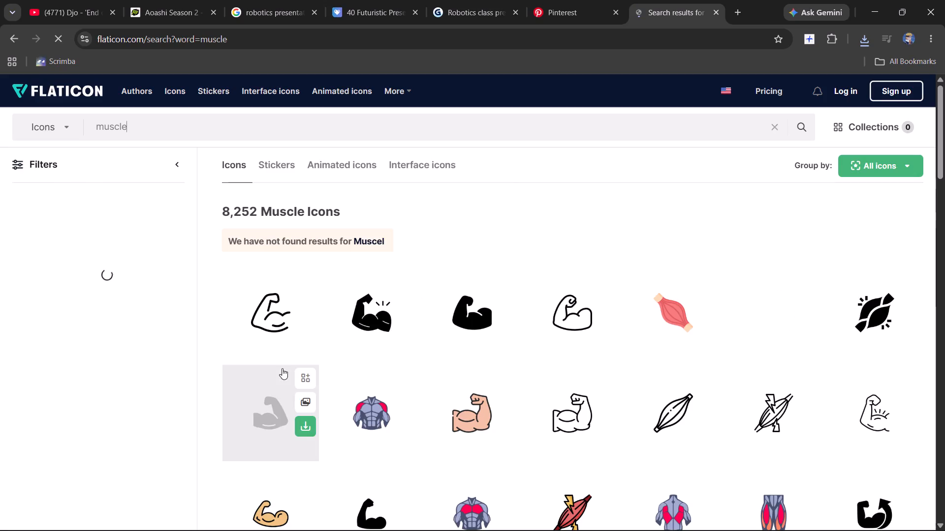
pyautogui.scroll(-1, 481, 350)
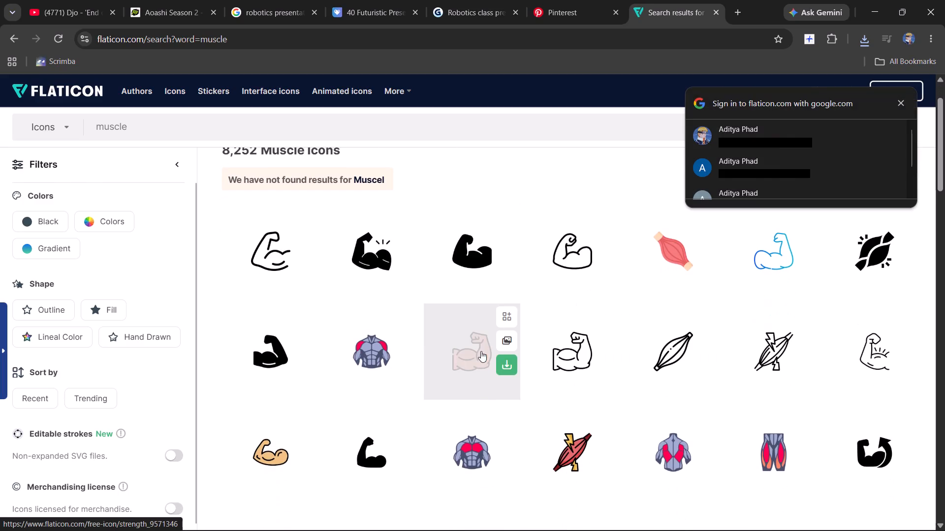
pyautogui.click(504, 361)
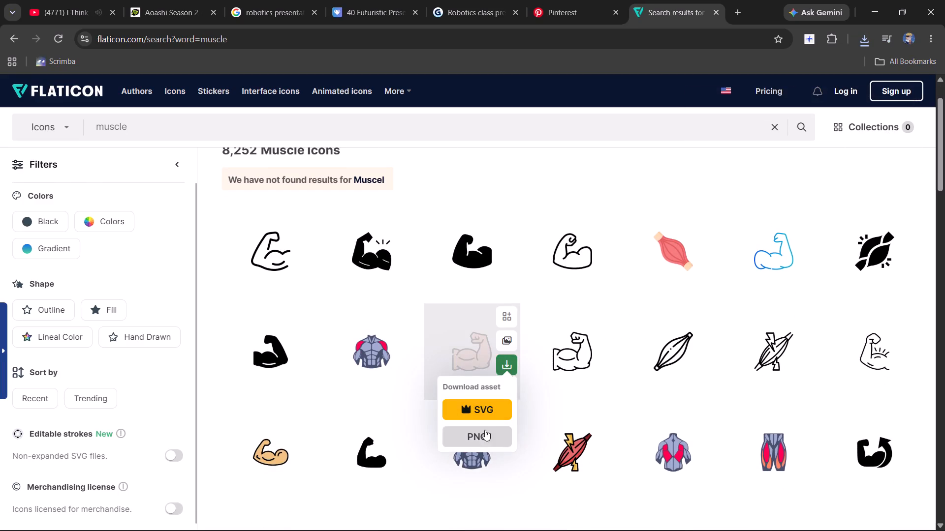
pyautogui.click(485, 431)
pyautogui.click(553, 258)
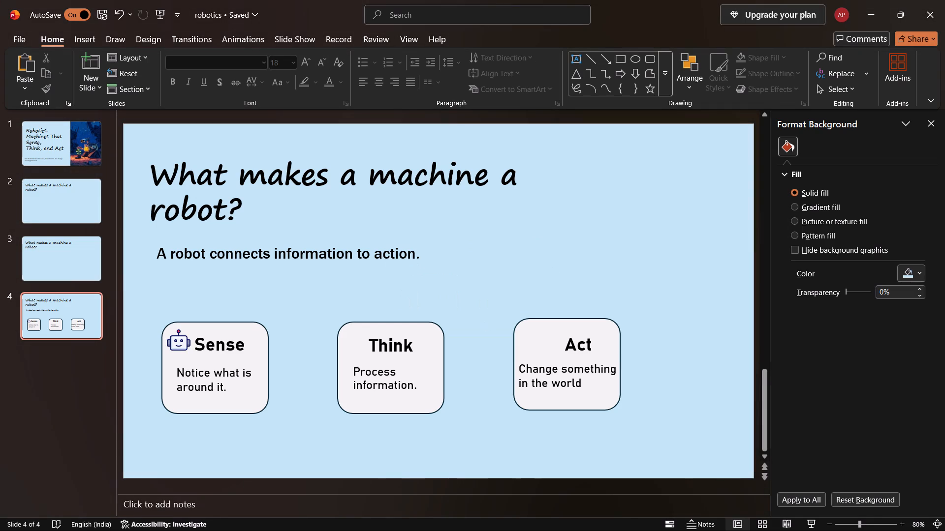
# Insert the downloaded monitor picture from the Downloads folder onto slide 4.
pyautogui.click(81, 44)
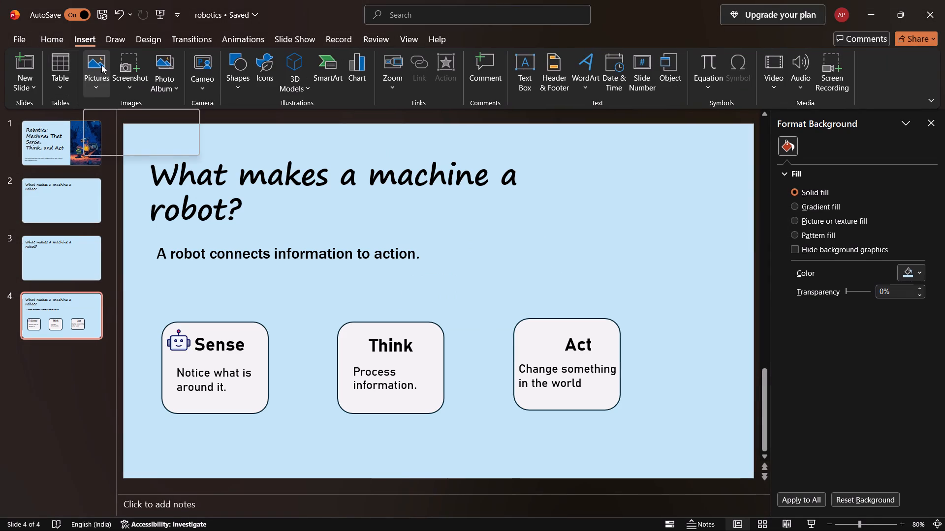
pyautogui.click(101, 65)
pyautogui.click(111, 126)
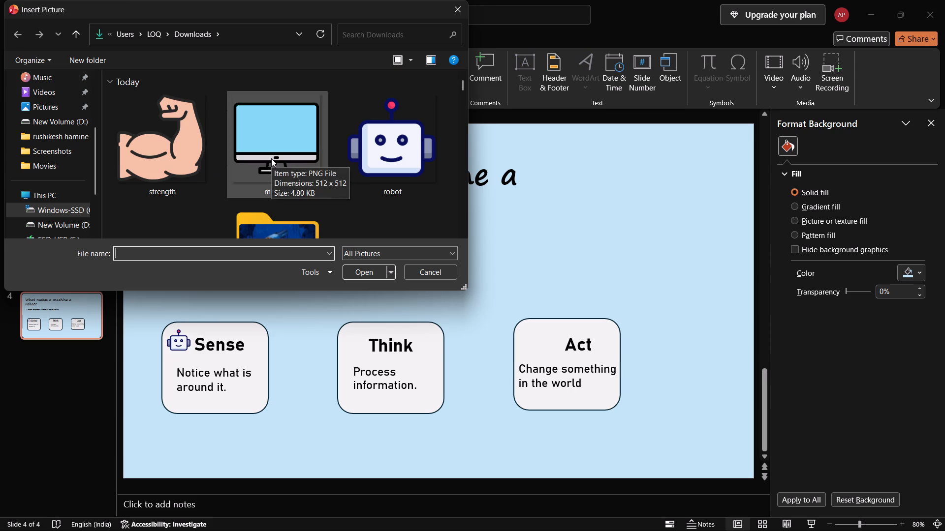
pyautogui.doubleClick(271, 158)
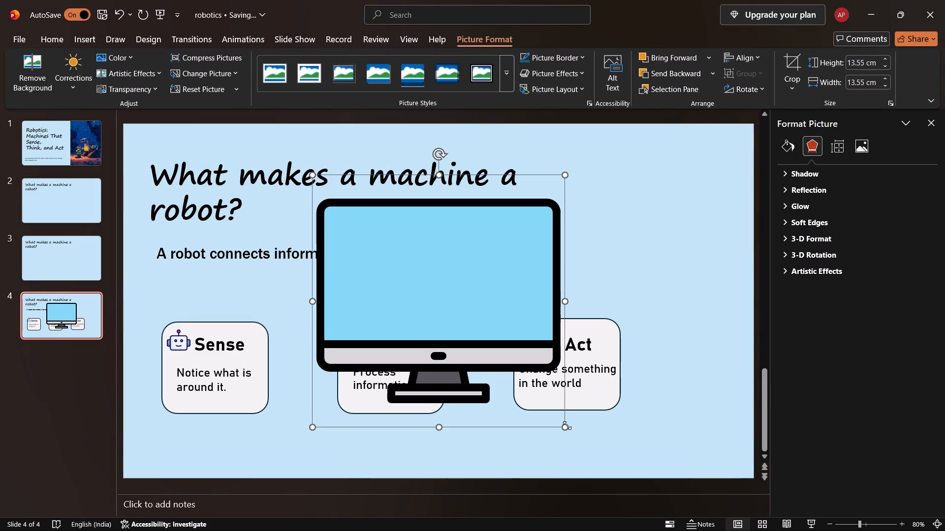
# Shrink the monitor picture to about 1.35 cm square and place it in the second card, beside the "Think" heading.
pyautogui.moveTo(567, 425); pyautogui.dragTo(344, 209)
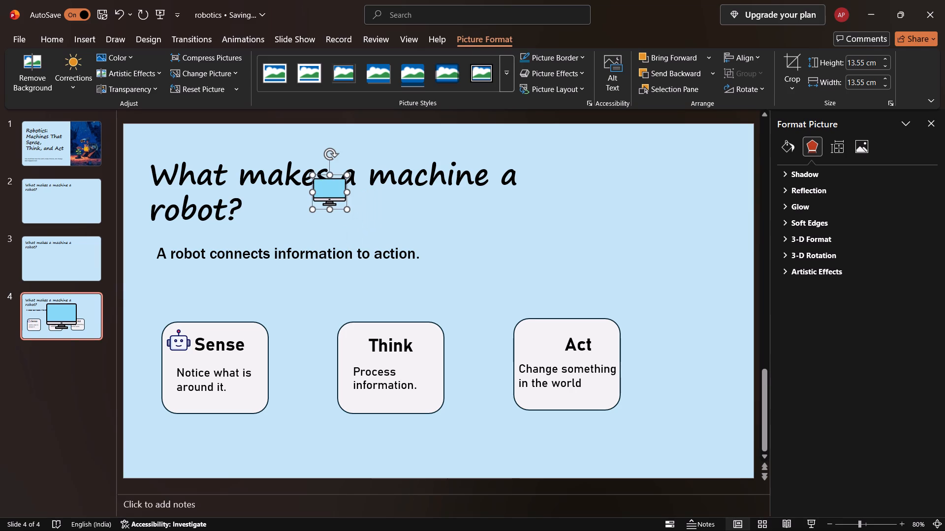
pyautogui.moveTo(340, 193); pyautogui.dragTo(366, 345)
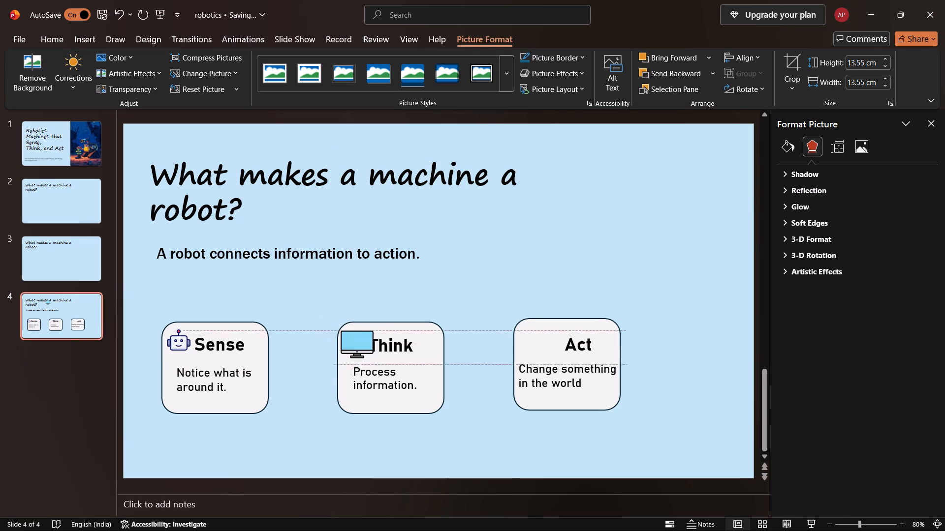
pyautogui.moveTo(366, 345); pyautogui.dragTo(365, 345)
pyautogui.moveTo(371, 364); pyautogui.dragTo(367, 358)
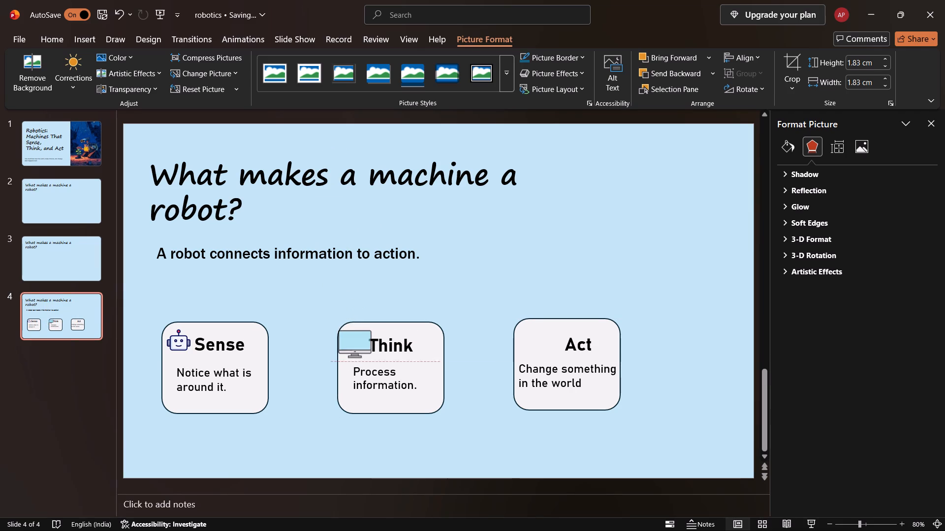
pyautogui.moveTo(367, 358); pyautogui.dragTo(359, 350)
pyautogui.click(352, 341)
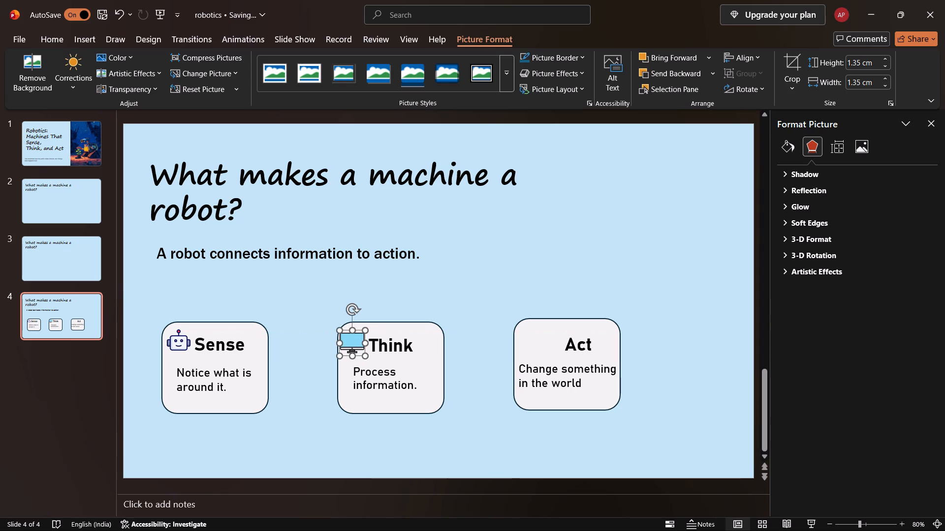
pyautogui.click(457, 314)
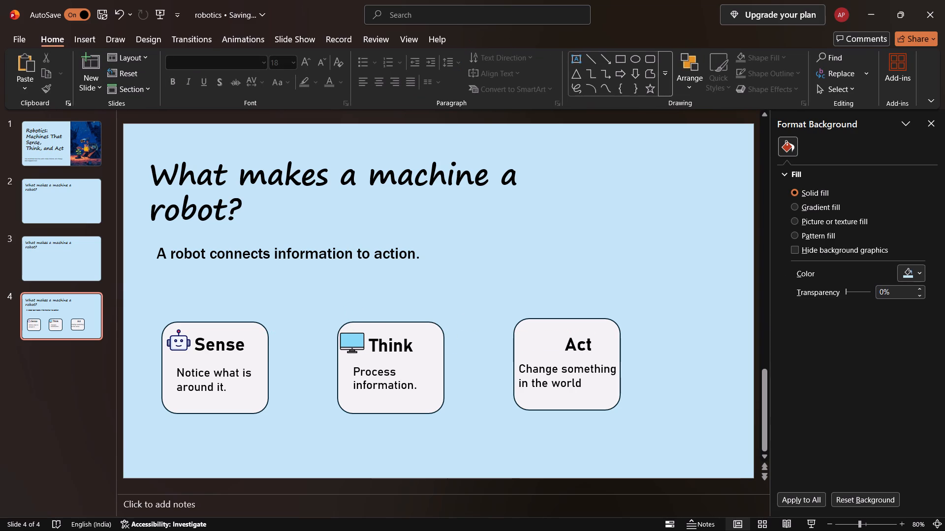
# Enlarge the robot icon slightly and reposition it over the first card's upper-left corner, clear of the "Sense" heading.
pyautogui.click(187, 342)
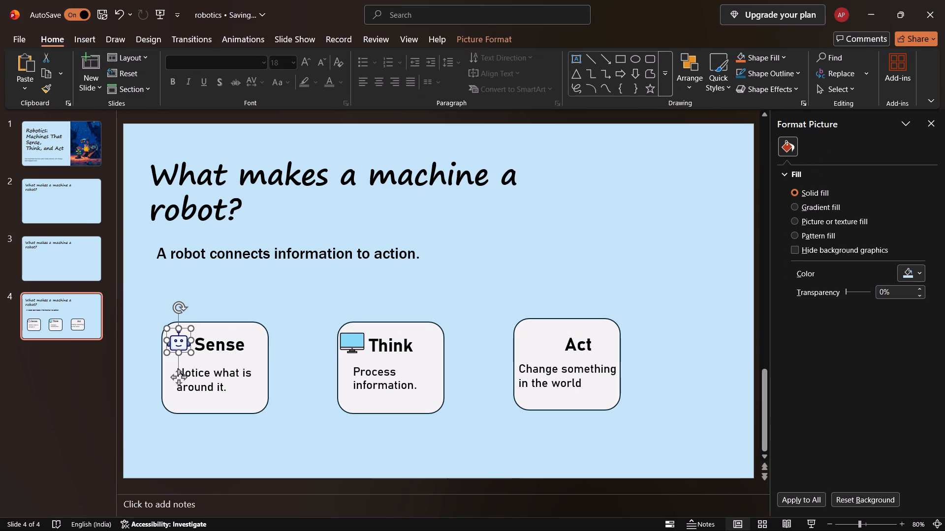
pyautogui.click(192, 355)
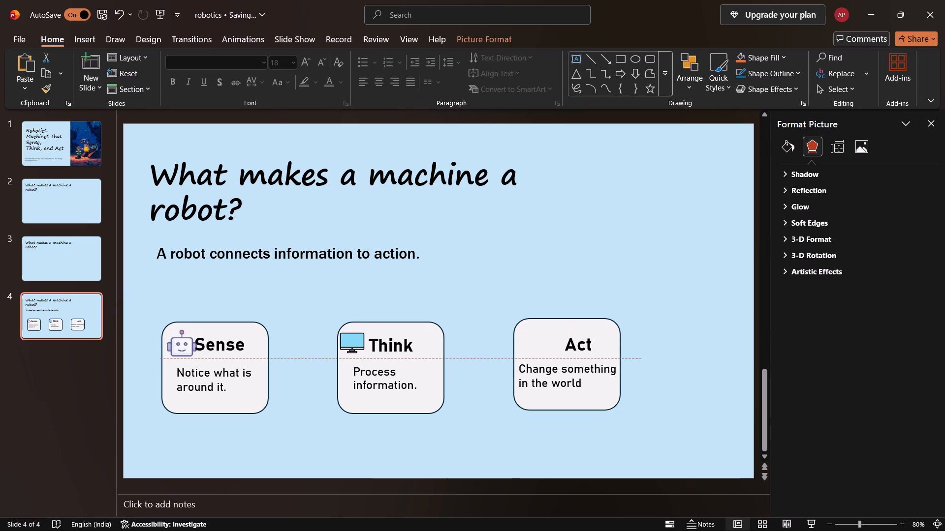
pyautogui.moveTo(185, 349); pyautogui.dragTo(176, 347)
pyautogui.click(282, 313)
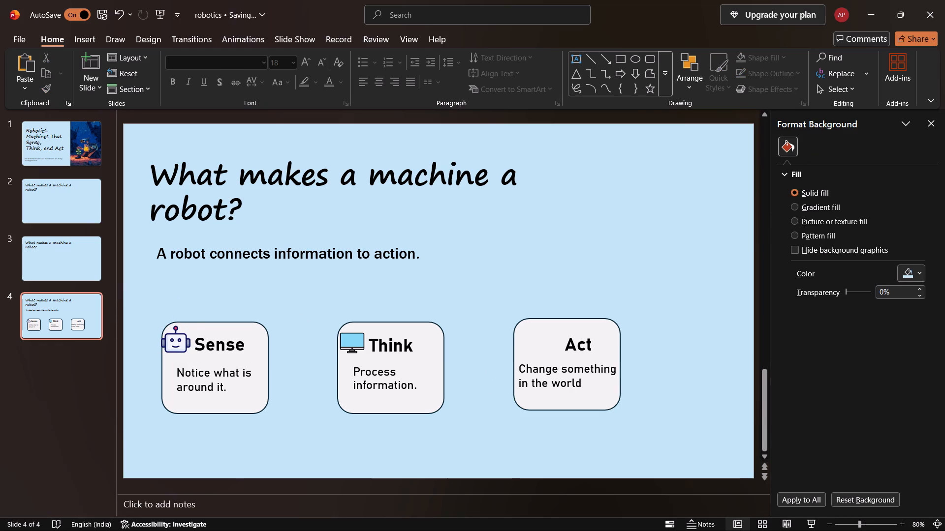
# Insert the downloaded "strength" flexed-arm picture from the Downloads folder onto slide 4.
pyautogui.click(96, 40)
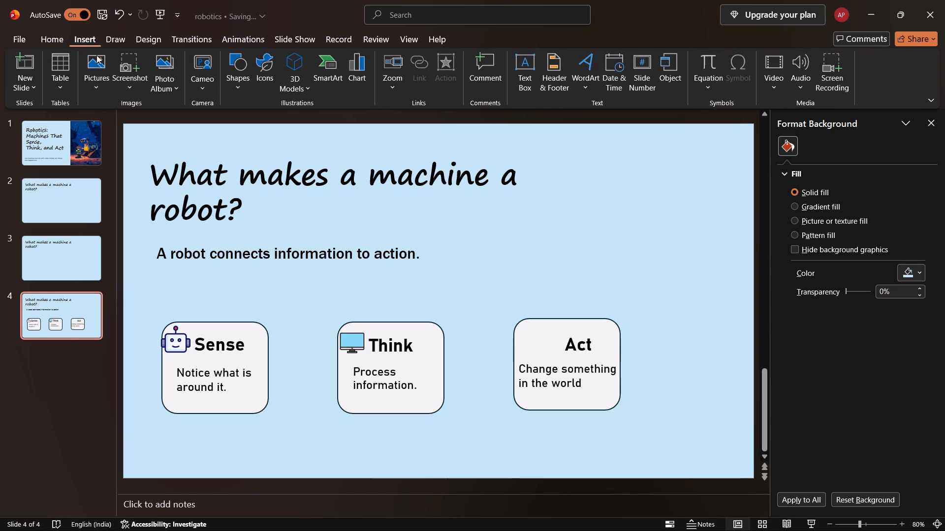
pyautogui.click(97, 84)
pyautogui.click(118, 120)
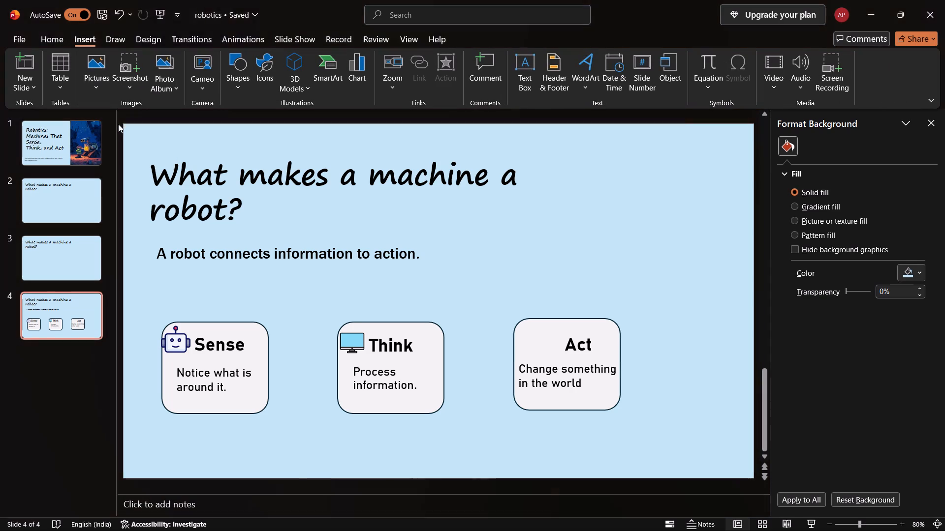
pyautogui.moveTo(165, 140); pyautogui.dragTo(281, 229)
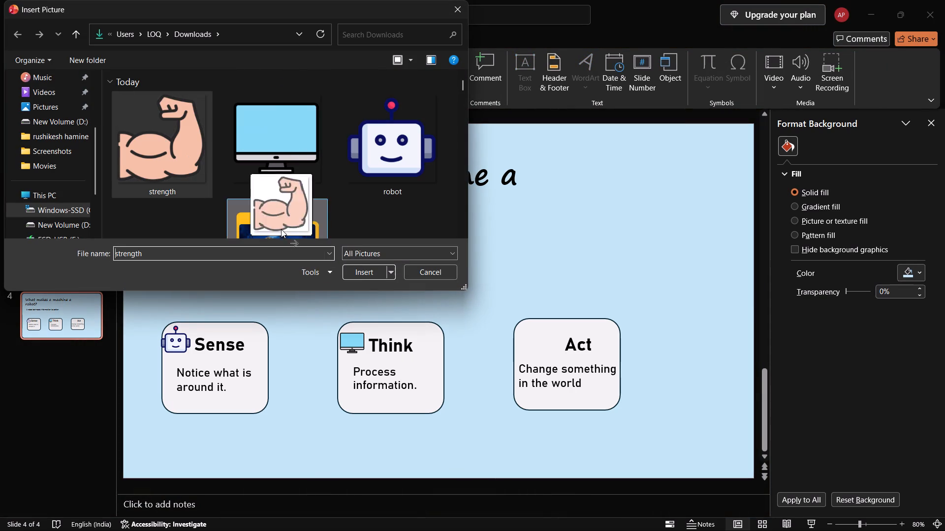
pyautogui.moveTo(281, 229); pyautogui.dragTo(192, 175)
pyautogui.doubleClick(190, 174)
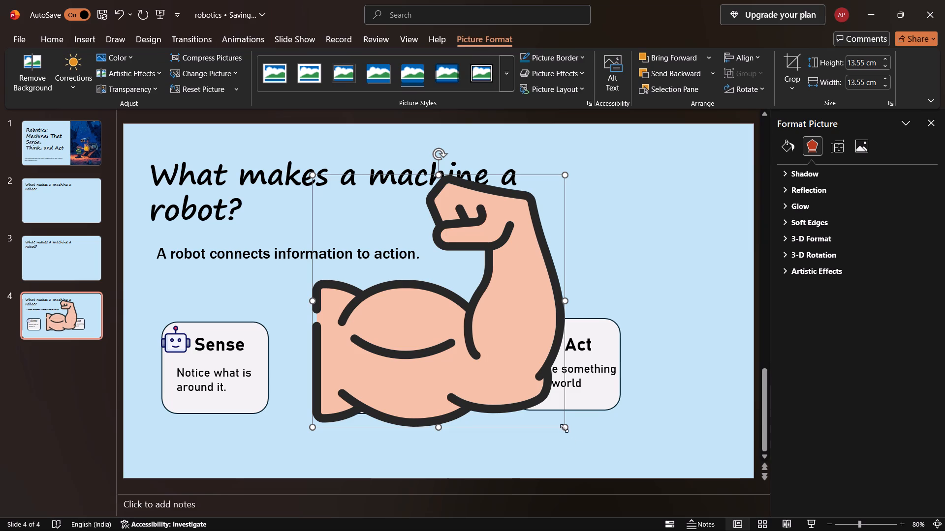
# Shrink the flexed-arm picture to about 1.8 cm square and place it in the third card, beside the "Act" heading.
pyautogui.moveTo(564, 428); pyautogui.dragTo(347, 239)
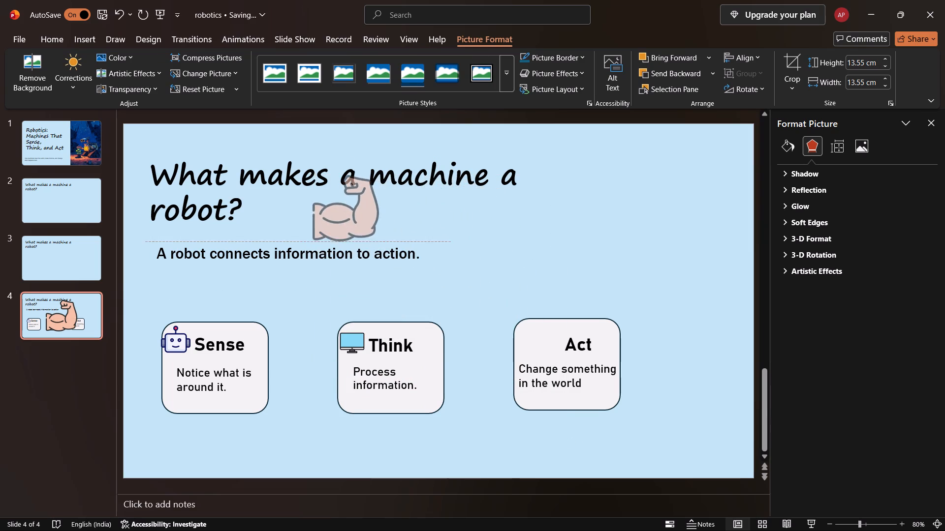
pyautogui.moveTo(347, 239); pyautogui.dragTo(331, 224)
pyautogui.moveTo(330, 209); pyautogui.dragTo(533, 349)
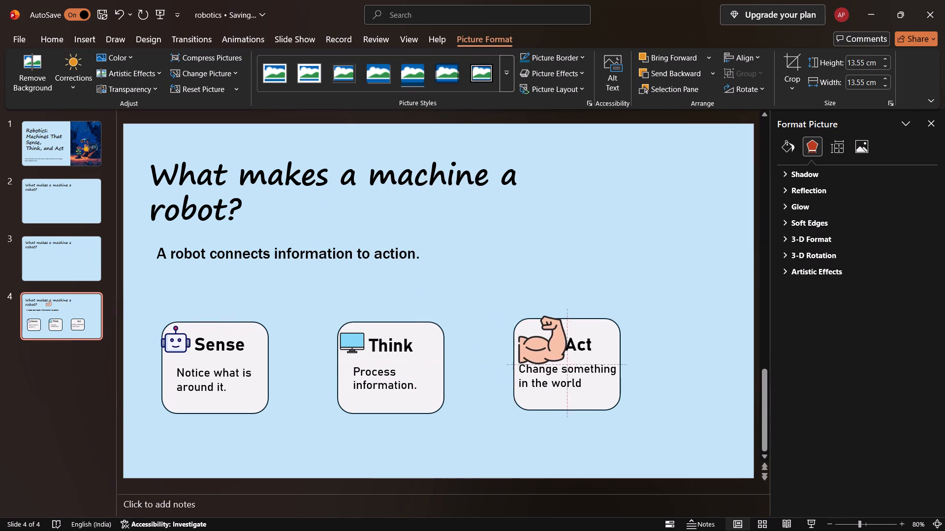
pyautogui.moveTo(533, 349); pyautogui.dragTo(530, 346)
pyautogui.moveTo(562, 363); pyautogui.dragTo(550, 348)
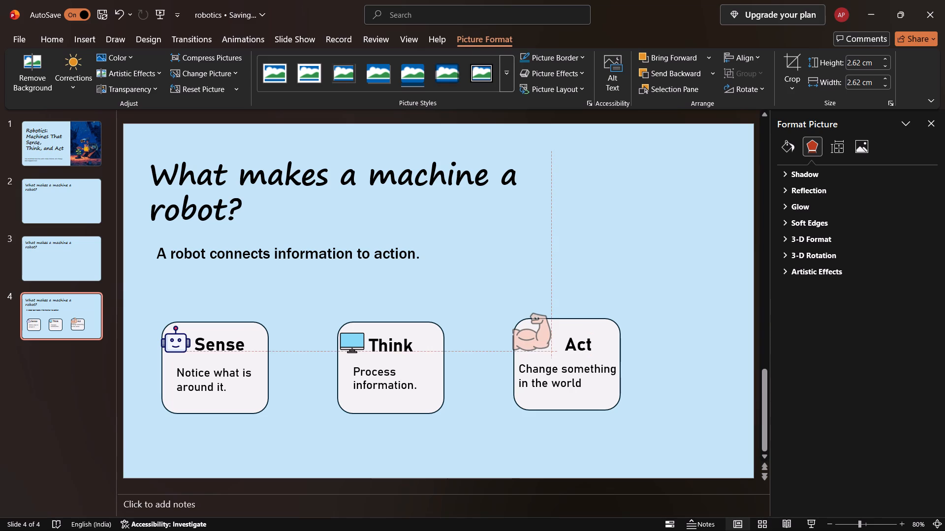
pyautogui.moveTo(550, 348); pyautogui.dragTo(547, 348)
pyautogui.moveTo(533, 333); pyautogui.dragTo(536, 342)
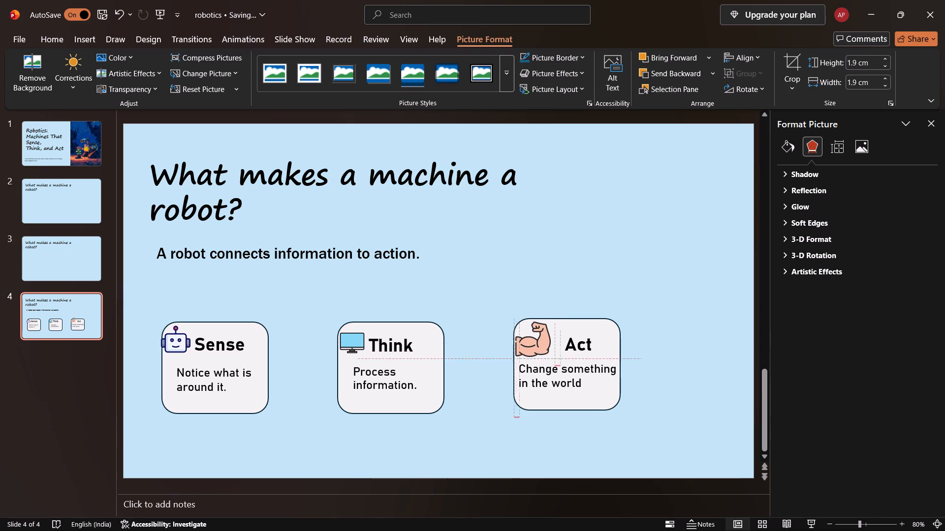
pyautogui.moveTo(536, 342); pyautogui.dragTo(536, 341)
pyautogui.click(649, 279)
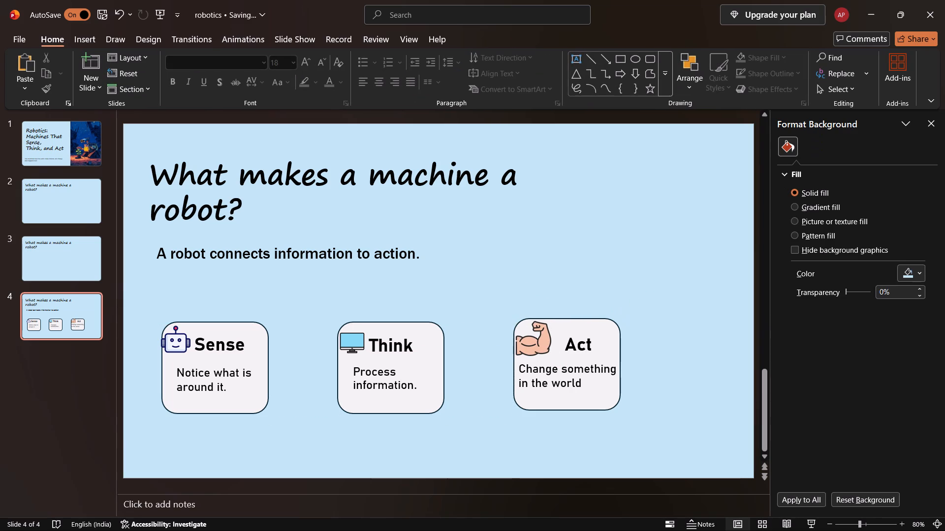
pyautogui.click(532, 352)
pyautogui.moveTo(553, 358); pyautogui.dragTo(546, 354)
pyautogui.click(538, 344)
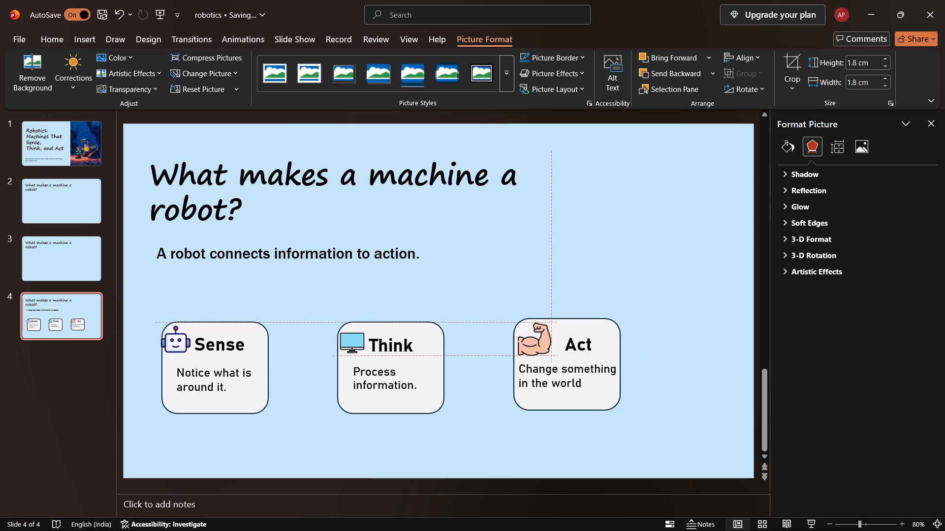
# Shift the "Act" heading slightly up and closer to the flexed-arm icon.
pyautogui.click(572, 347)
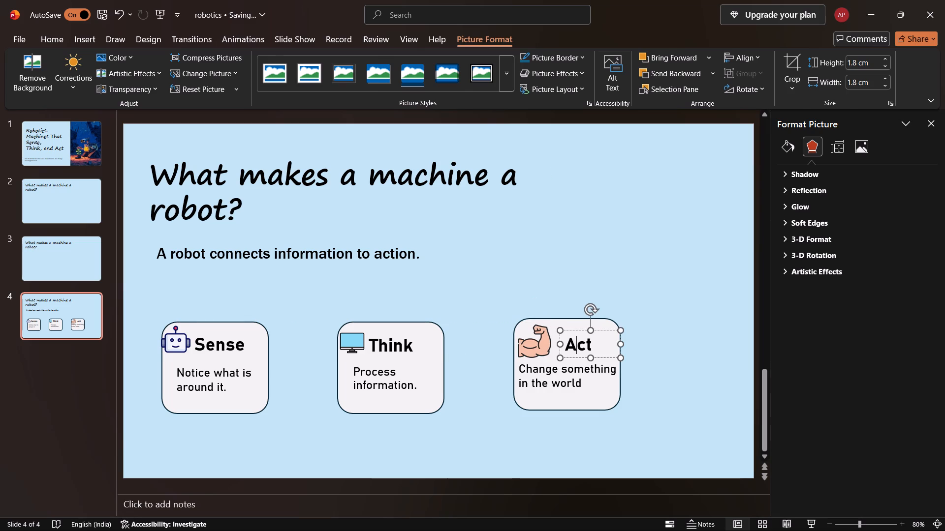
pyautogui.moveTo(570, 331); pyautogui.dragTo(563, 326)
pyautogui.click(562, 244)
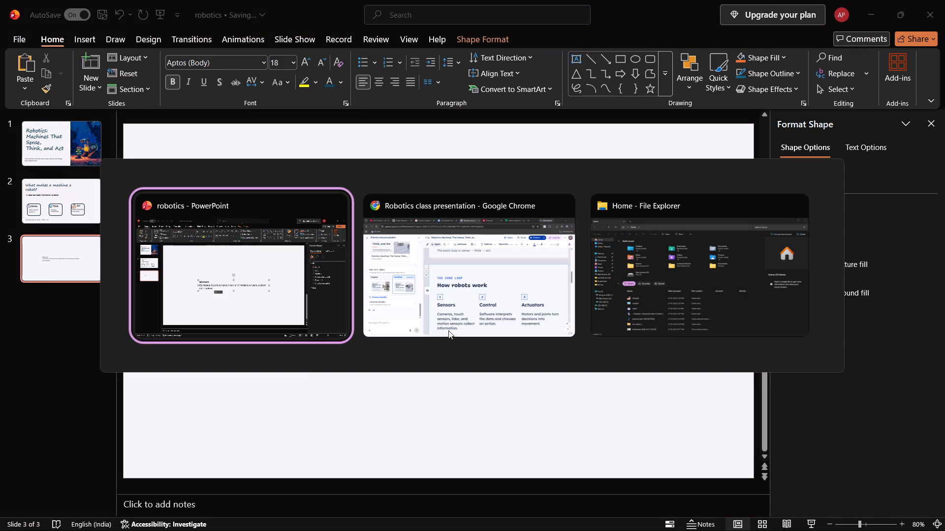
pyautogui.moveTo(441, 326); pyautogui.dragTo(430, 400)
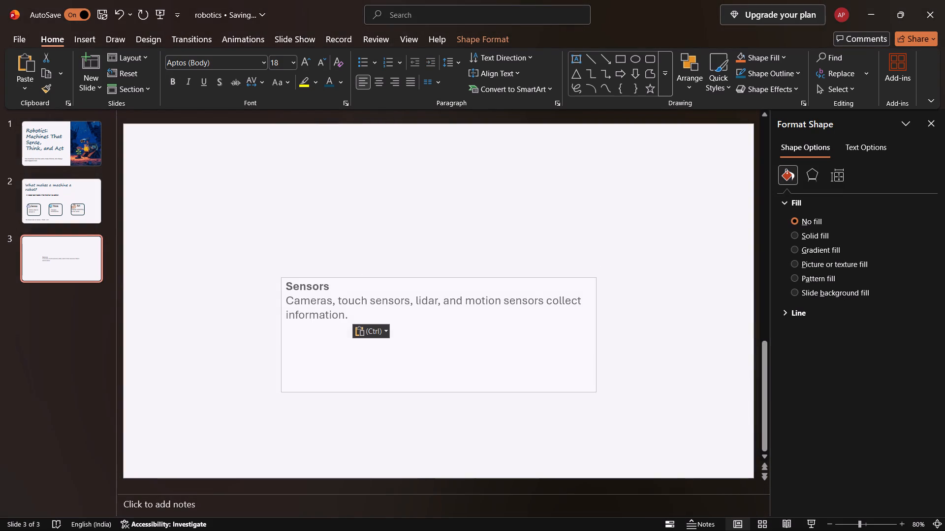
pyautogui.moveTo(430, 400); pyautogui.dragTo(429, 400)
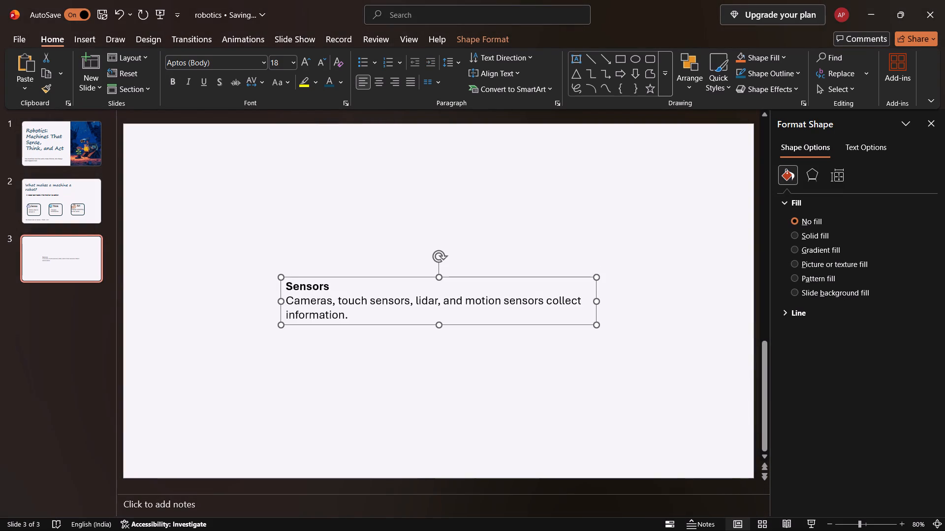
# Break the Sensors description into separate lines after "touch sensors,", "lidar, and" and "motion sensors".
pyautogui.click(413, 302)
pyautogui.press('Return')
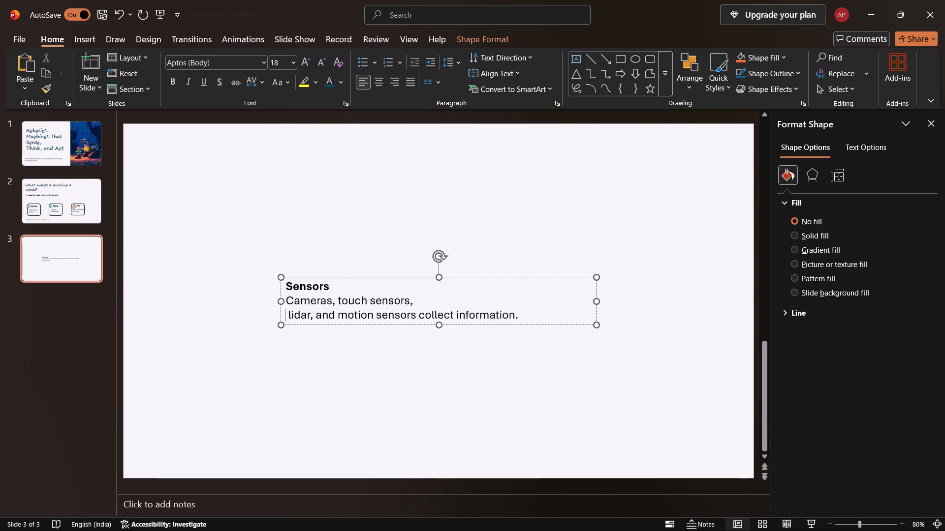
pyautogui.click(340, 314)
pyautogui.press('Return')
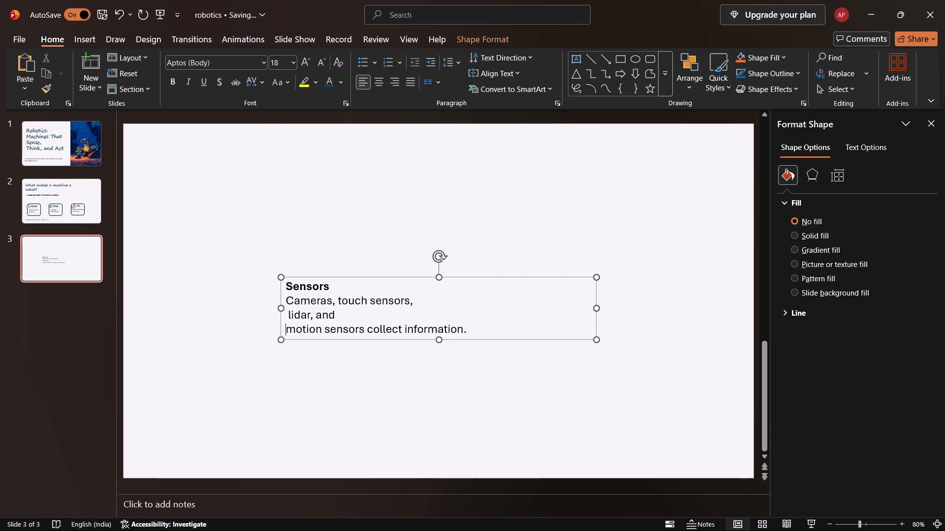
pyautogui.click(363, 329)
pyautogui.press('Return')
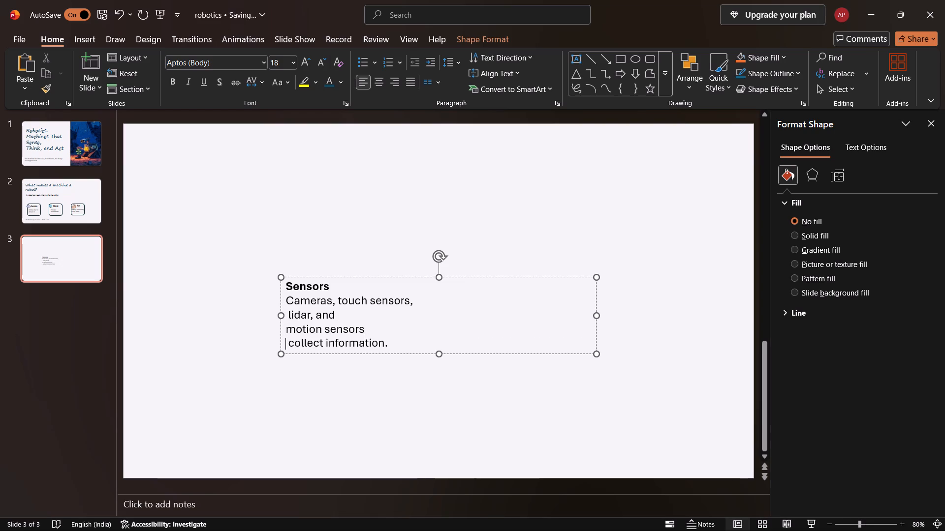
# Narrow the Sensors text box to fit the line "collect information." and move it to the lower-left area of slide 3.
pyautogui.moveTo(594, 317); pyautogui.dragTo(465, 315)
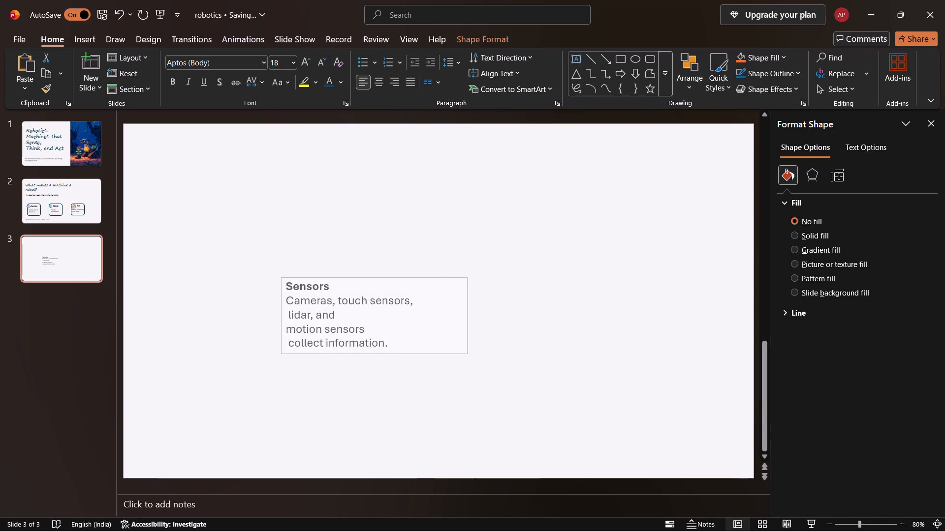
pyautogui.moveTo(465, 315); pyautogui.dragTo(386, 321)
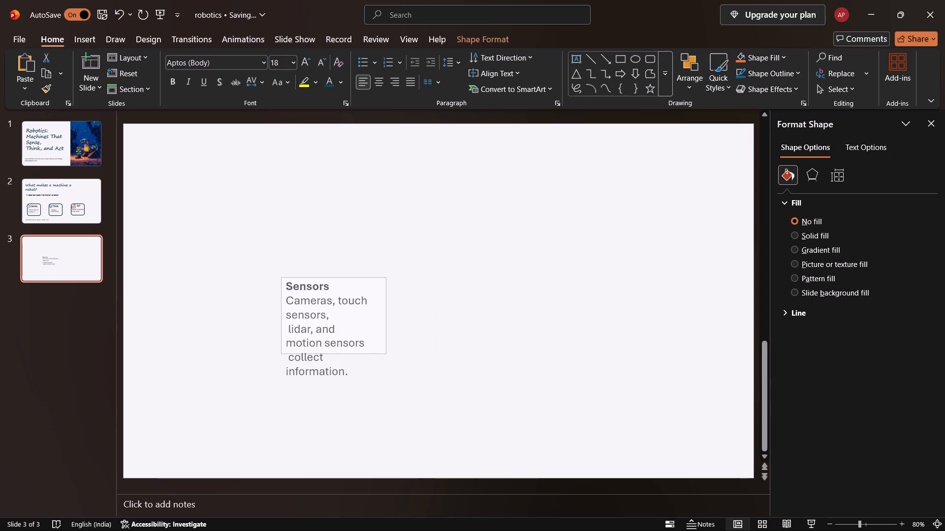
pyautogui.moveTo(386, 321); pyautogui.dragTo(402, 323)
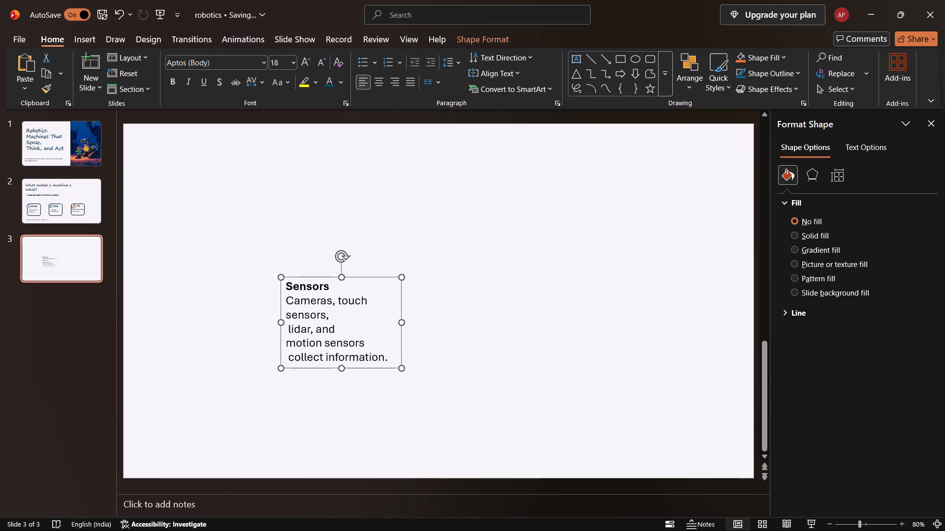
pyautogui.moveTo(366, 274); pyautogui.dragTo(275, 280)
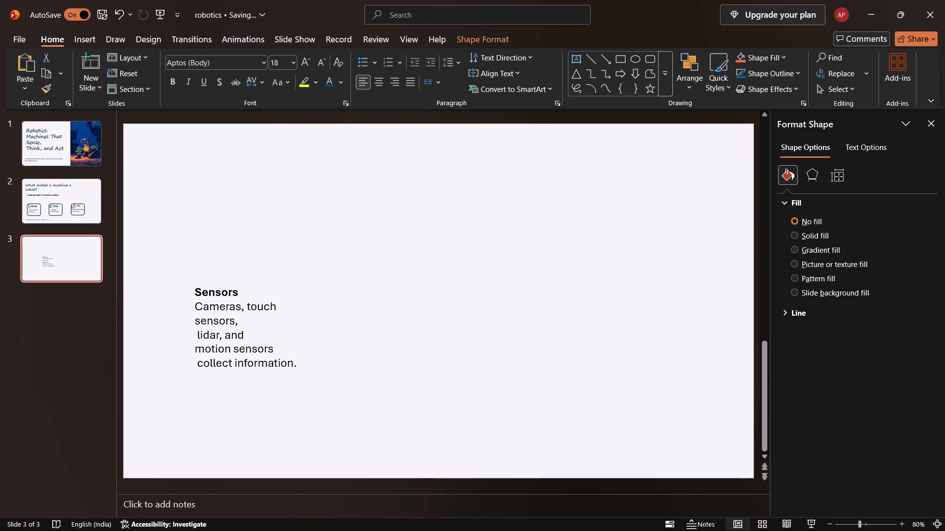
pyautogui.moveTo(275, 280); pyautogui.dragTo(252, 300)
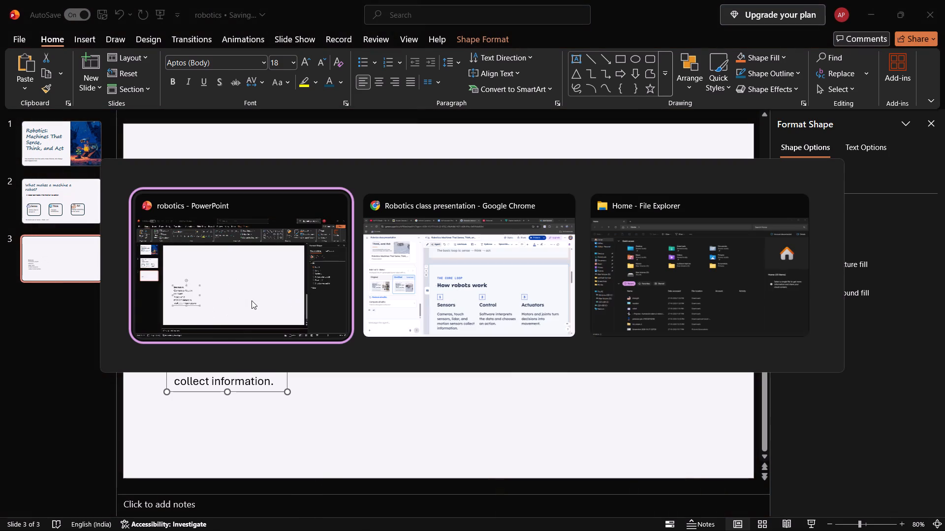
# Insert two blank lines between the Sensors heading and its description.
pyautogui.click(227, 312)
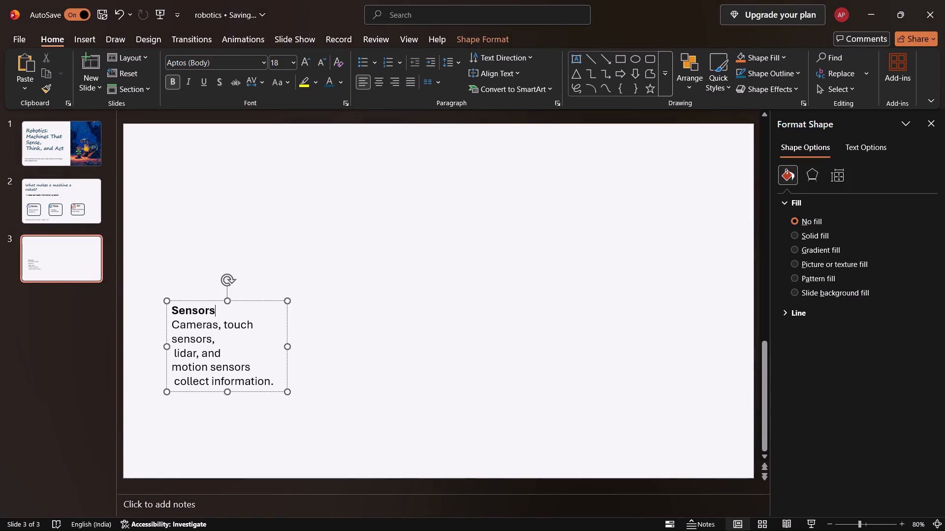
pyautogui.press('Return')
pyautogui.press('Return')
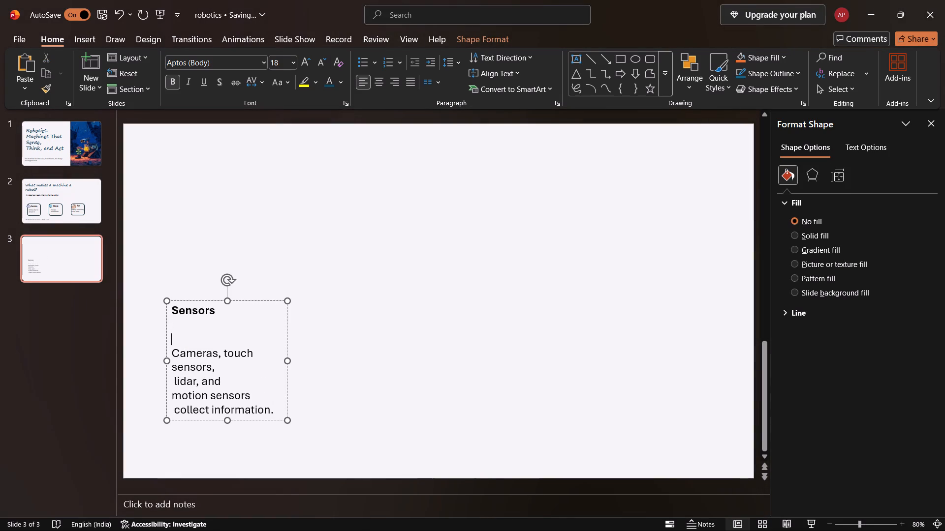
# Format the Sensors heading in Bahnschrift at size 36.
pyautogui.moveTo(221, 310); pyautogui.dragTo(171, 308)
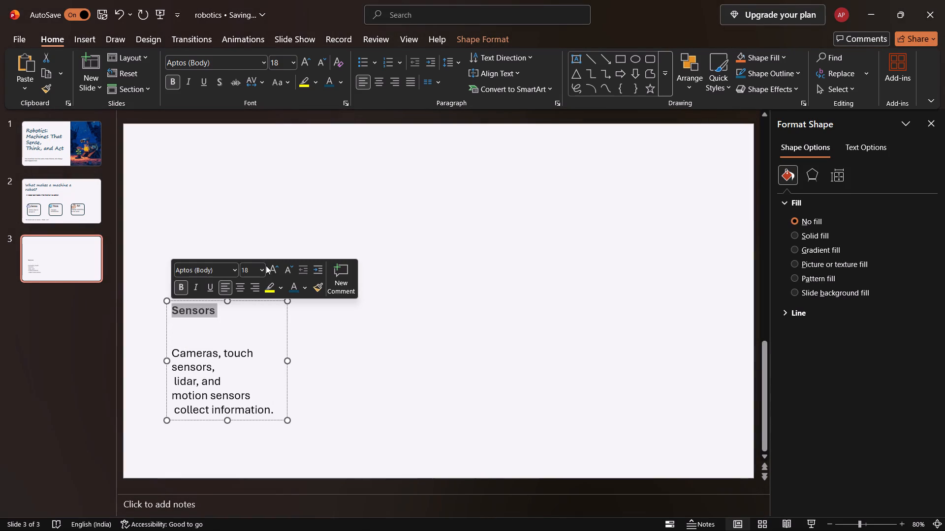
pyautogui.click(258, 269)
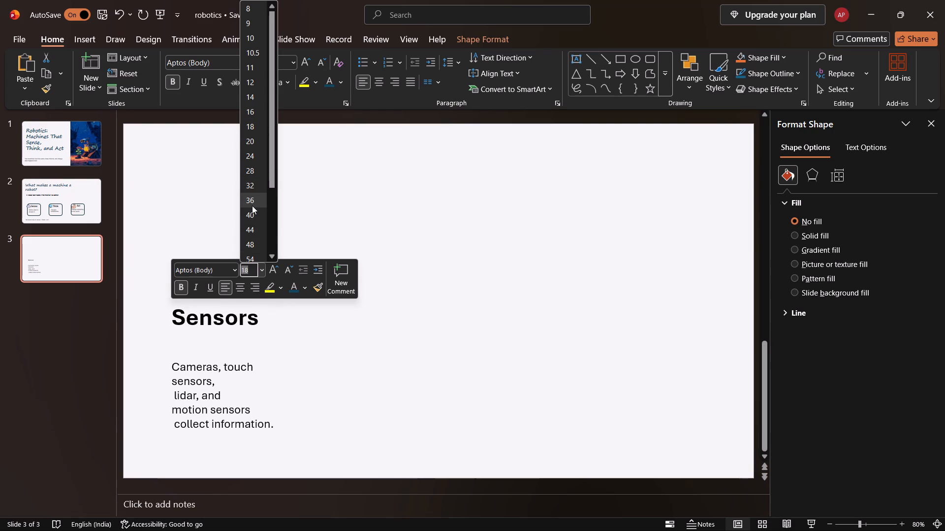
pyautogui.click(252, 206)
pyautogui.click(237, 268)
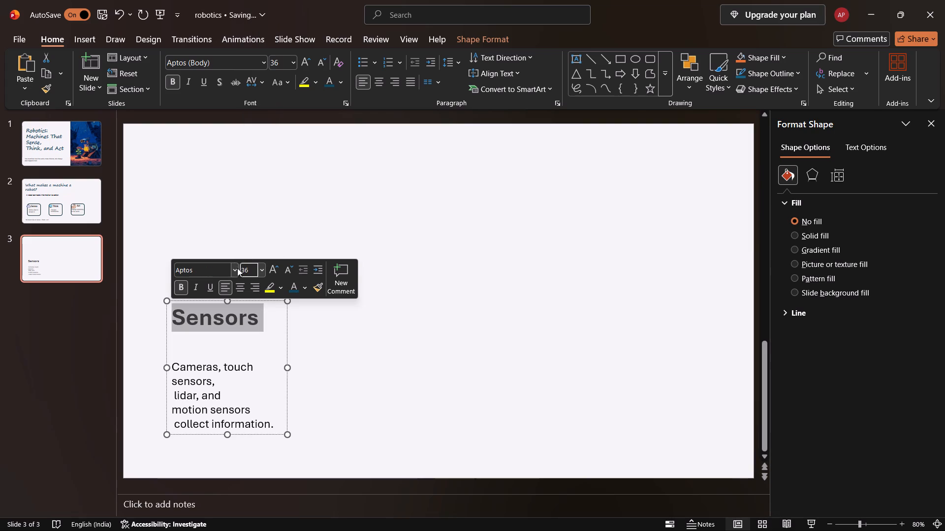
pyautogui.scroll(-3, 231, 209)
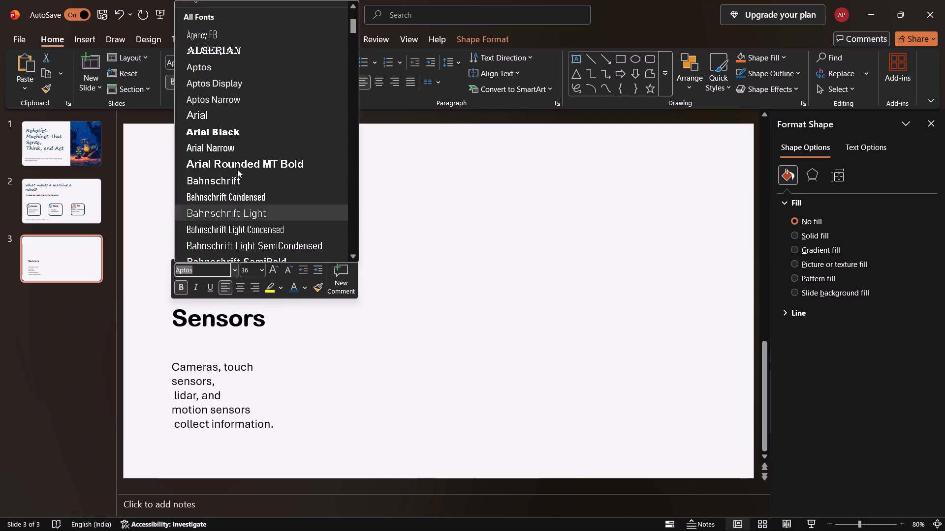
pyautogui.click(238, 179)
pyautogui.click(315, 332)
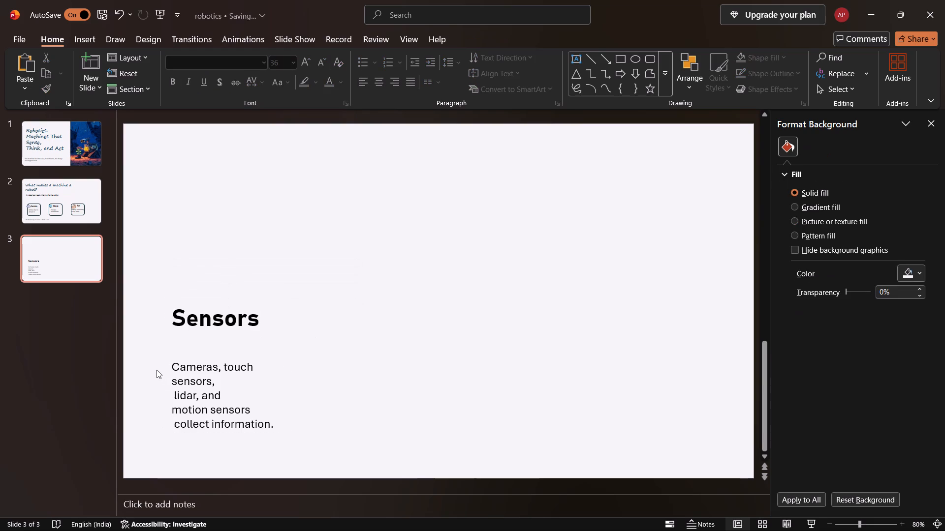
# Remove the leading spaces before "collect information." and "lidar, and" in the Sensors description.
pyautogui.click(173, 368)
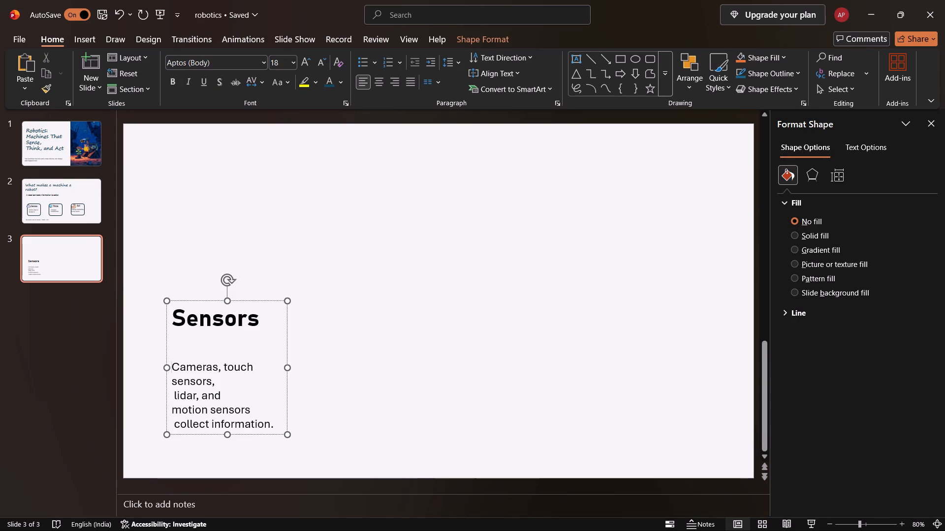
pyautogui.click(175, 426)
pyautogui.press('BackSpace')
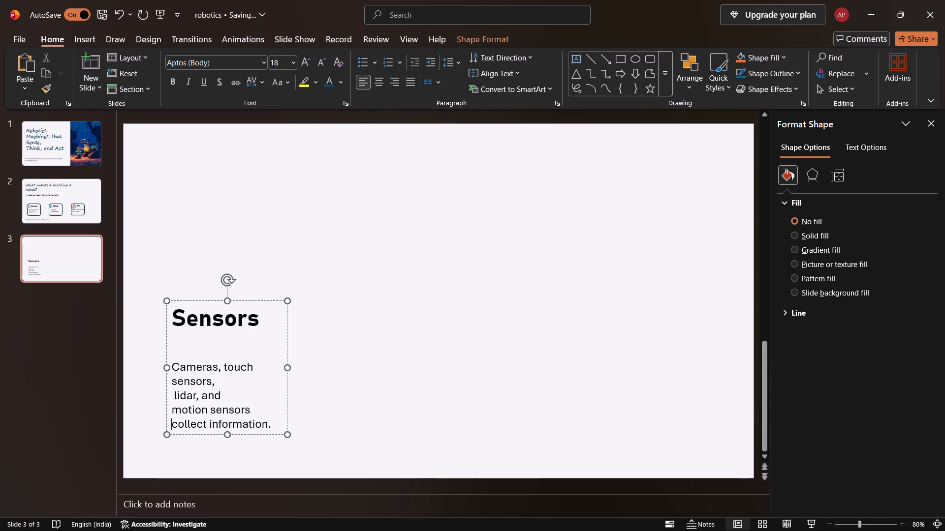
pyautogui.click(171, 395)
pyautogui.click(174, 395)
pyautogui.press('BackSpace')
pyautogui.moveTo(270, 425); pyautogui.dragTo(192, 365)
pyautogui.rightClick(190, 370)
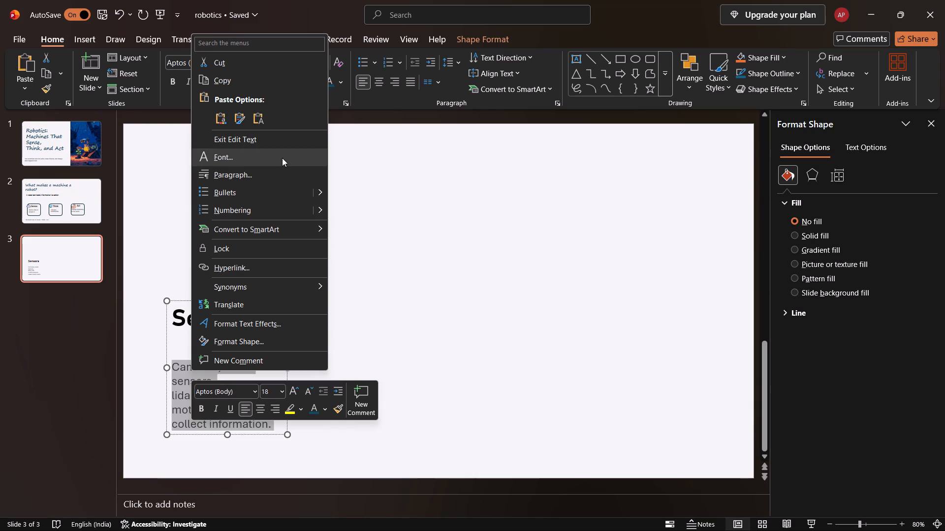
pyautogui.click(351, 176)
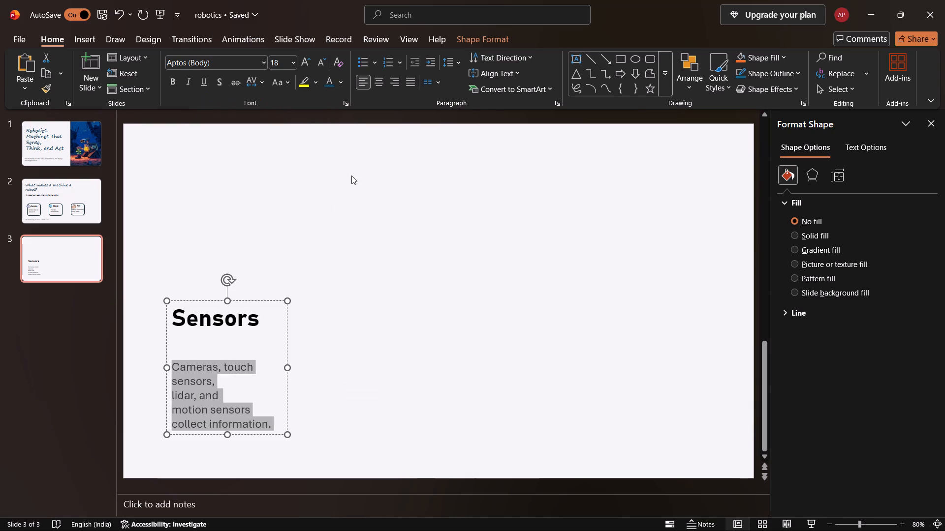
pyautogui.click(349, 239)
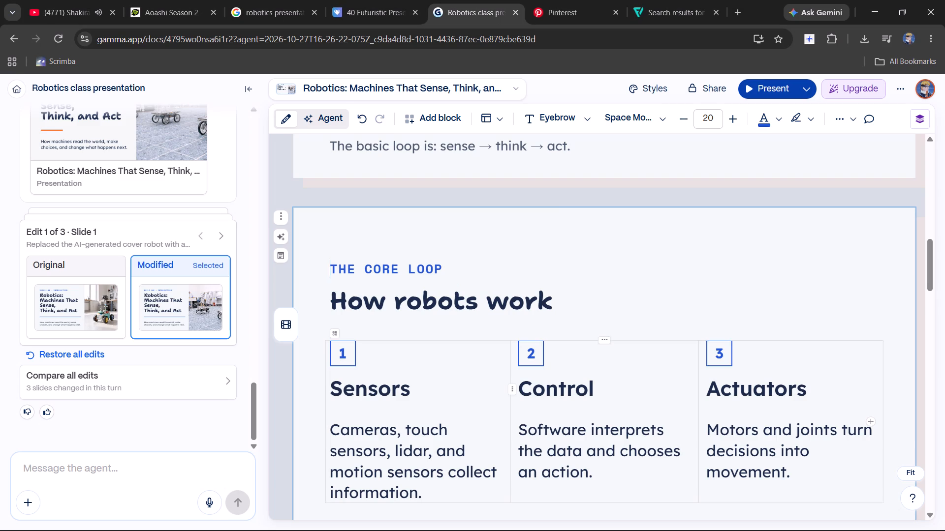
# Copy the Control heading and description from the Gamma page in Chrome and paste them into a new PowerPoint text box beside Sensors on slide 3.
pyautogui.moveTo(519, 390); pyautogui.dragTo(589, 489)
pyautogui.hotkey('ctrl', 'c')
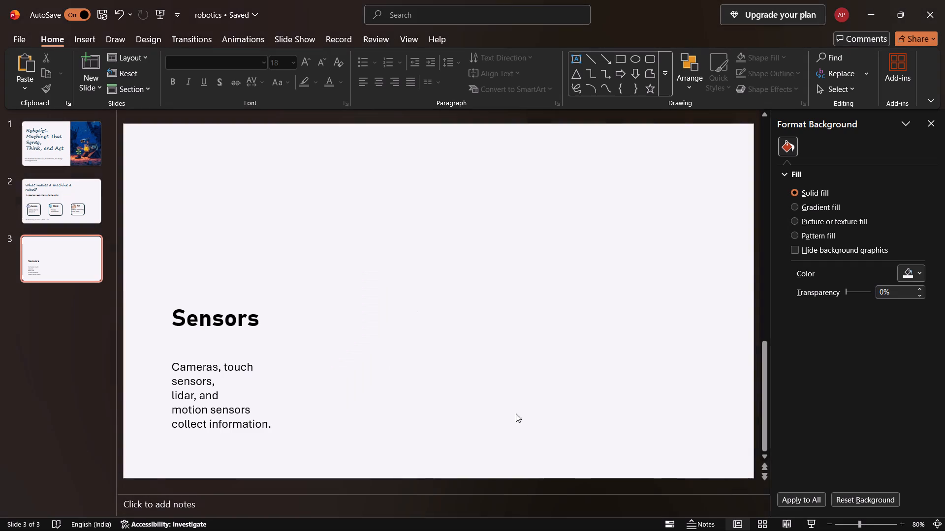
pyautogui.click(427, 348)
pyautogui.click(394, 331)
pyautogui.click(573, 59)
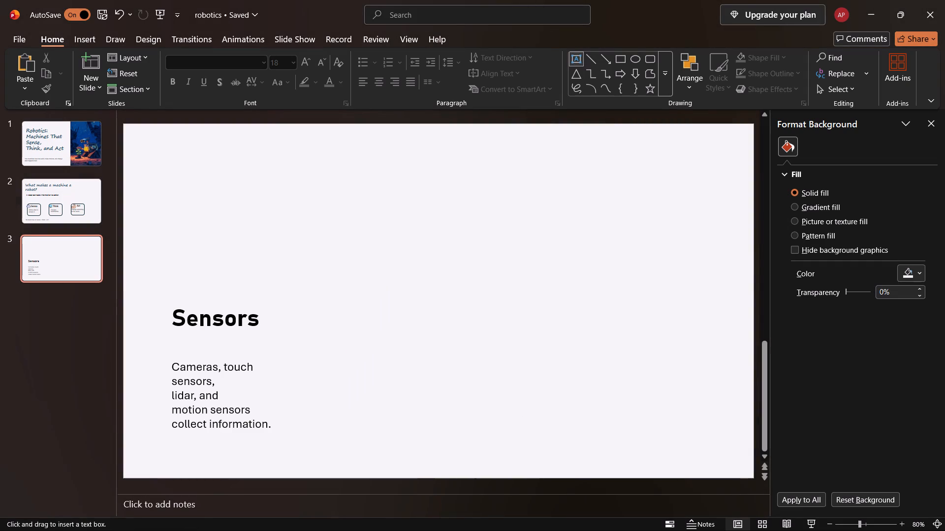
pyautogui.moveTo(343, 317); pyautogui.dragTo(495, 419)
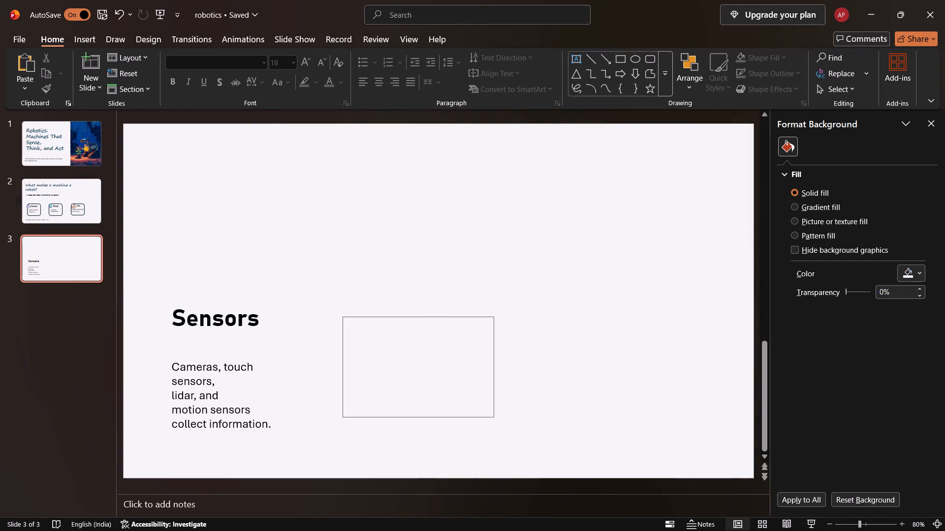
pyautogui.moveTo(495, 419); pyautogui.dragTo(464, 431)
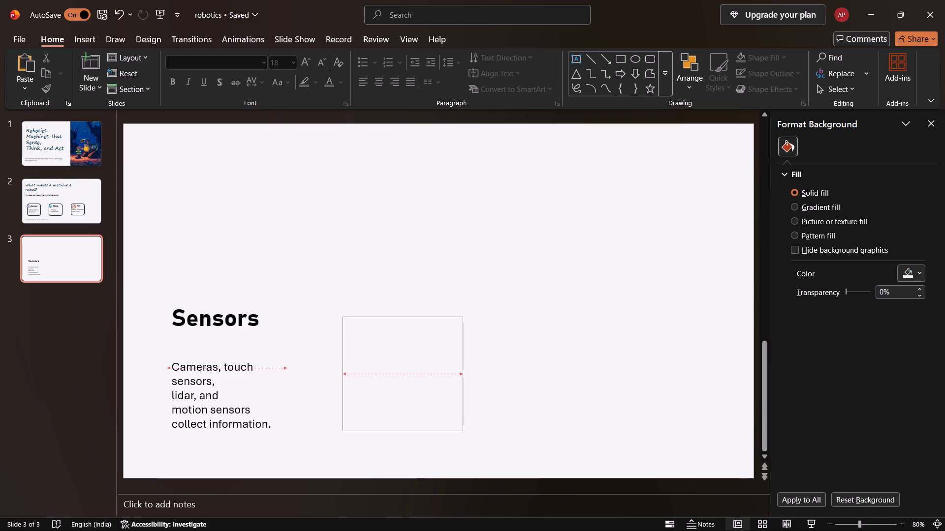
pyautogui.moveTo(464, 431); pyautogui.dragTo(474, 431)
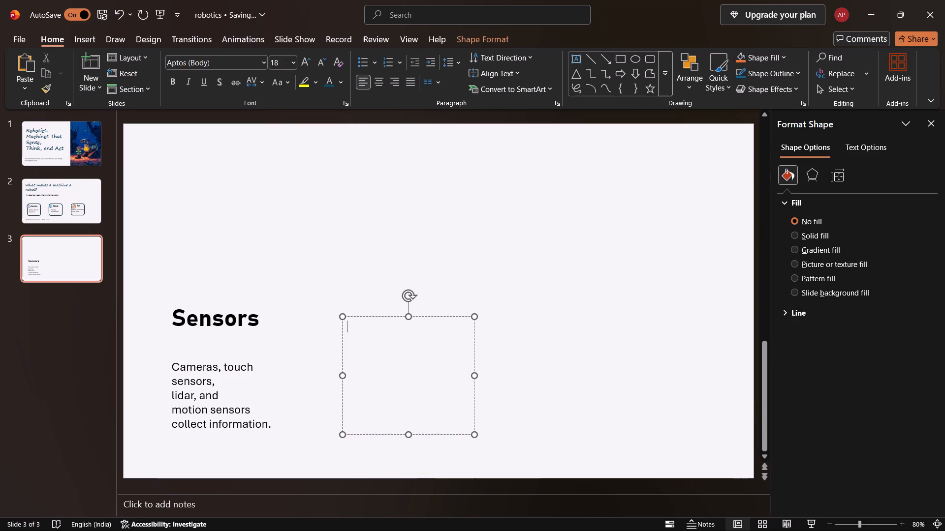
pyautogui.hotkey('ctrl', 'v')
# Insert one blank line between the Control heading and its description.
pyautogui.click(398, 330)
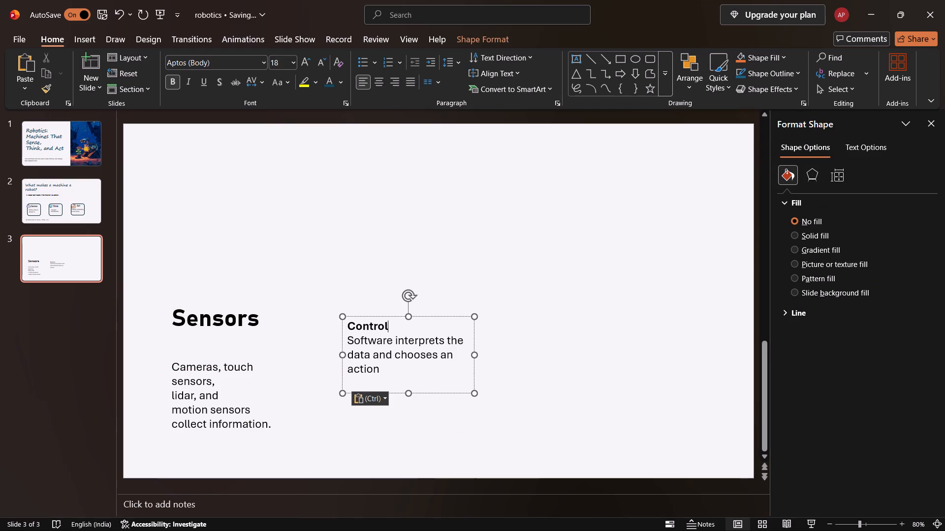
pyautogui.press('Return')
pyautogui.press('Return')
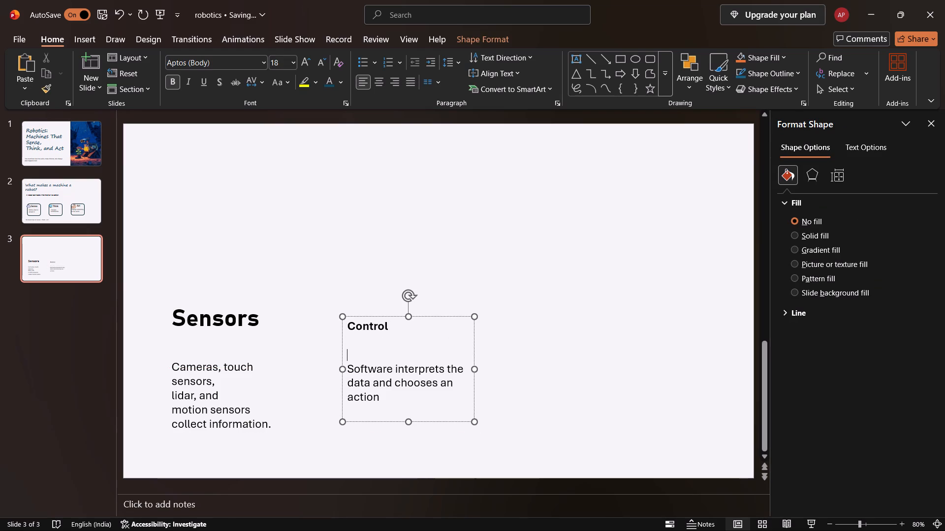
pyautogui.press('BackSpace')
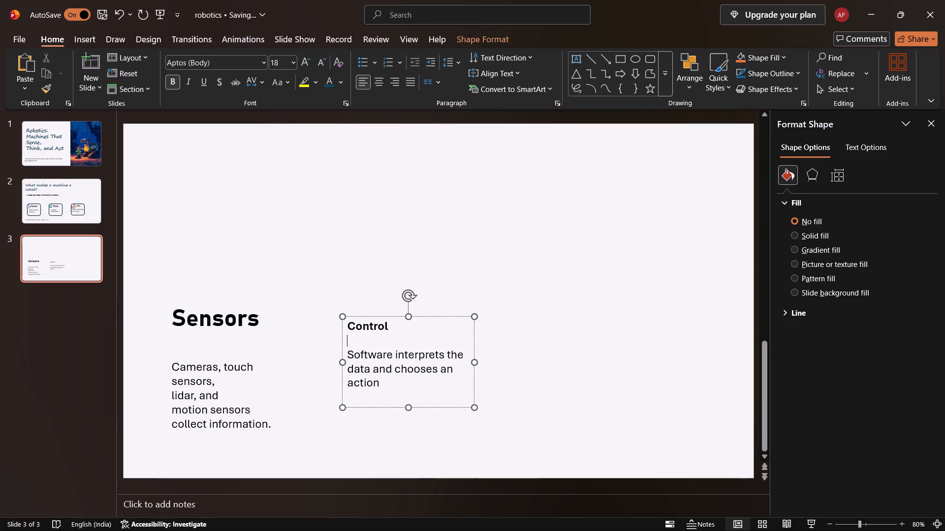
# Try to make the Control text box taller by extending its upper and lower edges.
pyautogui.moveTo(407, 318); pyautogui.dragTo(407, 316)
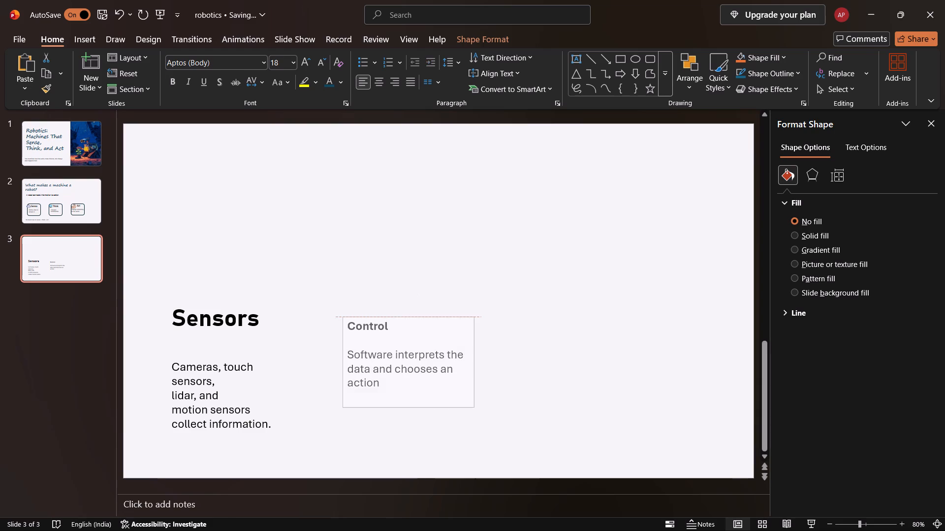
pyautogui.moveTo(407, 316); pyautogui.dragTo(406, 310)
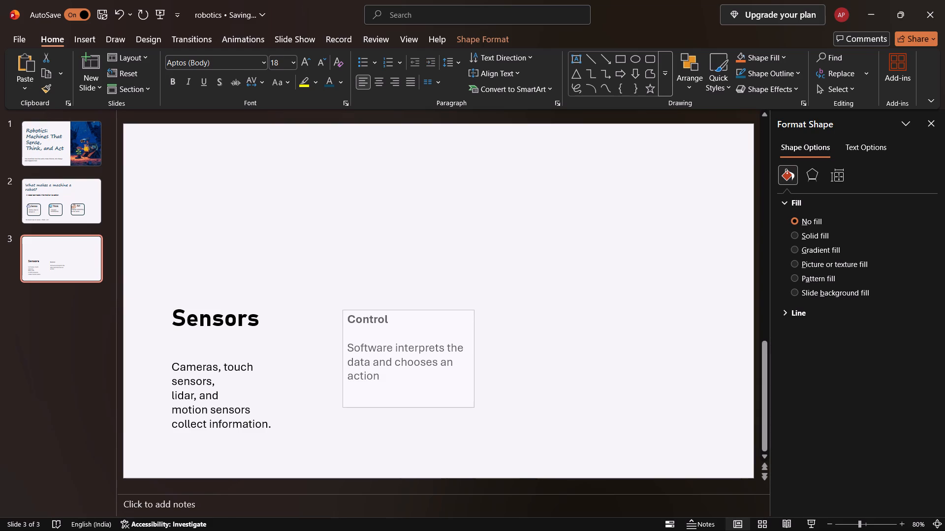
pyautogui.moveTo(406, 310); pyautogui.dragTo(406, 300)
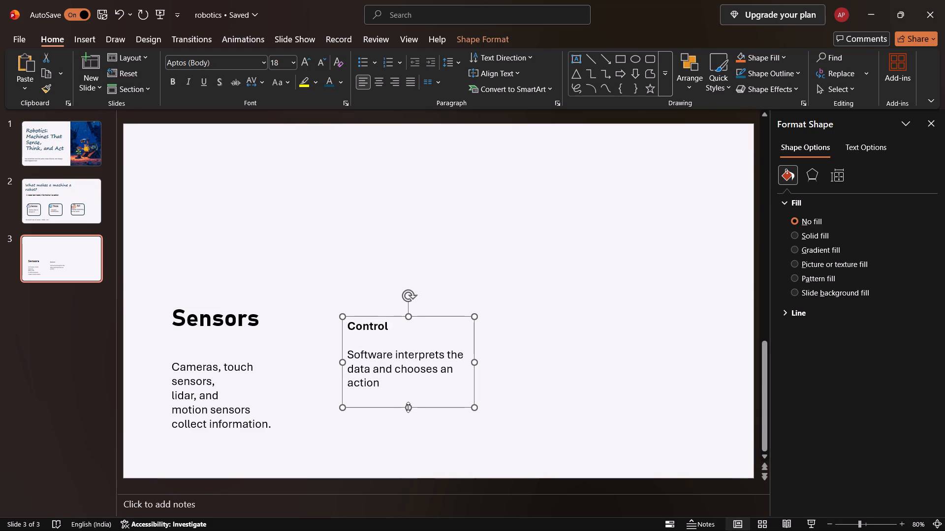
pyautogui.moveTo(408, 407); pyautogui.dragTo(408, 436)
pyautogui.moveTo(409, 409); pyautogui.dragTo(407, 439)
# Add a second blank line above the Control description.
pyautogui.click(347, 357)
pyautogui.press('Return')
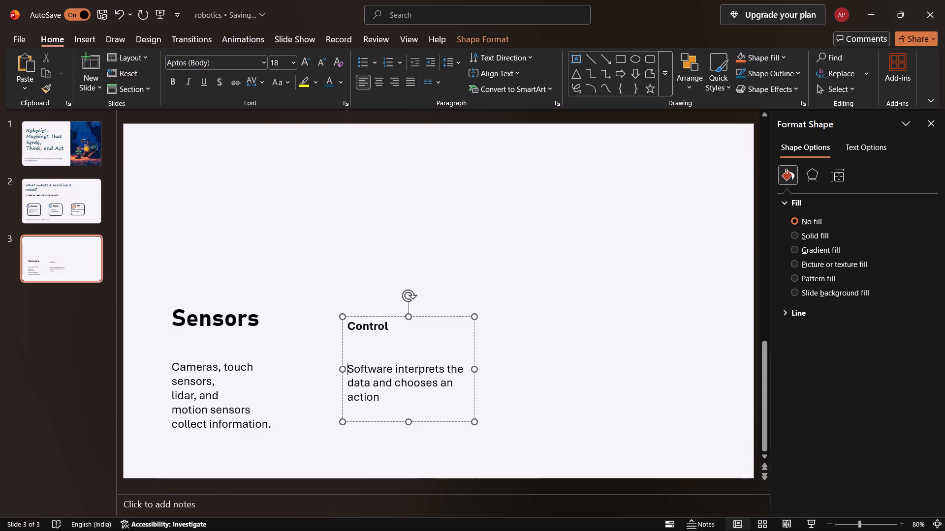
# Format the Control heading in Bahnschrift at size 36.
pyautogui.click(385, 349)
pyautogui.moveTo(394, 328); pyautogui.dragTo(362, 324)
pyautogui.click(453, 287)
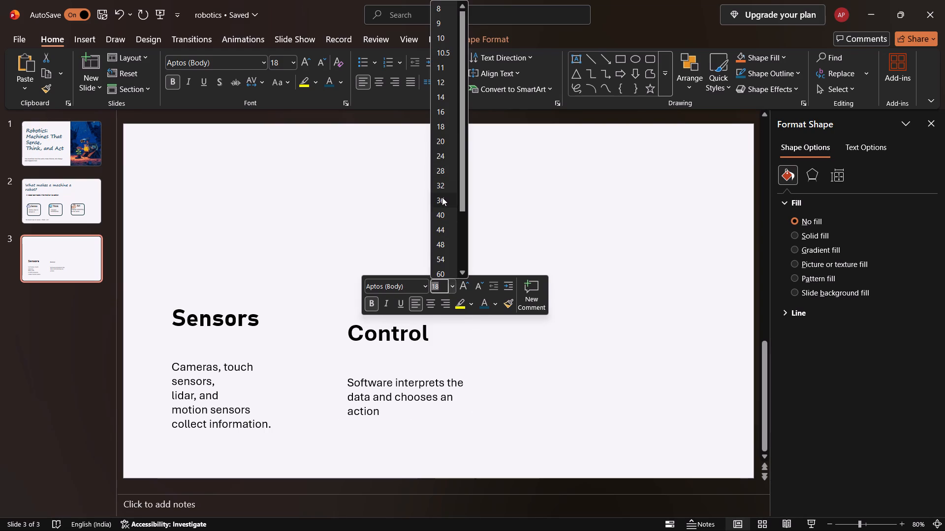
pyautogui.click(442, 197)
pyautogui.click(423, 288)
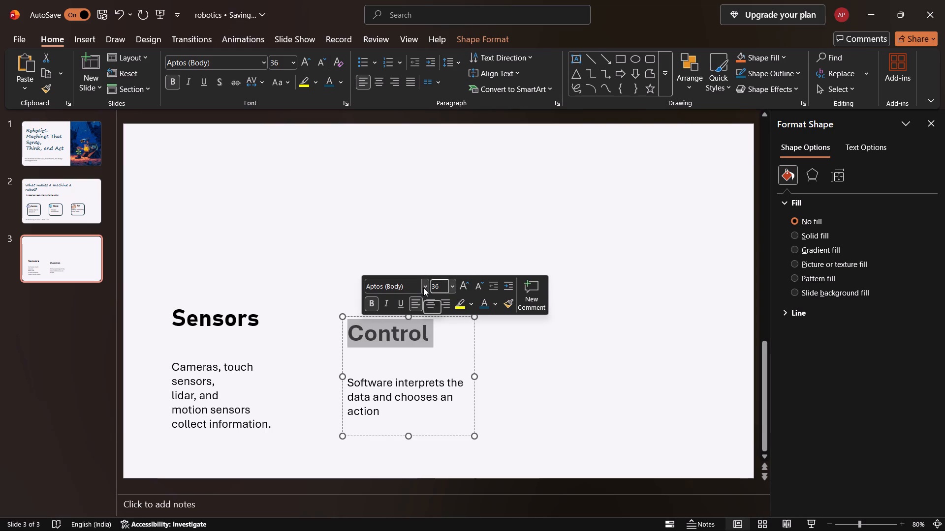
pyautogui.scroll(-3, 423, 260)
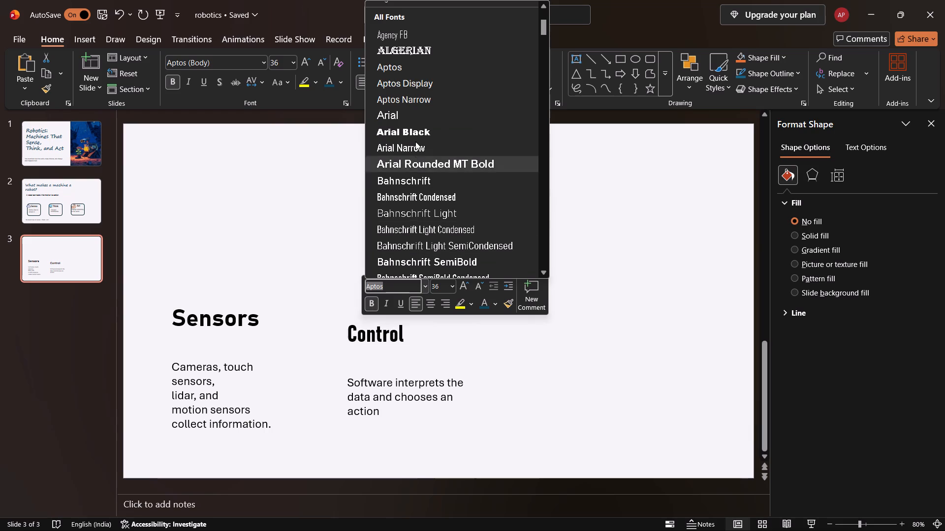
pyautogui.click(411, 182)
pyautogui.click(469, 378)
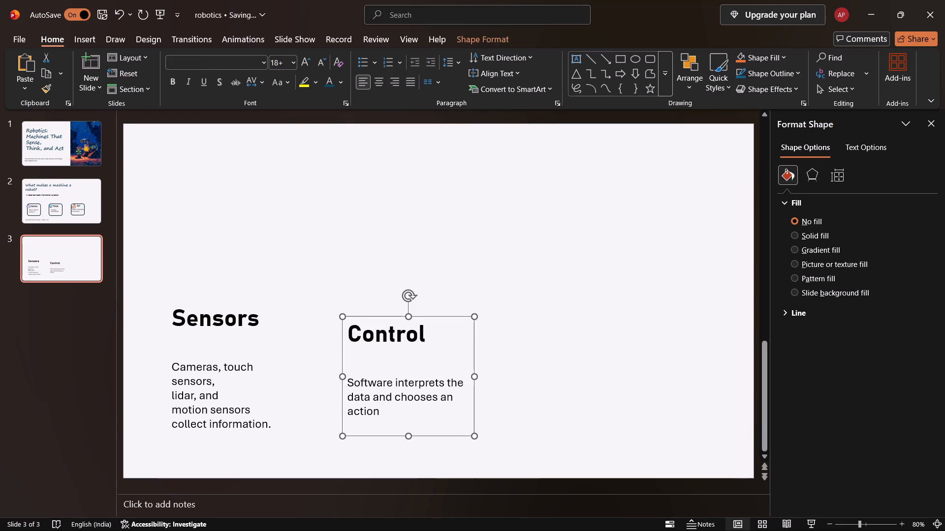
# Move the Control text box up so its heading and description line up with those of Sensors.
pyautogui.moveTo(428, 316); pyautogui.dragTo(428, 303)
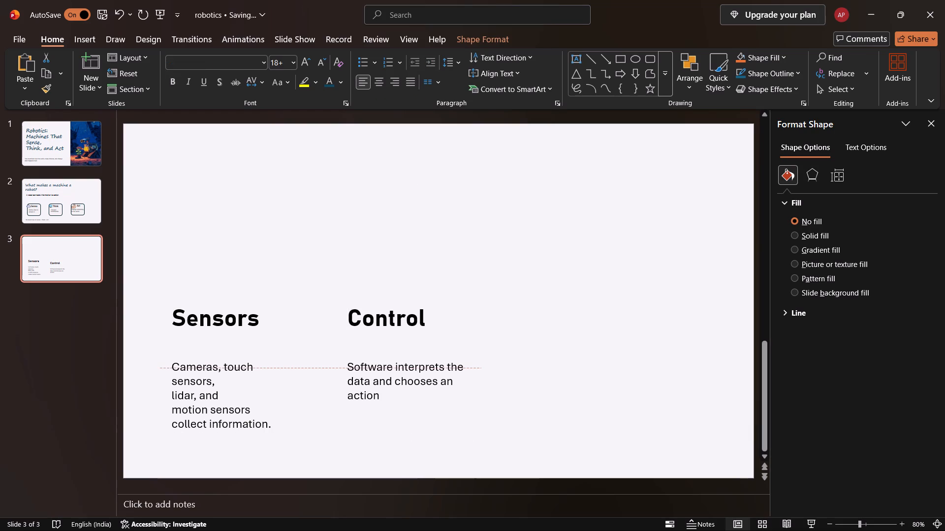
pyautogui.moveTo(428, 303); pyautogui.dragTo(428, 305)
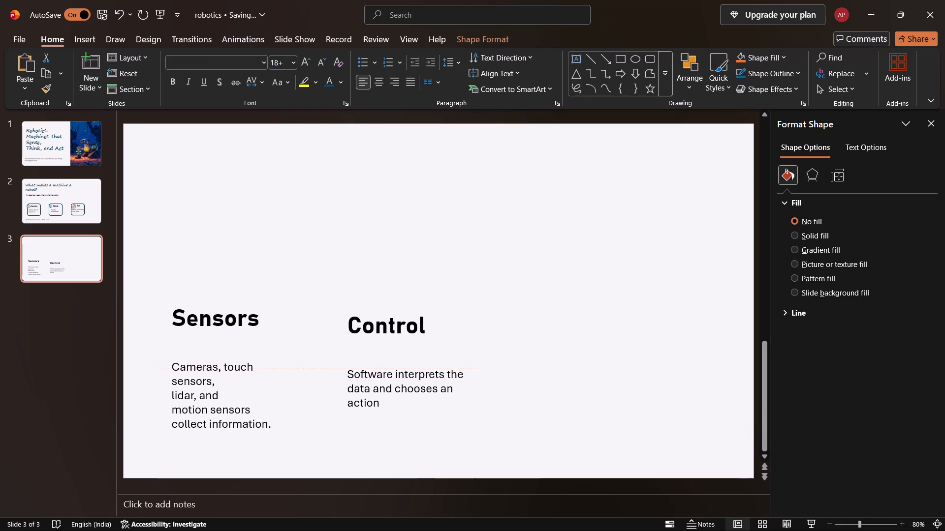
pyautogui.moveTo(428, 305); pyautogui.dragTo(428, 300)
pyautogui.click(560, 304)
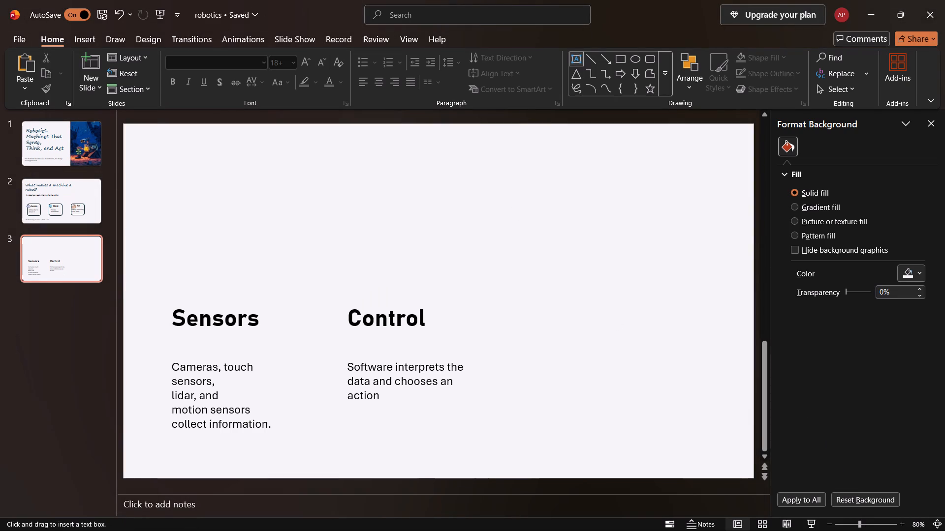
pyautogui.moveTo(518, 314); pyautogui.dragTo(653, 429)
pyautogui.hotkey('ctrl', 'v')
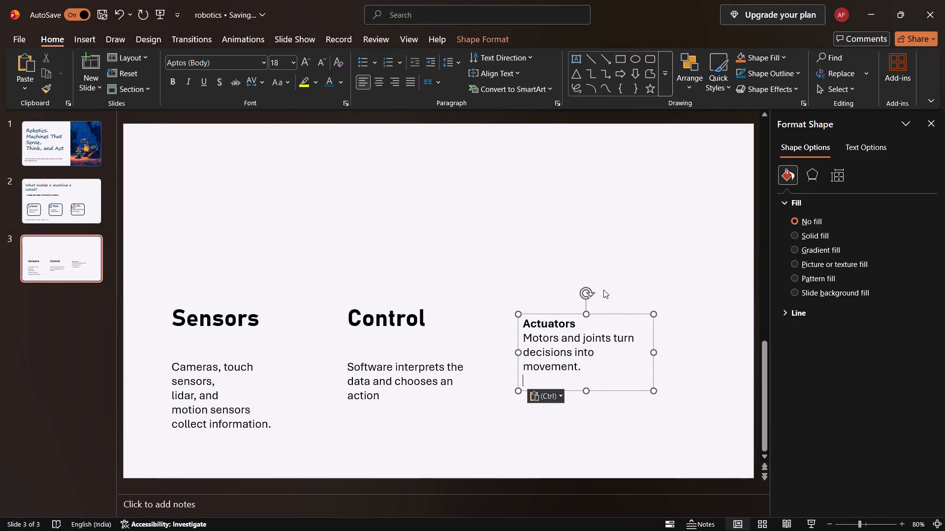
# Insert two blank lines between the Actuators heading and its description.
pyautogui.click(598, 327)
pyautogui.press('Return')
pyautogui.press('Return')
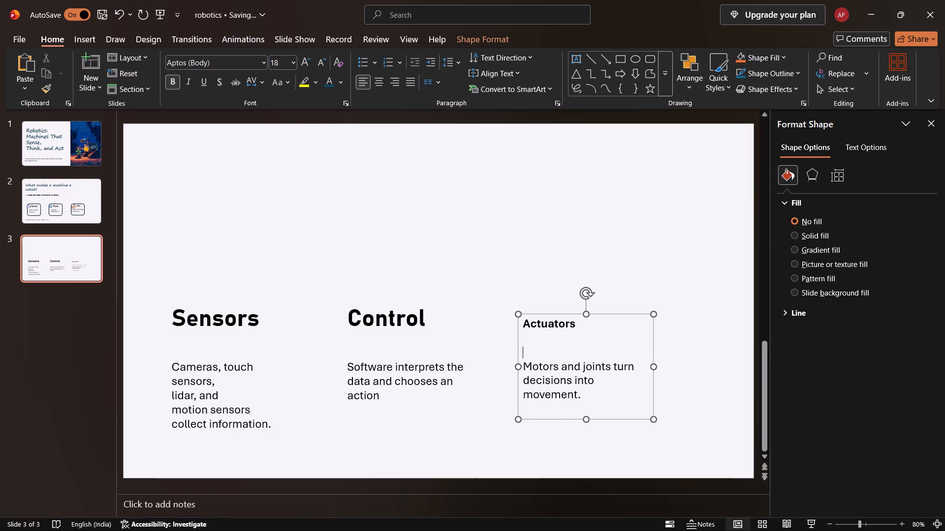
# Format the Actuators heading in Bahnschrift at size 32.
pyautogui.moveTo(601, 320); pyautogui.dragTo(531, 316)
pyautogui.click(595, 281)
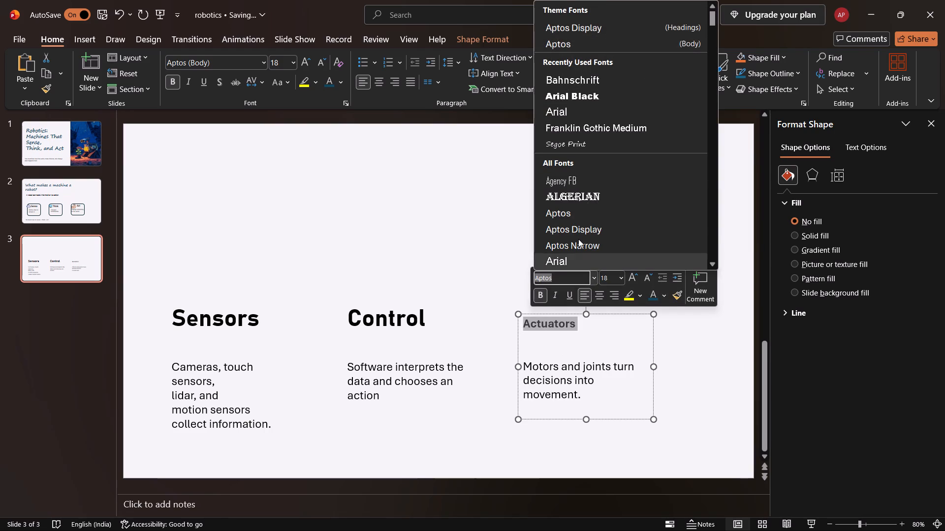
pyautogui.scroll(-2, 579, 238)
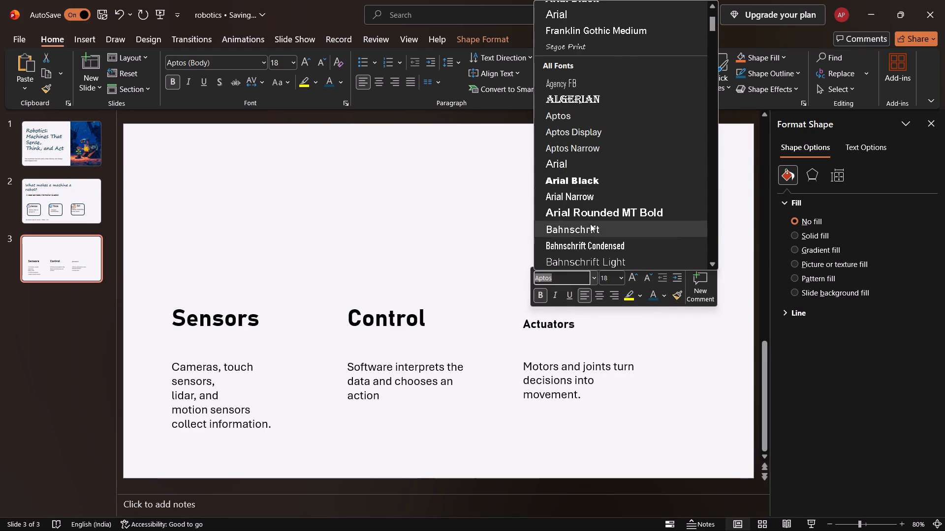
pyautogui.click(590, 224)
pyautogui.click(622, 281)
pyautogui.scroll(-1, 622, 281)
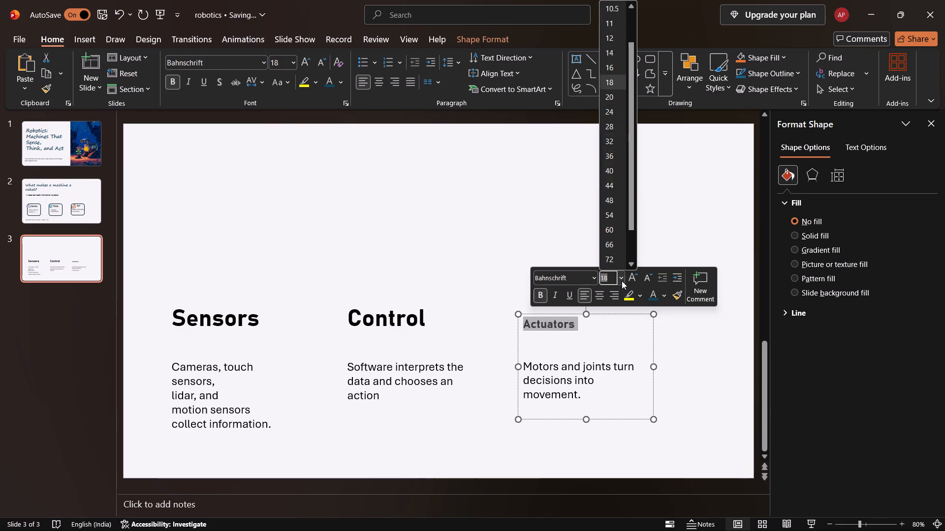
pyautogui.scroll(-1, 622, 281)
pyautogui.scroll(2, 612, 179)
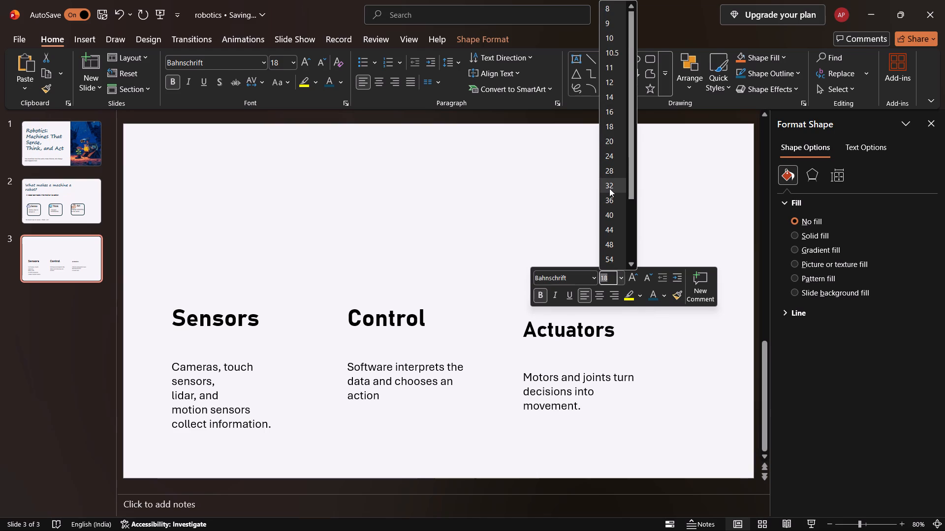
pyautogui.click(609, 187)
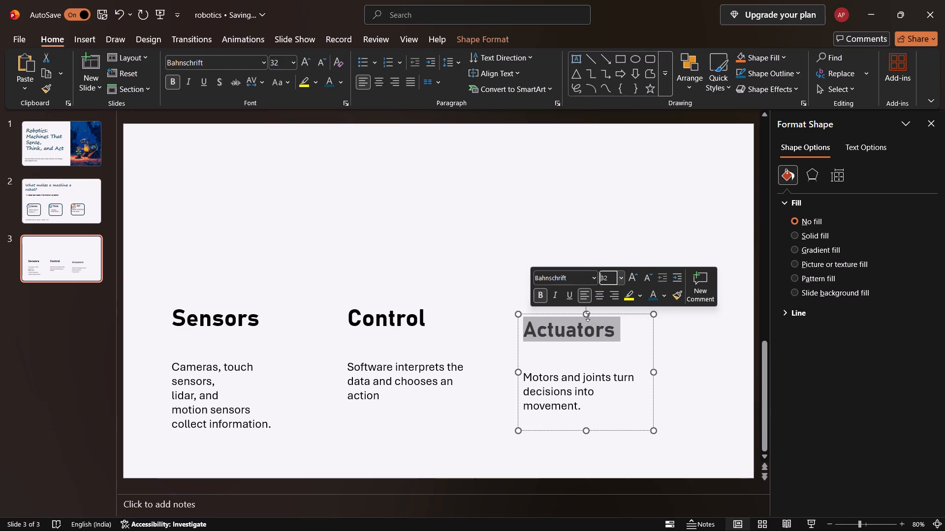
# Move the Actuators text box up so its heading roughly lines up with the Sensors and Control headings.
pyautogui.moveTo(588, 316); pyautogui.dragTo(586, 303)
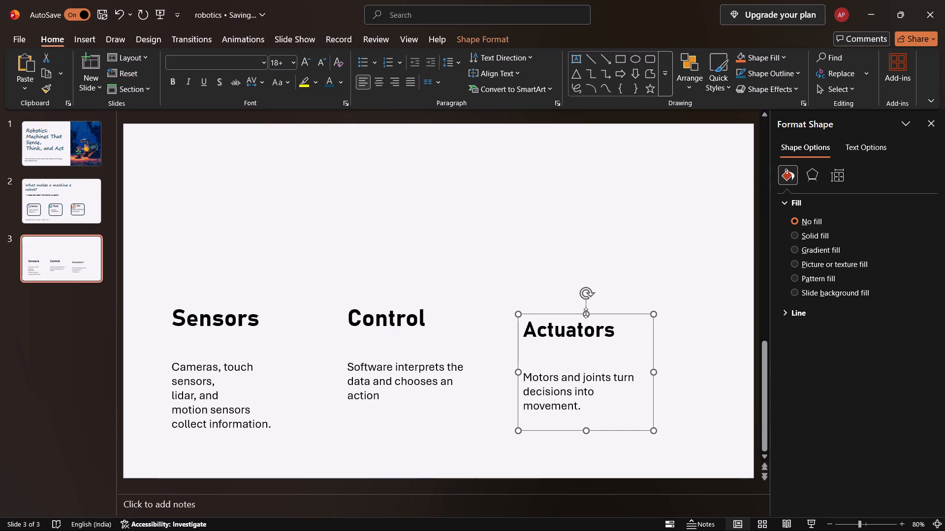
pyautogui.moveTo(587, 313); pyautogui.dragTo(585, 302)
pyautogui.moveTo(597, 312); pyautogui.dragTo(597, 299)
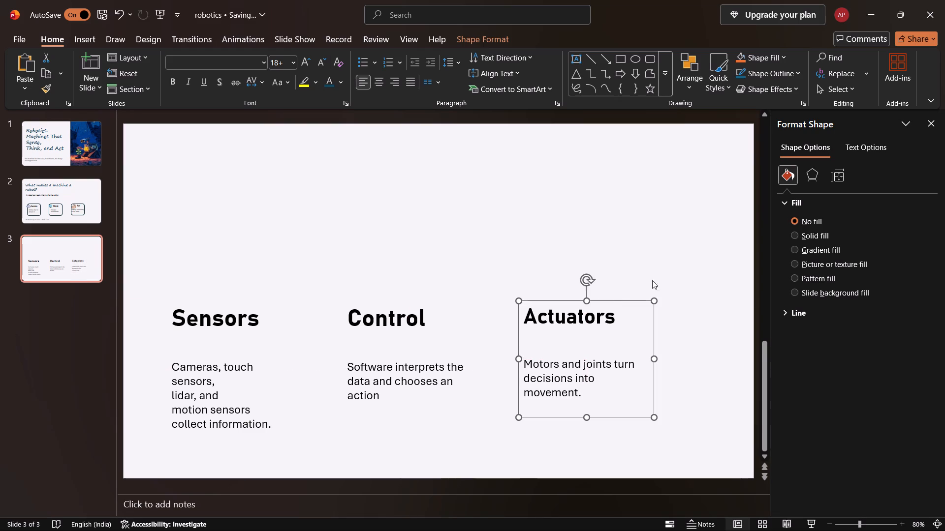
pyautogui.click(656, 270)
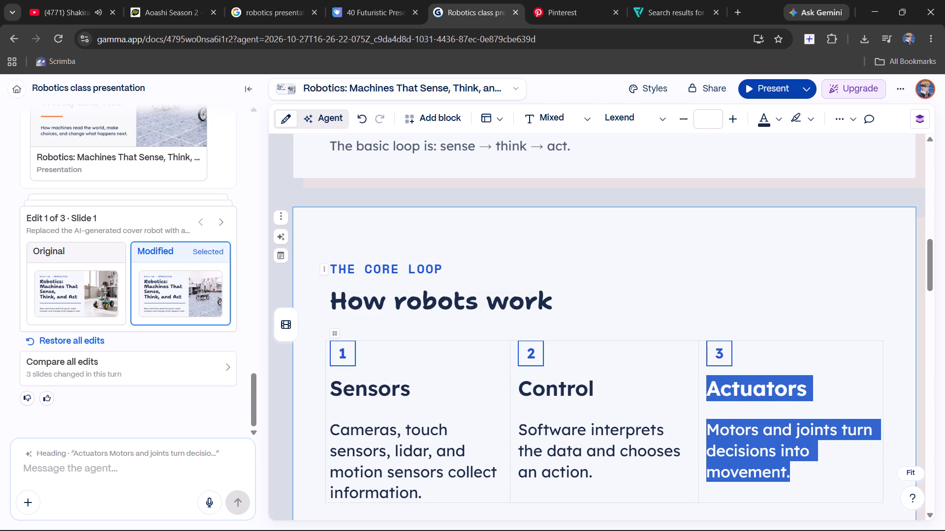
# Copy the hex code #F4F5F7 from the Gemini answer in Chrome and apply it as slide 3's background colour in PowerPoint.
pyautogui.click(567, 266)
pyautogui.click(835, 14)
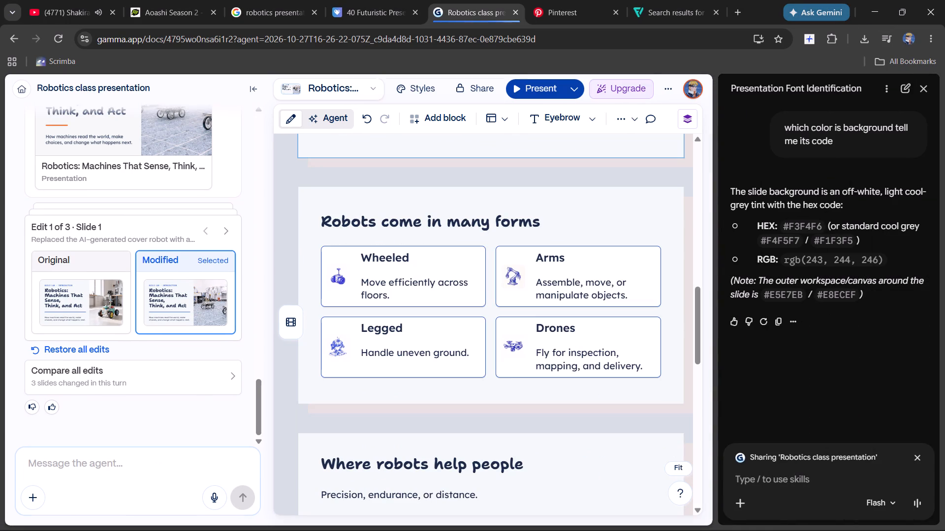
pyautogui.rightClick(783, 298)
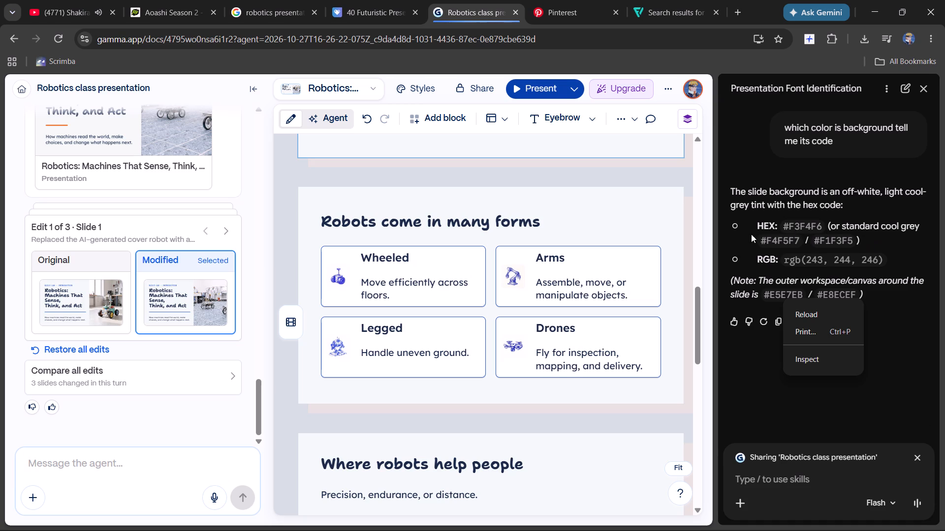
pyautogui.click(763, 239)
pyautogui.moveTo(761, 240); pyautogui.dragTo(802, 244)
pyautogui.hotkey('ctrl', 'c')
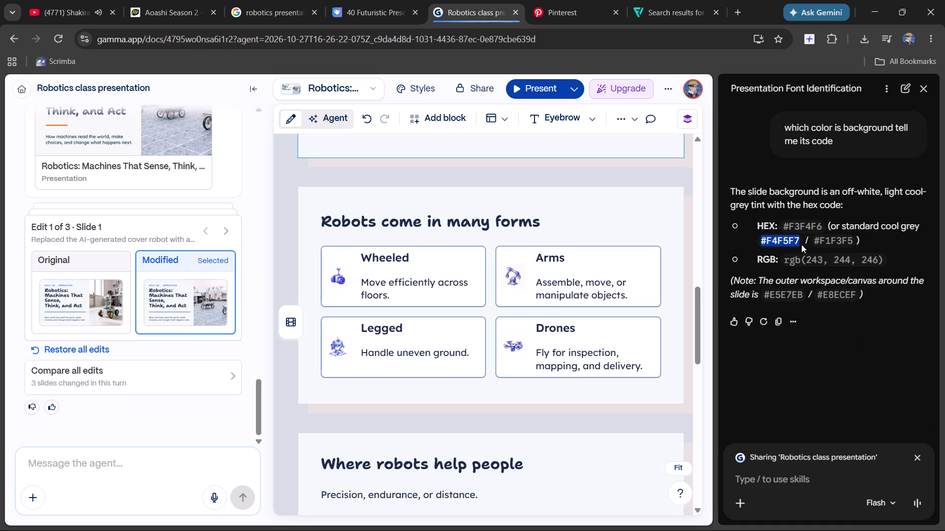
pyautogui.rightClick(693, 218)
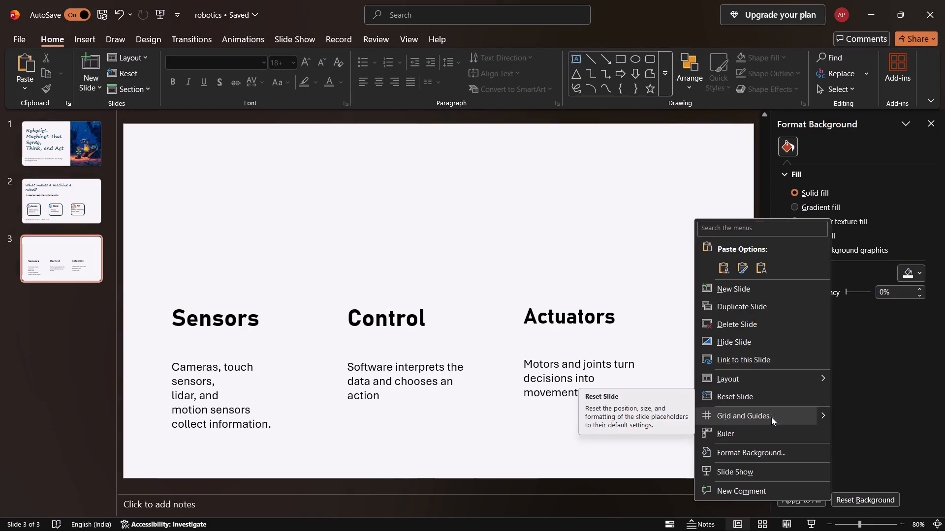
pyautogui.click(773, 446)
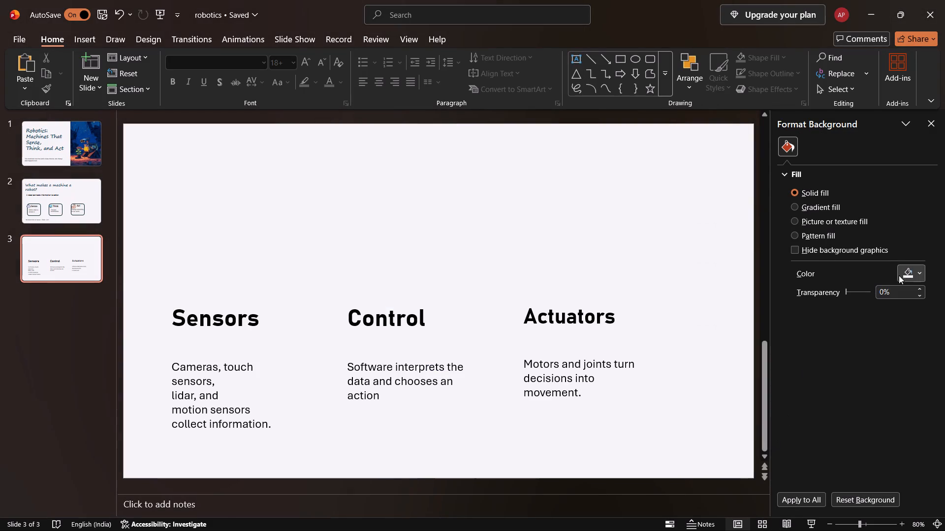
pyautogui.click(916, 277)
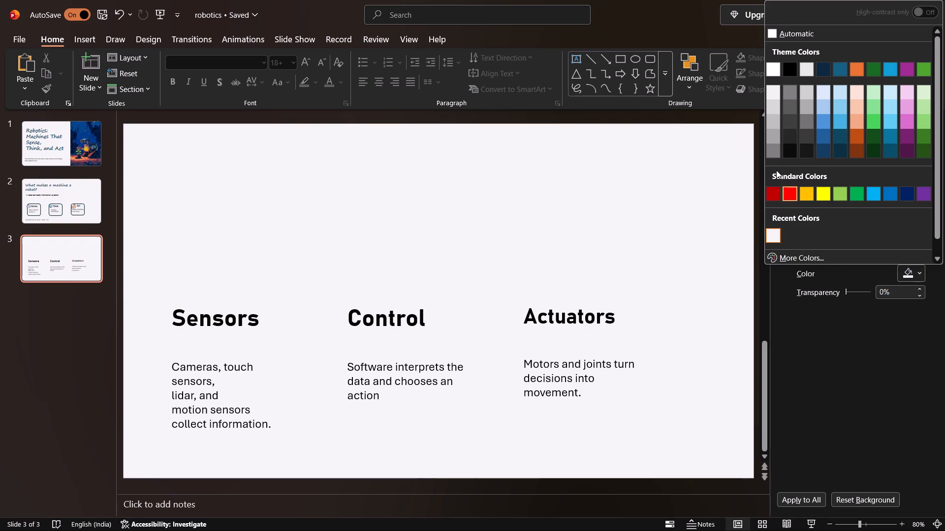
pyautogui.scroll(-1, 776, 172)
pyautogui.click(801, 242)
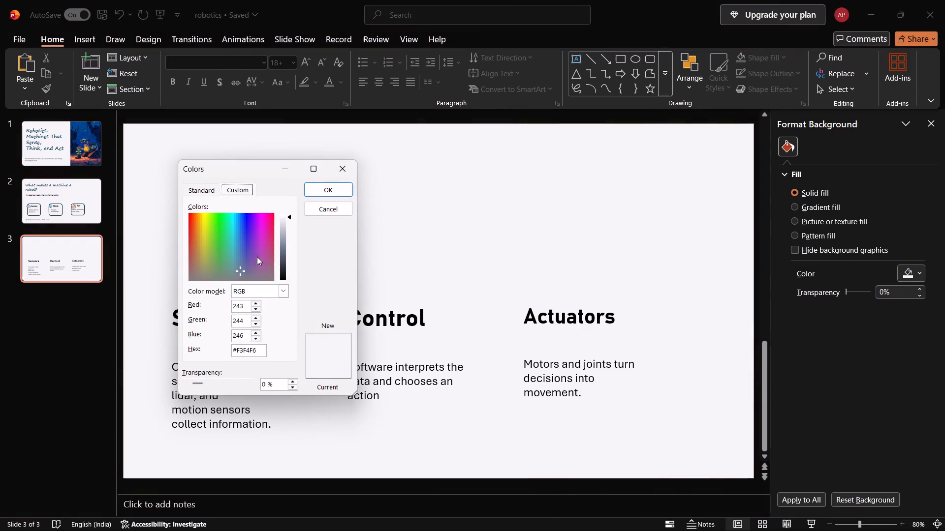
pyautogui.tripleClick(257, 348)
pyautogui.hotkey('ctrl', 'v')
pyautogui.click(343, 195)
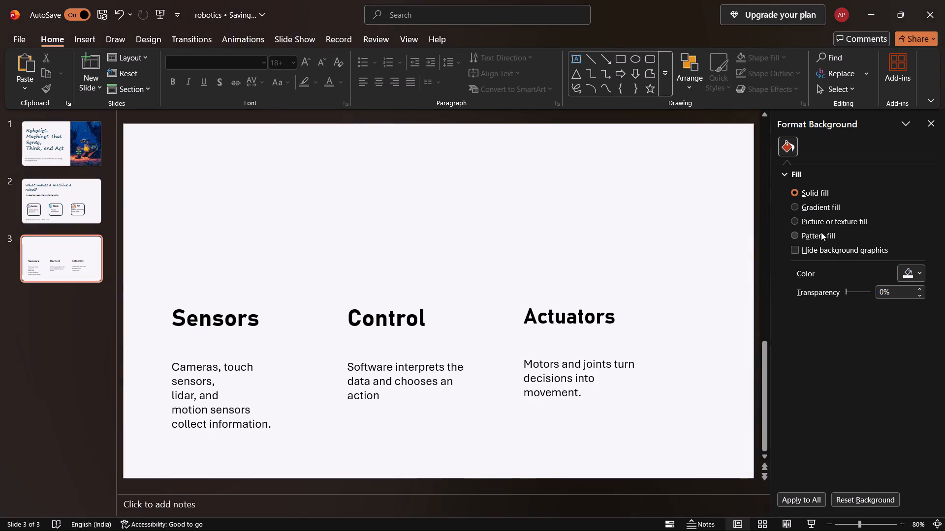
# Pick a custom light blue, #CBE9ED, as slide 3's solid background colour.
pyautogui.click(910, 276)
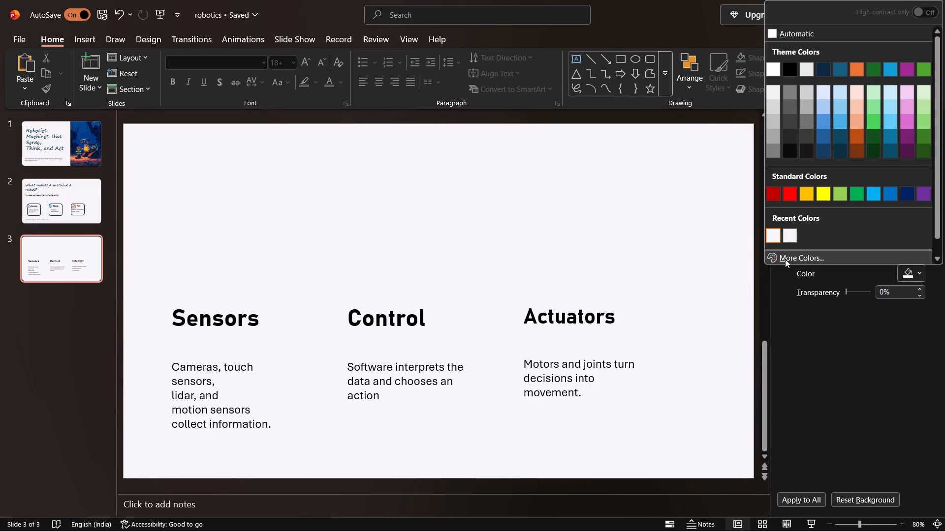
pyautogui.click(785, 259)
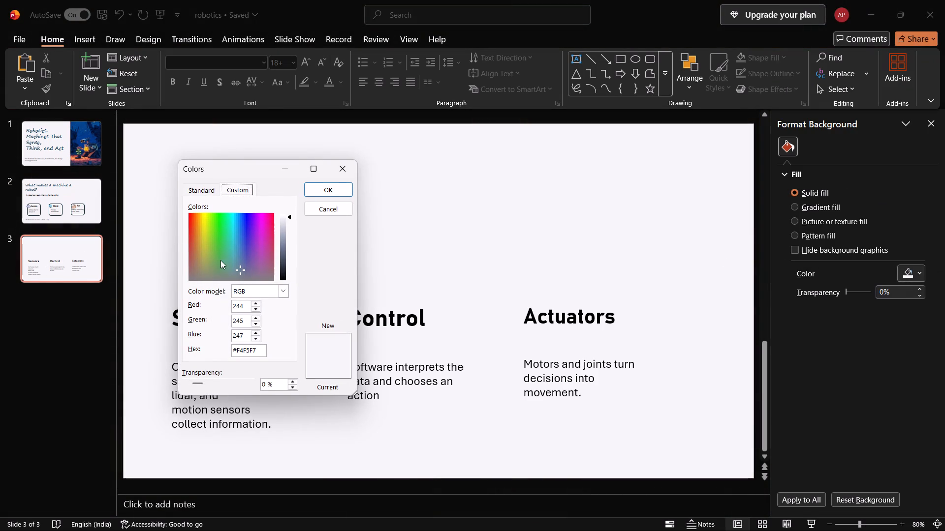
pyautogui.moveTo(240, 269); pyautogui.dragTo(231, 236)
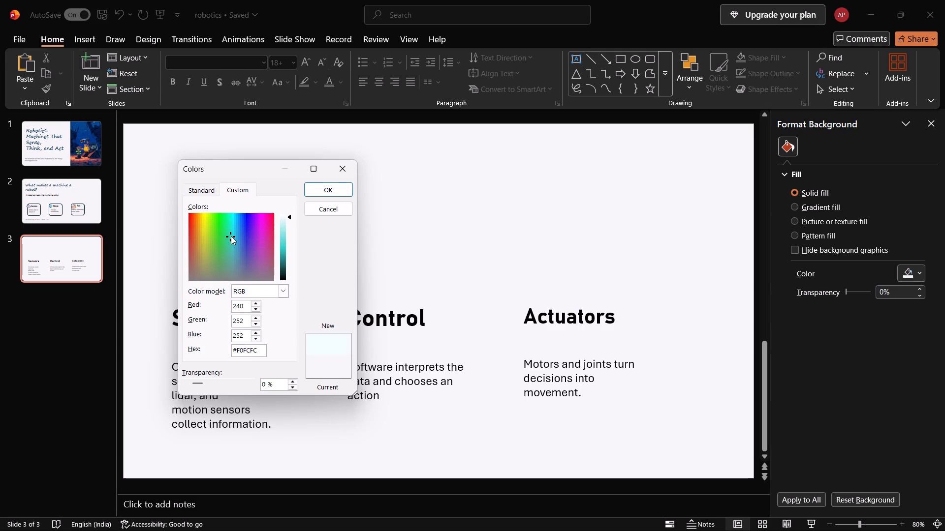
pyautogui.moveTo(231, 236); pyautogui.dragTo(224, 227)
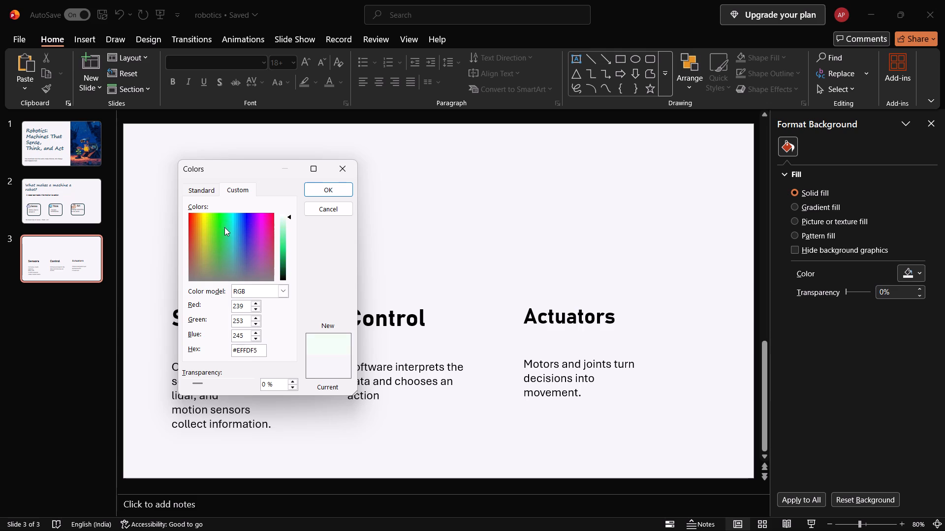
pyautogui.moveTo(224, 227); pyautogui.dragTo(233, 248)
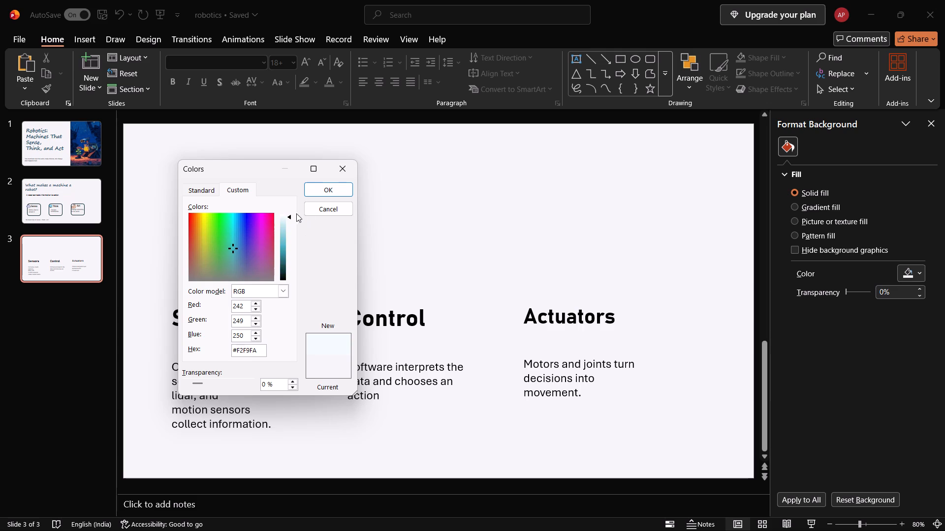
pyautogui.moveTo(290, 217); pyautogui.dragTo(293, 228)
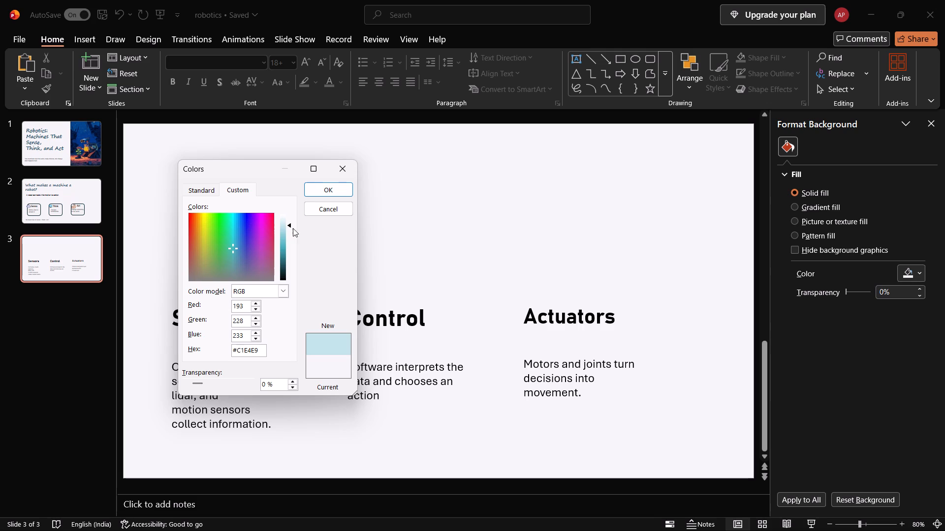
pyautogui.moveTo(293, 228); pyautogui.dragTo(292, 223)
pyautogui.click(328, 194)
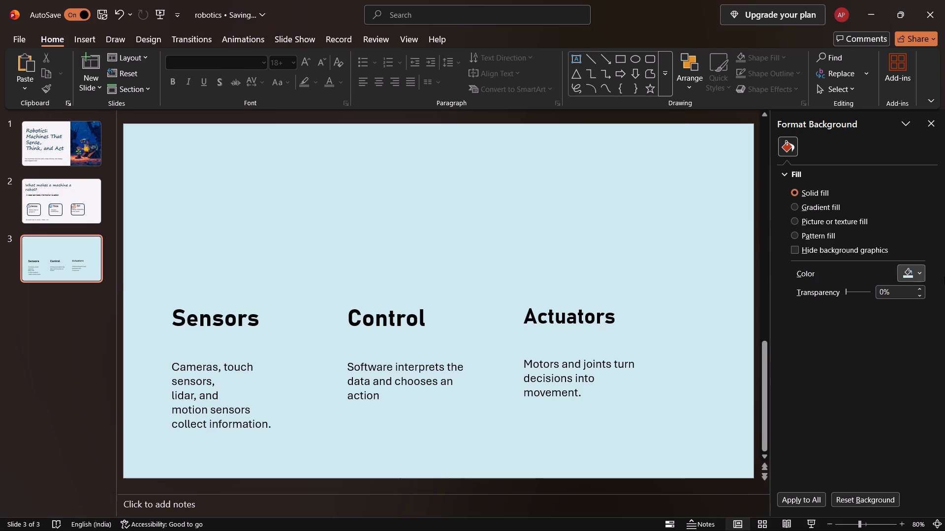
# Lighten slide 3's background colour to the custom shade #E3F3F5.
pyautogui.click(917, 276)
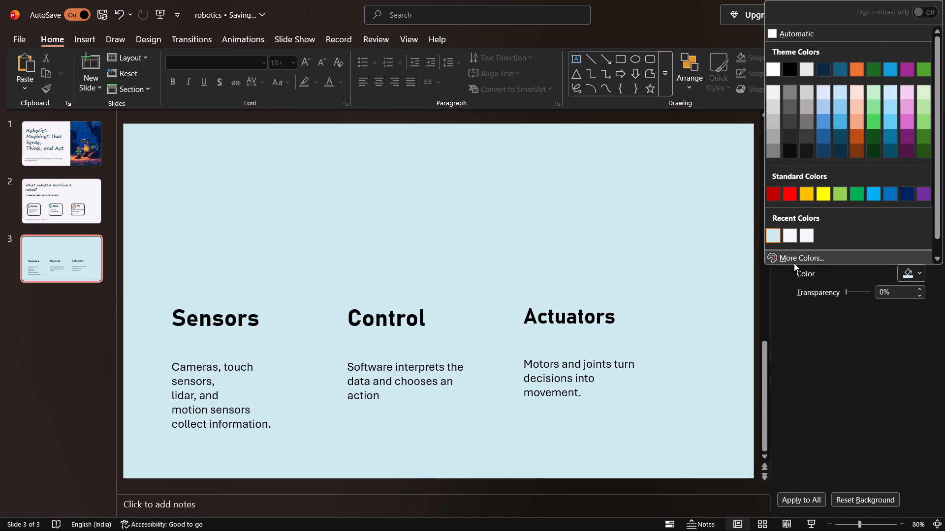
pyautogui.click(794, 263)
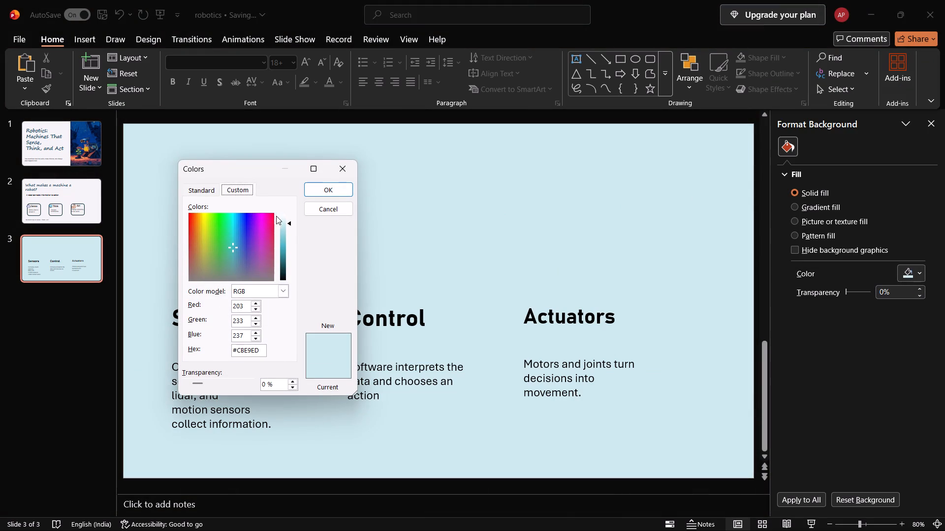
pyautogui.click(289, 222)
pyautogui.click(310, 191)
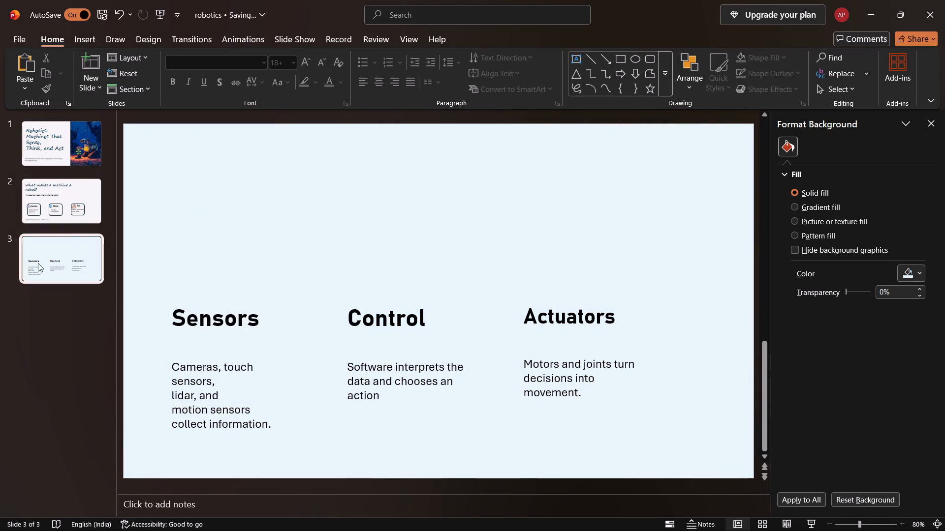
# Compare slides 2 and 3, and set slide 2's background to the recently used light blue #CBE9ED.
pyautogui.click(92, 199)
pyautogui.click(83, 257)
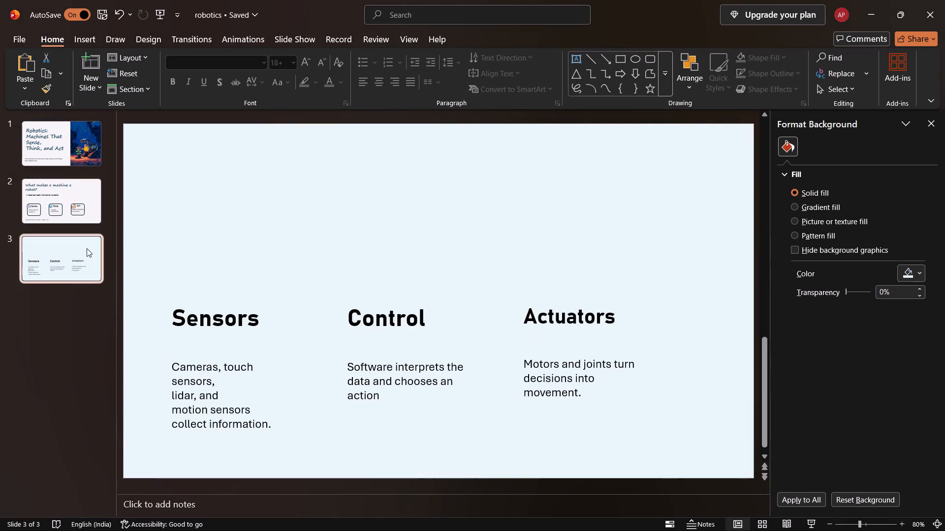
pyautogui.click(95, 198)
pyautogui.rightClick(579, 267)
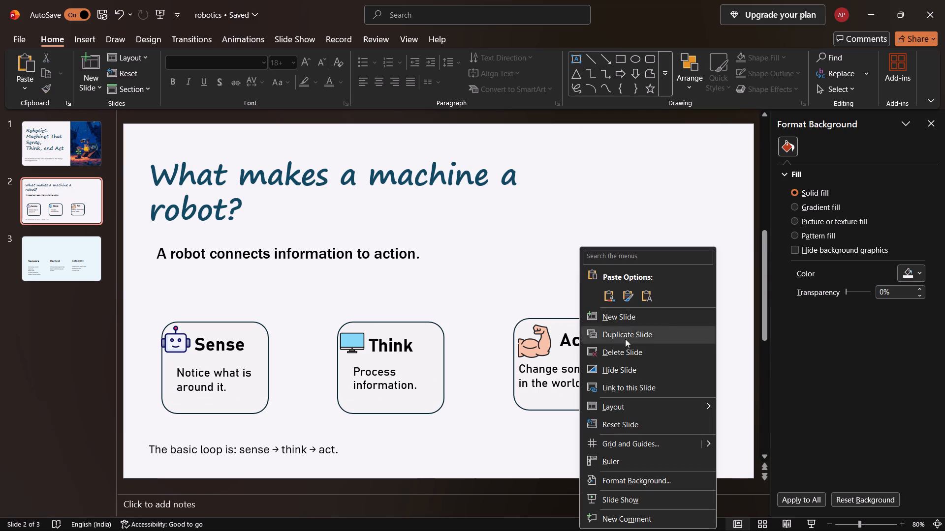
pyautogui.click(912, 267)
pyautogui.doubleClick(912, 271)
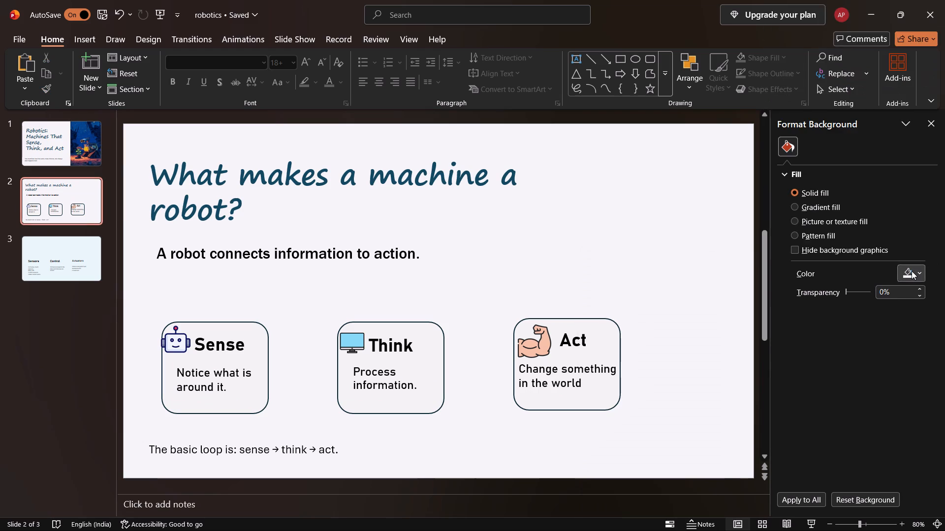
pyautogui.click(785, 236)
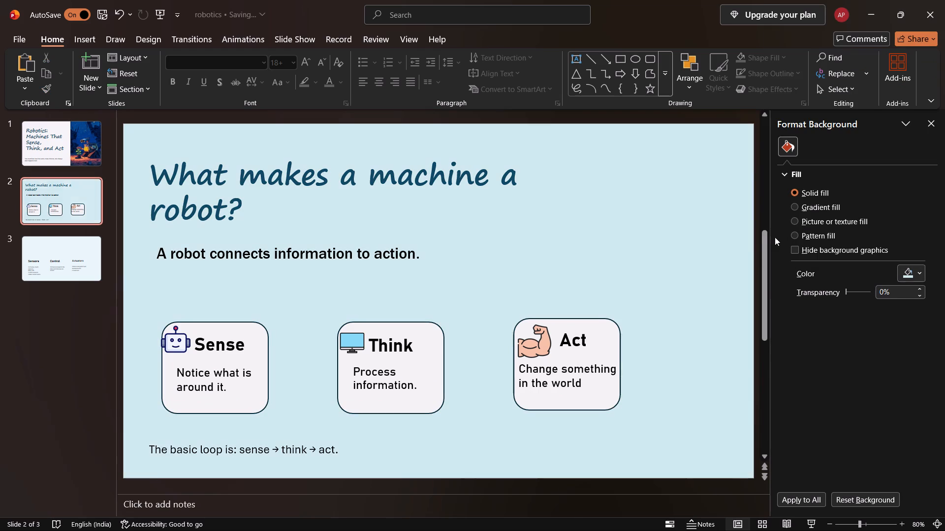
# Change slide 2's background to the paler light blue among the recent colours, matching slide 3.
pyautogui.click(915, 269)
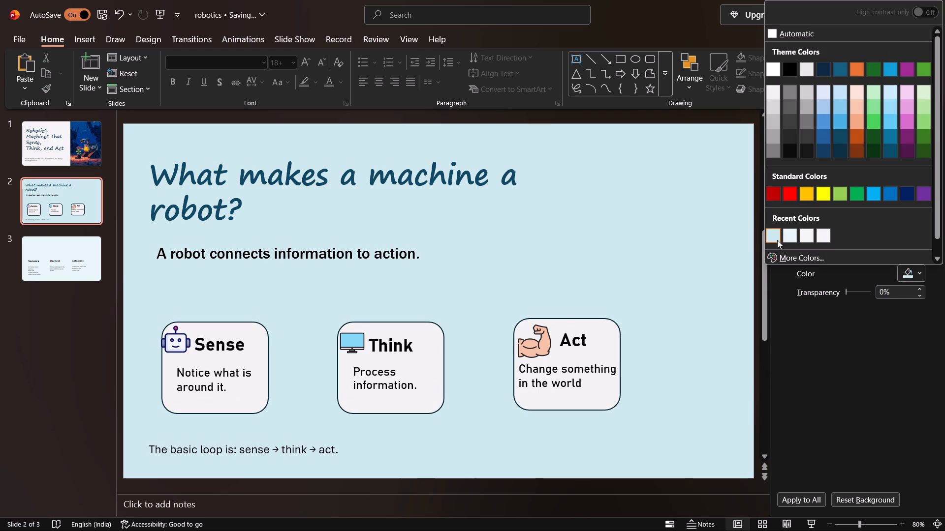
pyautogui.click(785, 240)
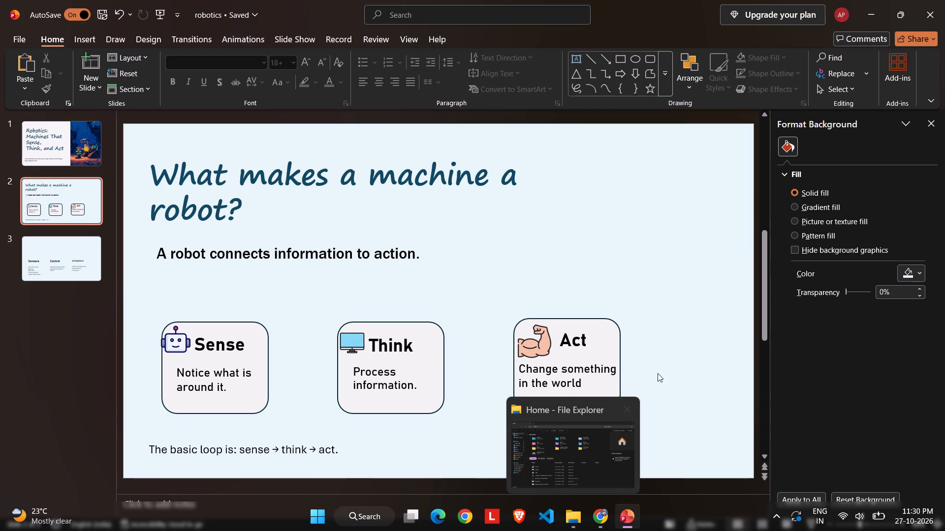
# Draw a small rectangle, about 1.38 cm high and 1.43 cm wide, above the Sensors heading on slide 3.
pyautogui.scroll(-2, 507, 293)
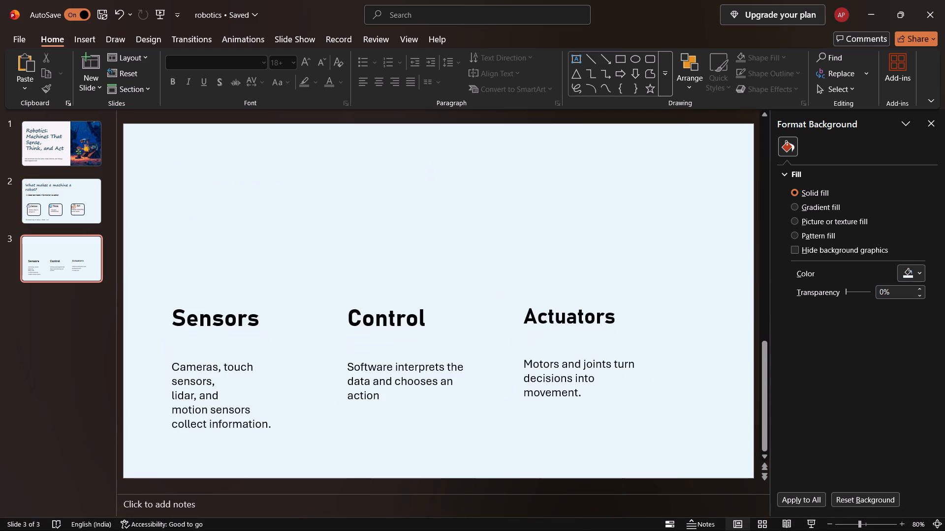
pyautogui.click(573, 56)
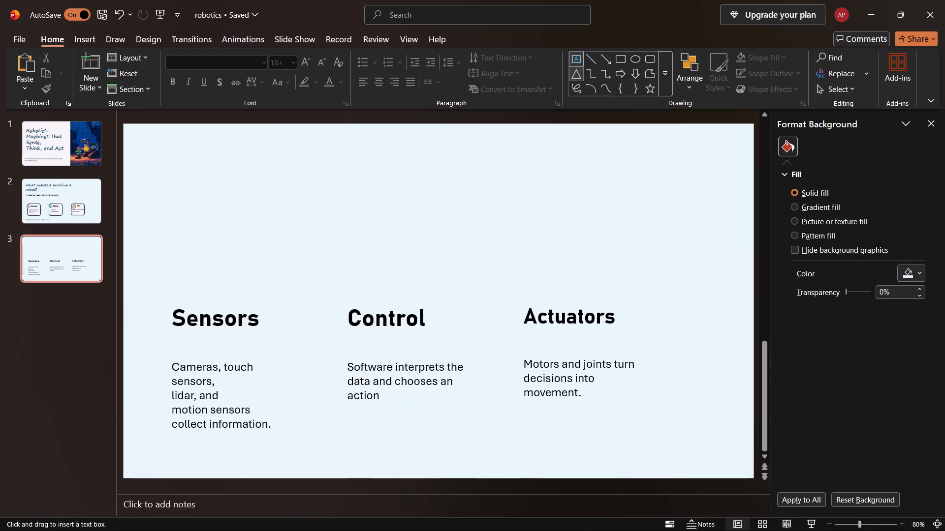
pyautogui.click(618, 60)
pyautogui.moveTo(164, 258); pyautogui.dragTo(183, 277)
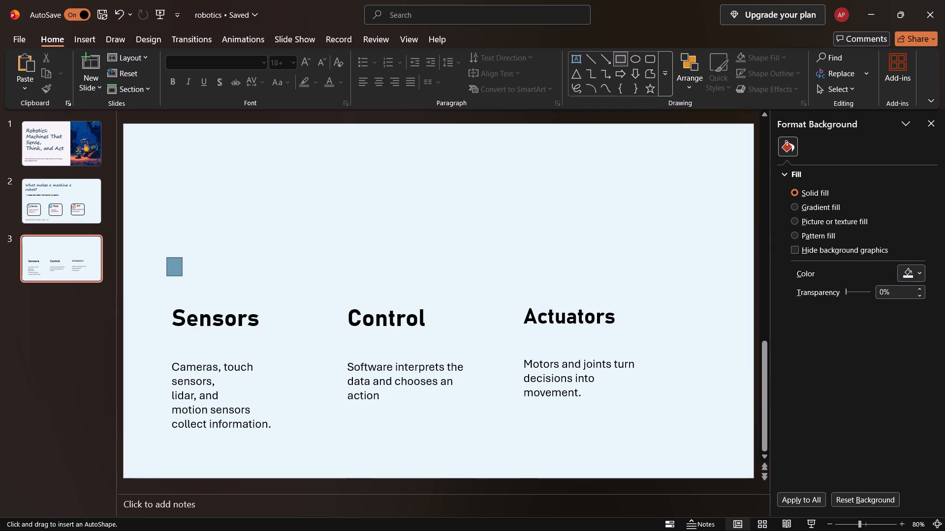
pyautogui.moveTo(183, 277); pyautogui.dragTo(193, 284)
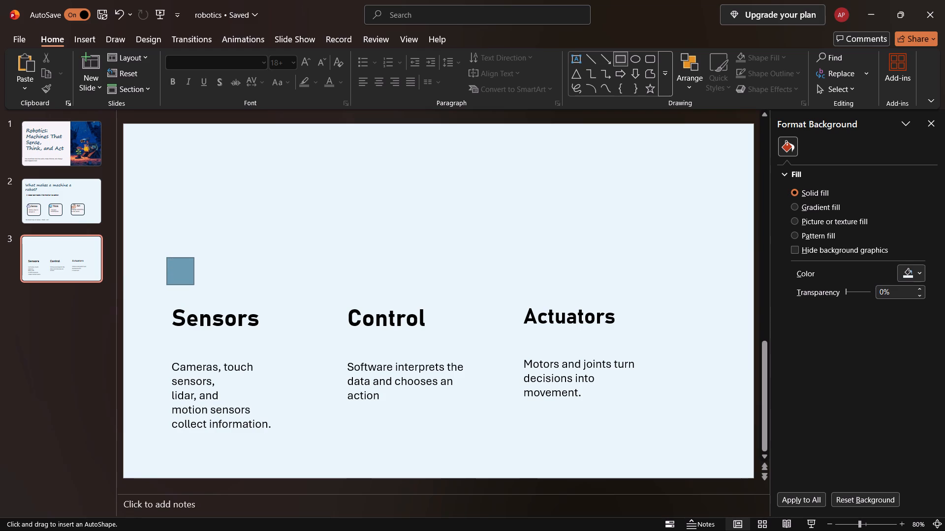
pyautogui.moveTo(193, 284); pyautogui.dragTo(193, 283)
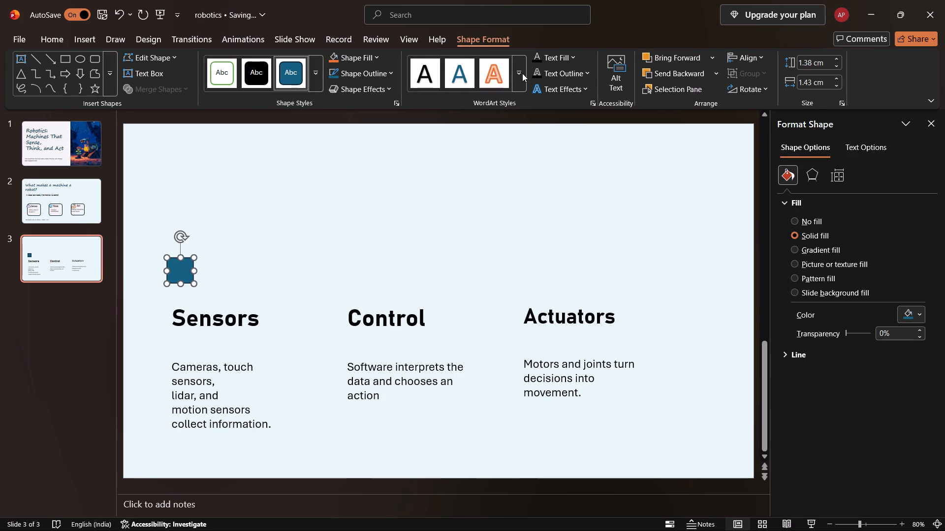
# Apply an outer text shadow preset to the square above Sensors.
pyautogui.click(564, 89)
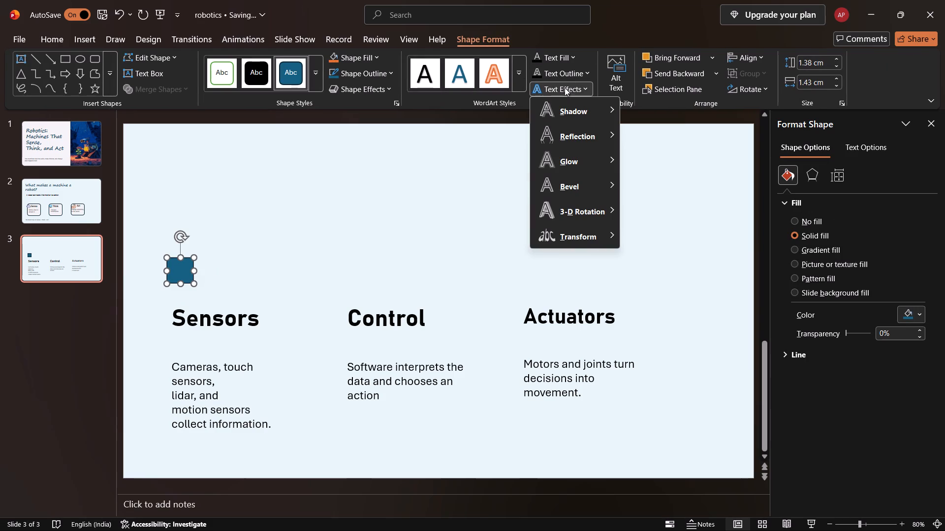
pyautogui.click(568, 71)
pyautogui.click(568, 71)
pyautogui.click(571, 87)
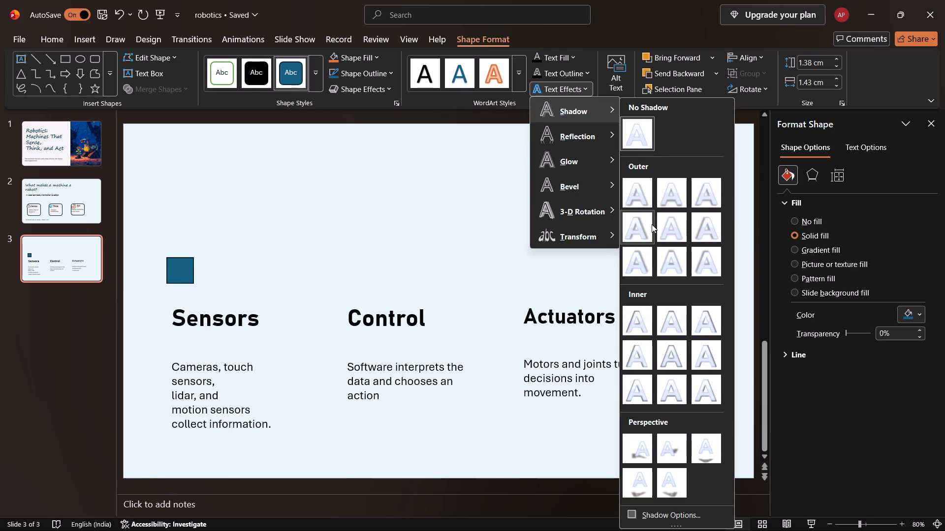
pyautogui.click(637, 228)
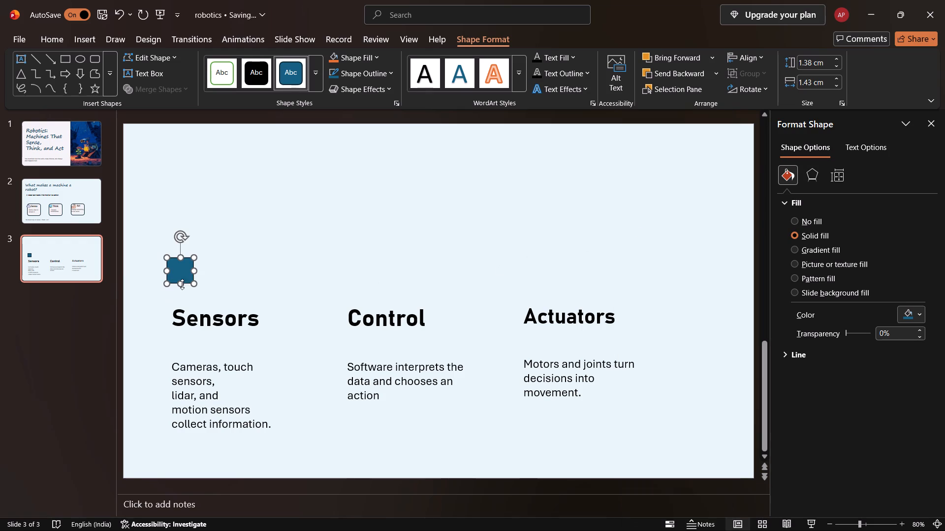
# Duplicate the square twice, place the copies above Control and Actuators, and line up the Sensors square with them.
pyautogui.rightClick(179, 271)
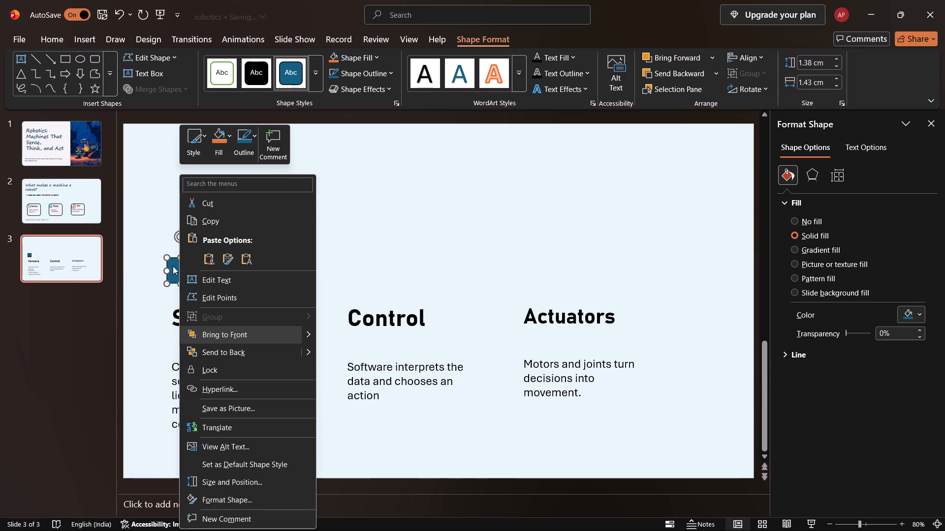
pyautogui.click(140, 280)
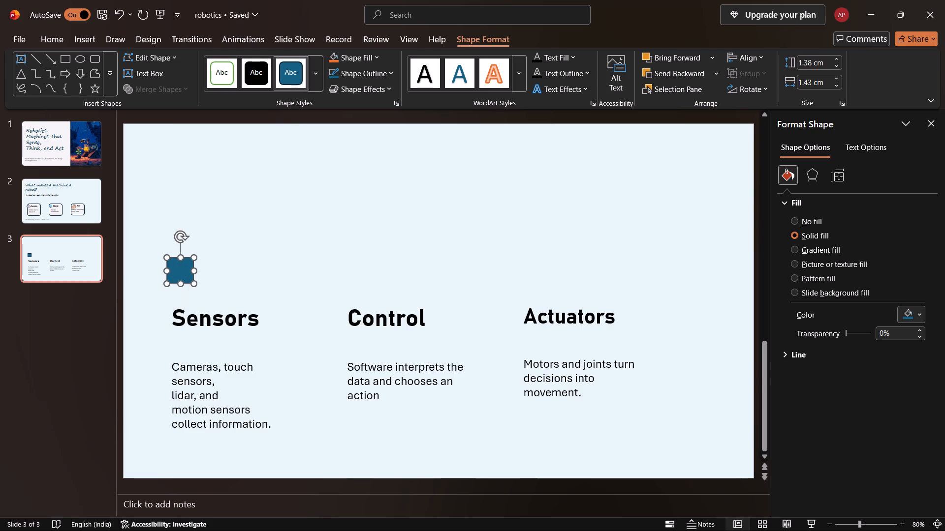
pyautogui.hotkey('ctrl', 'c')
pyautogui.hotkey('ctrl', 'v')
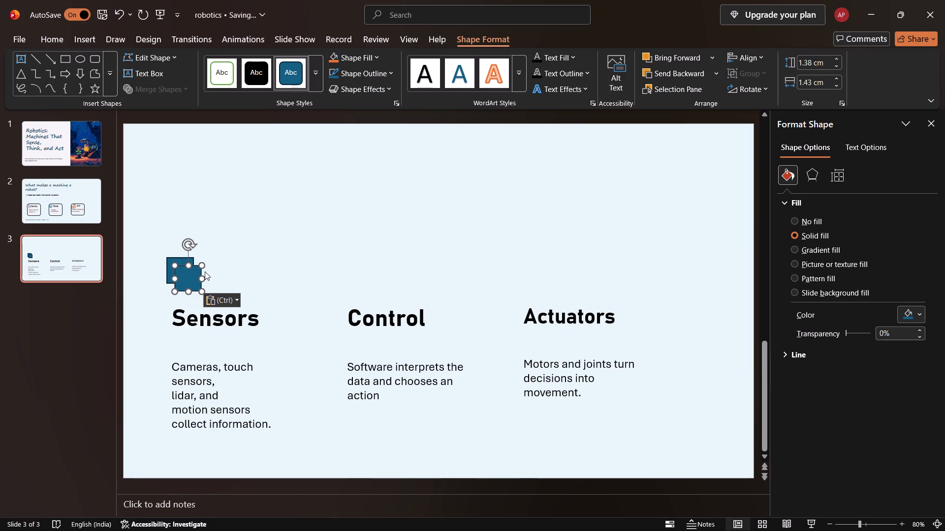
pyautogui.hotkey('ctrl', 'v')
pyautogui.moveTo(198, 286); pyautogui.dragTo(233, 279)
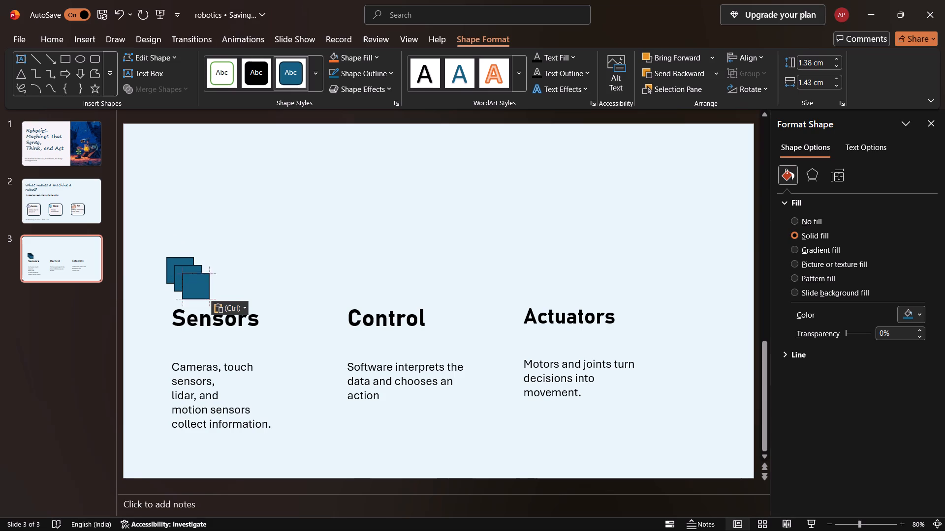
pyautogui.moveTo(233, 279); pyautogui.dragTo(356, 276)
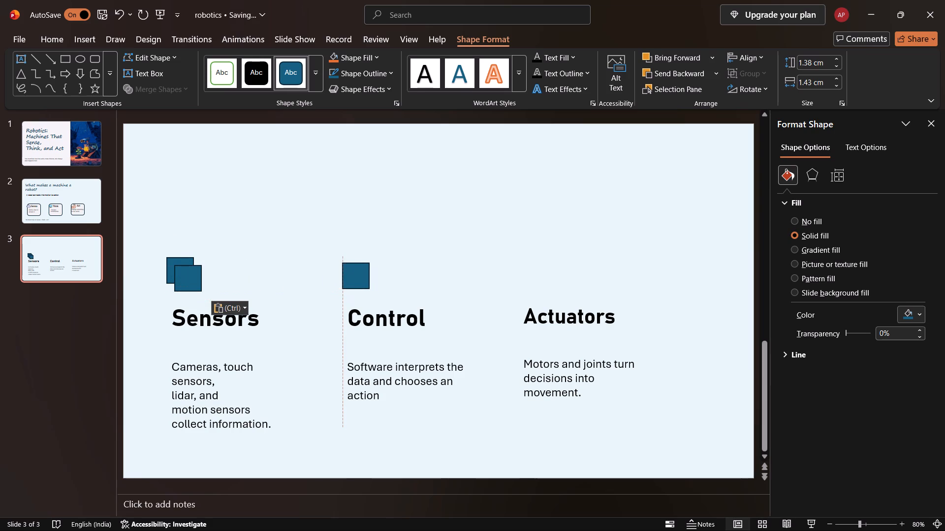
pyautogui.moveTo(356, 276); pyautogui.dragTo(358, 276)
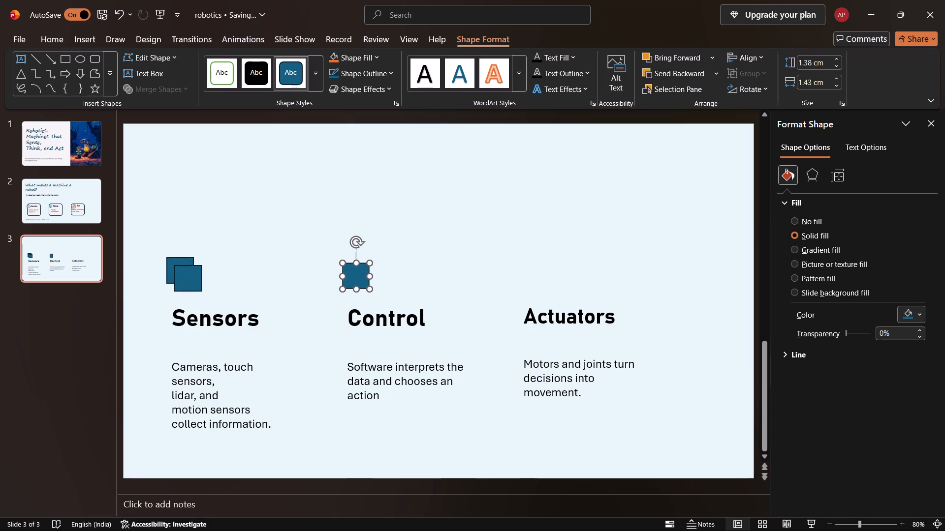
pyautogui.moveTo(195, 281); pyautogui.dragTo(540, 281)
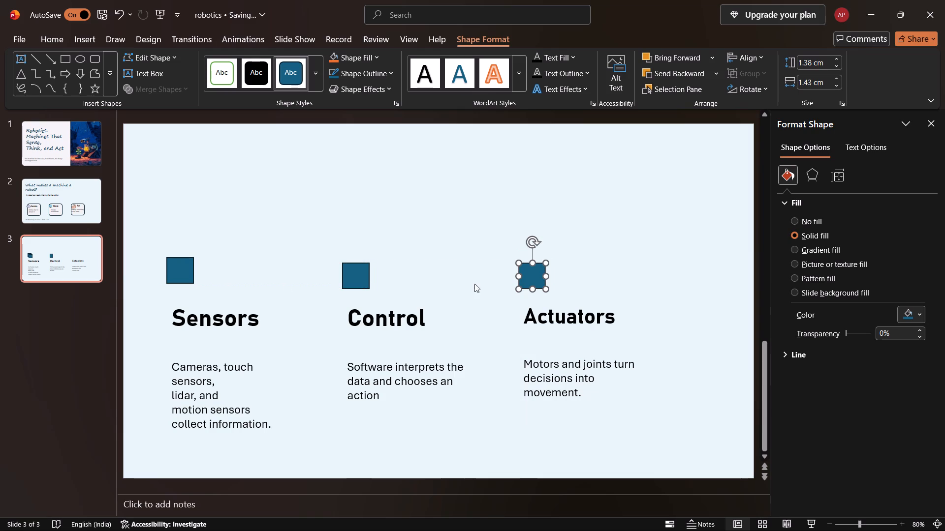
pyautogui.moveTo(184, 270); pyautogui.dragTo(185, 275)
pyautogui.click(185, 276)
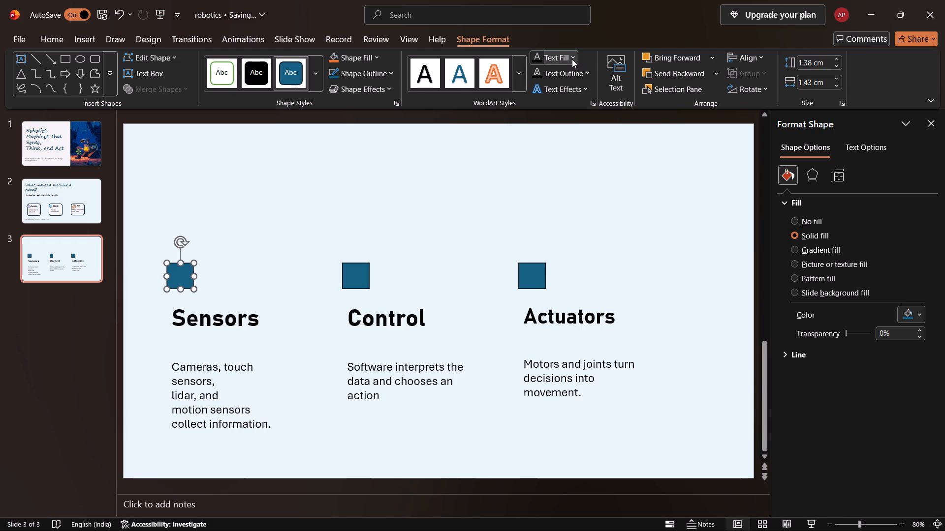
# Fill the three squares above Sensors, Control and Actuators with the light grey theme colour.
pyautogui.click(368, 60)
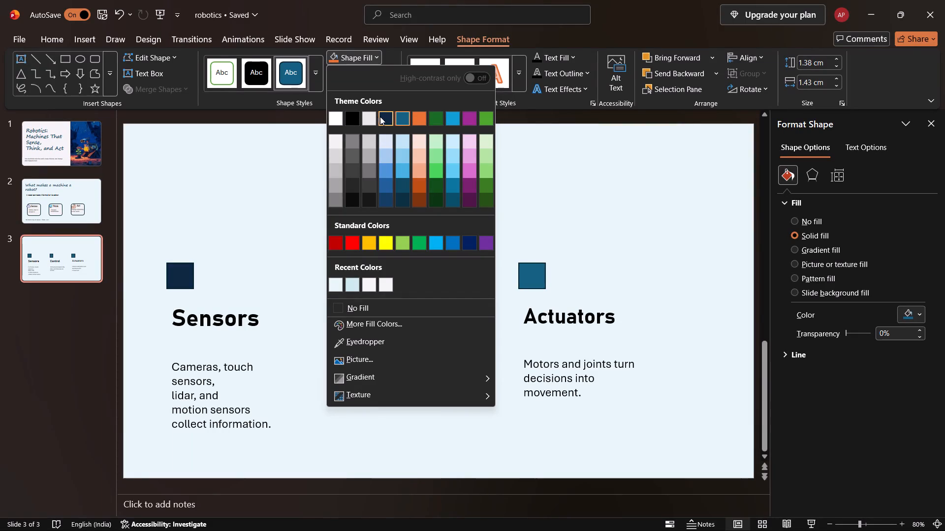
pyautogui.click(374, 118)
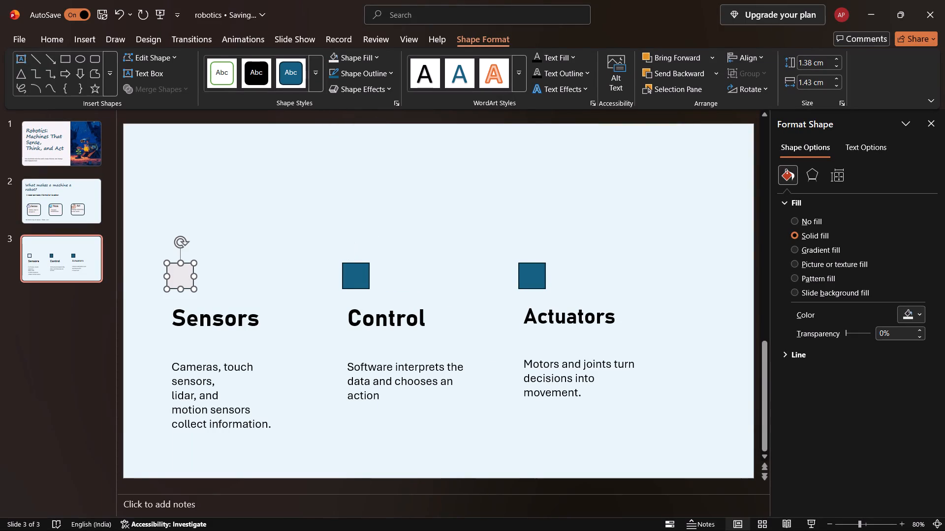
pyautogui.click(348, 274)
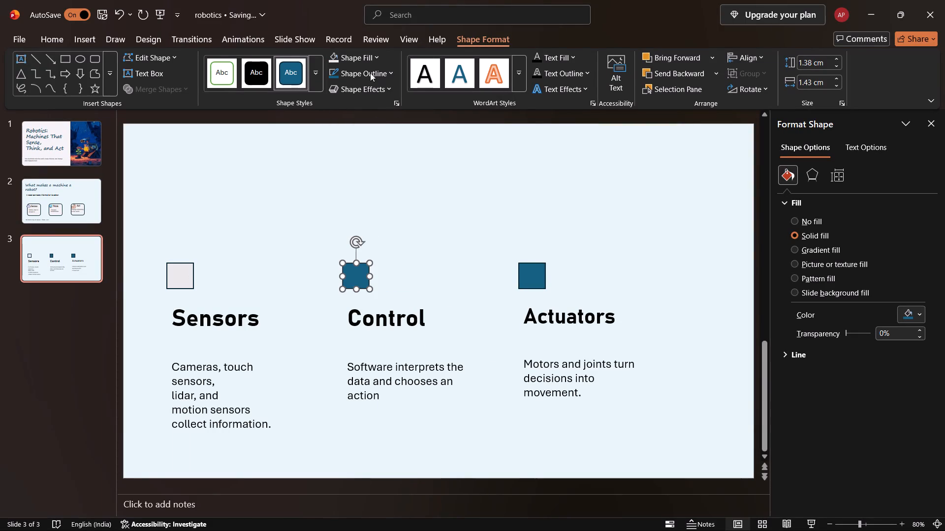
pyautogui.click(378, 60)
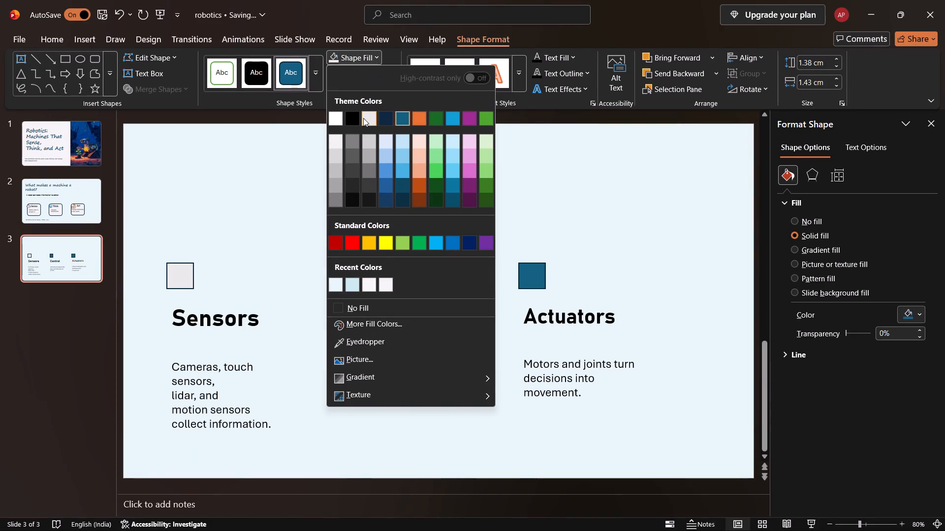
pyautogui.click(363, 118)
pyautogui.click(528, 265)
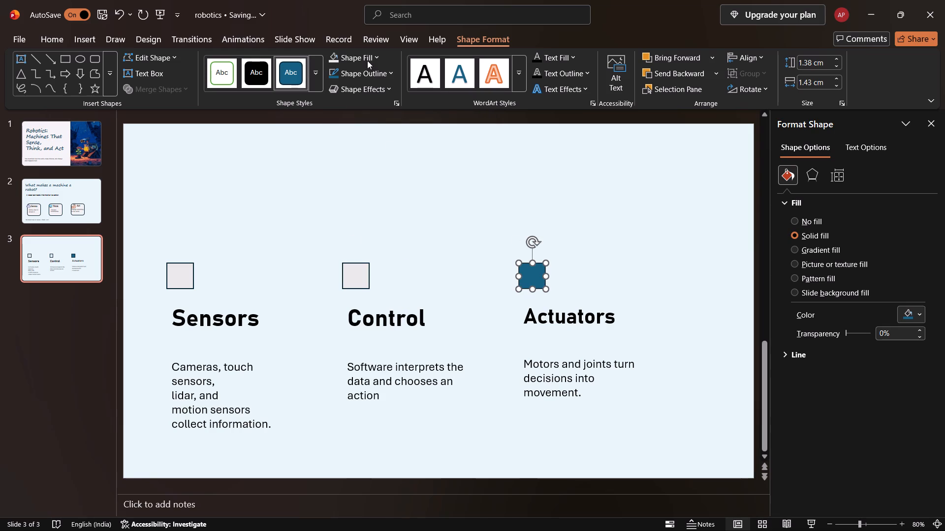
pyautogui.click(376, 59)
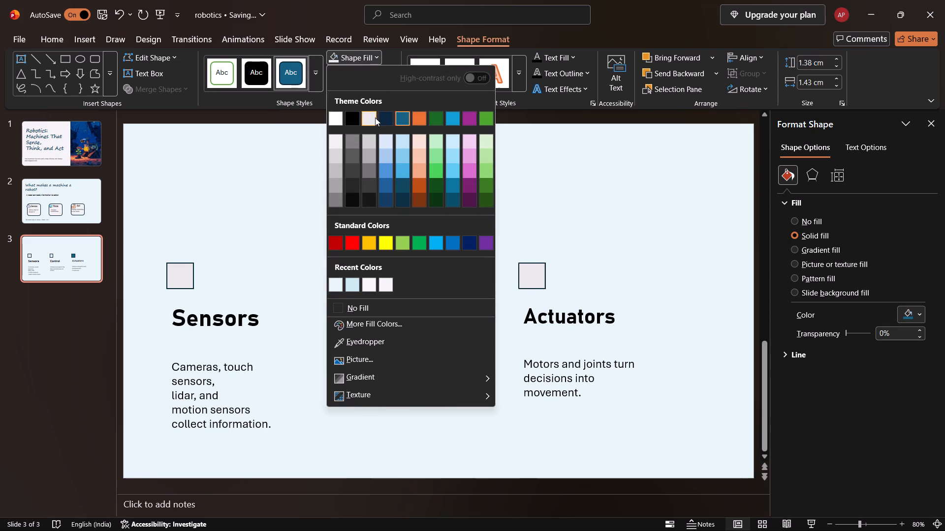
pyautogui.click(375, 118)
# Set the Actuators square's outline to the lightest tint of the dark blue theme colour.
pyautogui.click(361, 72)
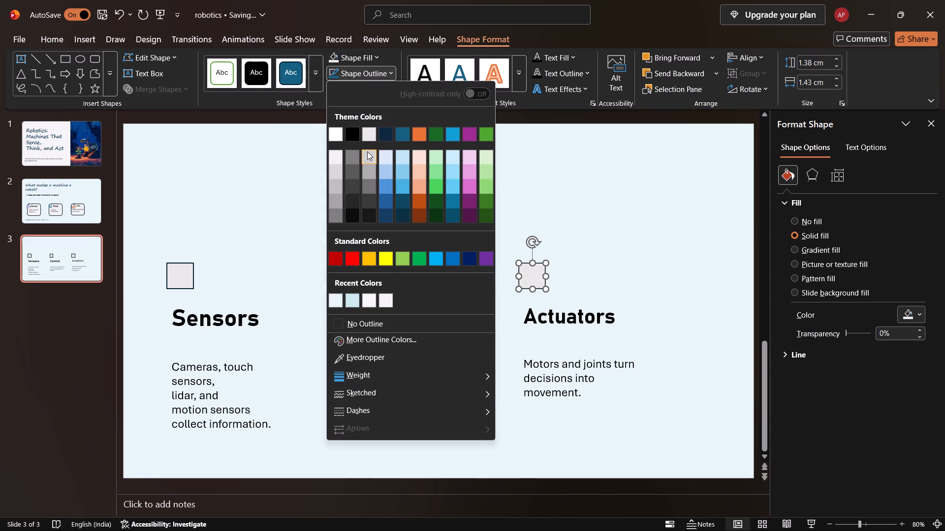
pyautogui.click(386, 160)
# Fill the square above Control with the second-lightest tint of the dark blue theme colour.
pyautogui.click(359, 278)
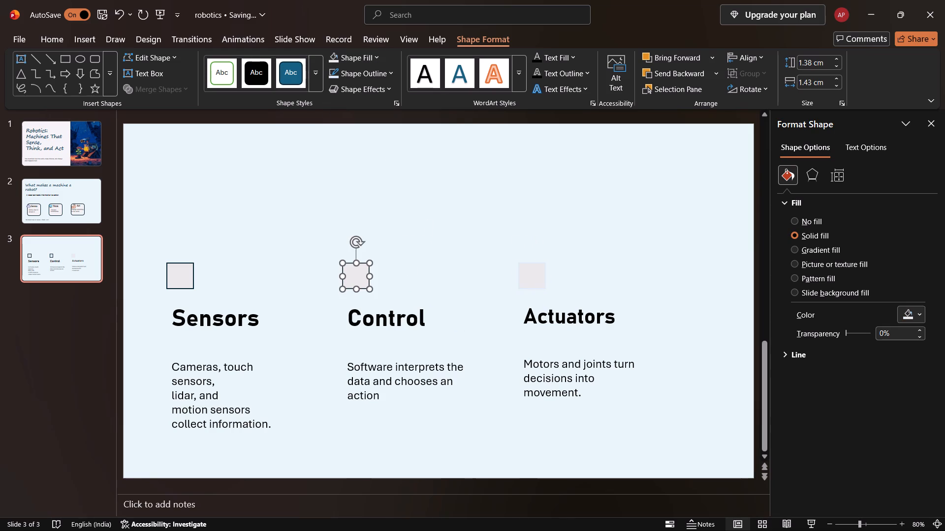
pyautogui.click(360, 55)
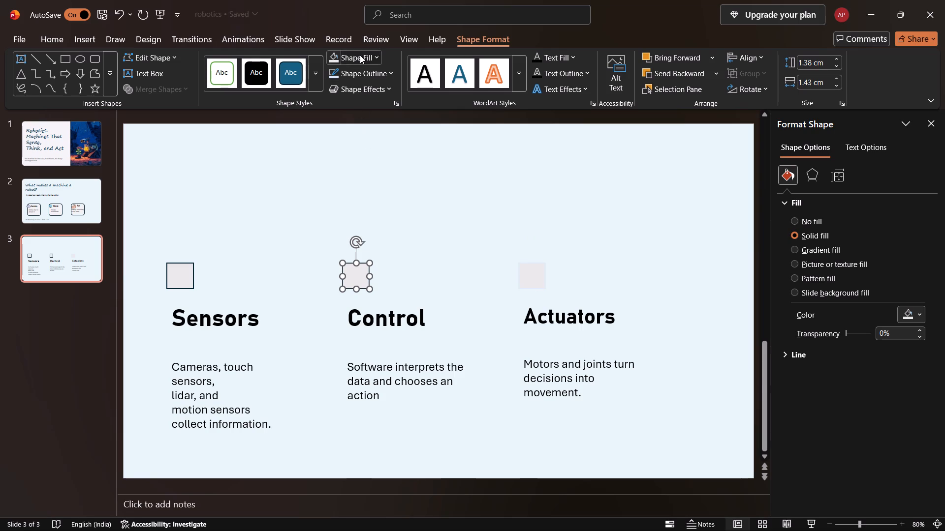
pyautogui.click(385, 150)
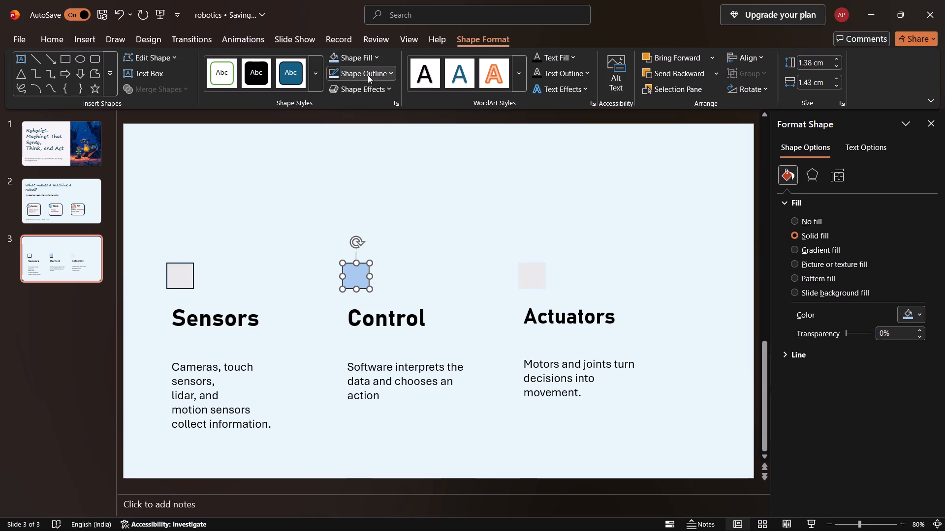
# Set the Actuators square's outline to the second-lightest tint of the dark blue theme colour.
pyautogui.click(525, 278)
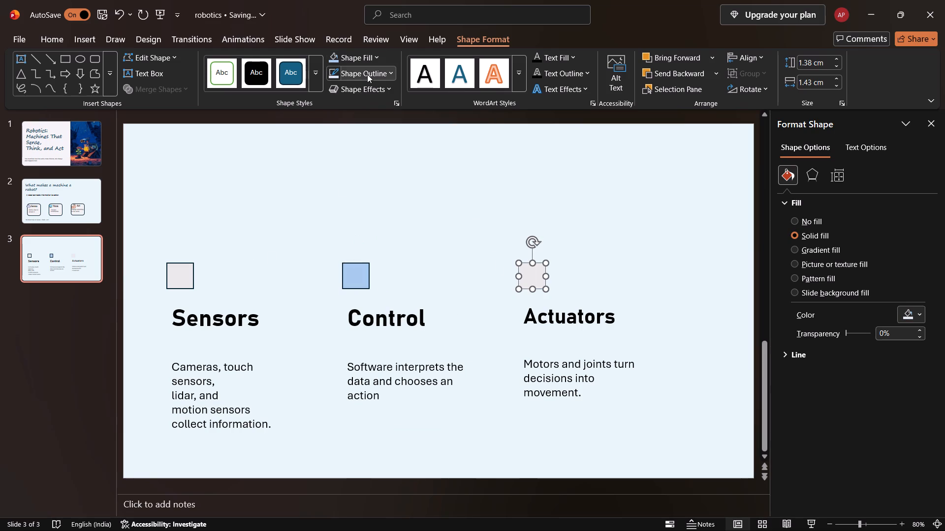
pyautogui.click(367, 74)
pyautogui.click(392, 175)
# Make two copies of the blue Control square and delete the grey squares above Actuators and Sensors.
pyautogui.click(354, 272)
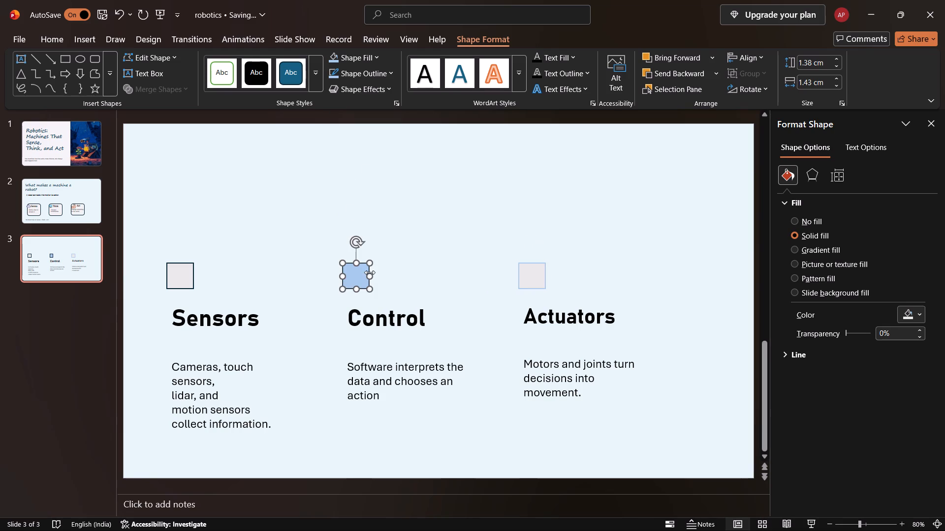
pyautogui.hotkey('ctrl', 'c')
pyautogui.hotkey('ctrl', 'v')
pyautogui.hotkey('ctrl', 'v')
pyautogui.click(521, 272)
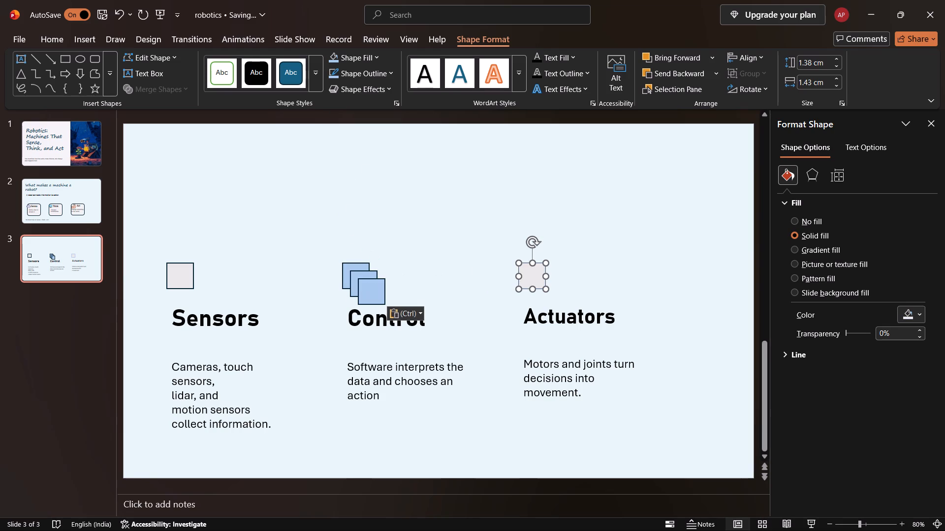
pyautogui.press('Delete')
pyautogui.click(188, 267)
pyautogui.press('Delete')
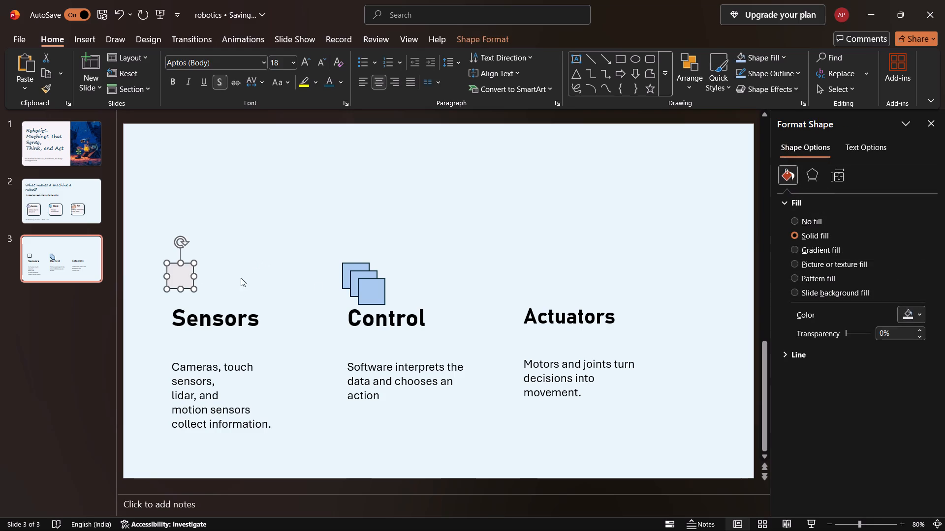
# Place the blue square copies above Actuators and Sensors, level with the Control square.
pyautogui.moveTo(374, 287); pyautogui.dragTo(535, 270)
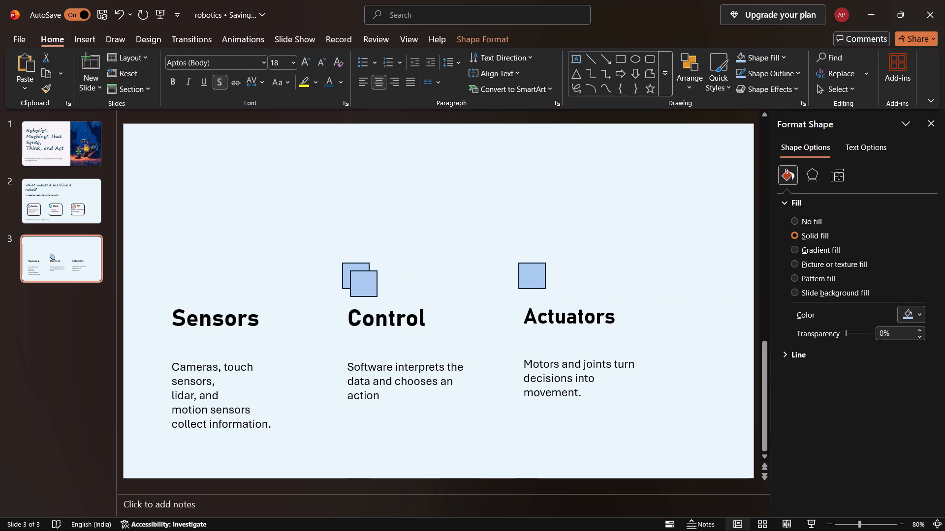
pyautogui.moveTo(535, 270); pyautogui.dragTo(533, 271)
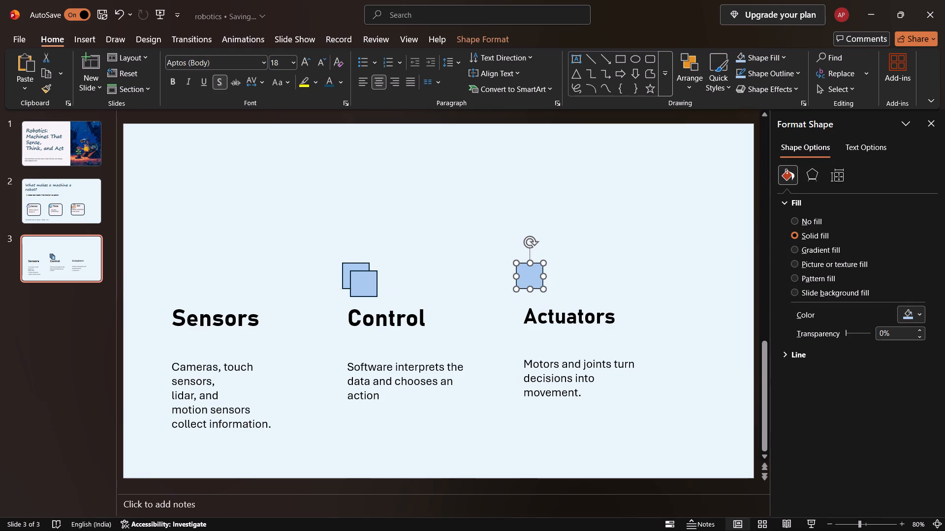
pyautogui.moveTo(362, 282); pyautogui.dragTo(242, 272)
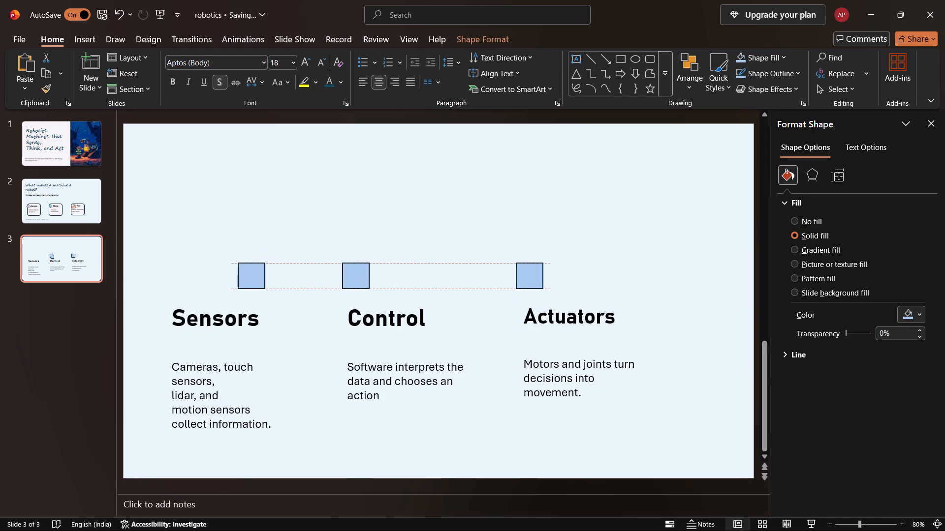
pyautogui.moveTo(242, 272); pyautogui.dragTo(185, 274)
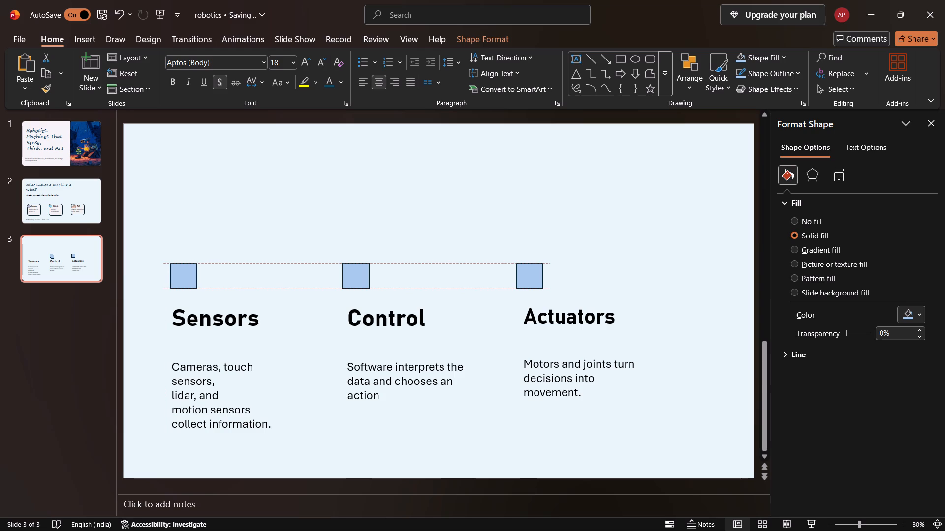
pyautogui.moveTo(185, 274); pyautogui.dragTo(179, 275)
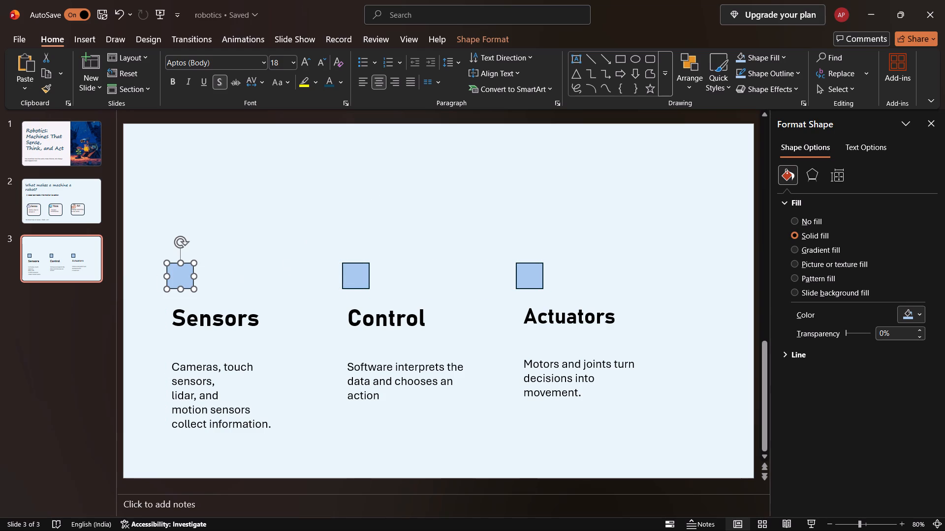
pyautogui.click(186, 276)
pyautogui.click(303, 210)
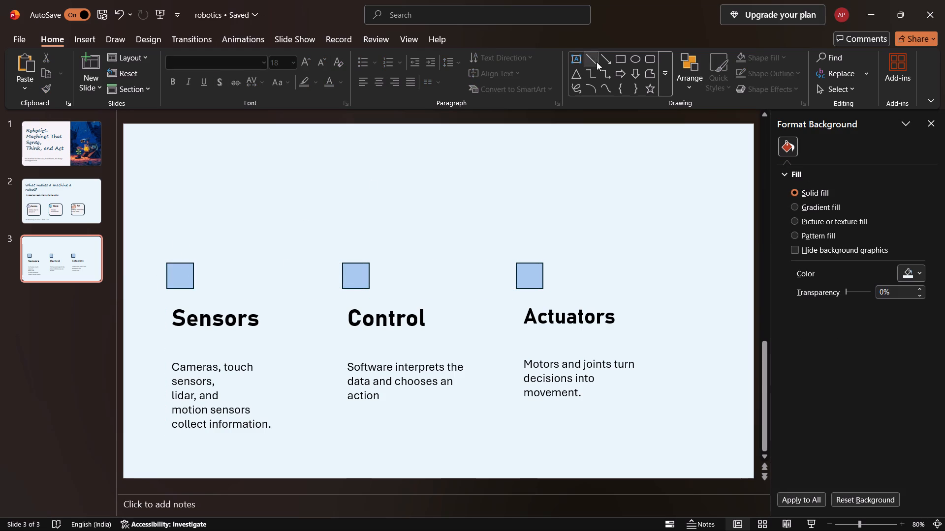
# Add a small text box reading 1 over the blue square above Sensors.
pyautogui.click(582, 64)
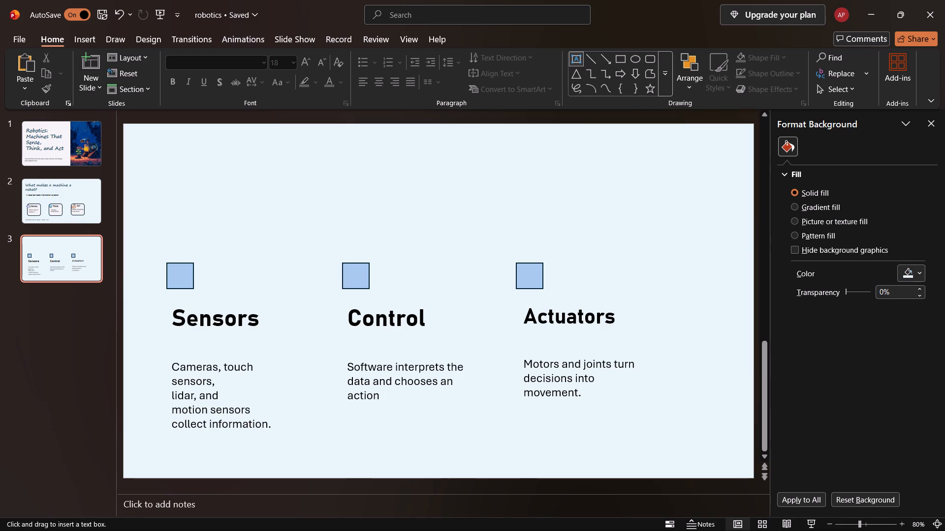
pyautogui.moveTo(169, 270); pyautogui.dragTo(194, 295)
pyautogui.moveTo(181, 288); pyautogui.dragTo(182, 280)
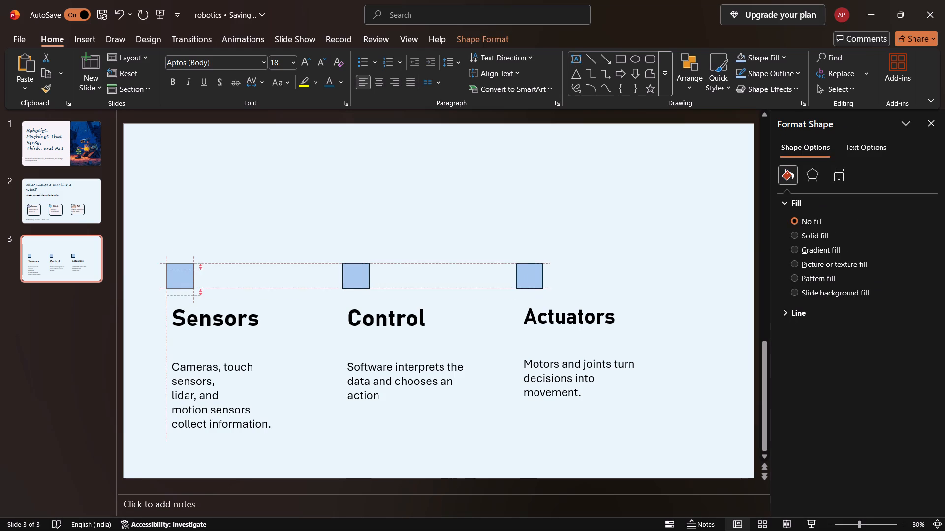
pyautogui.moveTo(182, 280); pyautogui.dragTo(182, 281)
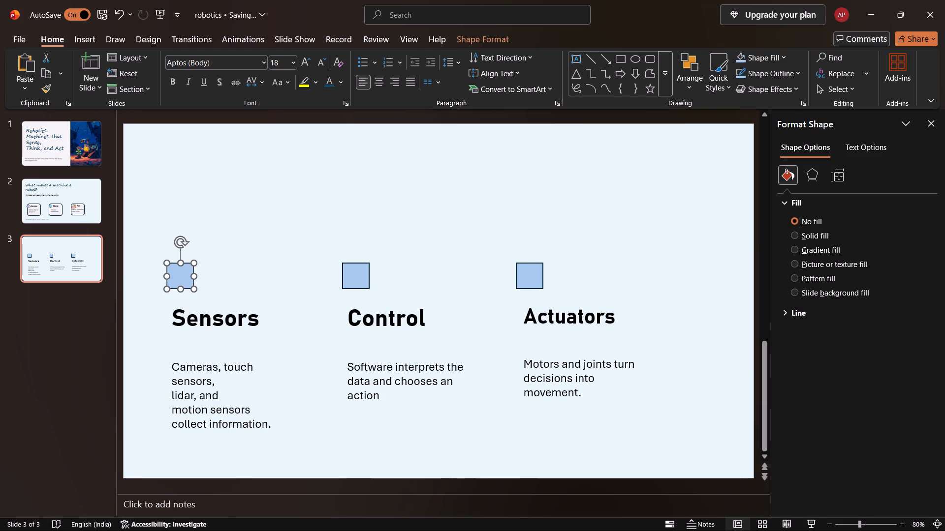
pyautogui.press('1')
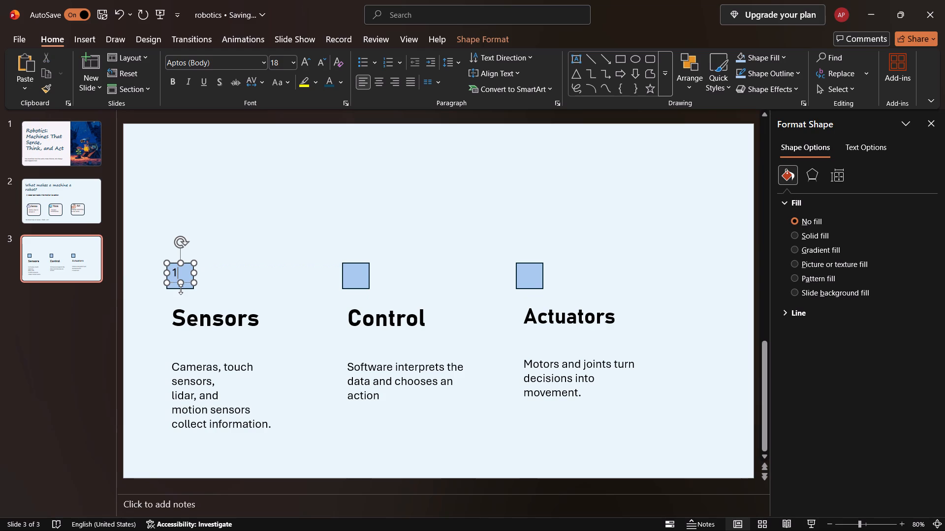
pyautogui.moveTo(192, 282); pyautogui.dragTo(194, 288)
# Set the number 1 above Sensors in Bahnschrift at size 36.
pyautogui.click(264, 63)
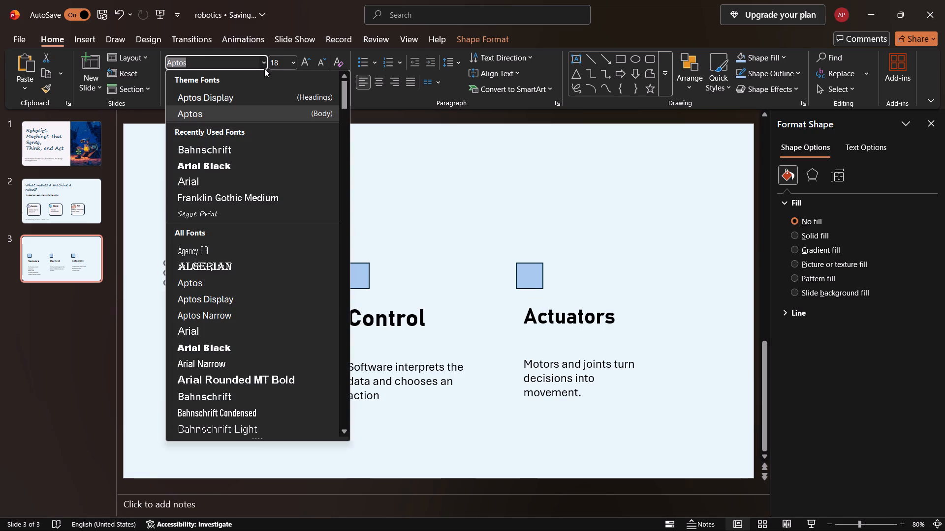
pyautogui.scroll(-1, 233, 295)
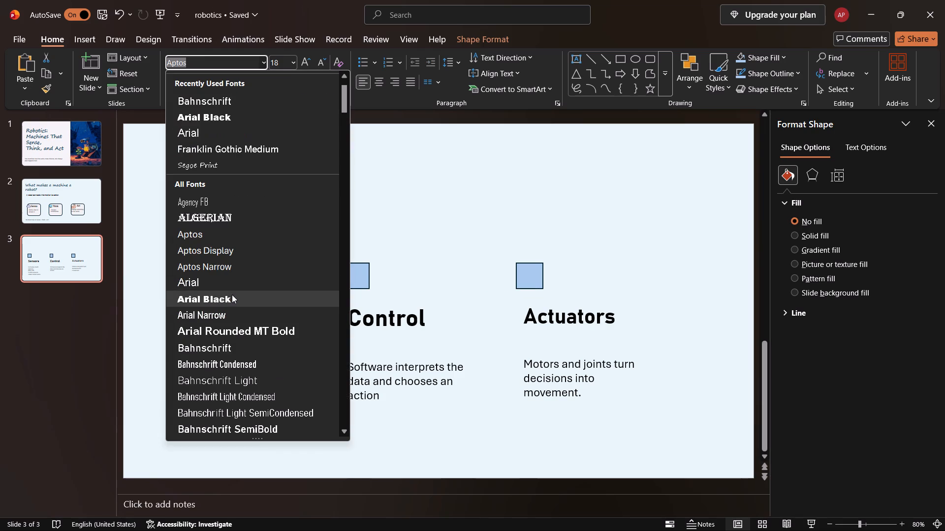
pyautogui.scroll(-2, 227, 323)
pyautogui.click(233, 249)
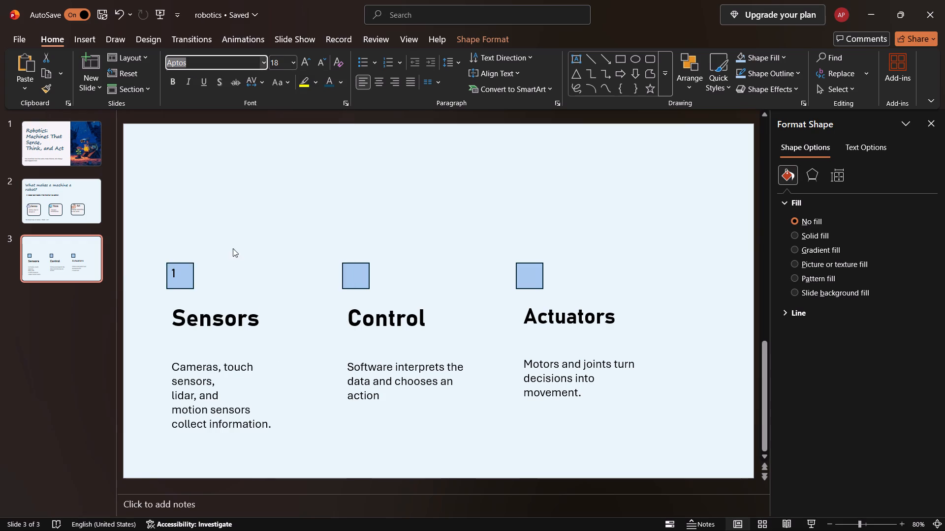
pyautogui.click(295, 65)
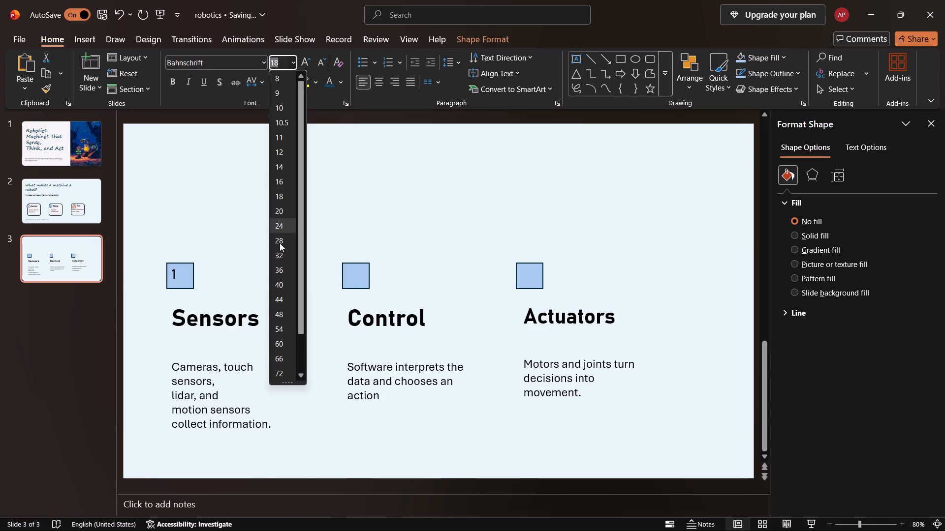
pyautogui.click(275, 269)
# Centre the number 1 within the blue square above Sensors.
pyautogui.moveTo(184, 283); pyautogui.dragTo(185, 277)
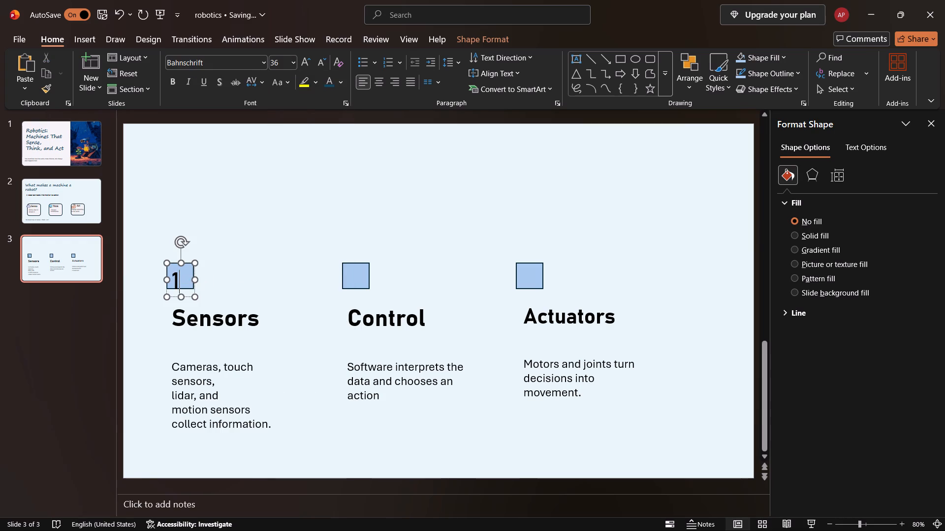
pyautogui.moveTo(185, 277); pyautogui.dragTo(186, 276)
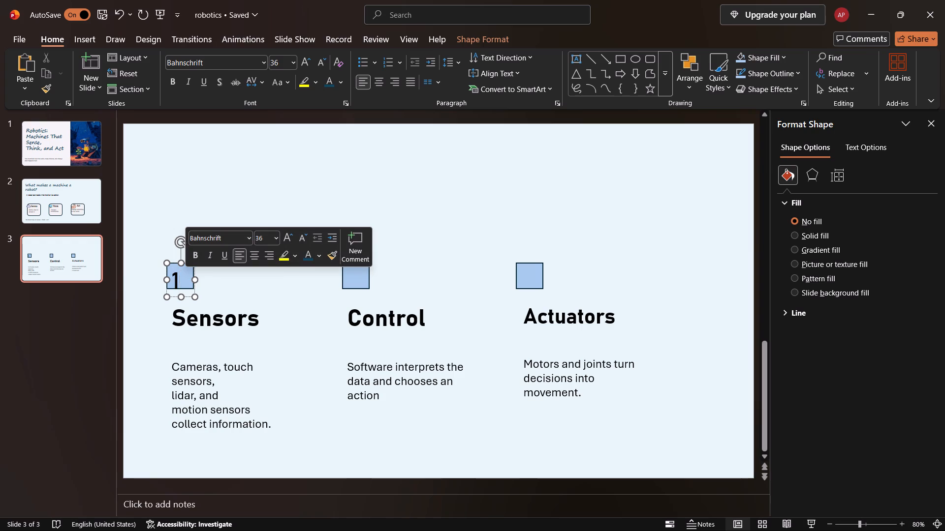
pyautogui.moveTo(176, 265); pyautogui.dragTo(180, 259)
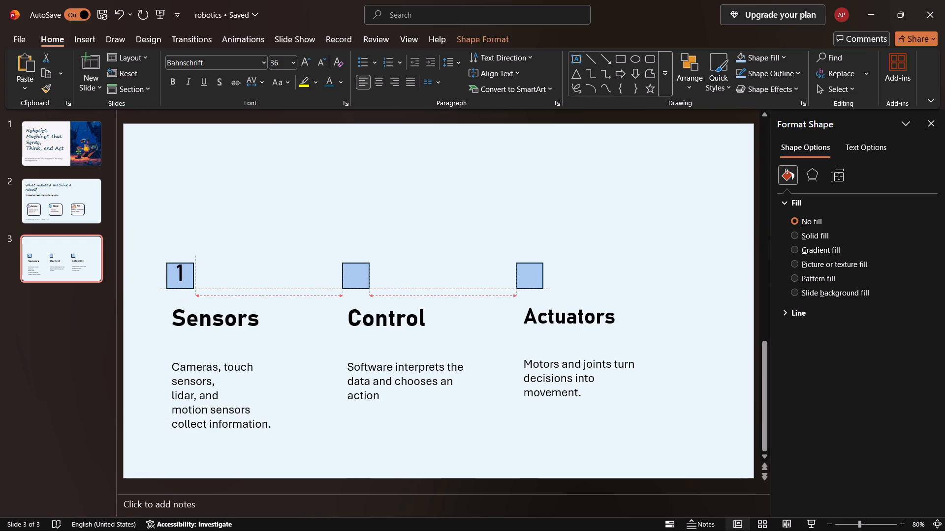
pyautogui.moveTo(180, 259); pyautogui.dragTo(180, 262)
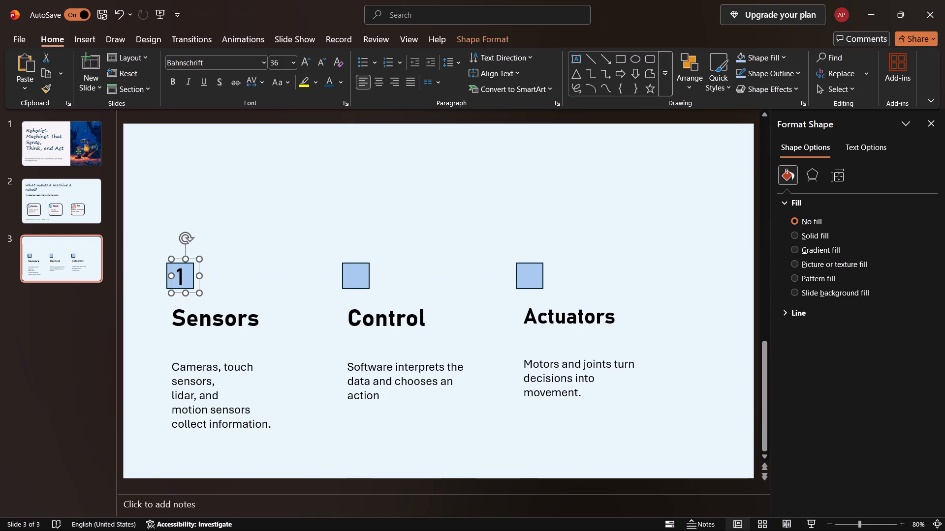
# Duplicate the number 1 text box twice and place the copies over the Control and Actuators squares.
pyautogui.hotkey('ctrl', 'c')
pyautogui.hotkey('ctrl', 'v')
pyautogui.hotkey('ctrl', 'v')
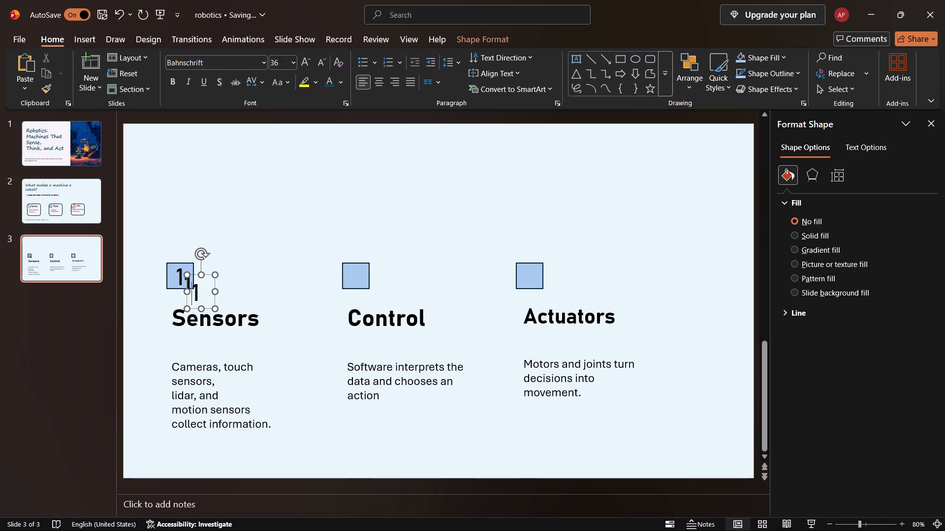
pyautogui.moveTo(206, 277); pyautogui.dragTo(353, 267)
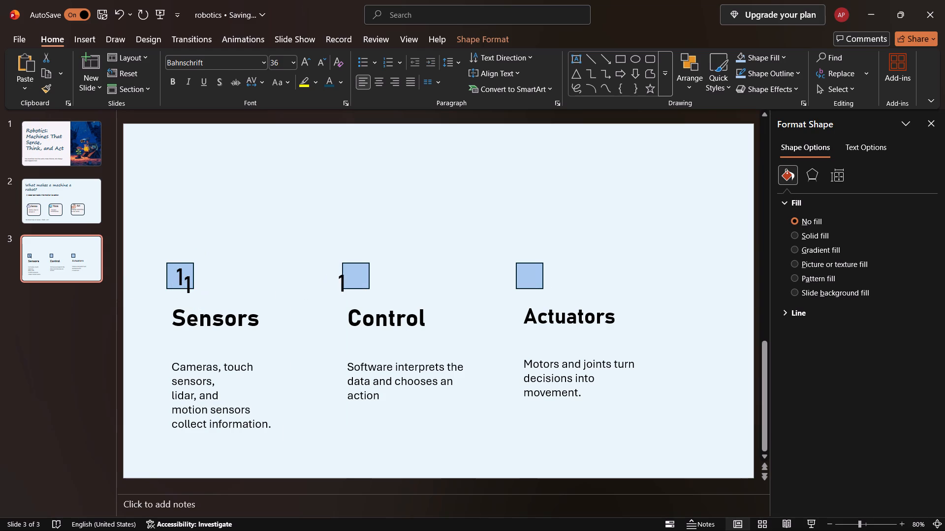
pyautogui.moveTo(353, 267); pyautogui.dragTo(365, 261)
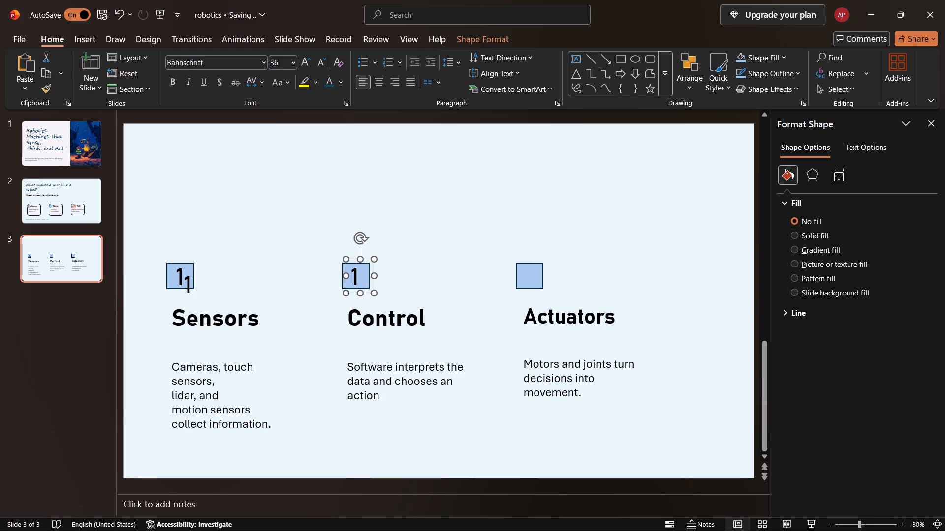
pyautogui.click(193, 282)
pyautogui.moveTo(199, 267); pyautogui.dragTo(311, 270)
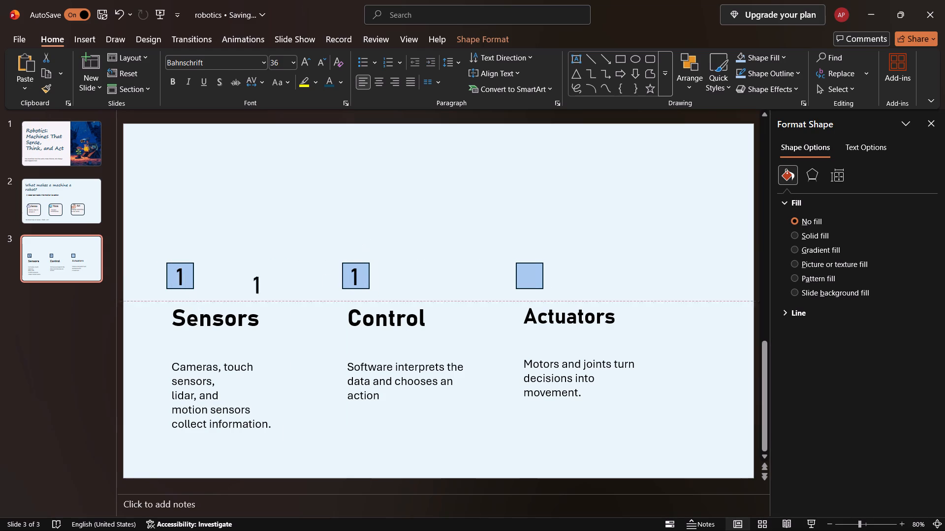
pyautogui.moveTo(311, 270); pyautogui.dragTo(540, 259)
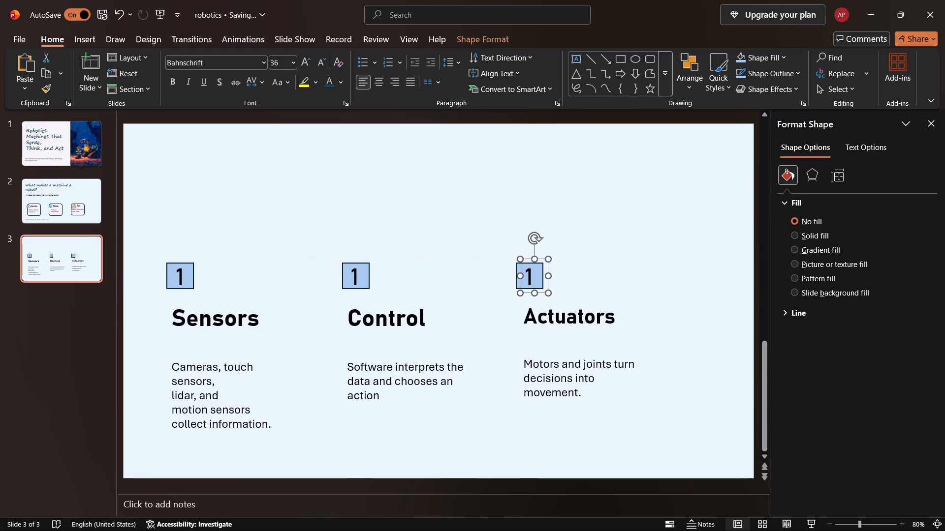
# Change the copied numbers to 2 above Control and 3 above Actuators.
pyautogui.doubleClick(357, 269)
pyautogui.click(356, 274)
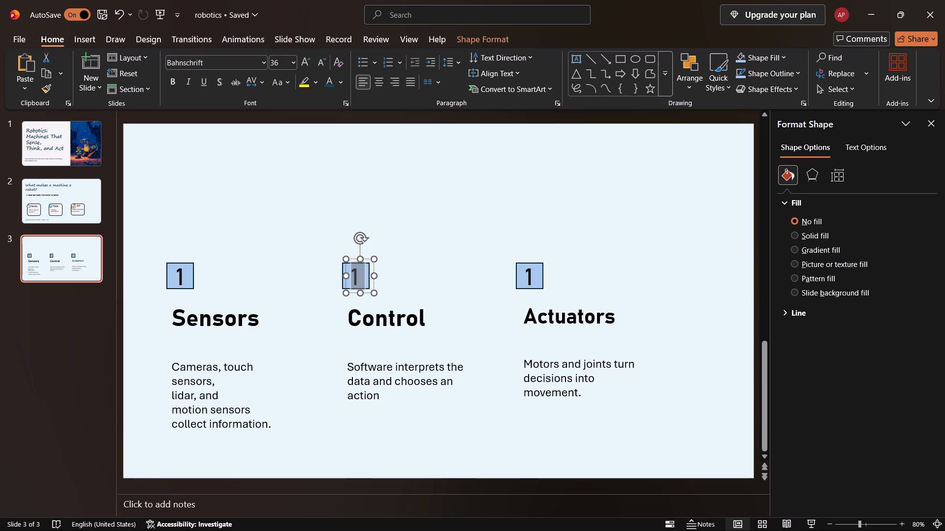
pyautogui.press('BackSpace')
pyautogui.press('2')
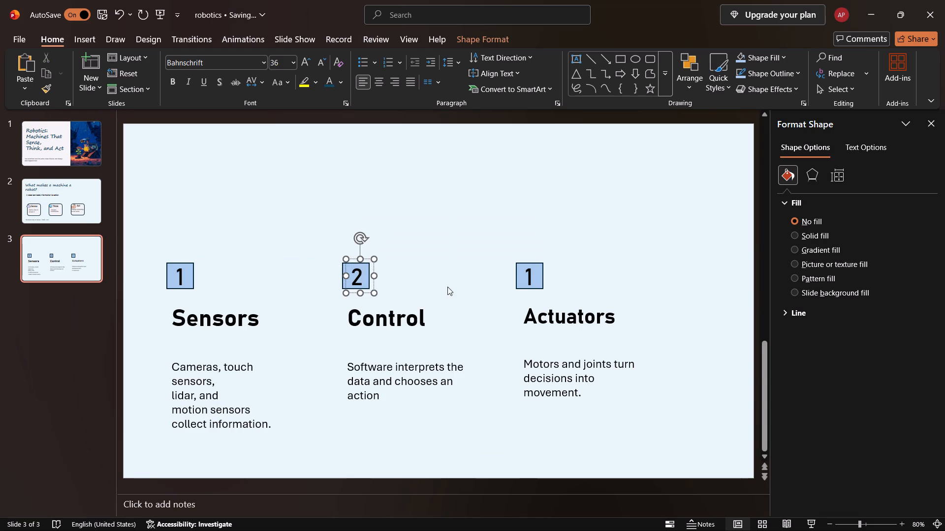
pyautogui.doubleClick(529, 276)
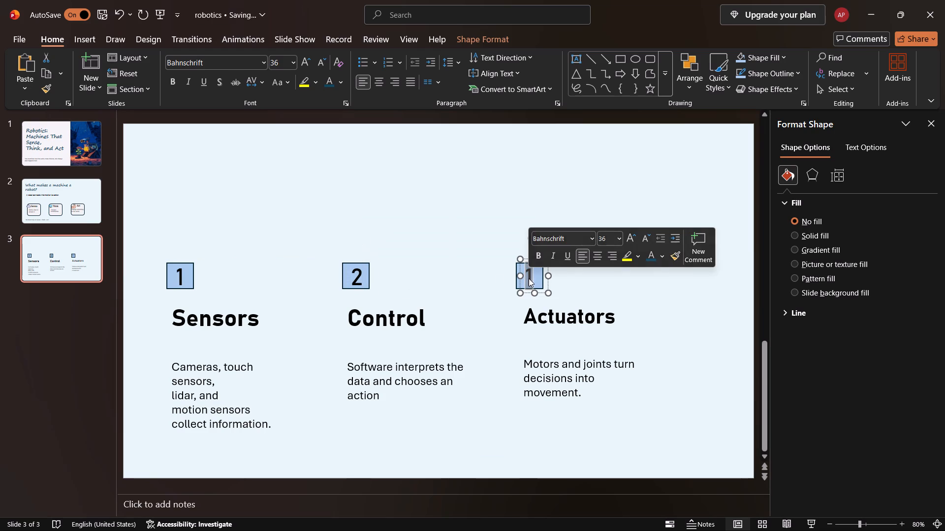
pyautogui.press('3')
pyautogui.click(561, 282)
# Nudge the numbers 2 and 3 so they sit centred in their blue squares.
pyautogui.click(359, 279)
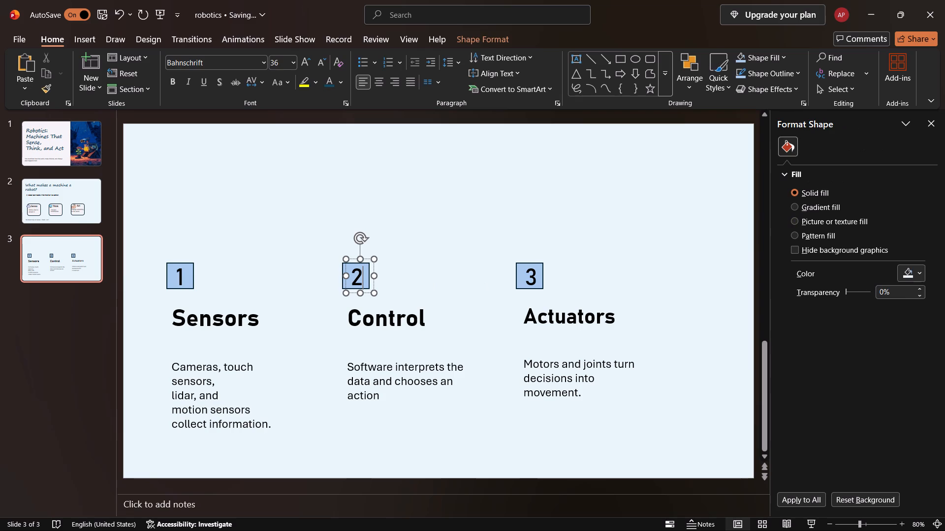
pyautogui.click(351, 261)
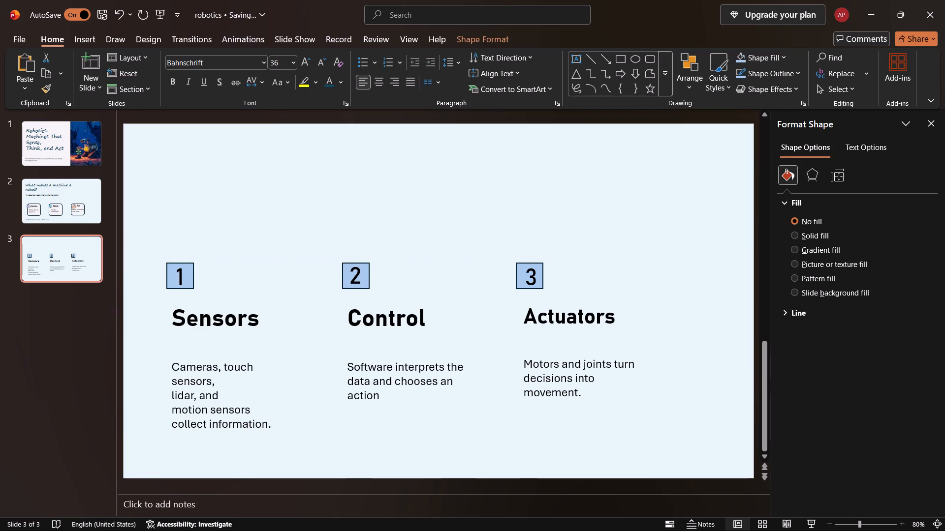
pyautogui.click(539, 273)
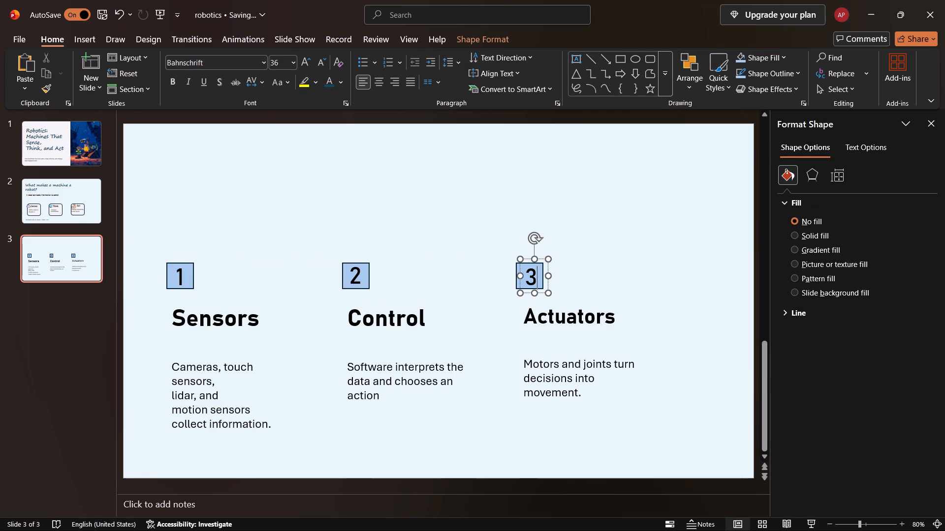
pyautogui.moveTo(525, 261); pyautogui.dragTo(520, 260)
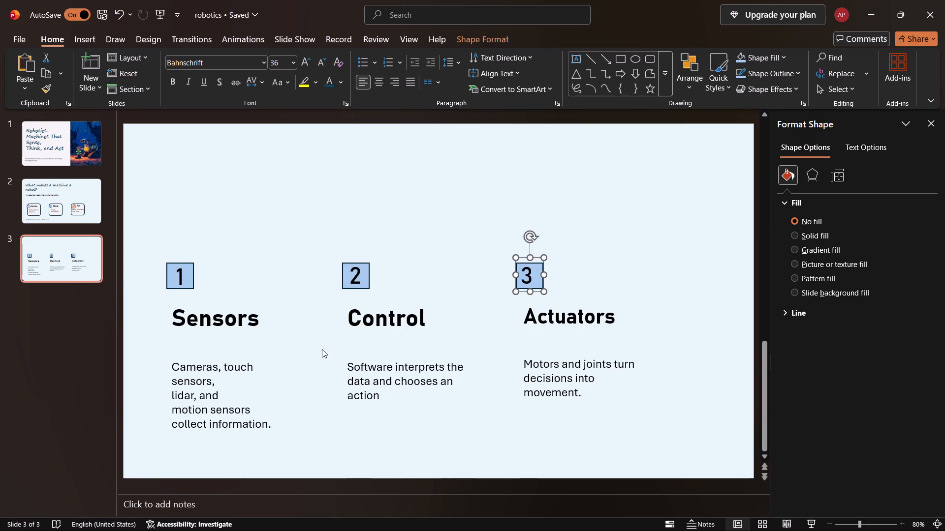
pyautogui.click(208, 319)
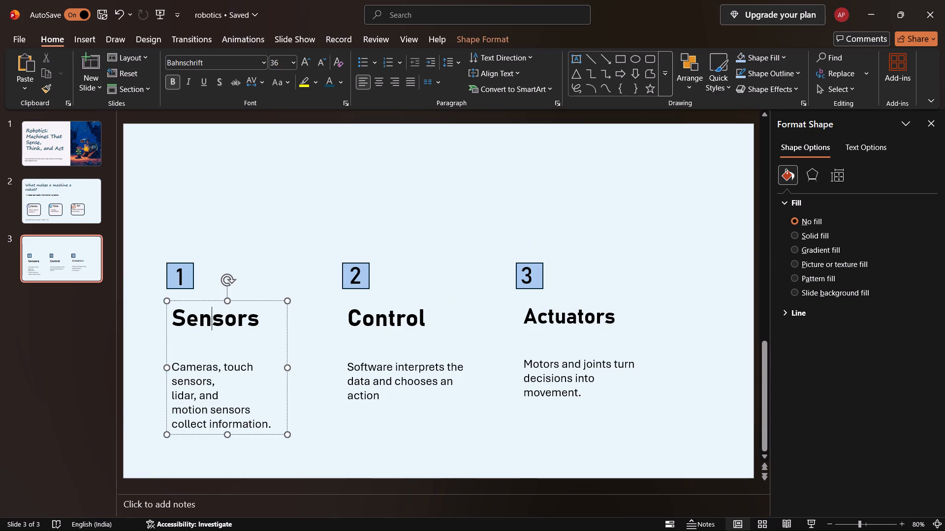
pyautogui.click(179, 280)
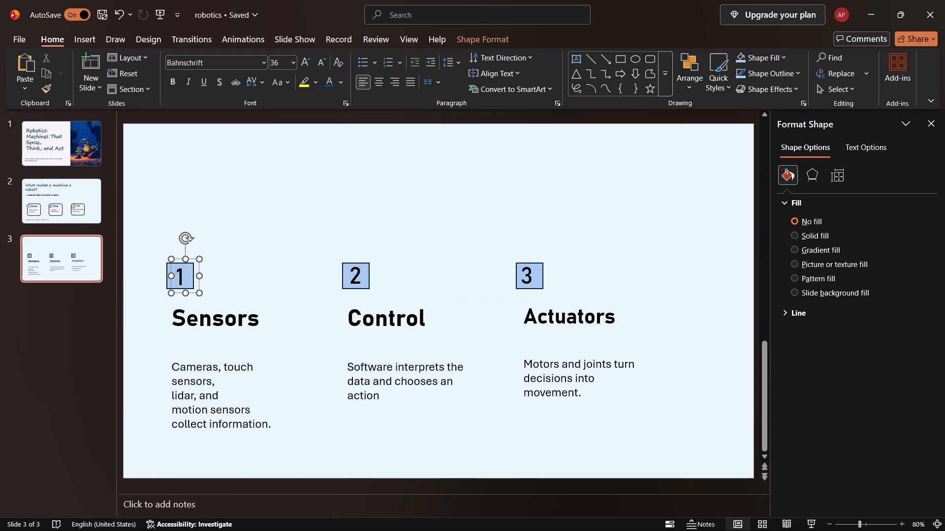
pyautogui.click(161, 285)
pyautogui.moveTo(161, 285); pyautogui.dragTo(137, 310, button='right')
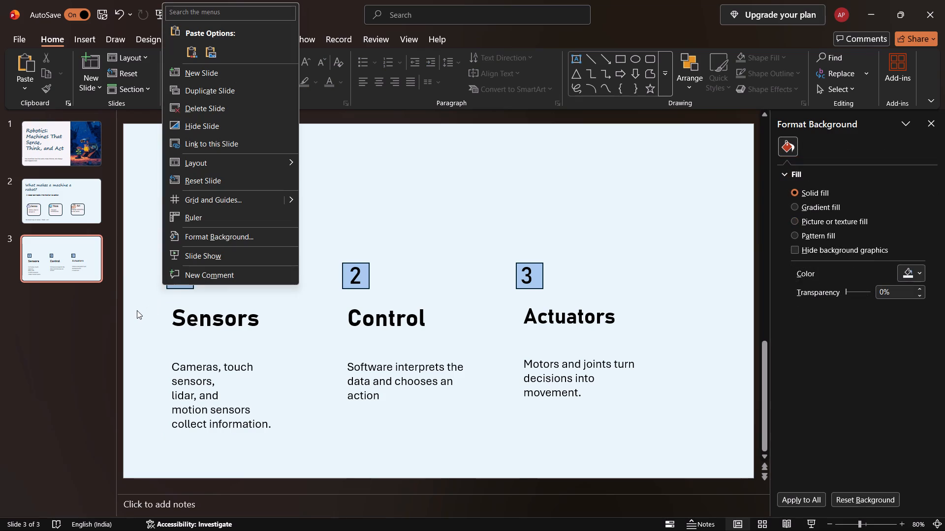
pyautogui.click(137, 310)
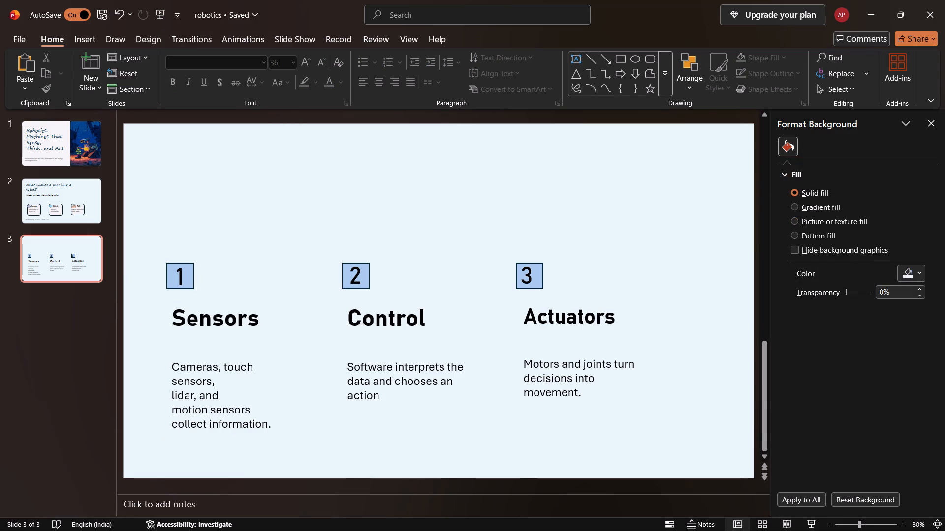
# Shift the Sensors and Control text boxes slightly left so their text lines up beneath the number 1 and 2 squares.
pyautogui.click(179, 319)
pyautogui.moveTo(195, 300); pyautogui.dragTo(195, 300)
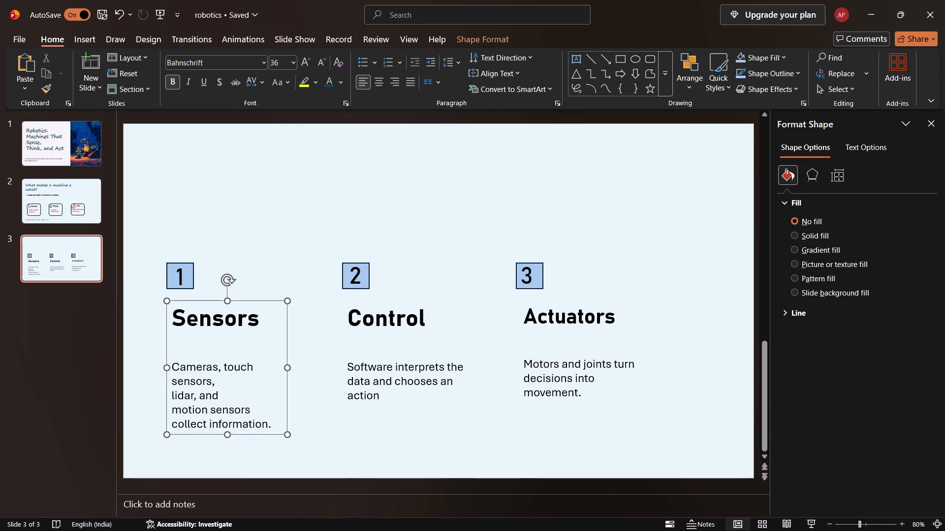
pyautogui.moveTo(195, 300); pyautogui.dragTo(187, 300)
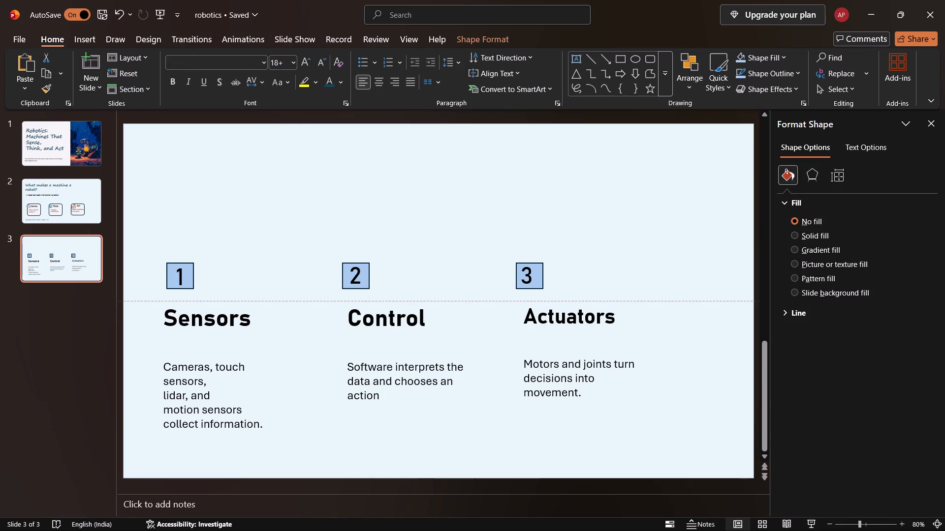
pyautogui.moveTo(187, 300); pyautogui.dragTo(186, 300)
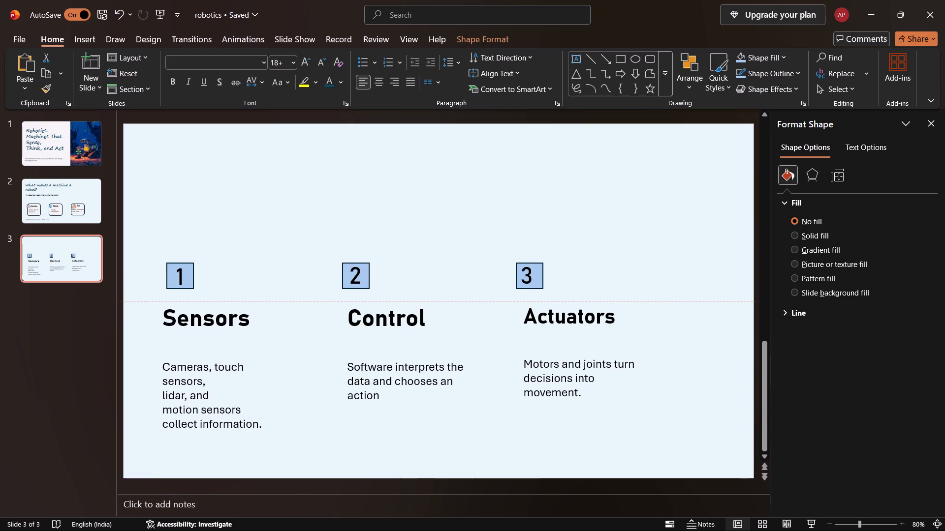
pyautogui.moveTo(186, 300); pyautogui.dragTo(187, 300)
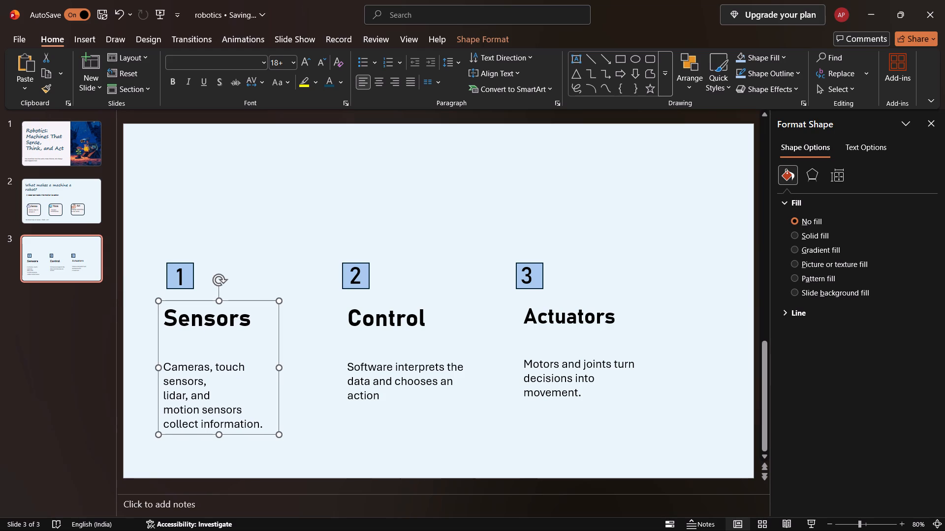
pyautogui.click(369, 314)
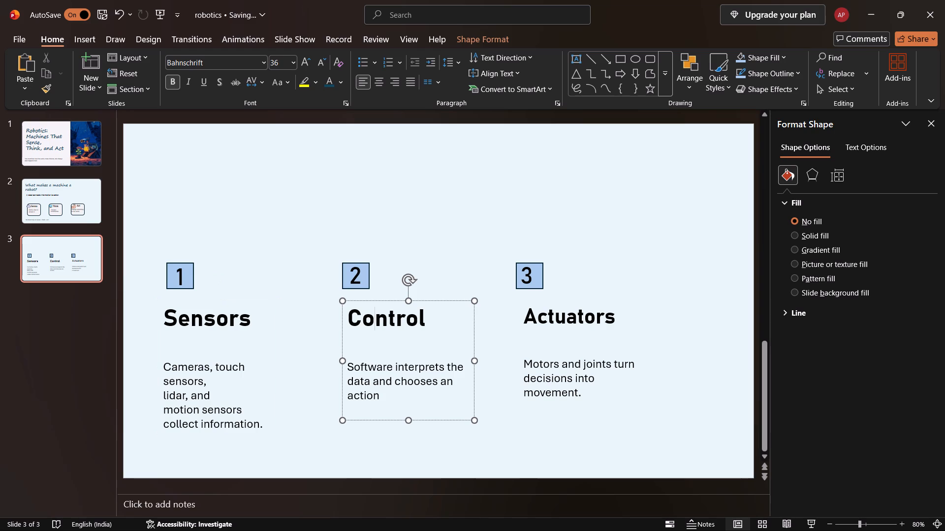
pyautogui.moveTo(388, 302); pyautogui.dragTo(381, 301)
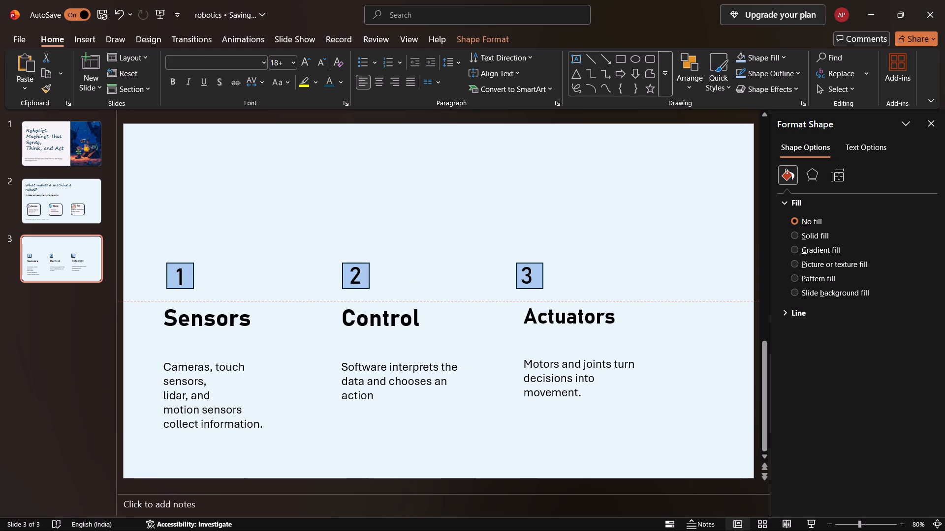
pyautogui.moveTo(381, 301); pyautogui.dragTo(381, 301)
# Move the Actuators text box slightly left so its text lines up beneath the number 3 square, level with the other columns.
pyautogui.click(542, 324)
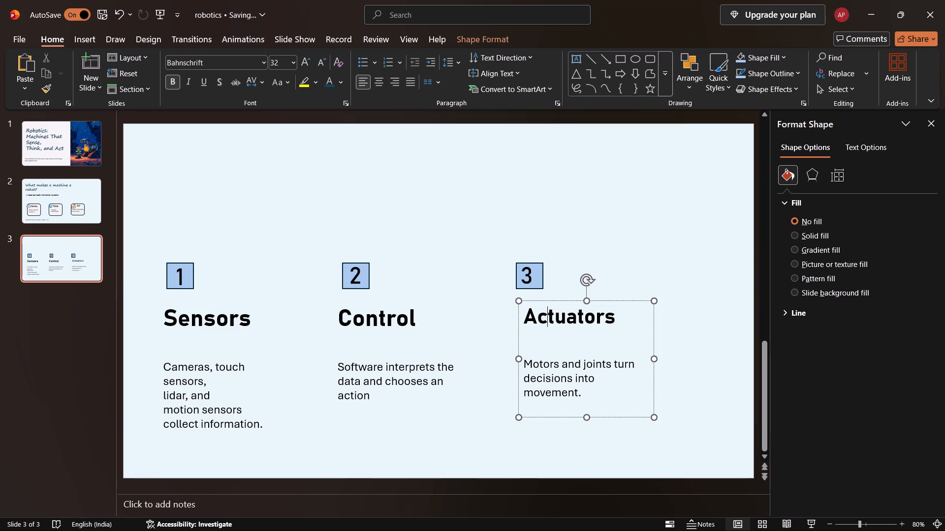
pyautogui.moveTo(554, 299); pyautogui.dragTo(548, 302)
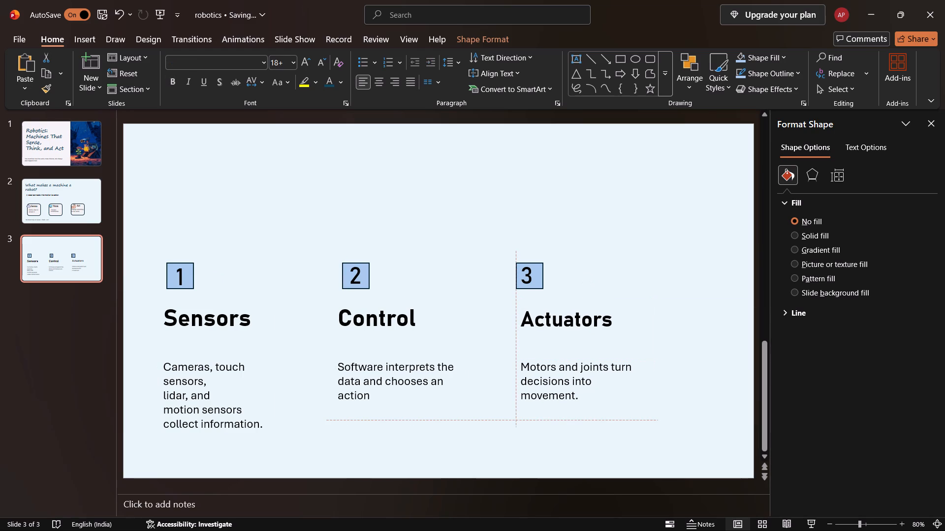
pyautogui.moveTo(548, 302); pyautogui.dragTo(545, 305)
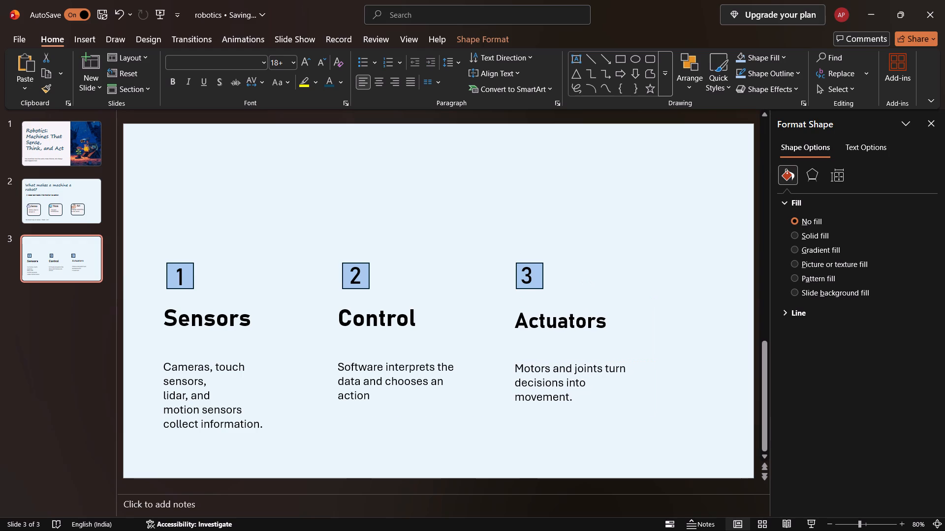
pyautogui.moveTo(545, 305); pyautogui.dragTo(547, 306)
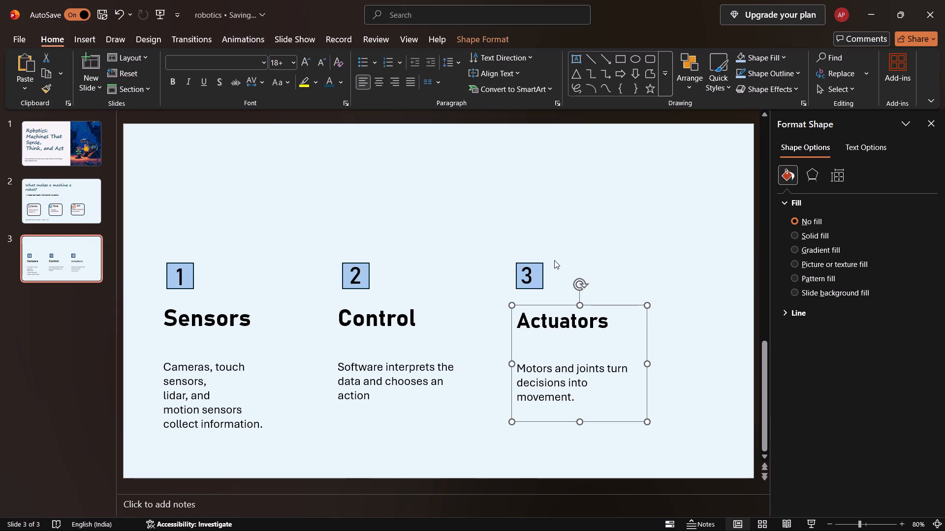
pyautogui.click(554, 260)
pyautogui.click(544, 326)
pyautogui.moveTo(539, 306); pyautogui.dragTo(539, 305)
pyautogui.moveTo(539, 305); pyautogui.dragTo(539, 301)
pyautogui.click(600, 256)
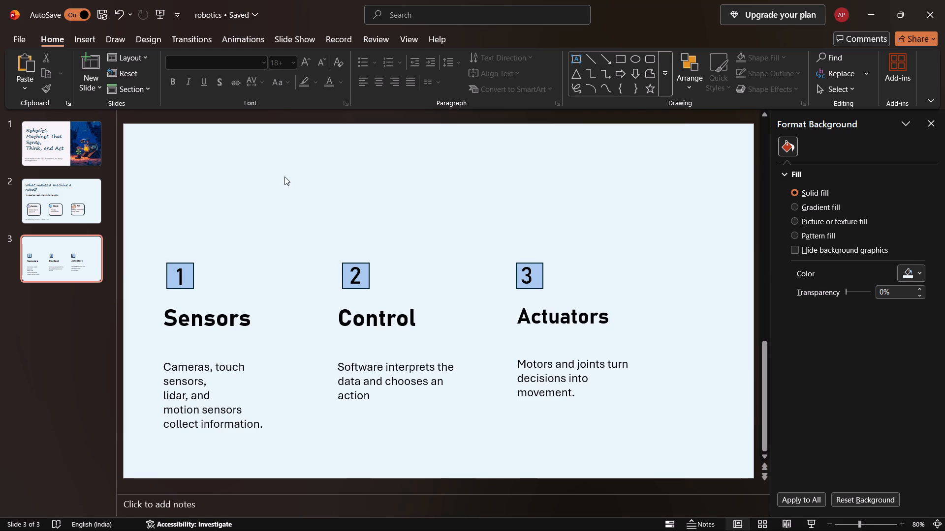
# Draw a wide text box in the empty area above the numbered squares on slide 3, spanning from Sensors to Actuators.
pyautogui.click(324, 218)
pyautogui.click(82, 37)
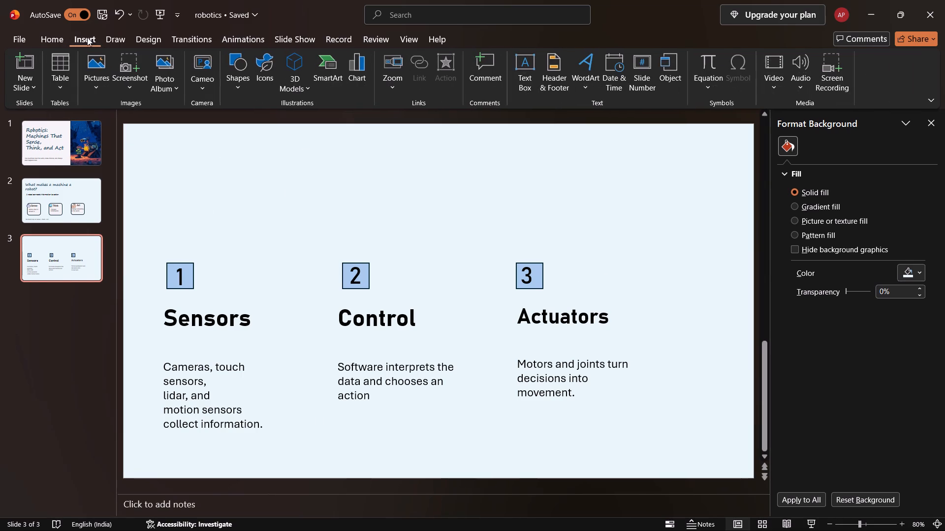
pyautogui.click(99, 86)
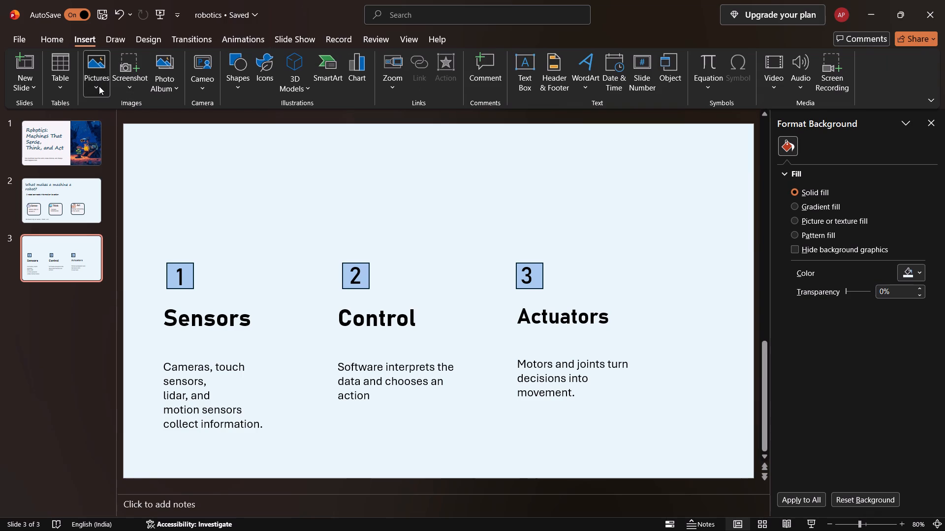
pyautogui.click(99, 86)
pyautogui.click(530, 67)
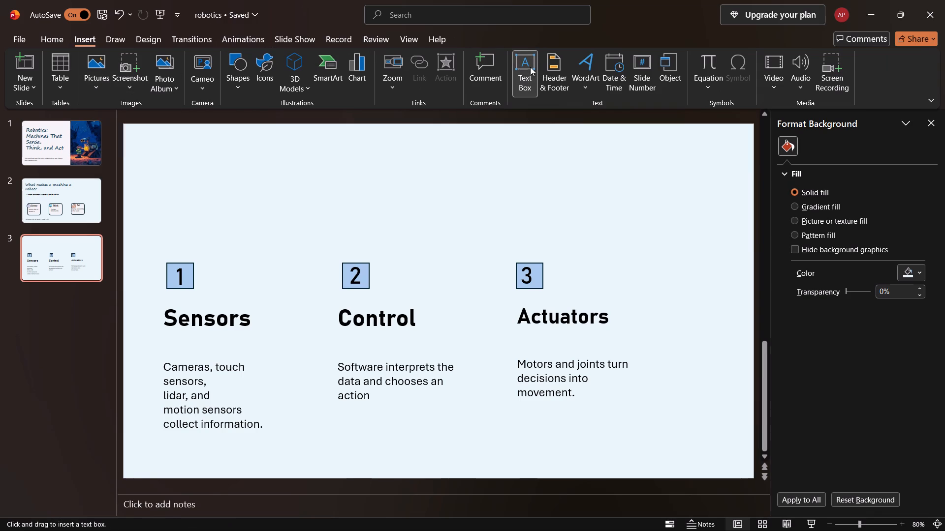
pyautogui.moveTo(148, 150); pyautogui.dragTo(283, 203)
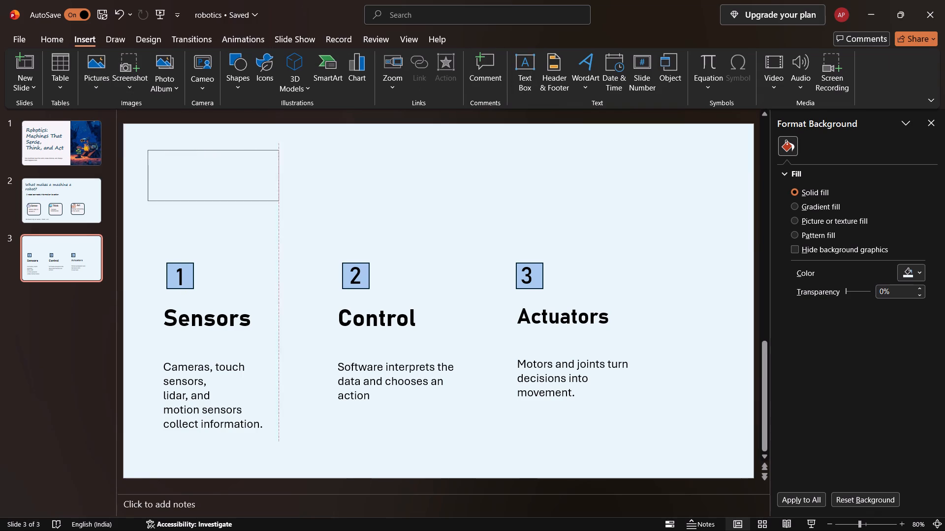
pyautogui.moveTo(283, 203); pyautogui.dragTo(536, 202)
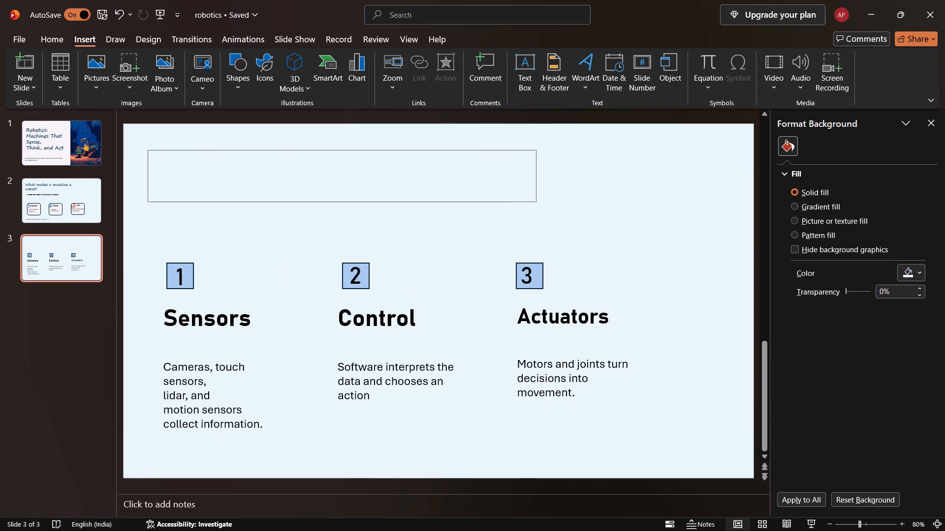
pyautogui.moveTo(536, 202); pyautogui.dragTo(545, 198)
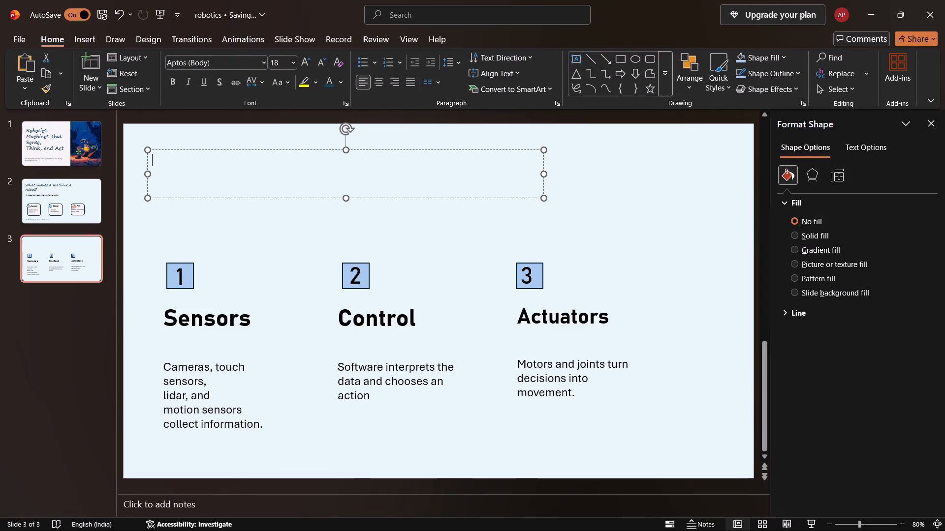
# Set the new text box's font size to 32 and enter the heading "HOW DOES IT WORK?".
pyautogui.click(293, 64)
pyautogui.scroll(-2, 277, 184)
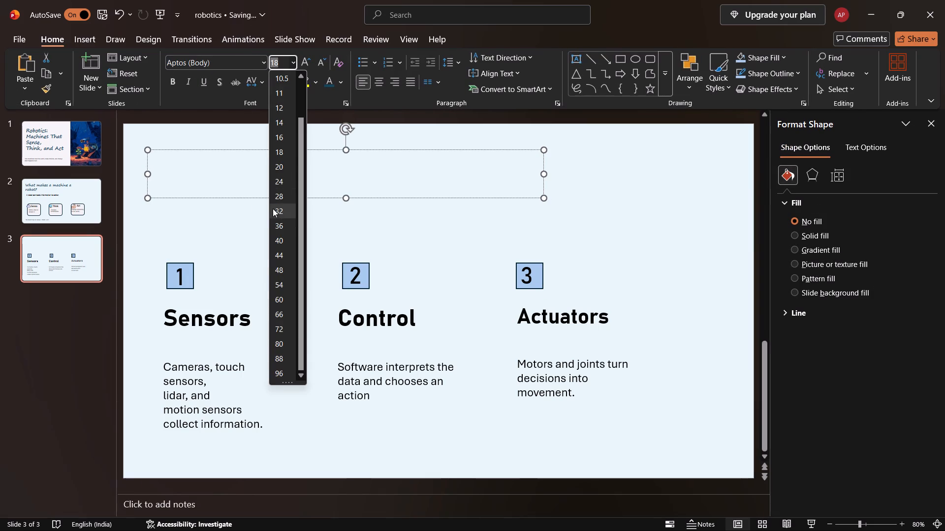
pyautogui.scroll(-1, 273, 208)
pyautogui.click(275, 206)
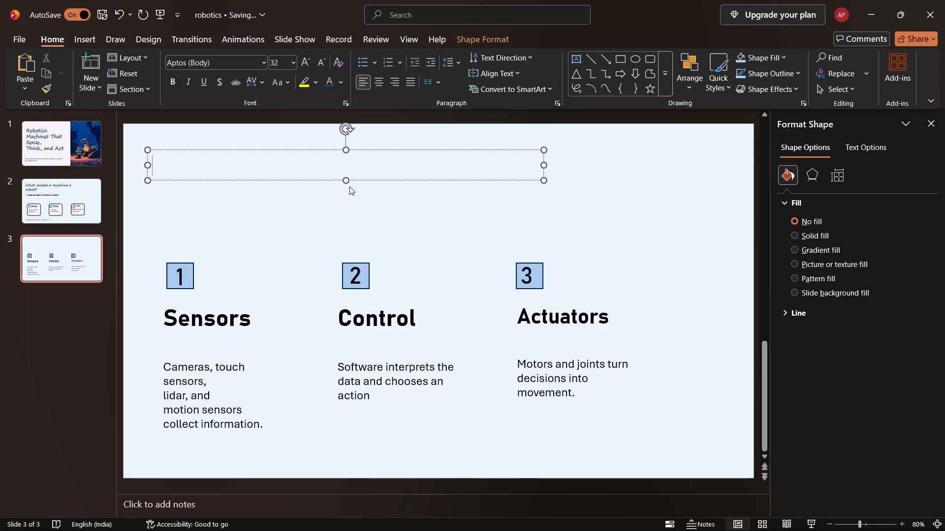
pyautogui.hotkey('shift', 'h')
pyautogui.write('OW')
pyautogui.press('space')
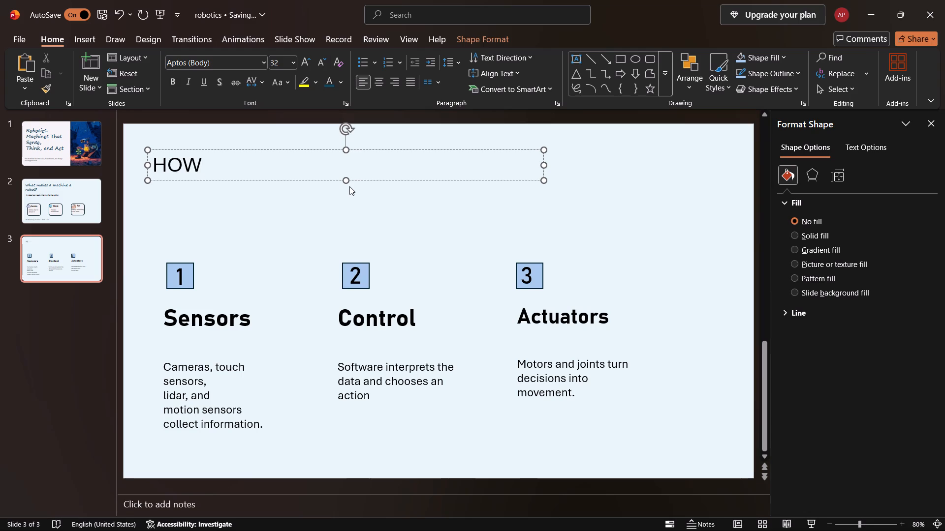
pyautogui.write('DOES I T')
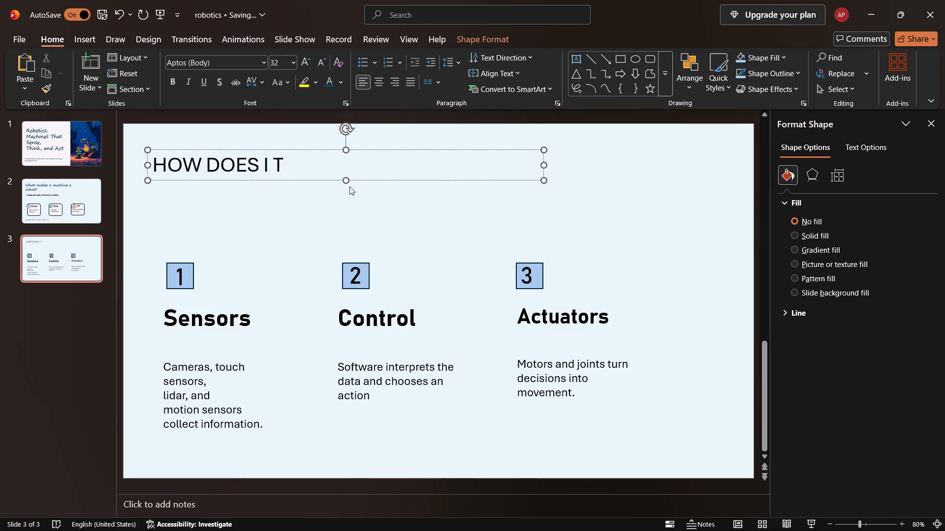
pyautogui.hotkey('shift', 'BackSpace')
pyautogui.hotkey('shift', 'BackSpace')
pyautogui.write('T WORK')
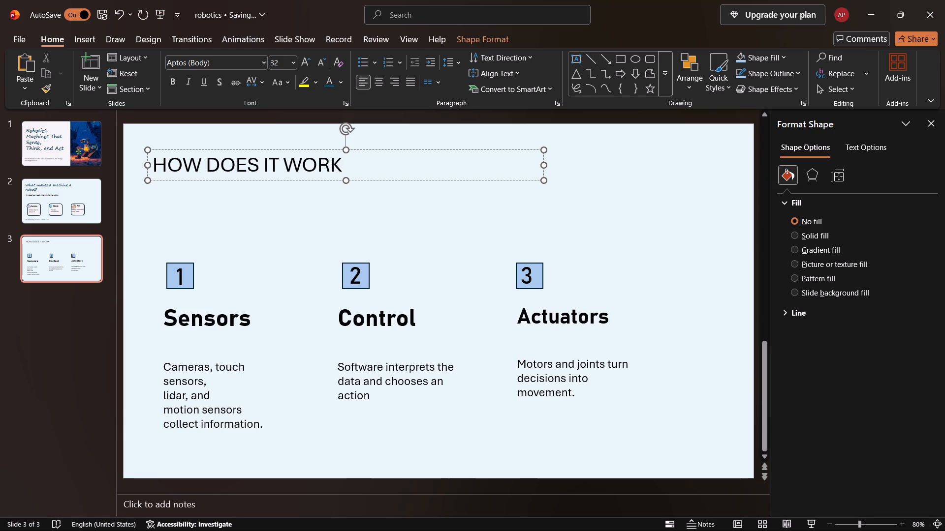
pyautogui.hotkey('shift', '?')
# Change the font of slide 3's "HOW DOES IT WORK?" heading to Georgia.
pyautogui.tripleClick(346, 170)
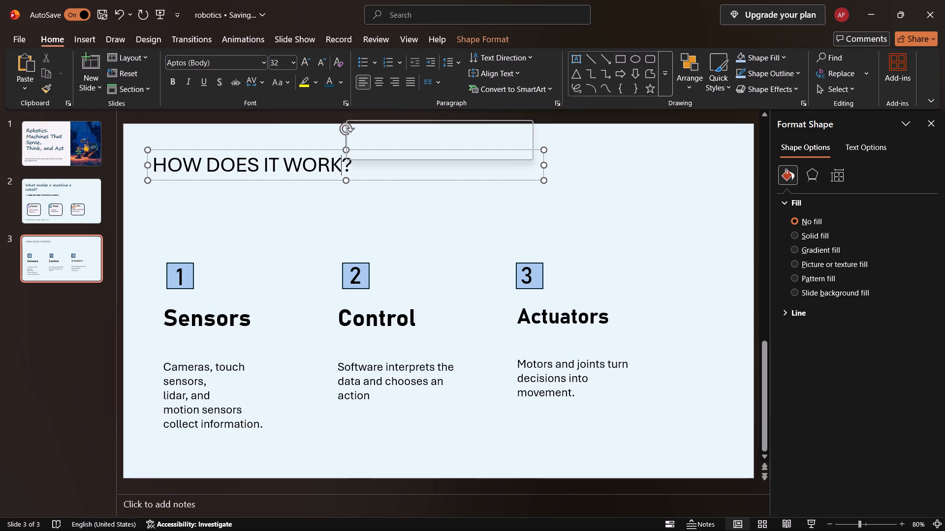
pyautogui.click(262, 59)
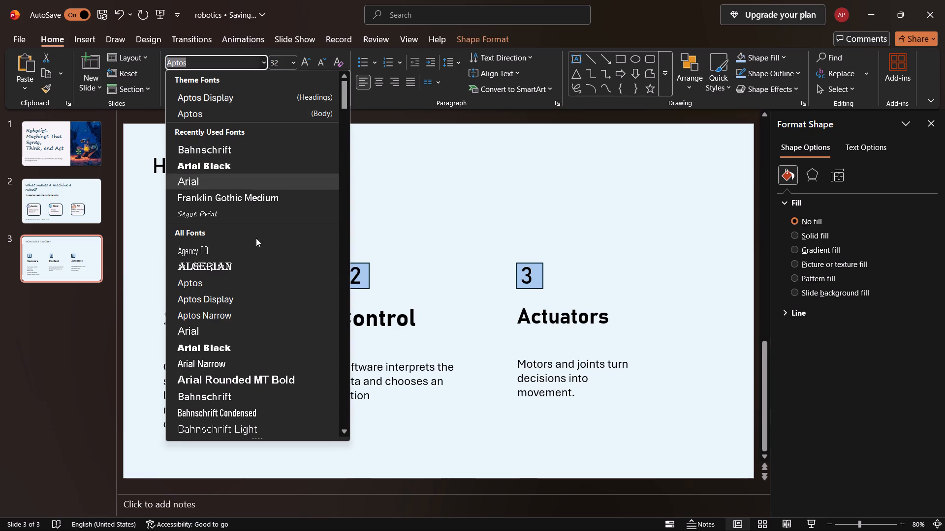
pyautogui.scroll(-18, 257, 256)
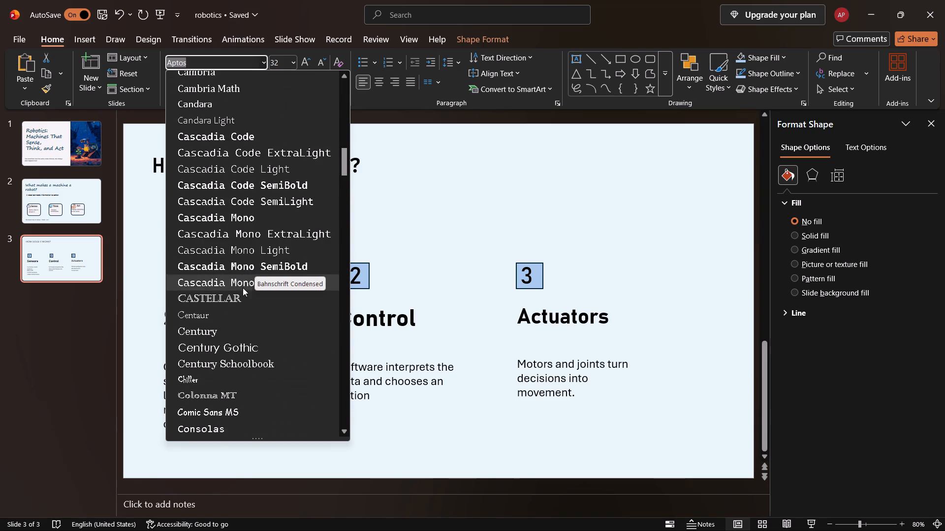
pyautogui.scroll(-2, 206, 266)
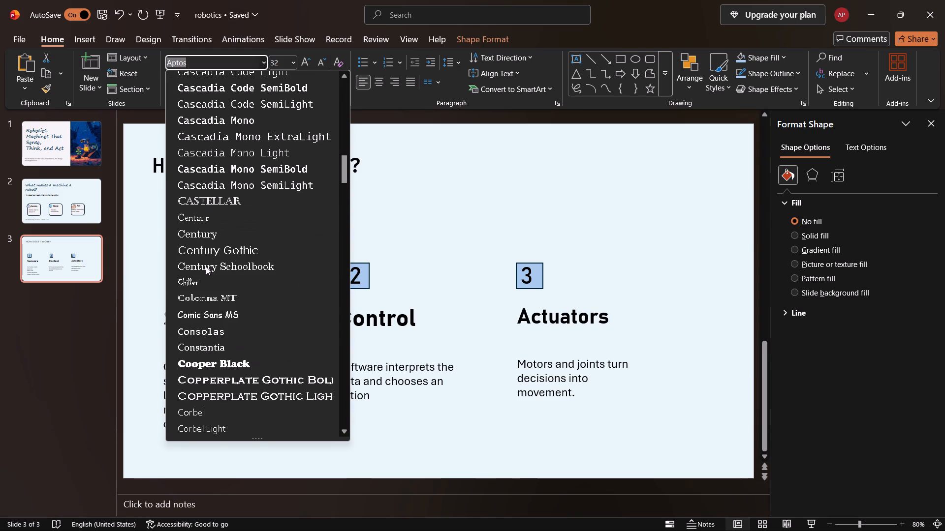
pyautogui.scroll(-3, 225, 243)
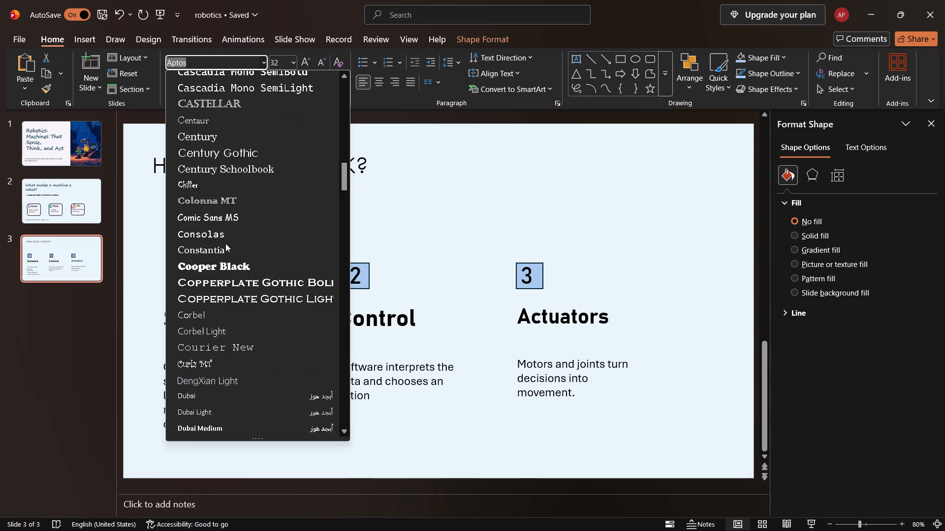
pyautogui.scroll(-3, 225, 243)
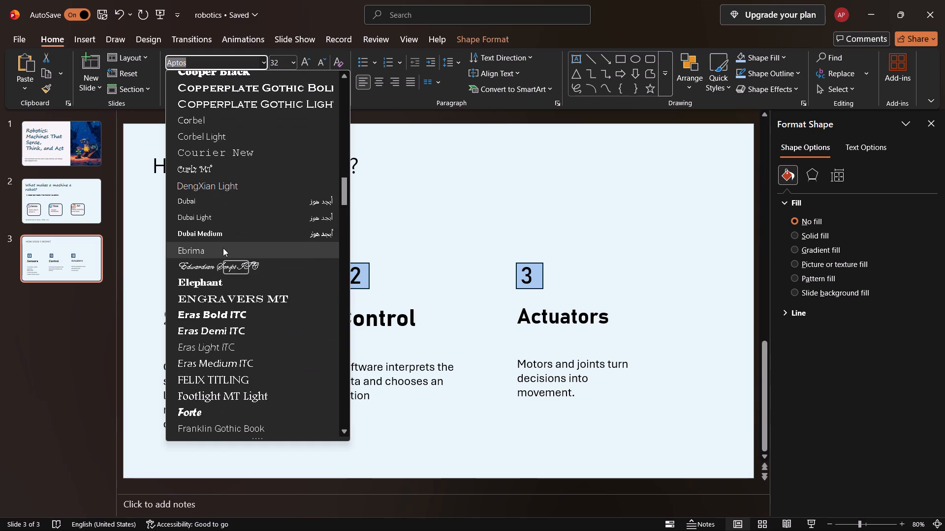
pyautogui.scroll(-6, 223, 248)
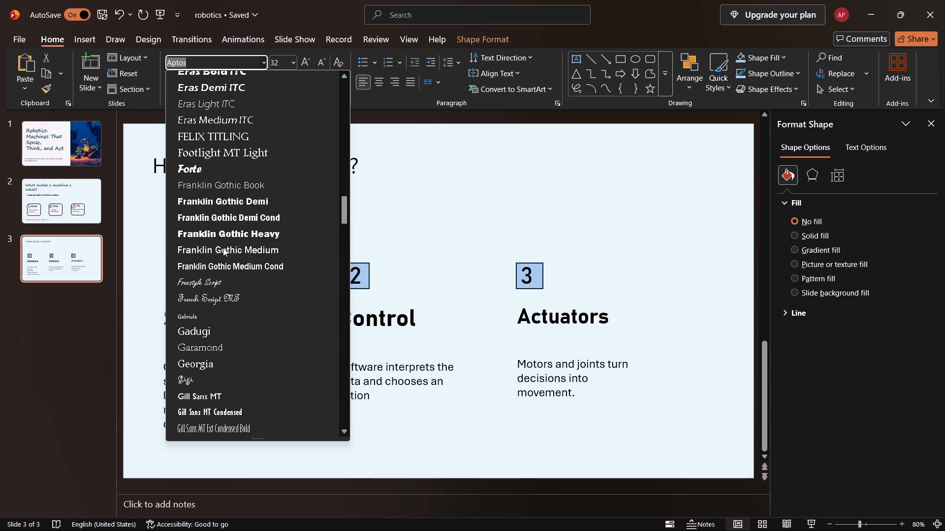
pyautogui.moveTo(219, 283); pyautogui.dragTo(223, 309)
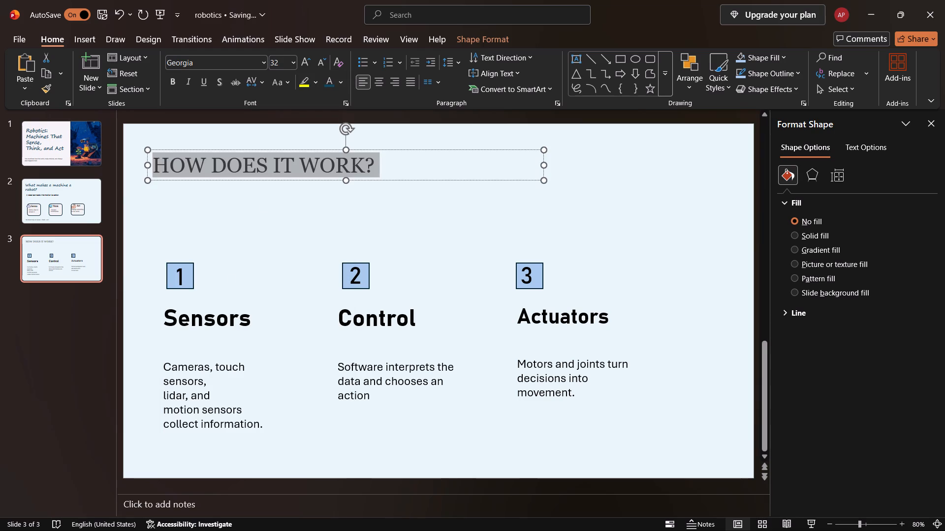
pyautogui.click(73, 201)
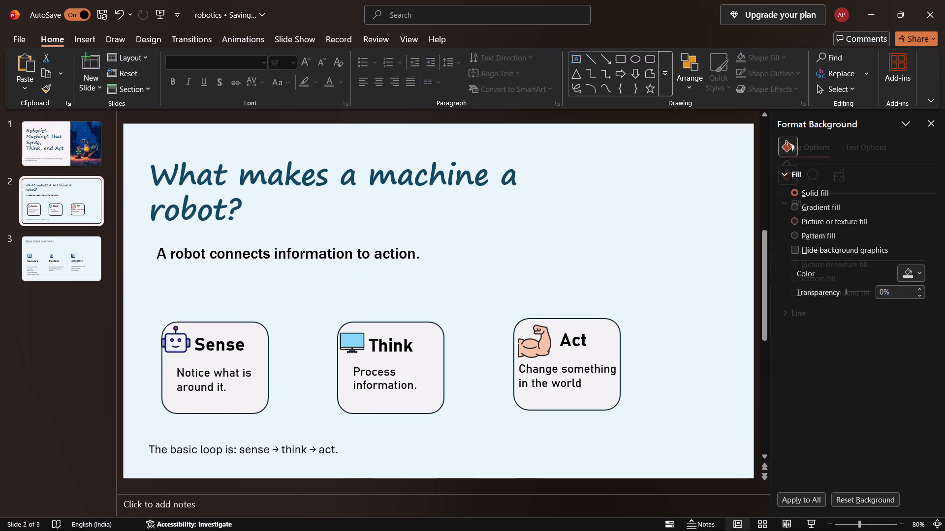
pyautogui.tripleClick(276, 191)
pyautogui.click(269, 202)
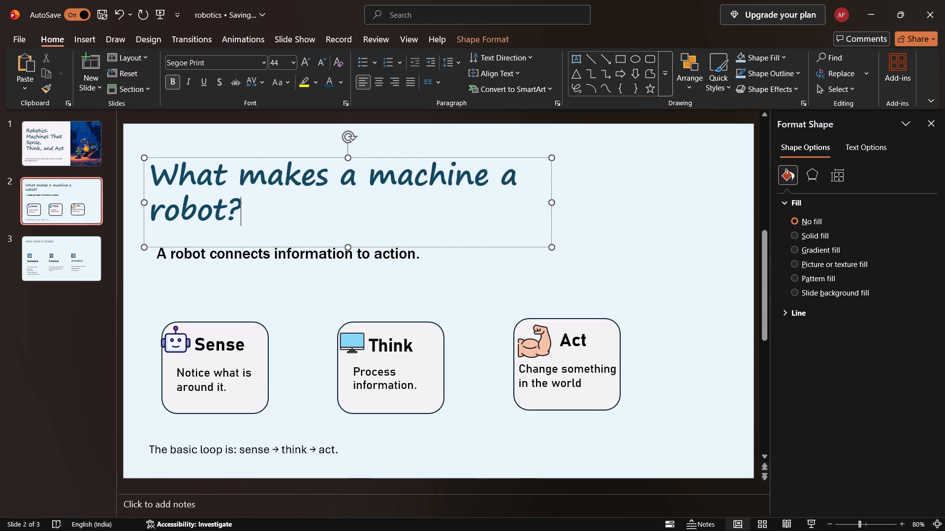
pyautogui.click(75, 251)
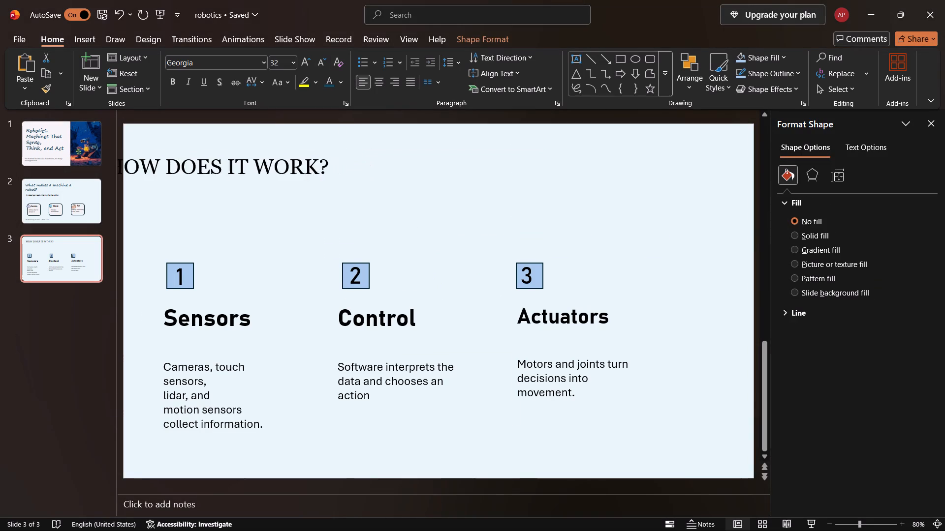
pyautogui.moveTo(324, 171); pyautogui.dragTo(395, 200)
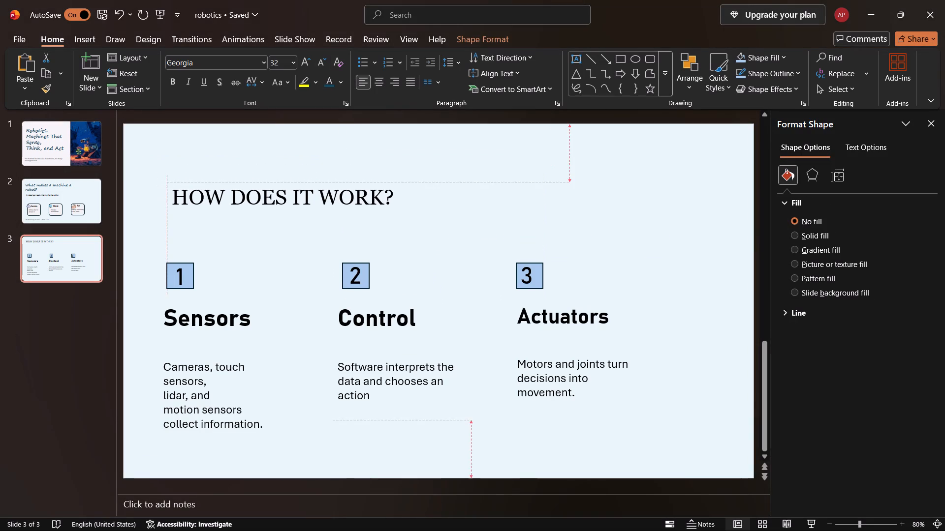
pyautogui.moveTo(395, 200); pyautogui.dragTo(394, 212)
pyautogui.tripleClick(389, 204)
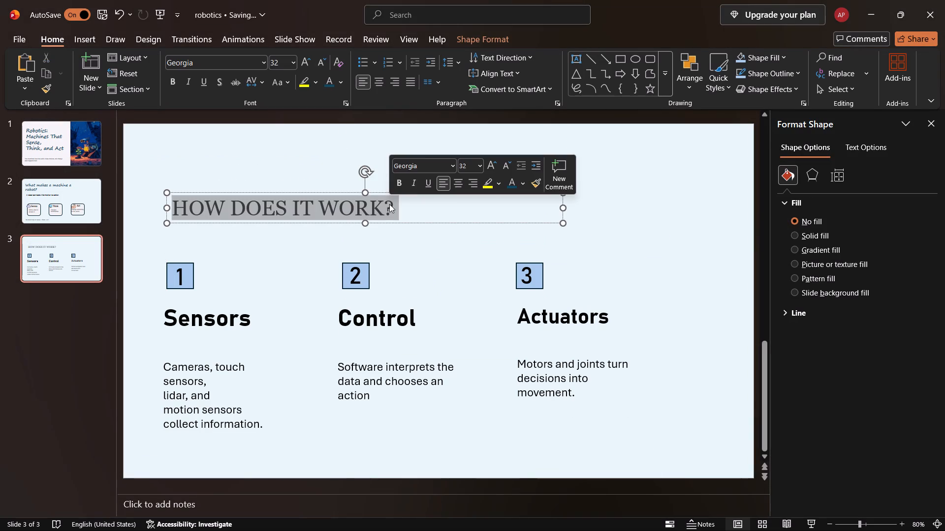
pyautogui.hotkey('ctrl', 'v')
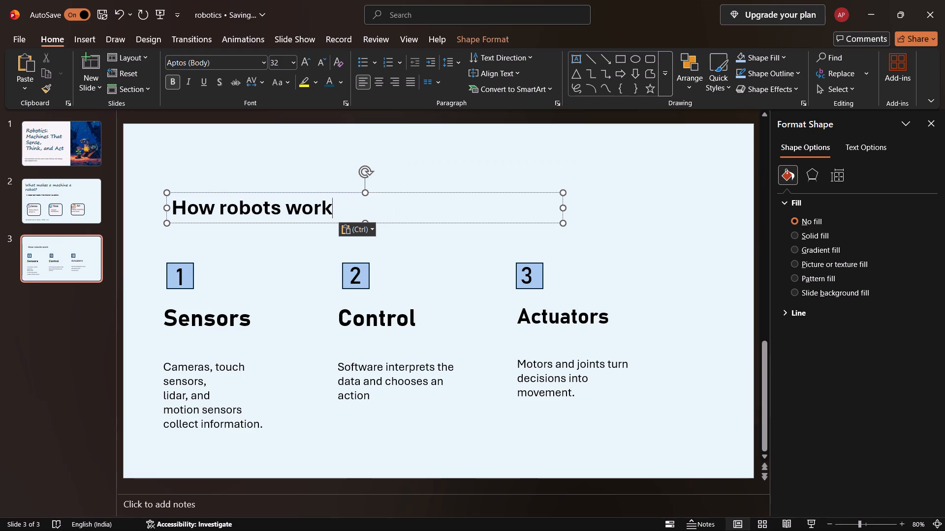
# Format the "How robots work" heading in Segoe Print at size 48.
pyautogui.tripleClick(216, 207)
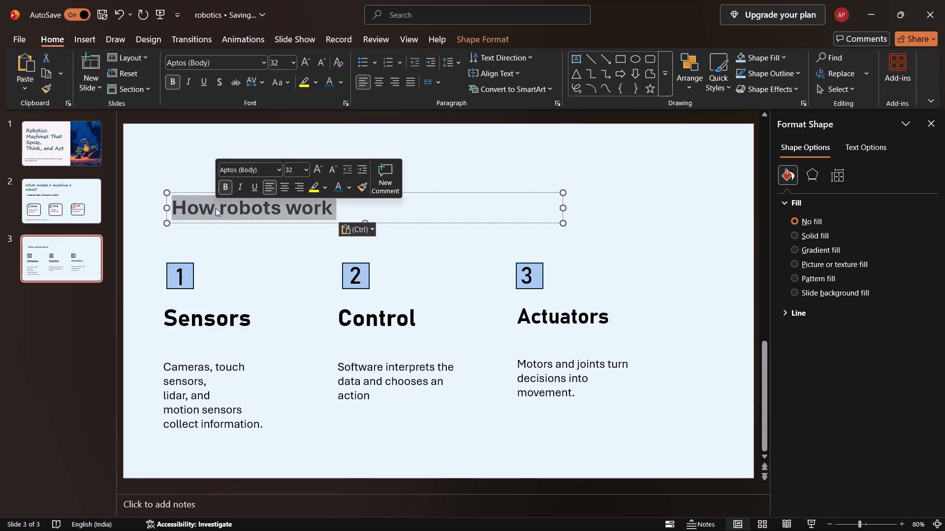
pyautogui.click(279, 171)
pyautogui.scroll(-3, 282, 304)
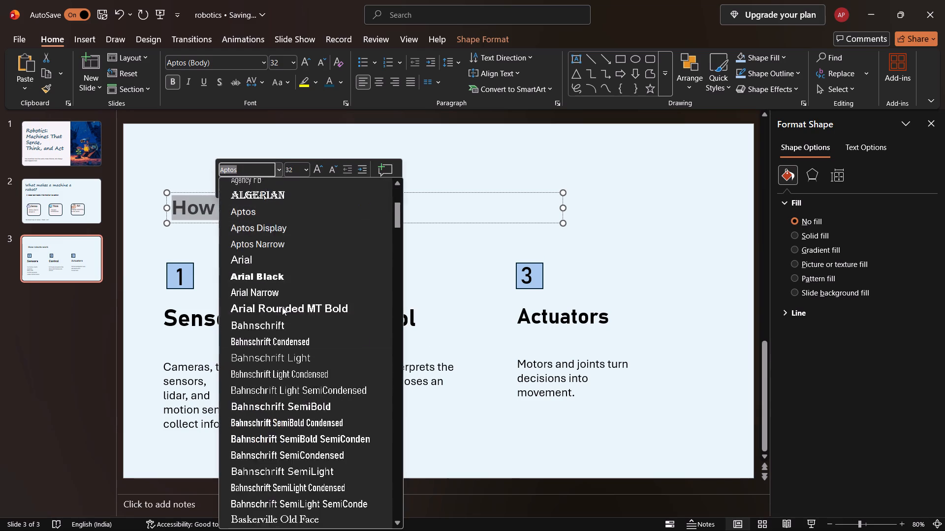
pyautogui.scroll(-20, 282, 307)
pyautogui.scroll(-20, 282, 307)
pyautogui.scroll(-3, 282, 307)
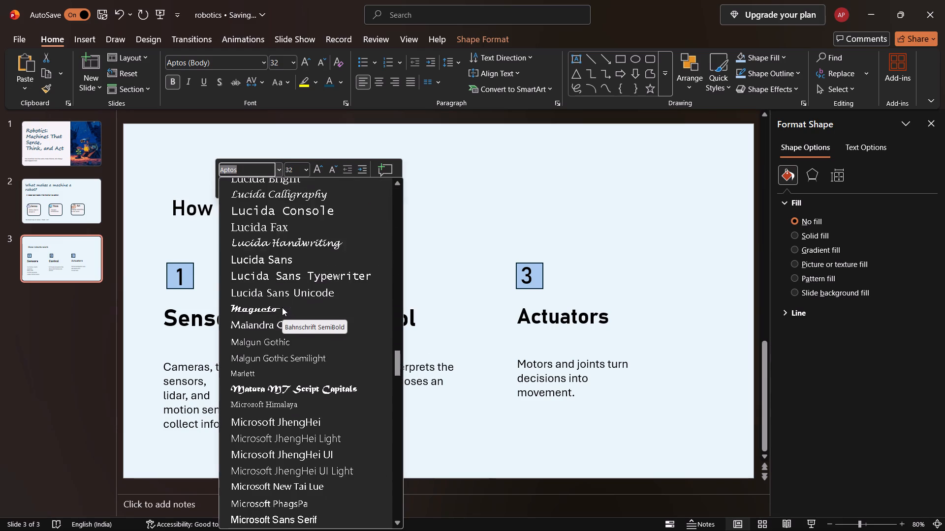
pyautogui.scroll(-7, 282, 307)
pyautogui.scroll(-14, 282, 307)
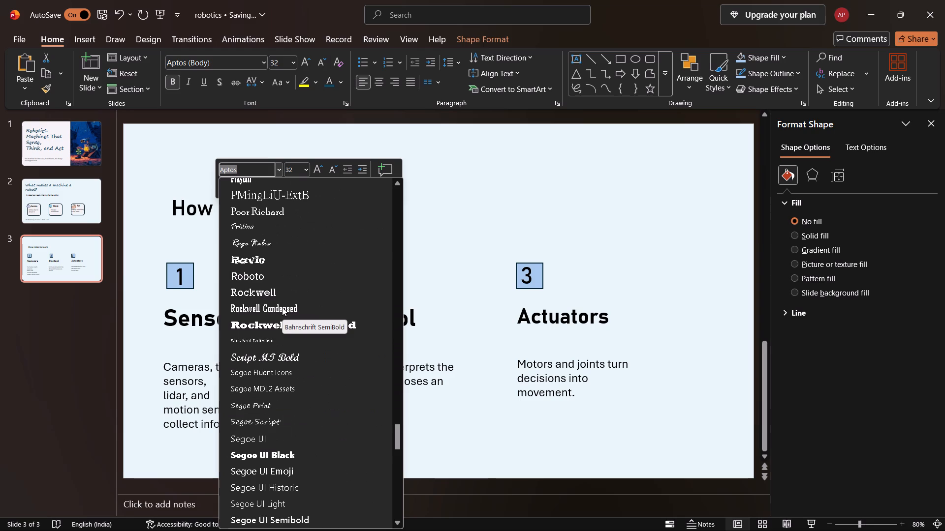
pyautogui.click(261, 407)
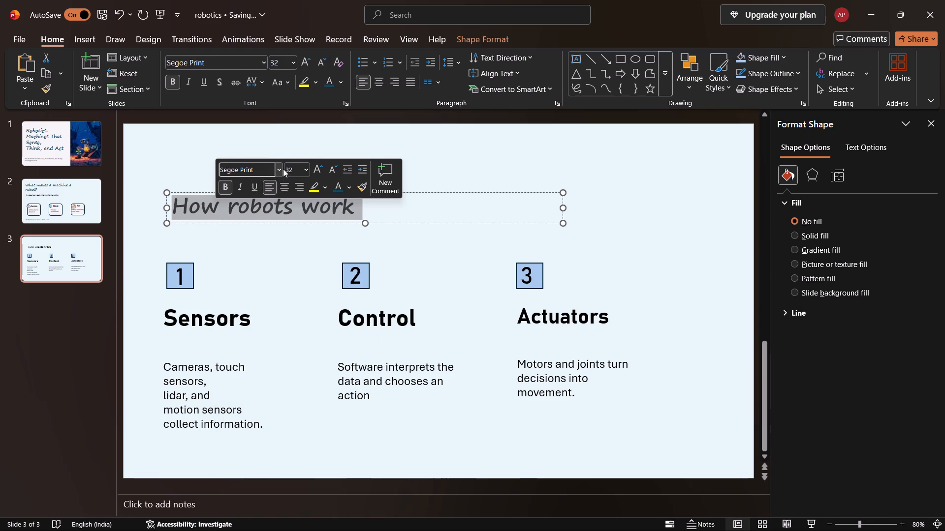
pyautogui.click(305, 168)
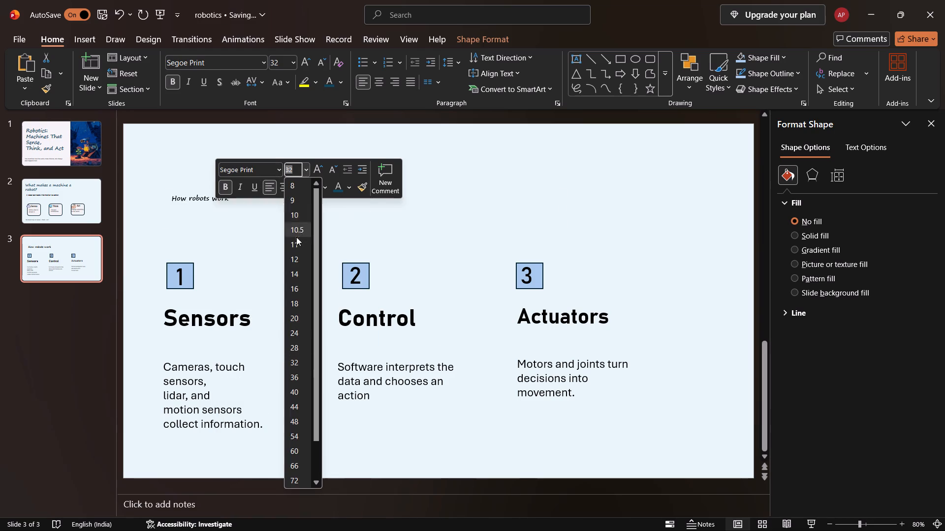
pyautogui.click(291, 420)
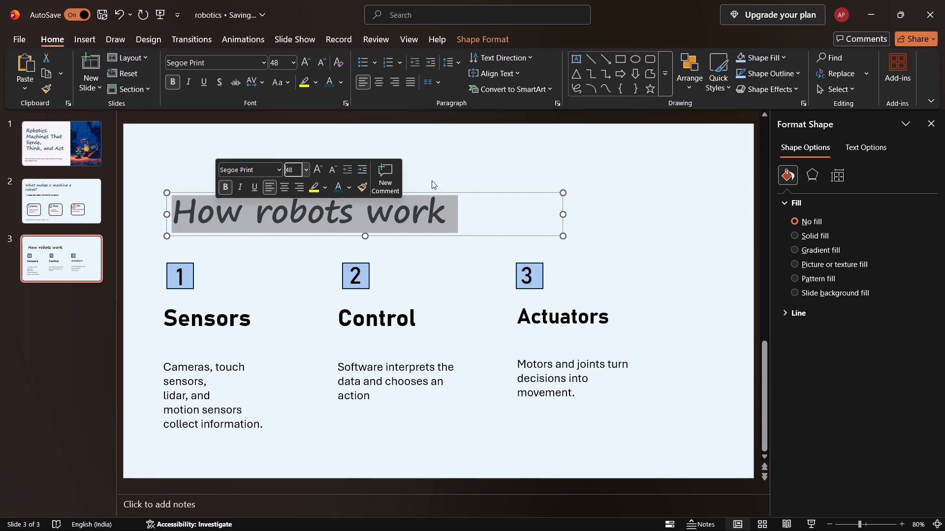
# Shift the "How robots work" heading slightly left and down so its text lines up with the Sensors column.
pyautogui.moveTo(435, 194); pyautogui.dragTo(416, 198)
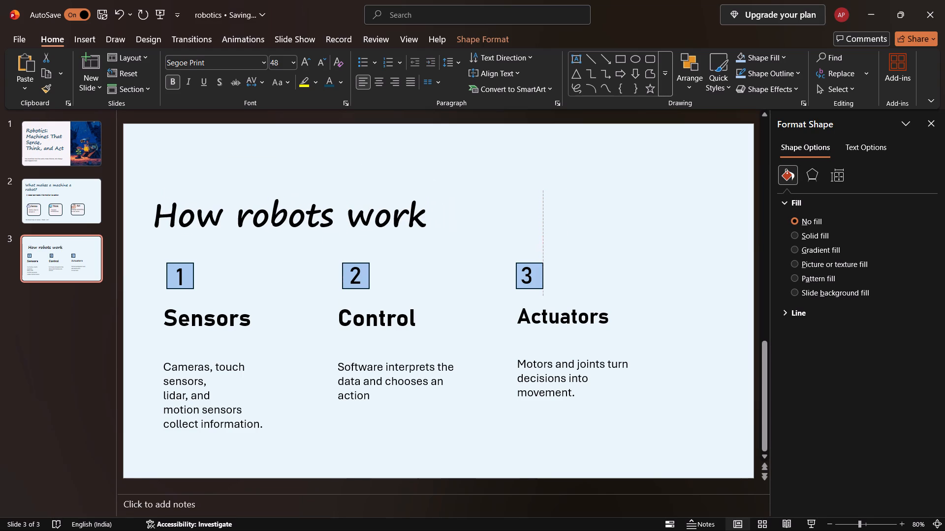
pyautogui.moveTo(416, 198); pyautogui.dragTo(425, 199)
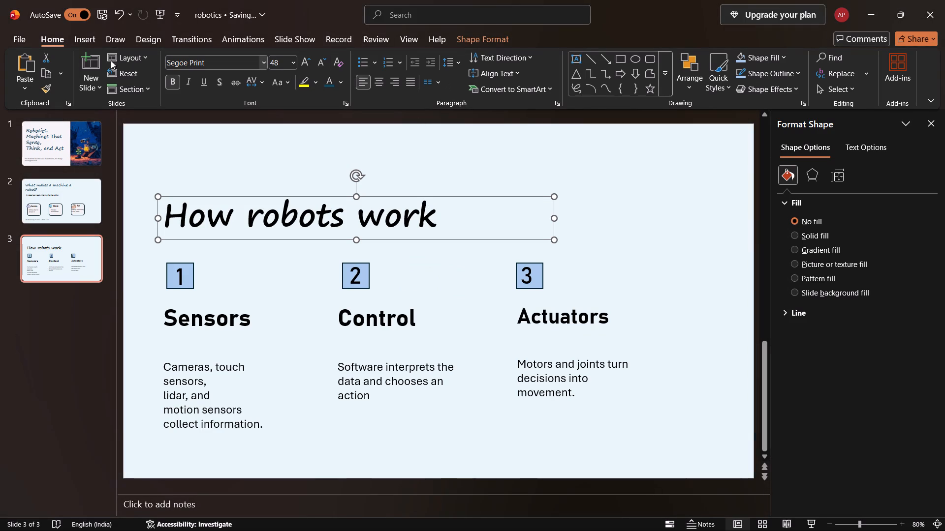
# Draw a small text box just above the "How robots work" heading and enter "THE CORE LOOP" in it.
pyautogui.click(572, 56)
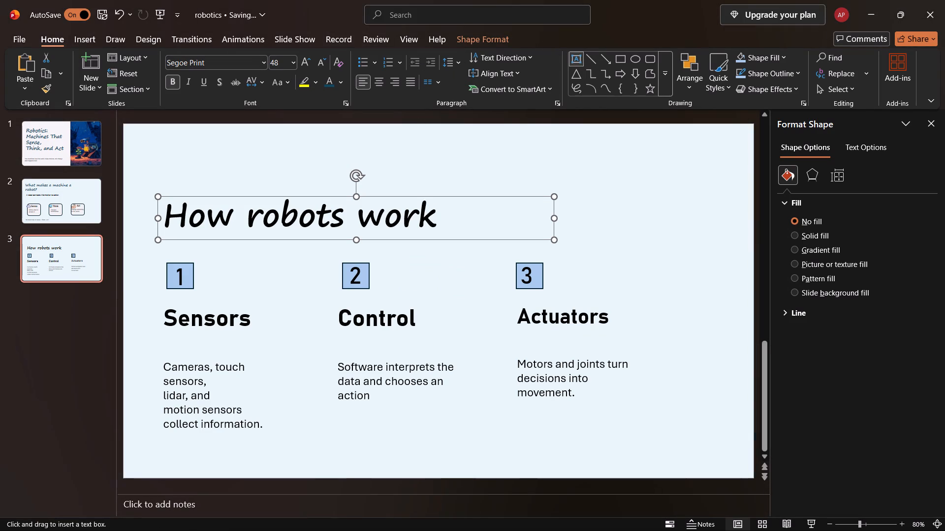
pyautogui.moveTo(157, 173); pyautogui.dragTo(212, 193)
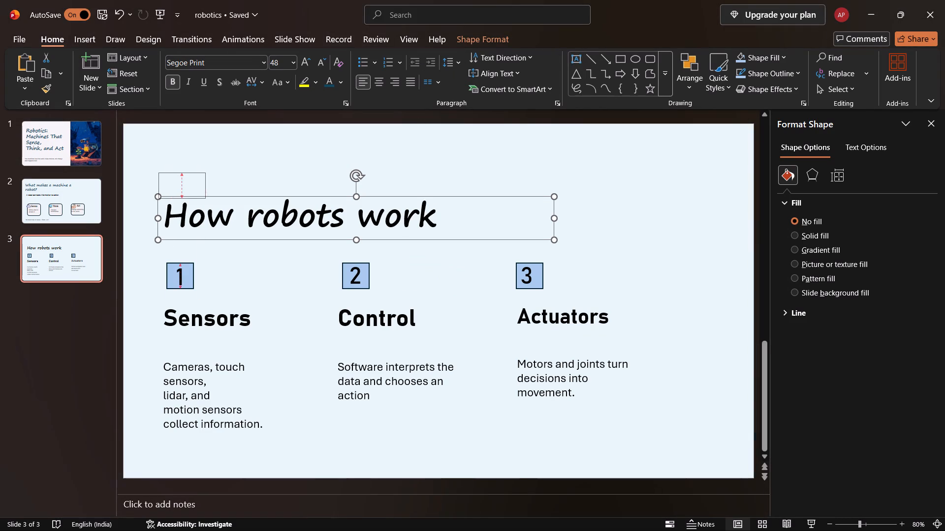
pyautogui.moveTo(212, 193); pyautogui.dragTo(280, 189)
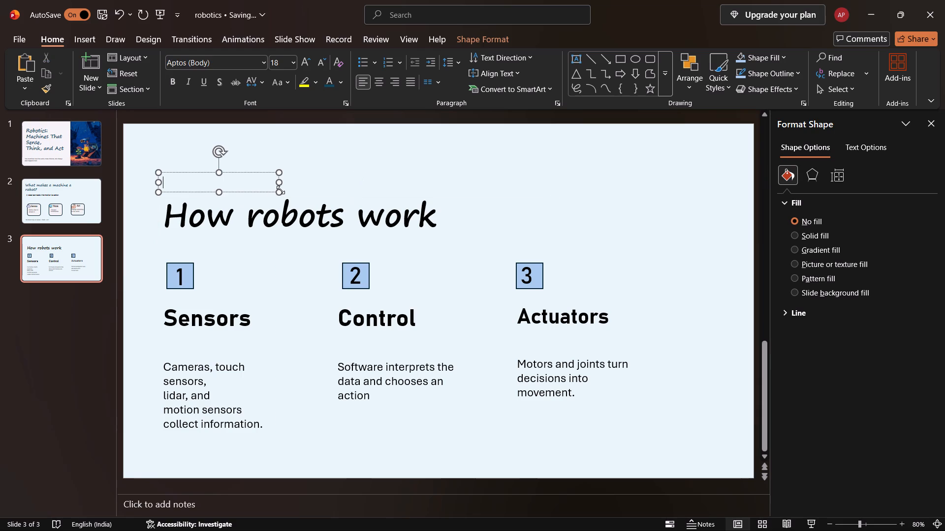
pyautogui.write('THE')
pyautogui.press('space')
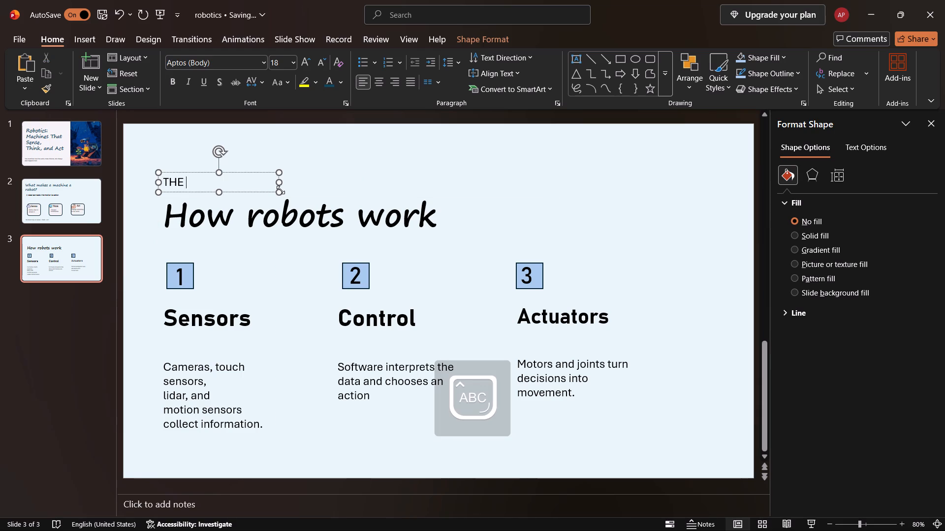
pyautogui.write('CORE LOOP')
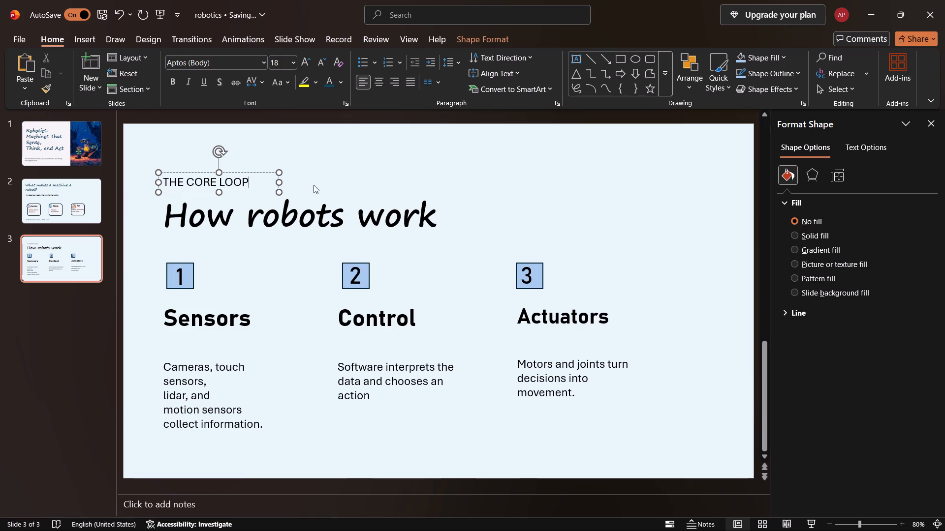
pyautogui.click(252, 181)
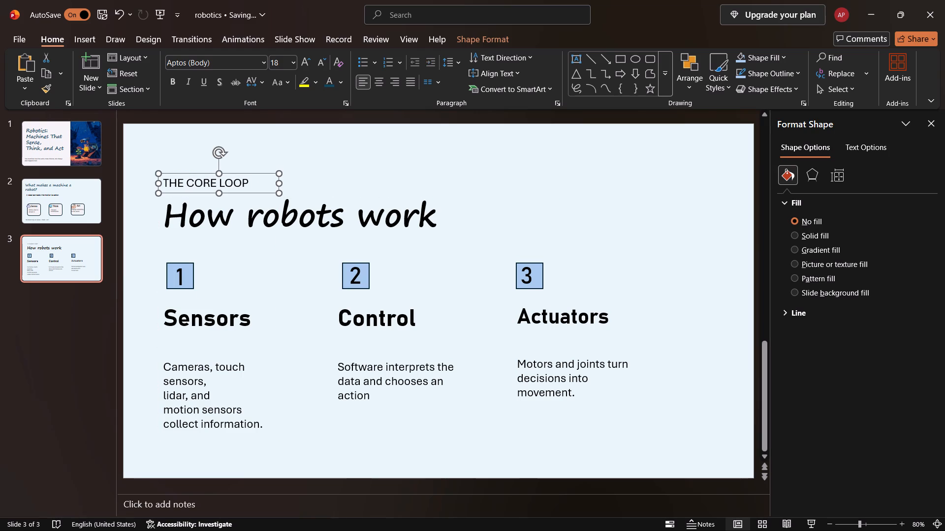
# Format the "THE CORE LOOP" label in Bahnschrift SemiBold with a medium blue theme font colour.
pyautogui.moveTo(244, 184); pyautogui.dragTo(184, 182)
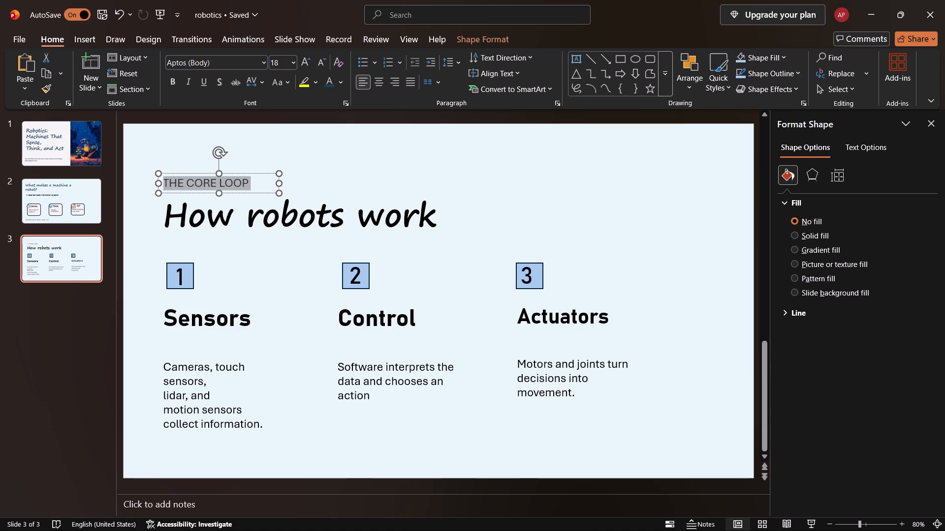
pyautogui.moveTo(184, 182); pyautogui.dragTo(178, 182)
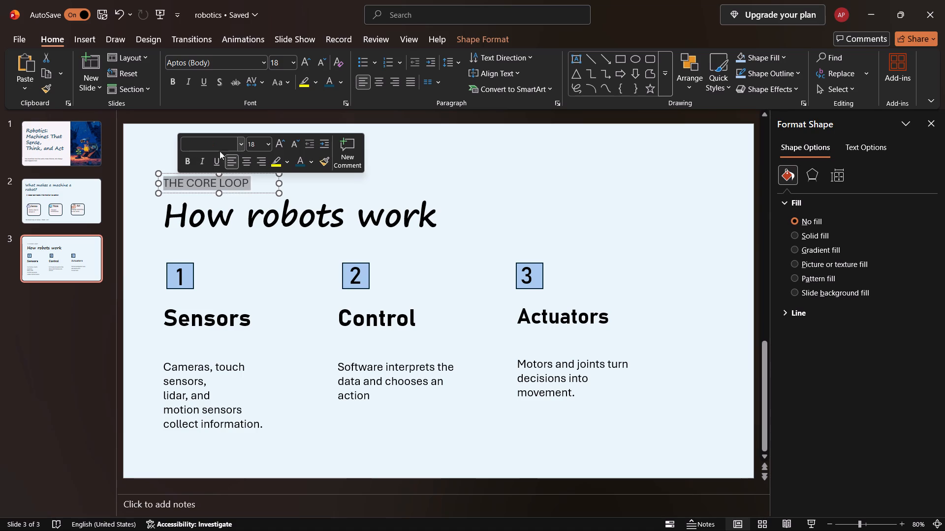
pyautogui.click(240, 145)
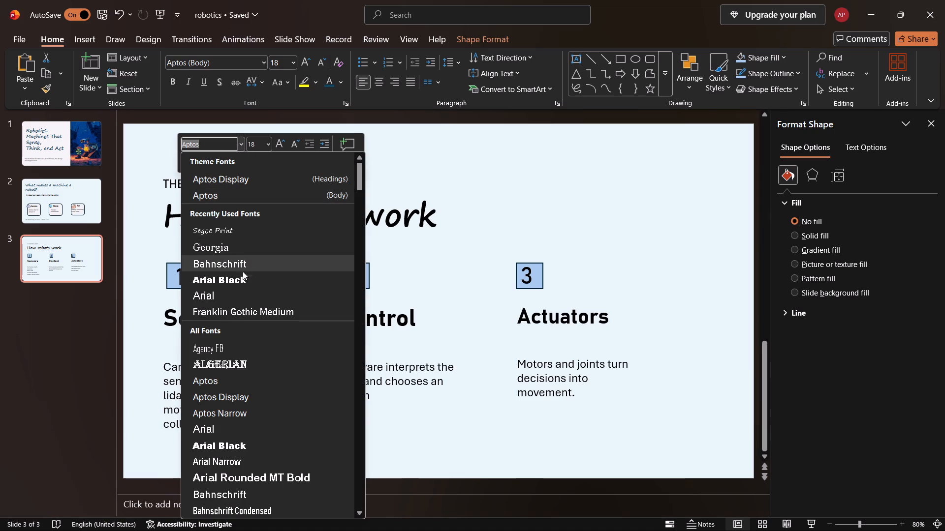
pyautogui.scroll(-2, 240, 266)
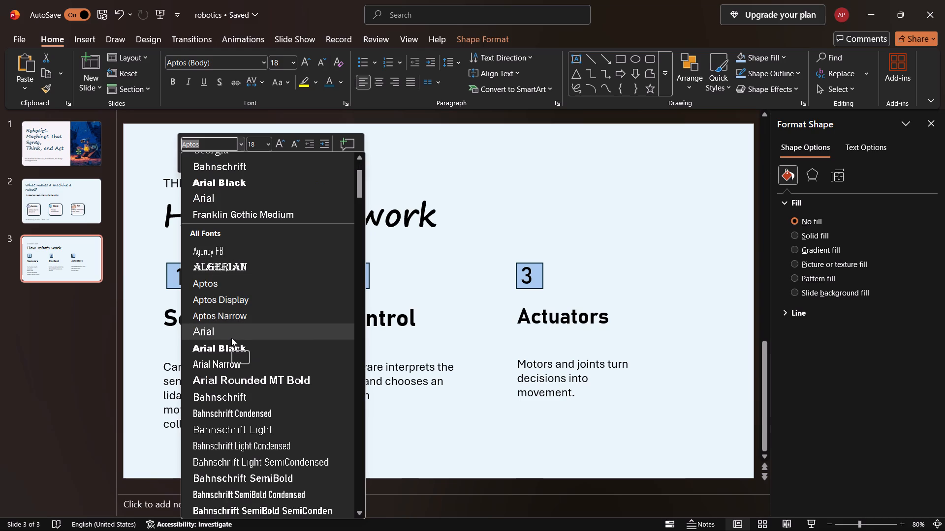
pyautogui.click(220, 485)
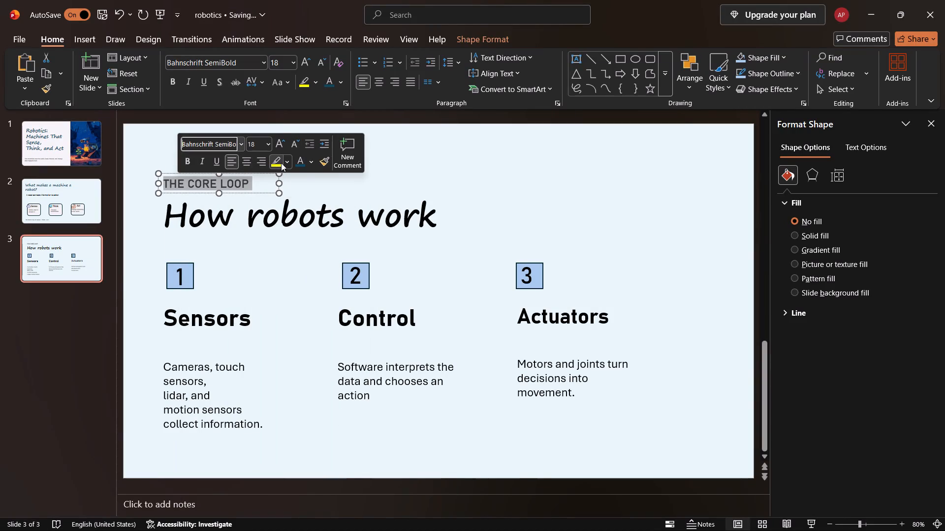
pyautogui.click(310, 164)
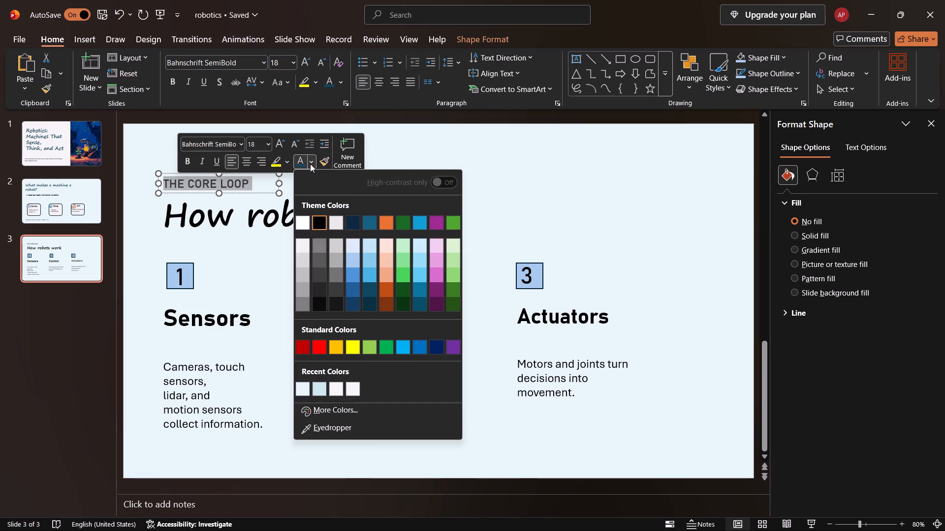
pyautogui.click(355, 276)
pyautogui.click(369, 173)
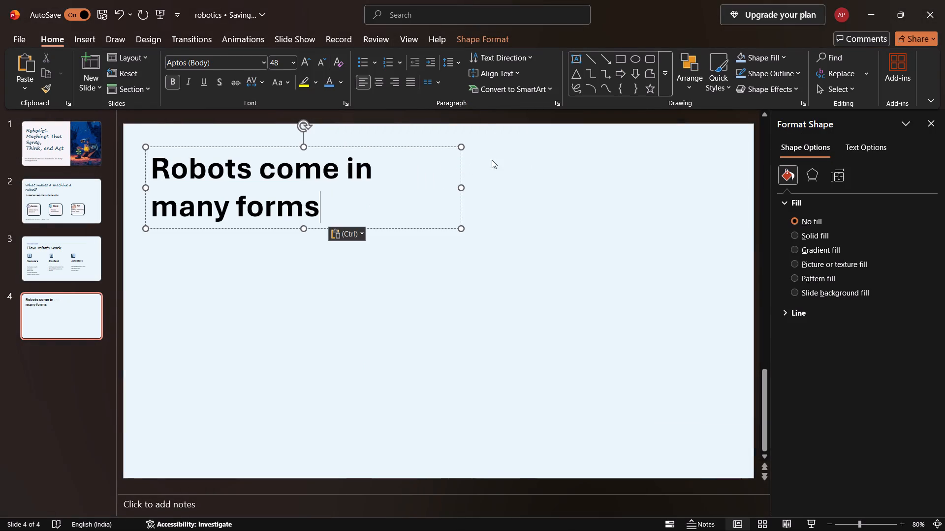
pyautogui.moveTo(458, 188); pyautogui.dragTo(569, 176)
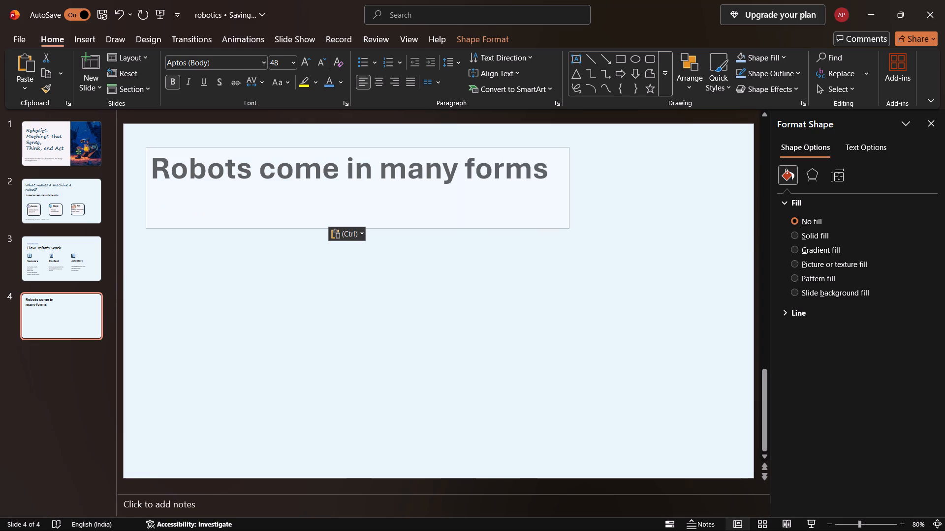
pyautogui.moveTo(569, 176); pyautogui.dragTo(570, 176)
# Set the "Robots come in many forms" heading on slide 4 to the Segoe Print font at size 40.
pyautogui.doubleClick(472, 178)
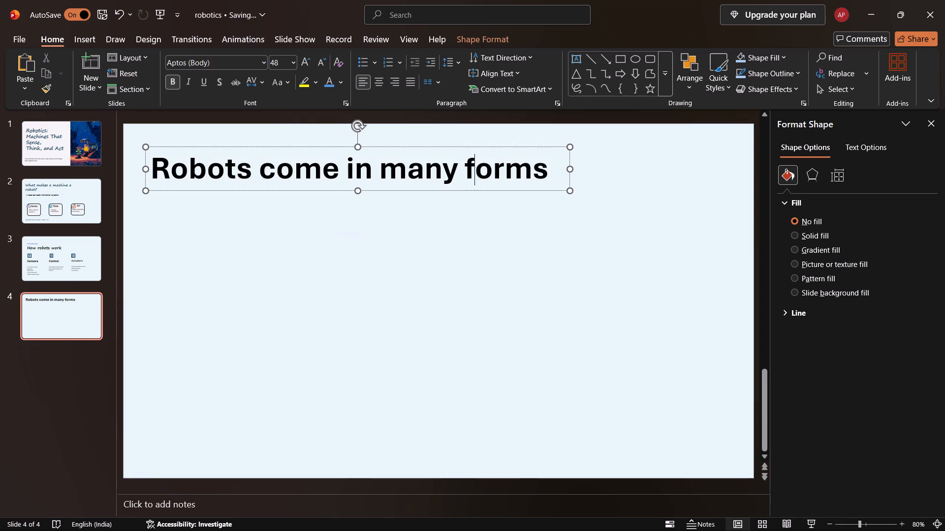
pyautogui.doubleClick(472, 178)
pyautogui.doubleClick(472, 178)
pyautogui.tripleClick(472, 178)
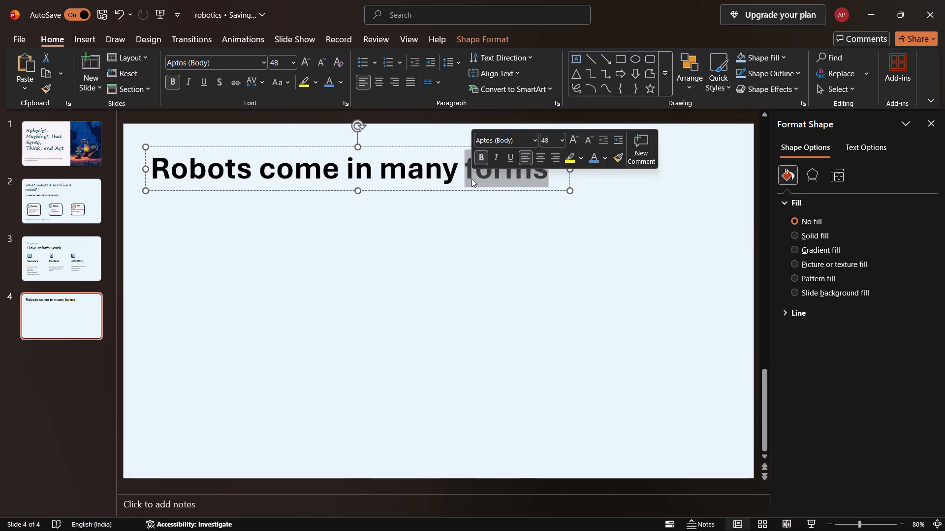
pyautogui.click(532, 142)
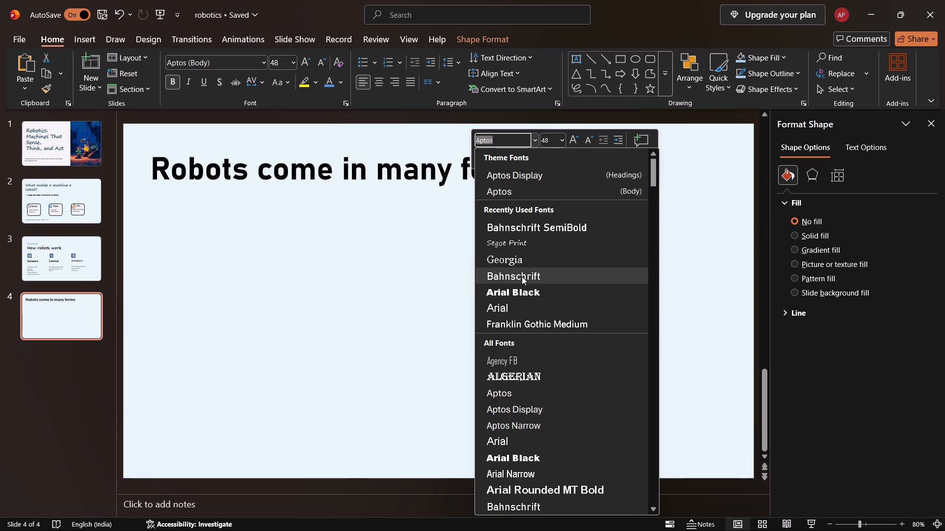
pyautogui.scroll(-1, 519, 294)
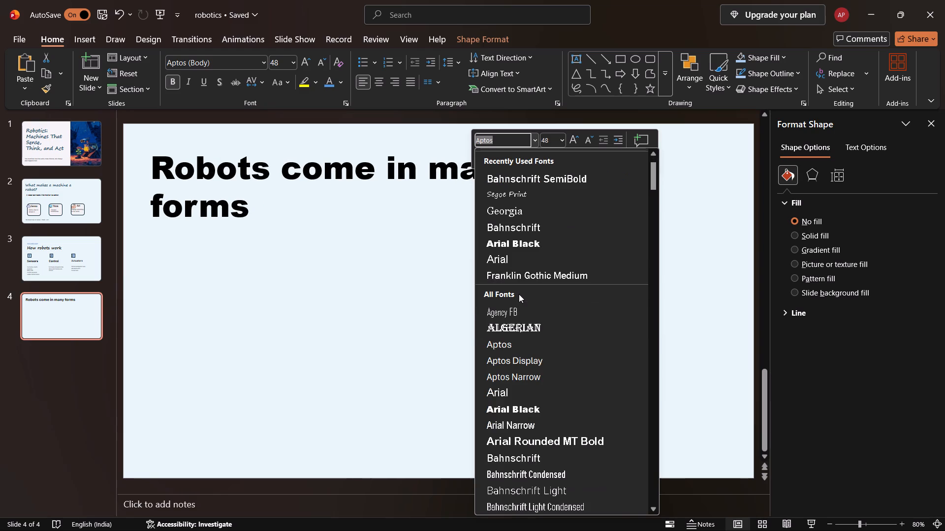
pyautogui.scroll(-5, 519, 370)
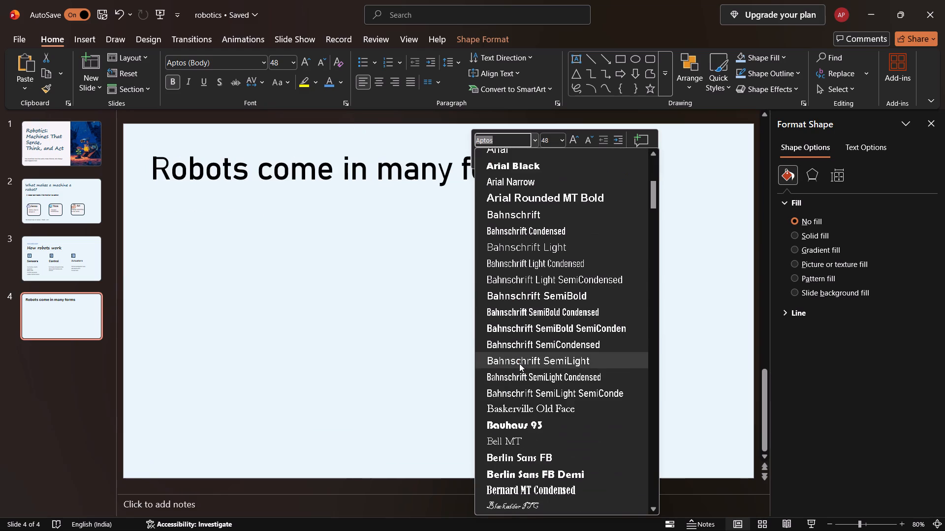
pyautogui.scroll(-20, 519, 363)
pyautogui.scroll(-1, 519, 363)
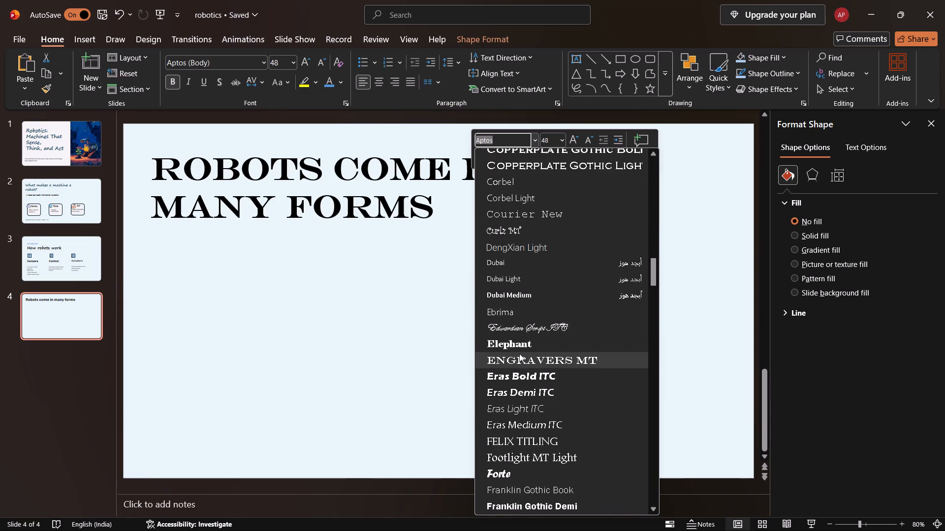
pyautogui.scroll(-18, 519, 354)
pyautogui.scroll(-11, 519, 354)
pyautogui.scroll(1, 519, 354)
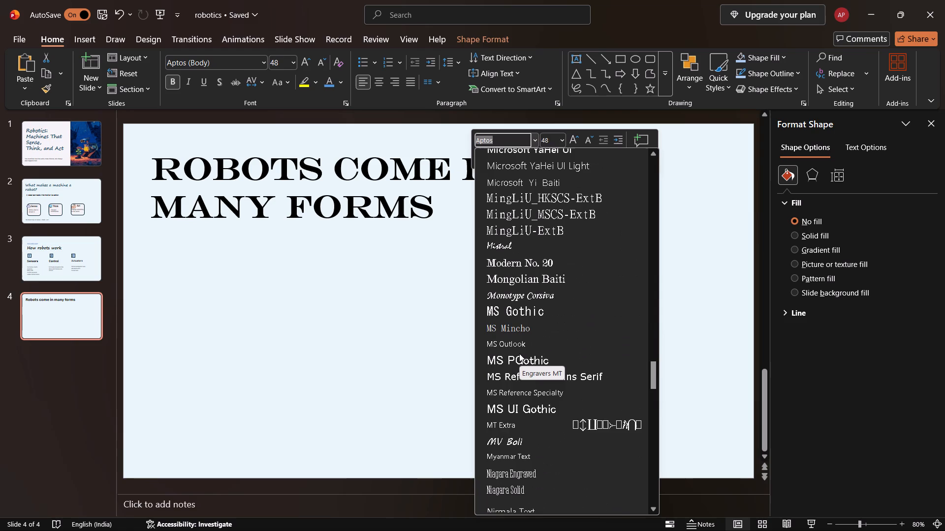
pyautogui.scroll(-17, 519, 354)
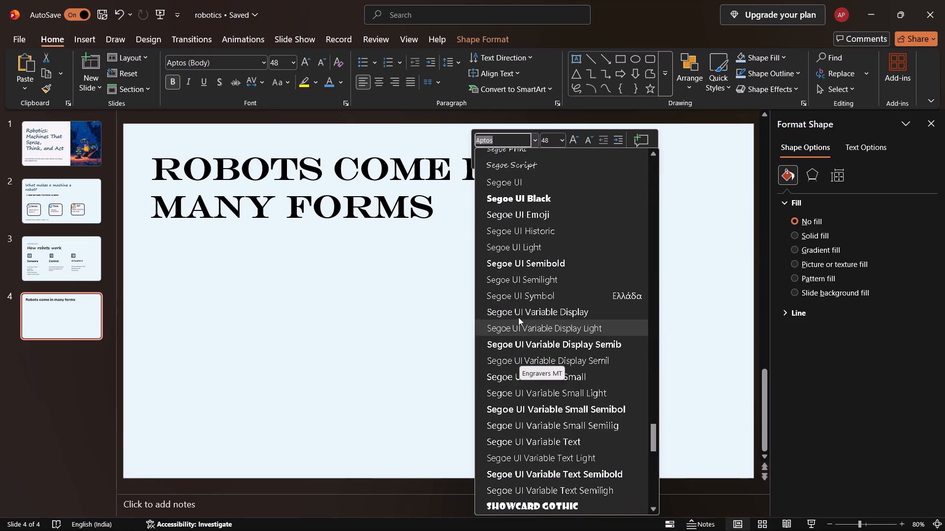
pyautogui.scroll(2, 518, 314)
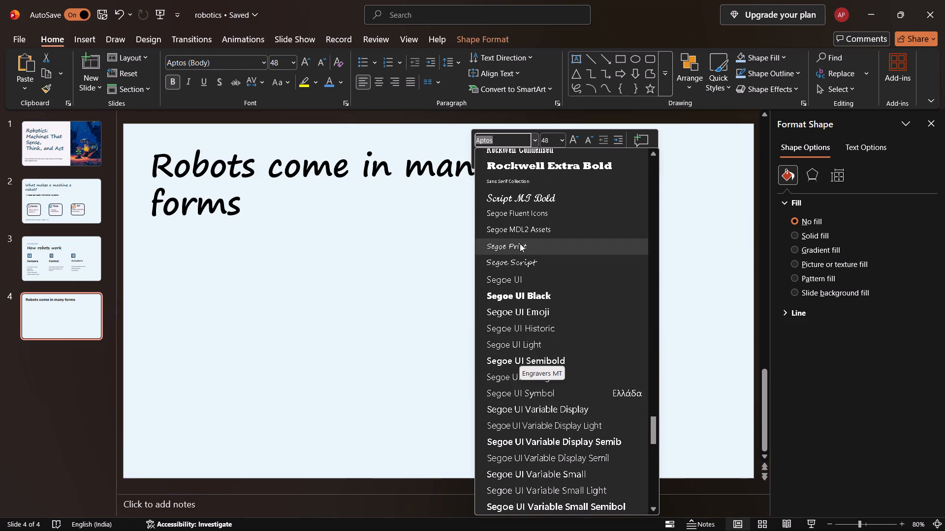
pyautogui.click(520, 243)
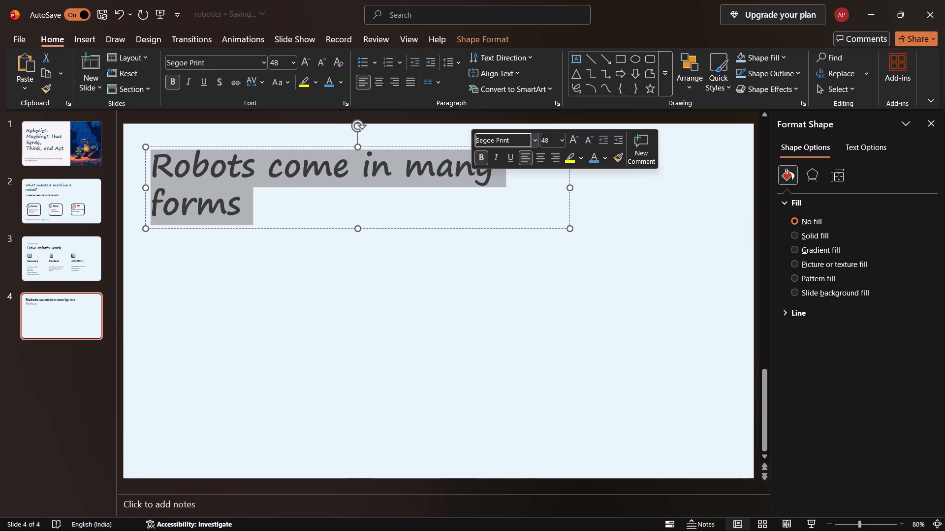
pyautogui.click(562, 143)
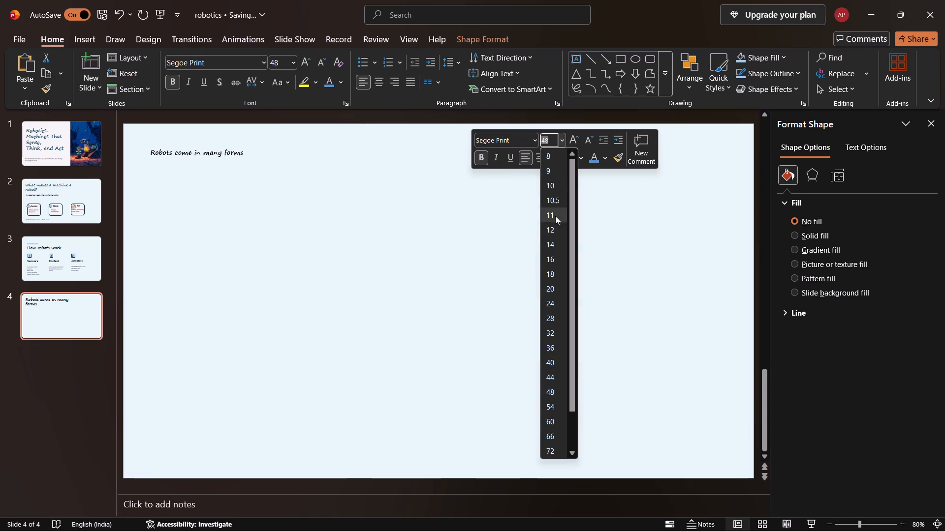
pyautogui.click(553, 359)
pyautogui.click(602, 294)
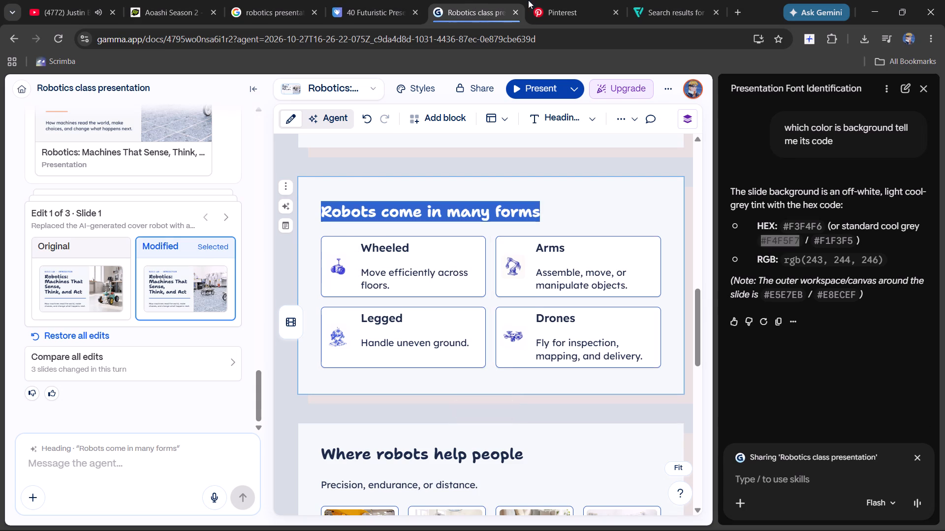
# Switch to Pinterest in the browser and search for "WHEELED ROBOTS".
pyautogui.click(578, 11)
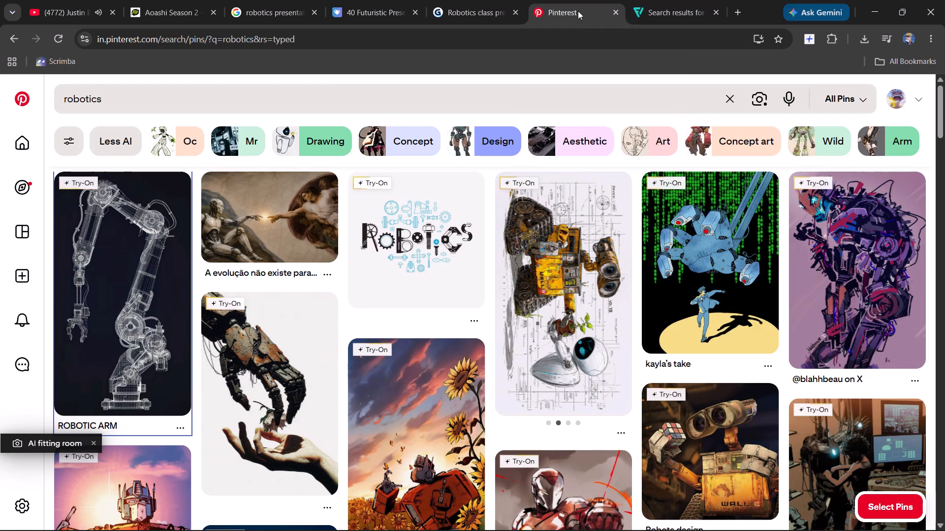
pyautogui.click(734, 99)
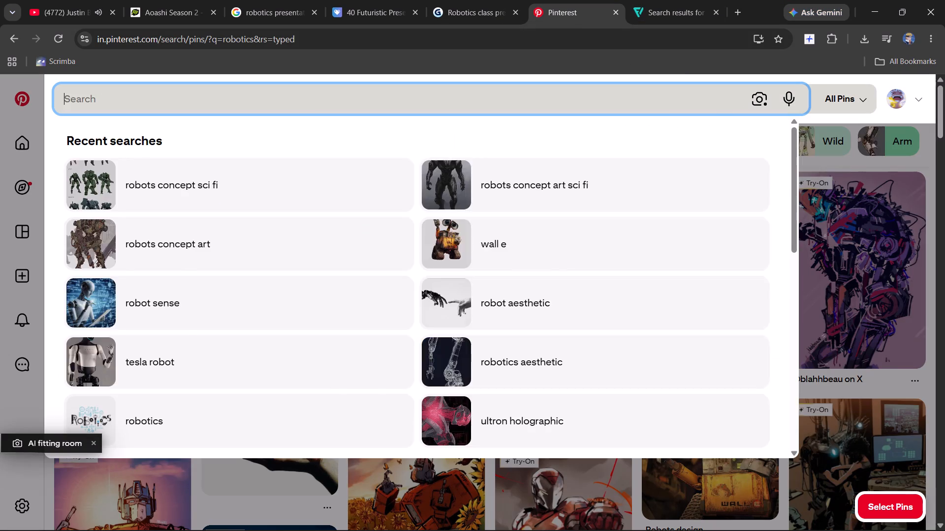
pyautogui.write('WHEELED ROBOTS')
pyautogui.press('Return')
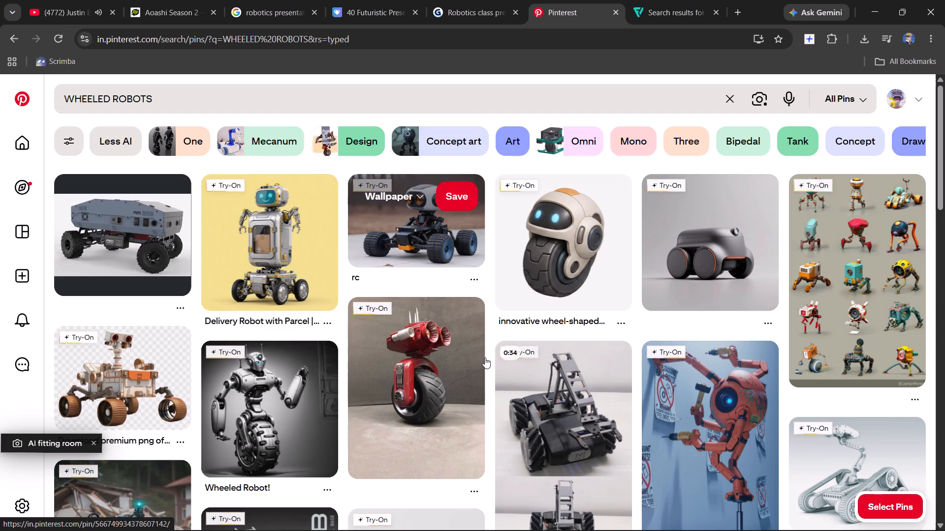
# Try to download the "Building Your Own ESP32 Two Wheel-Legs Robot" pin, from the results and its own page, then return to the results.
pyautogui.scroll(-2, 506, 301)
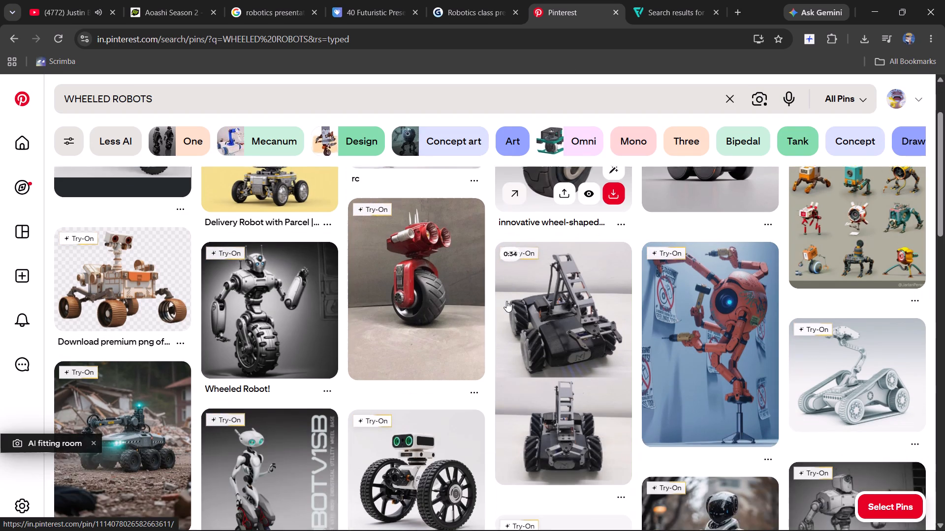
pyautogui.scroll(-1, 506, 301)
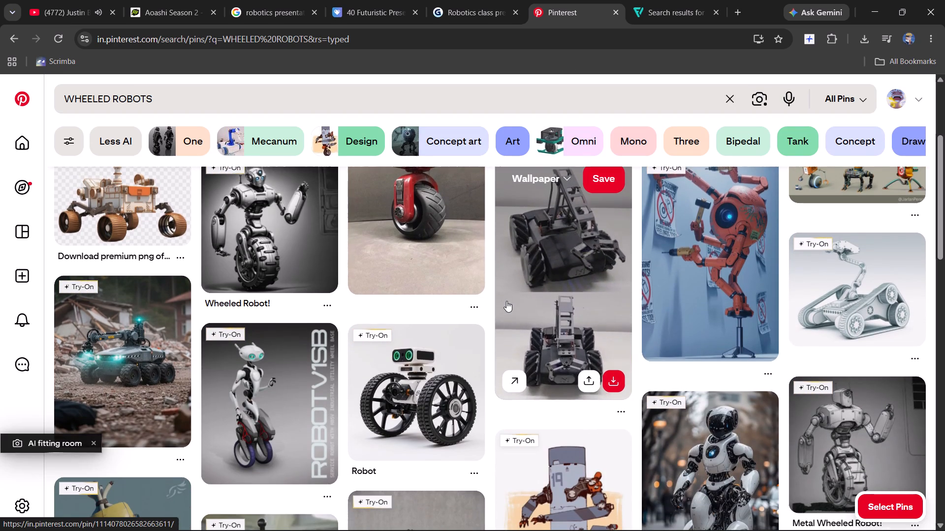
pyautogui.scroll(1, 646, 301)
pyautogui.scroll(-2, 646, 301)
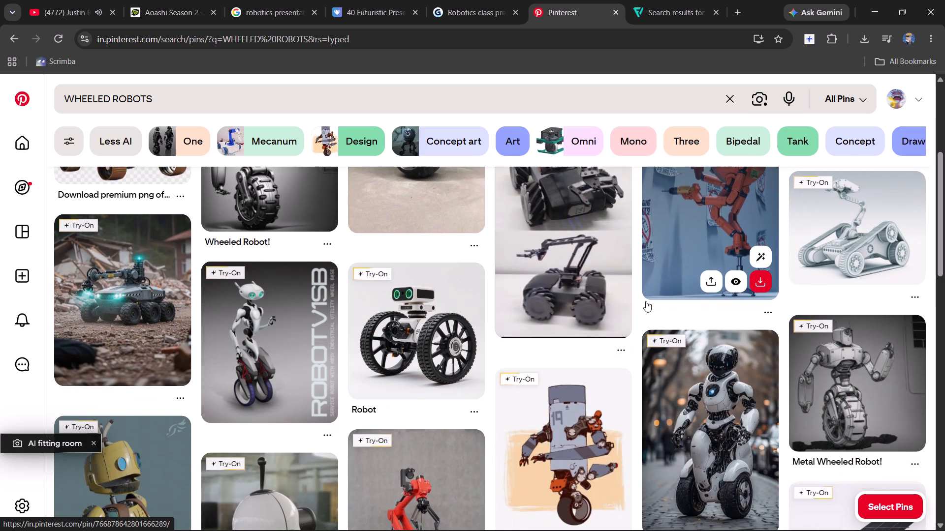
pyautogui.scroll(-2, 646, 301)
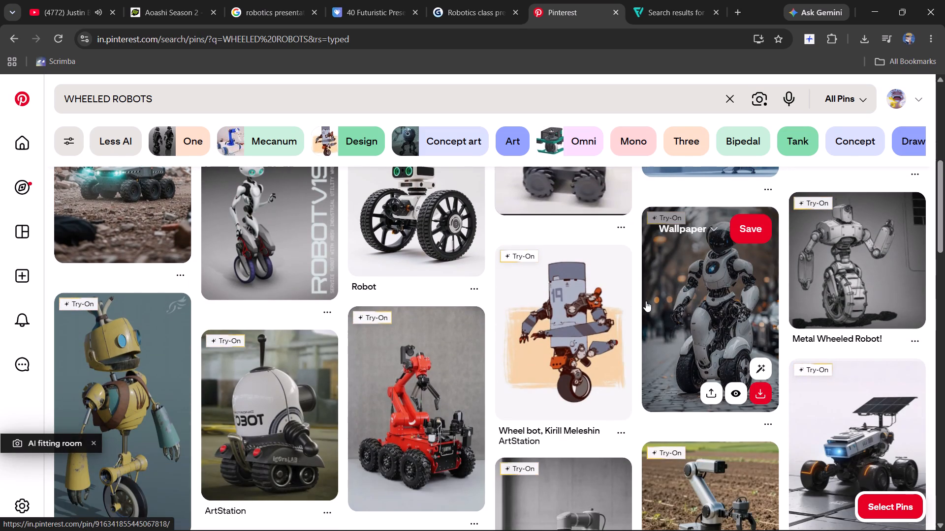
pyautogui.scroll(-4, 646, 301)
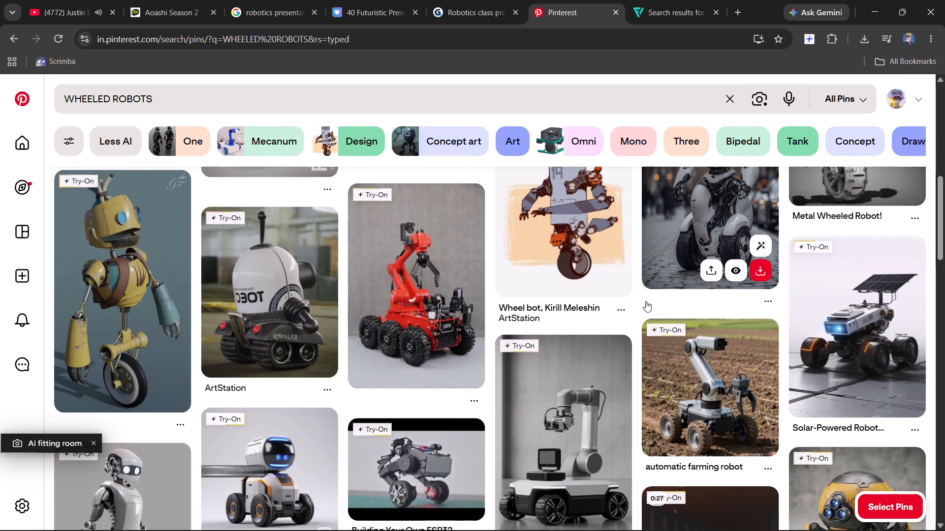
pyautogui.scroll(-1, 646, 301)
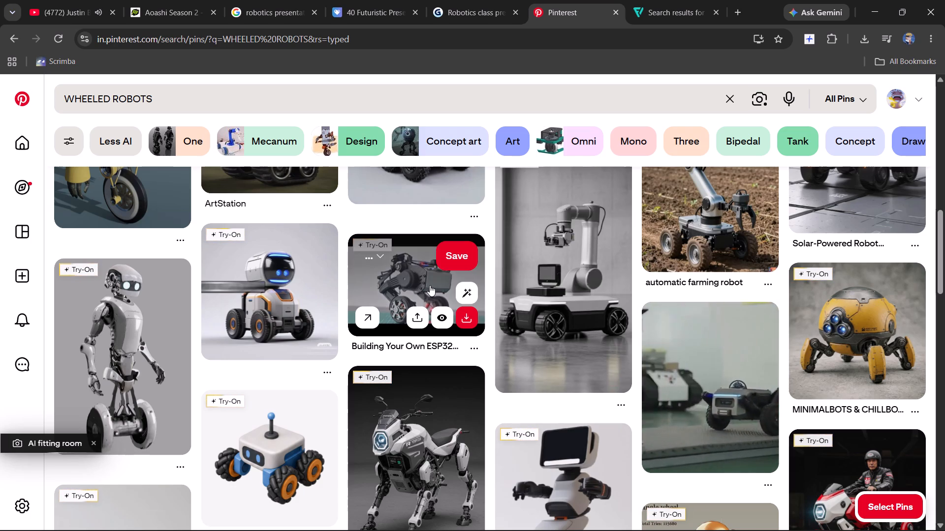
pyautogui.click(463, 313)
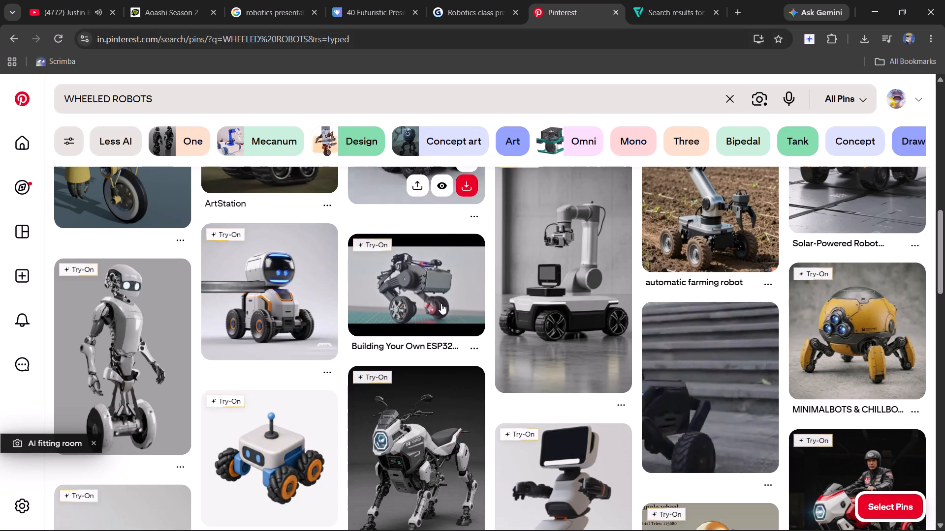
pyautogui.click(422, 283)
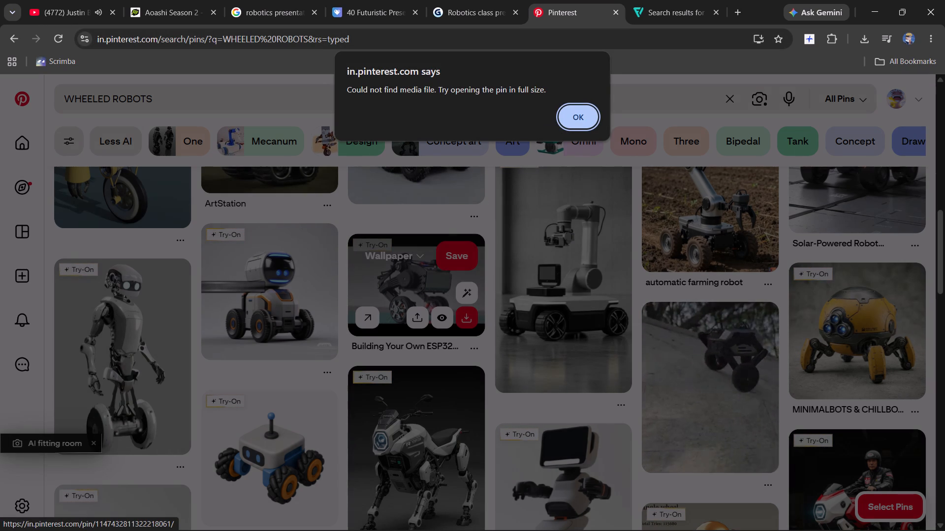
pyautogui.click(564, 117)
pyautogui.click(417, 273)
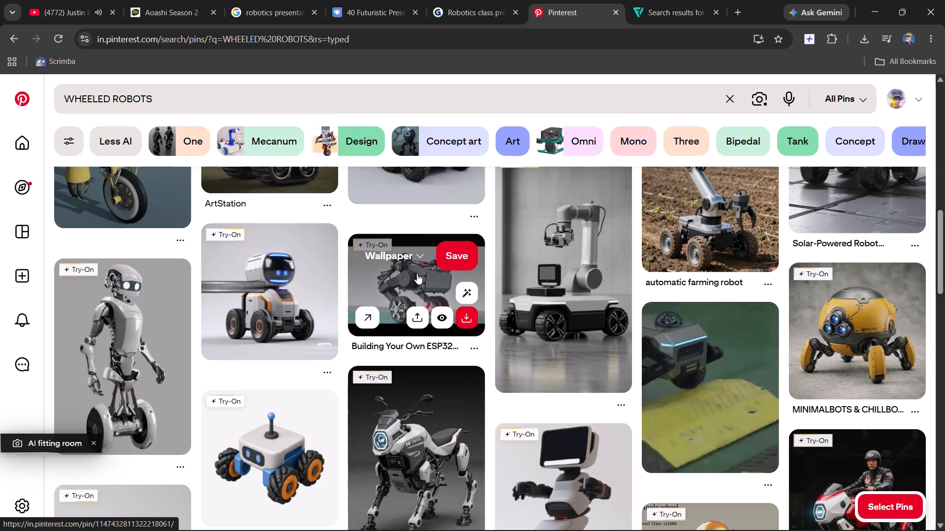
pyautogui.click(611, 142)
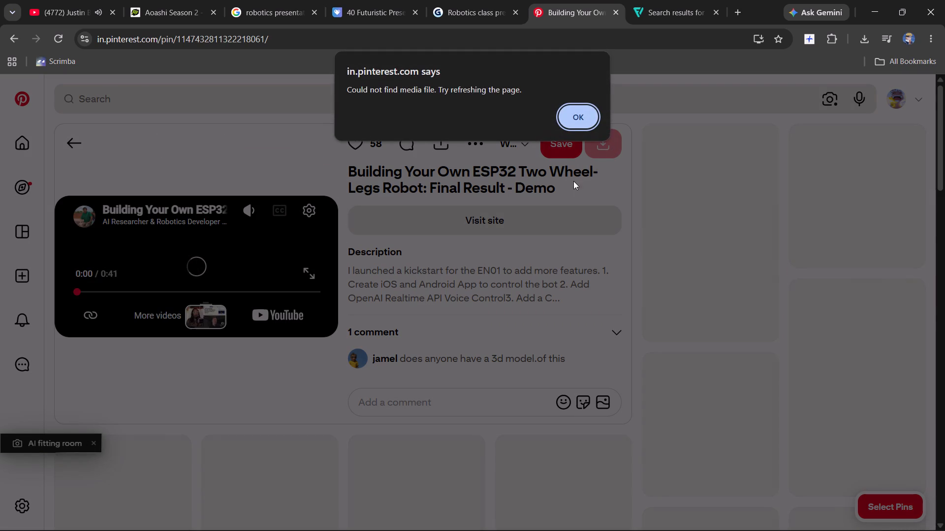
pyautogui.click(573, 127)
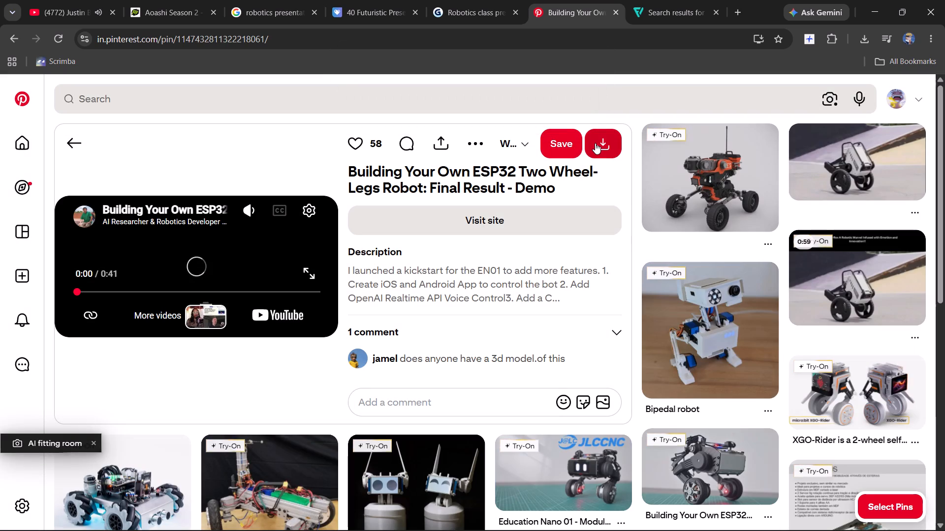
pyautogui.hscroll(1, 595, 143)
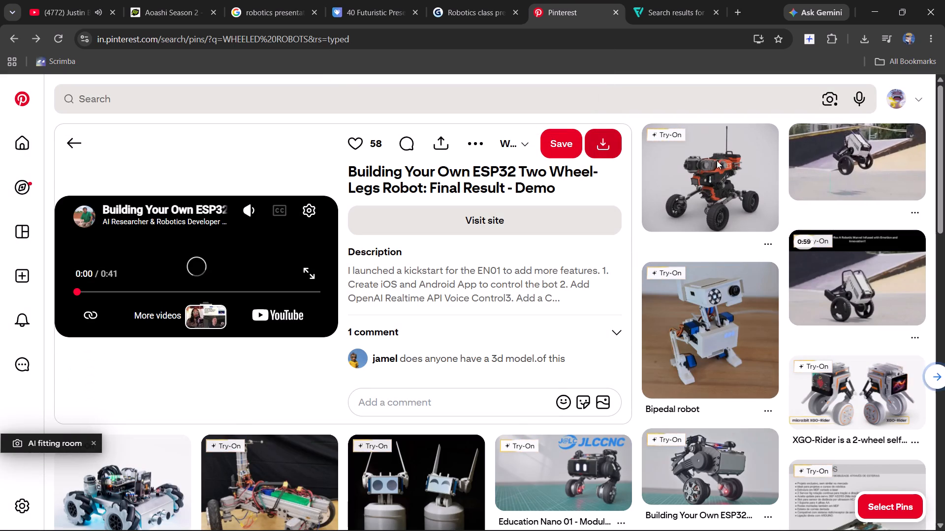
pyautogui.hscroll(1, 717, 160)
# Open the dark grey four-wheeled robot pin to view it, and return to the "WHEELED ROBOTS" results.
pyautogui.click(709, 181)
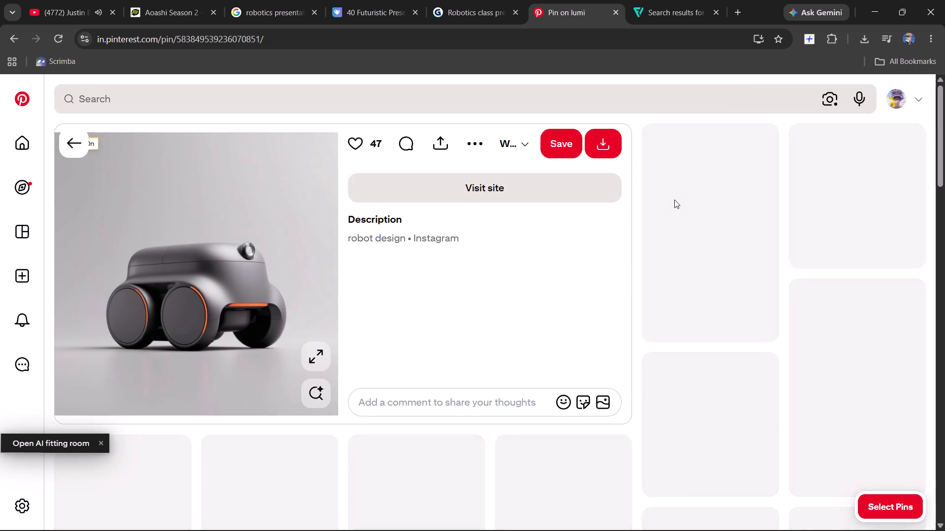
pyautogui.hscroll(10, 615, 280)
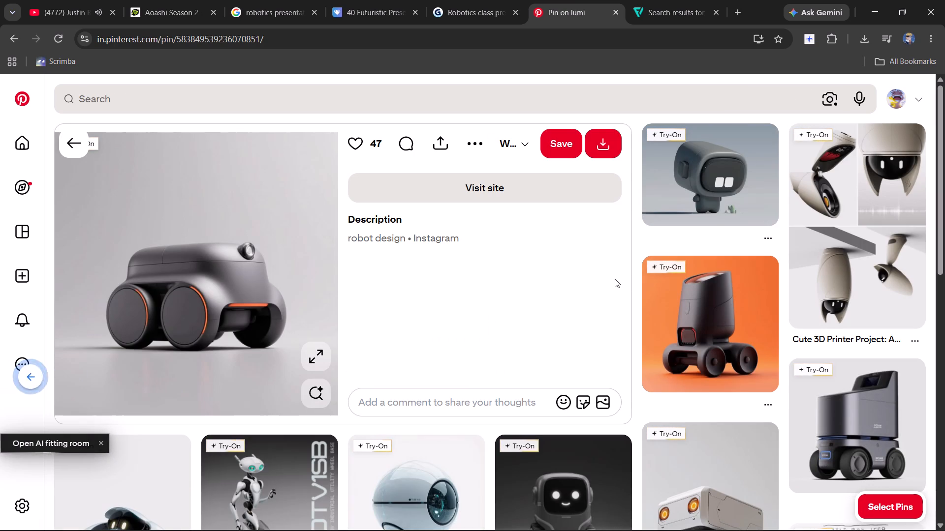
pyautogui.hscroll(12, 615, 279)
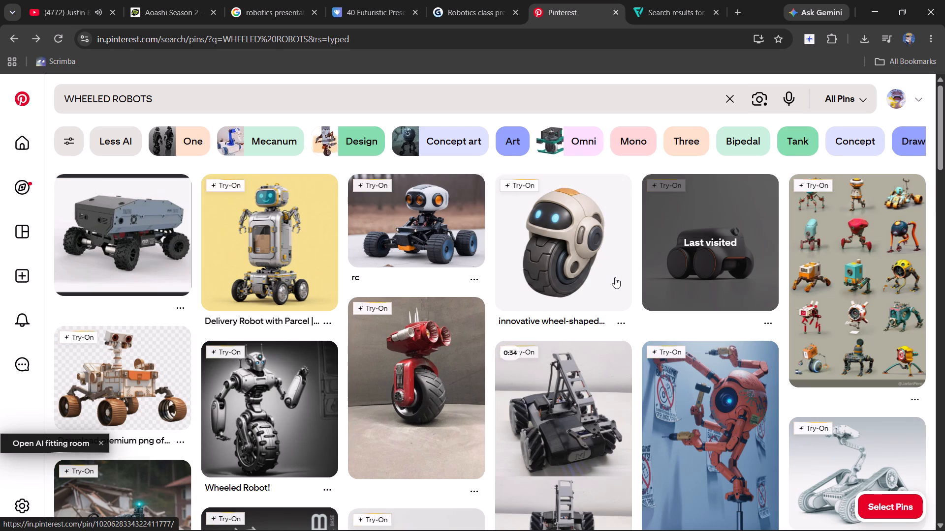
# Find the "UNITREE" four-legged robot with wheeled feet in the "WHEELED ROBOTS" results and download its image.
pyautogui.scroll(-5, 429, 282)
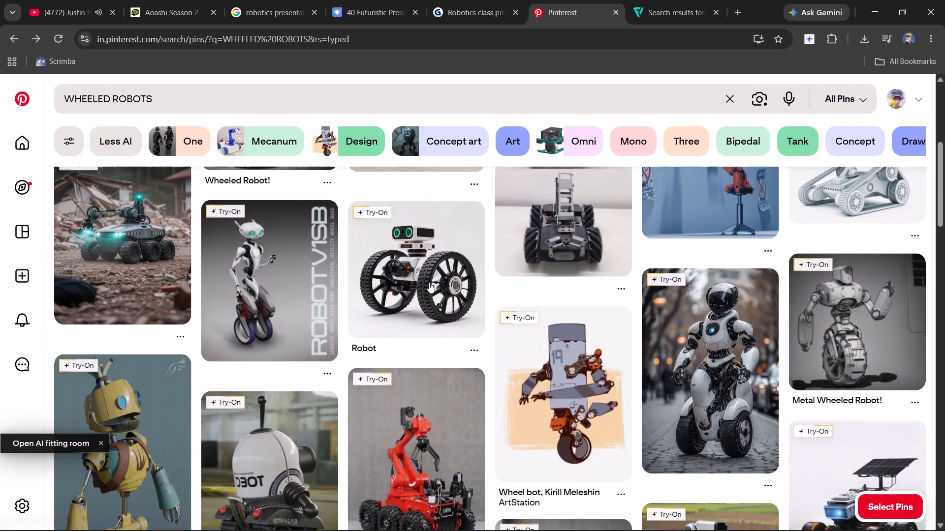
pyautogui.scroll(-3, 429, 282)
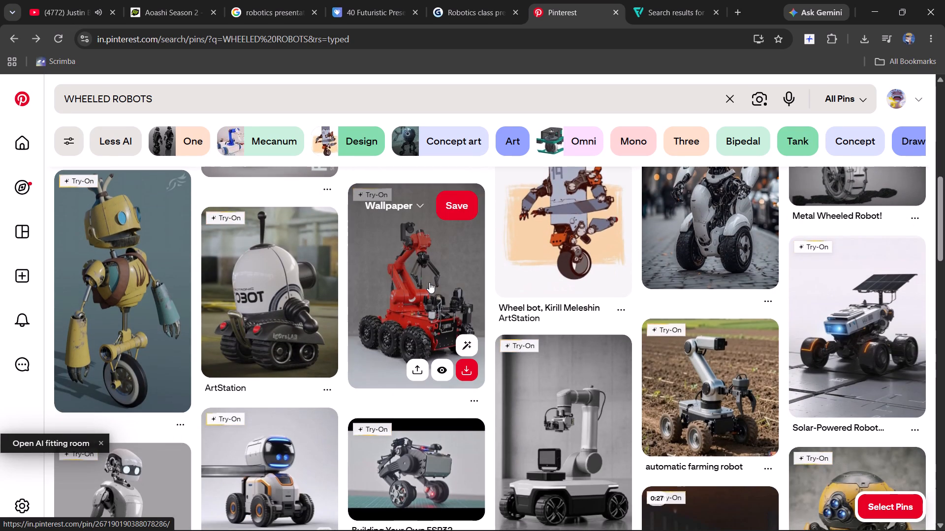
pyautogui.scroll(-3, 429, 282)
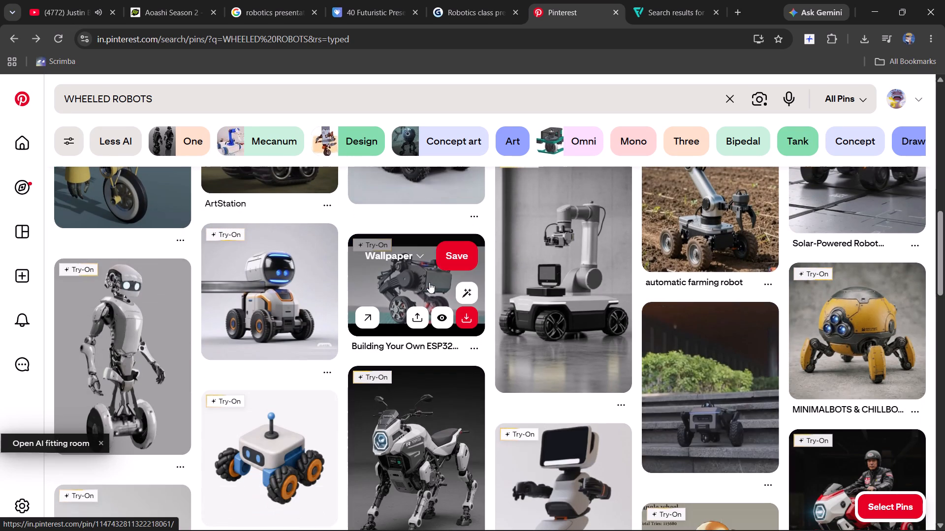
pyautogui.scroll(-5, 429, 282)
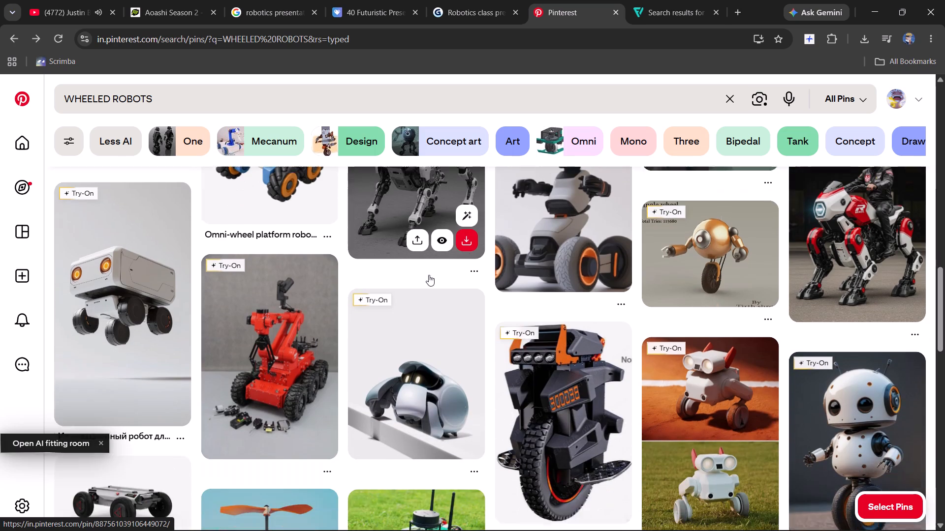
pyautogui.scroll(-1, 433, 274)
pyautogui.scroll(-3, 488, 273)
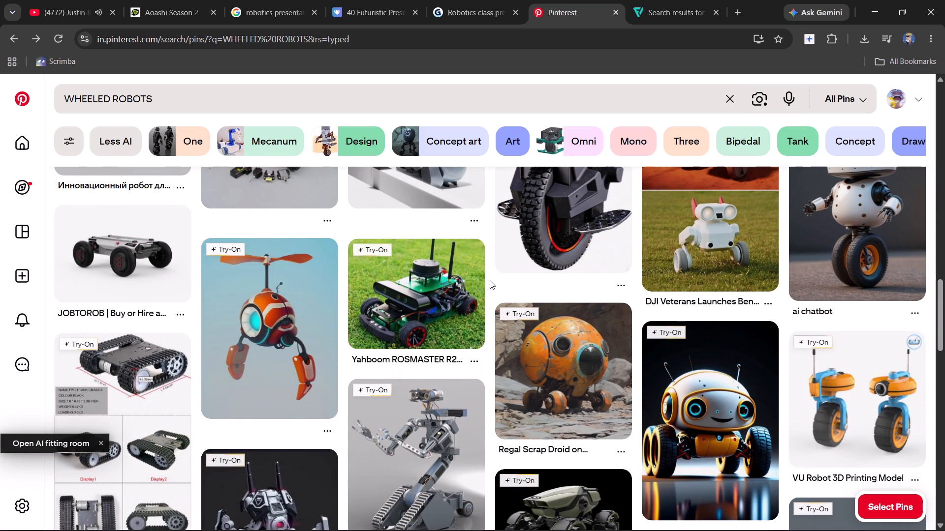
pyautogui.scroll(-3, 490, 280)
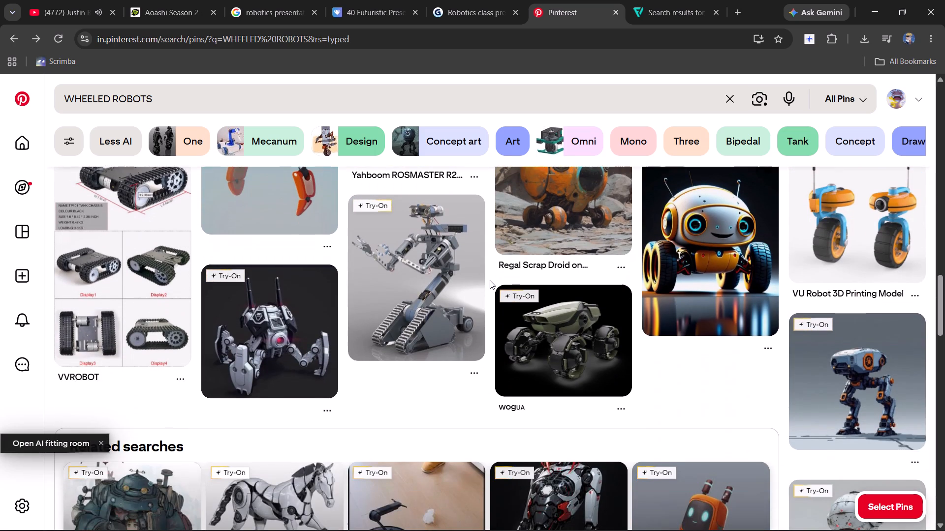
pyautogui.scroll(-6, 490, 280)
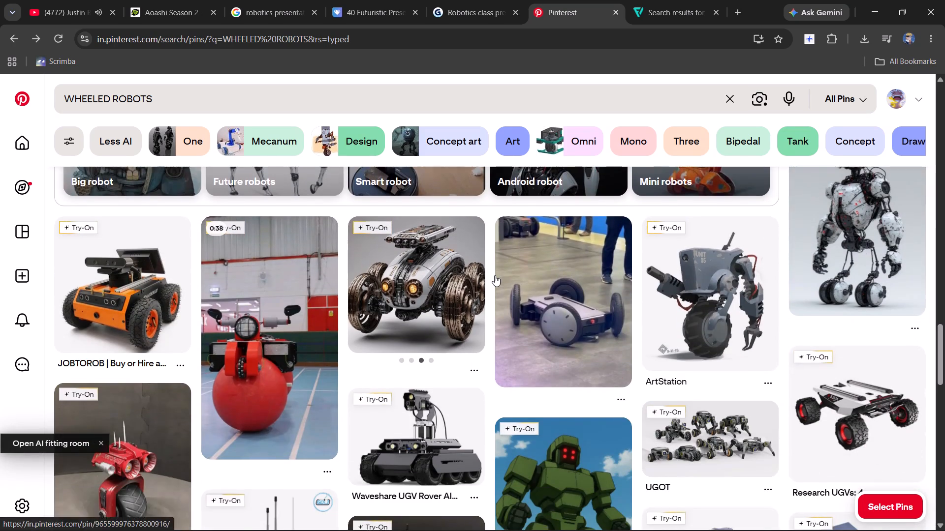
pyautogui.scroll(-4, 495, 275)
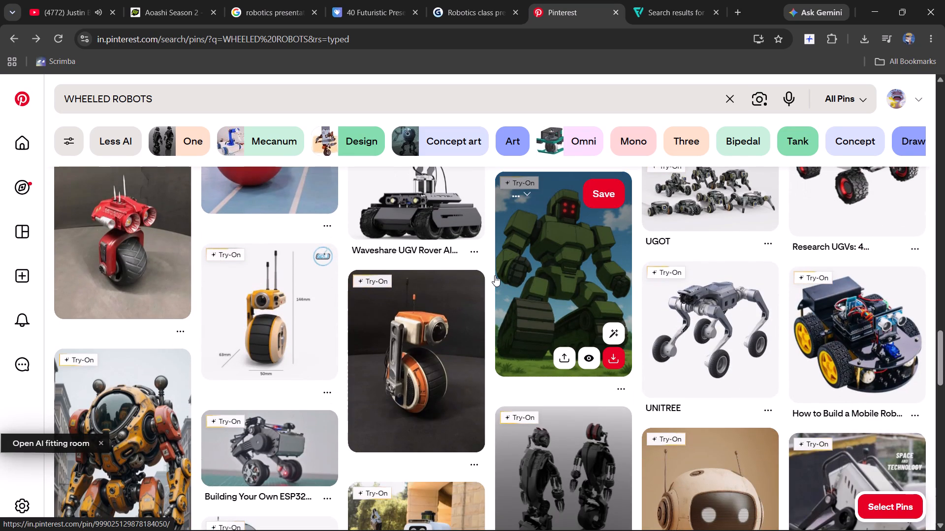
pyautogui.click(730, 340)
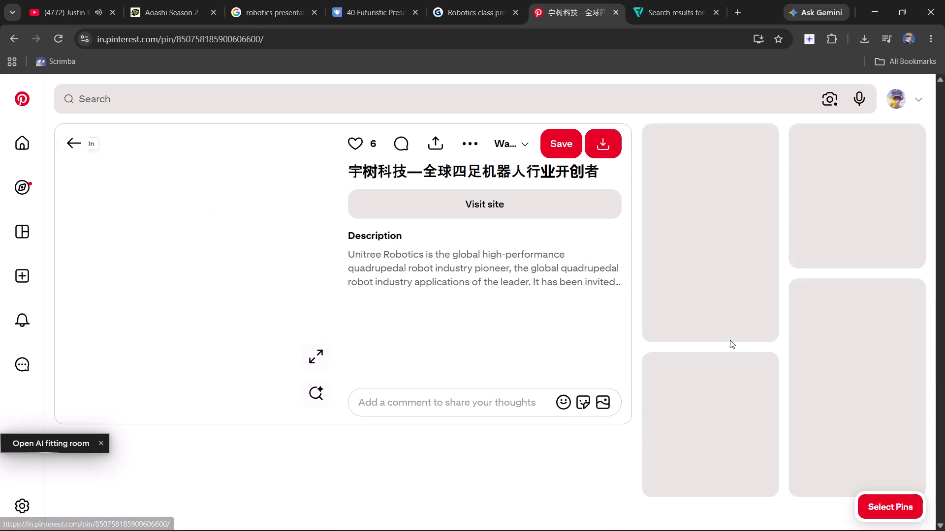
pyautogui.click(605, 145)
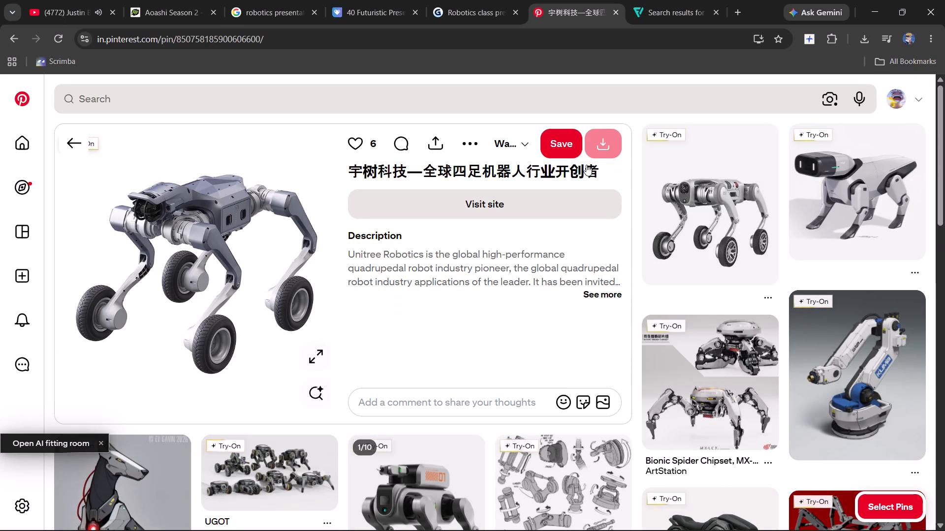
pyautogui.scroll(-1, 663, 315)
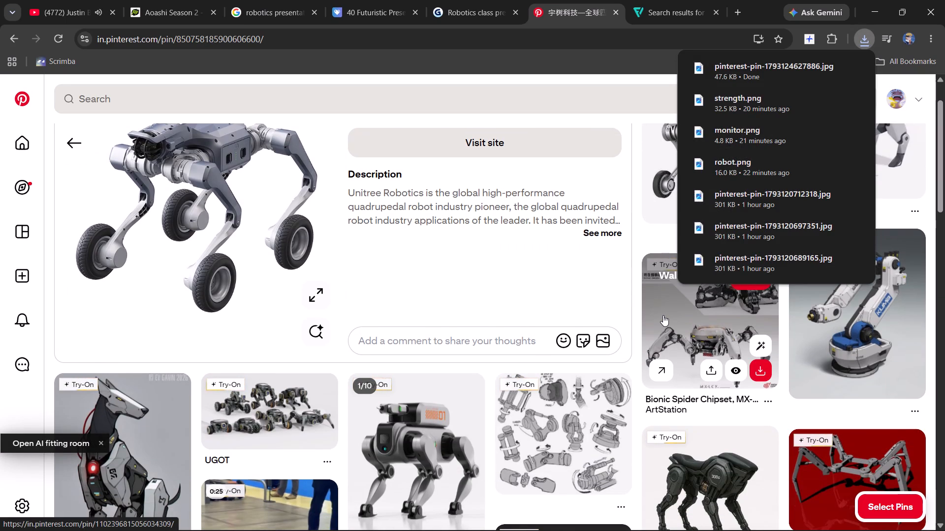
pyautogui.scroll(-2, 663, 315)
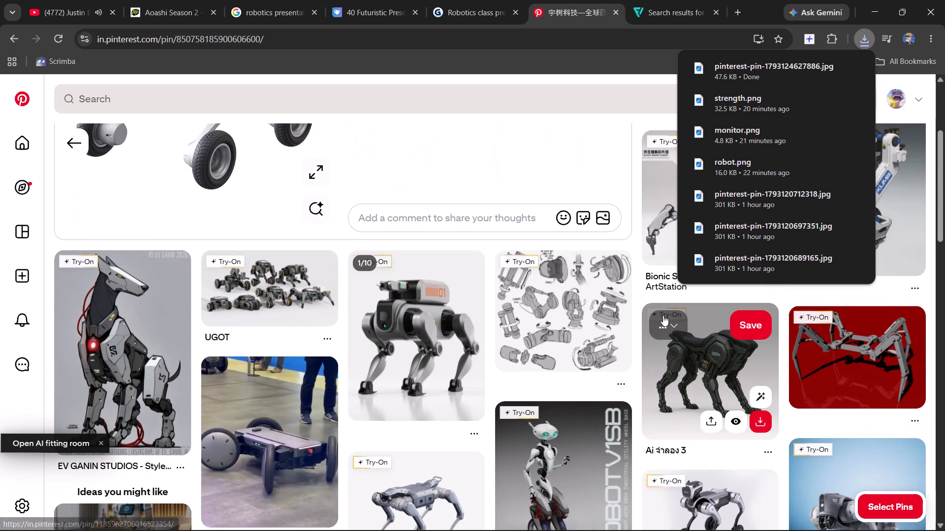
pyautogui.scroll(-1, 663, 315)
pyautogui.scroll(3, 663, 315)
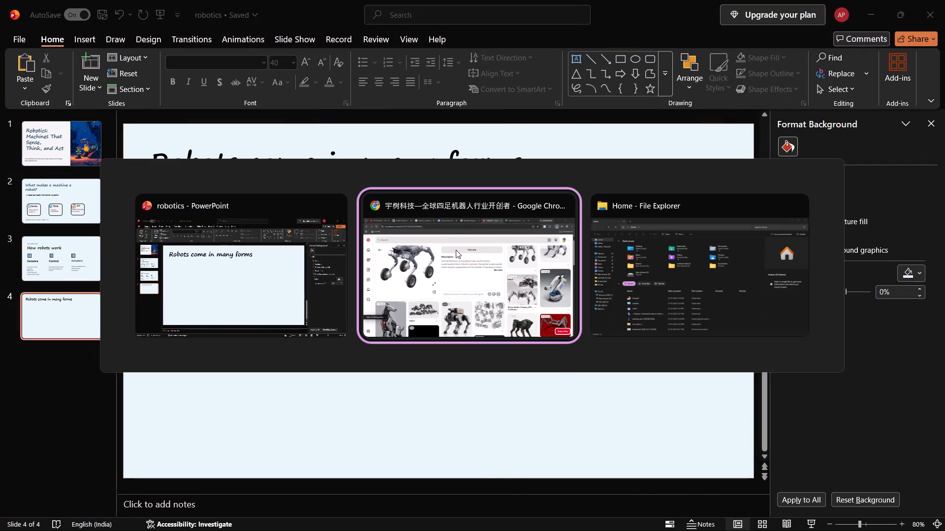
# Check the robot types on Gamma's "Robots come in many forms" slide, search Pinterest for "Arm robot" and look through the results.
pyautogui.click(447, 5)
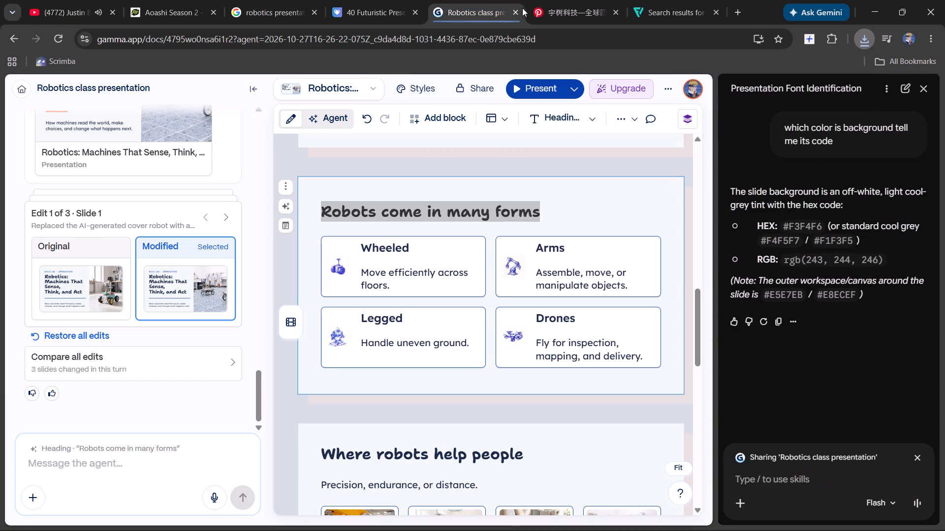
pyautogui.click(579, 3)
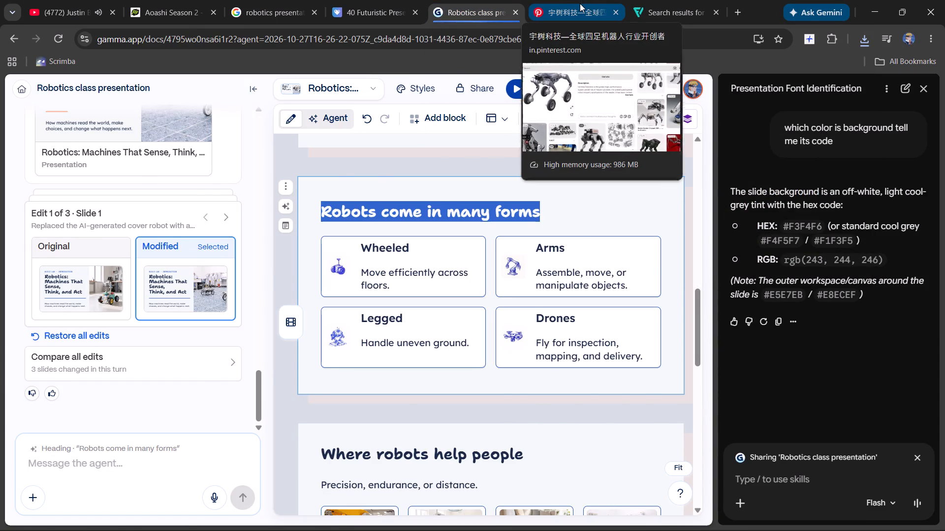
pyautogui.click(568, 95)
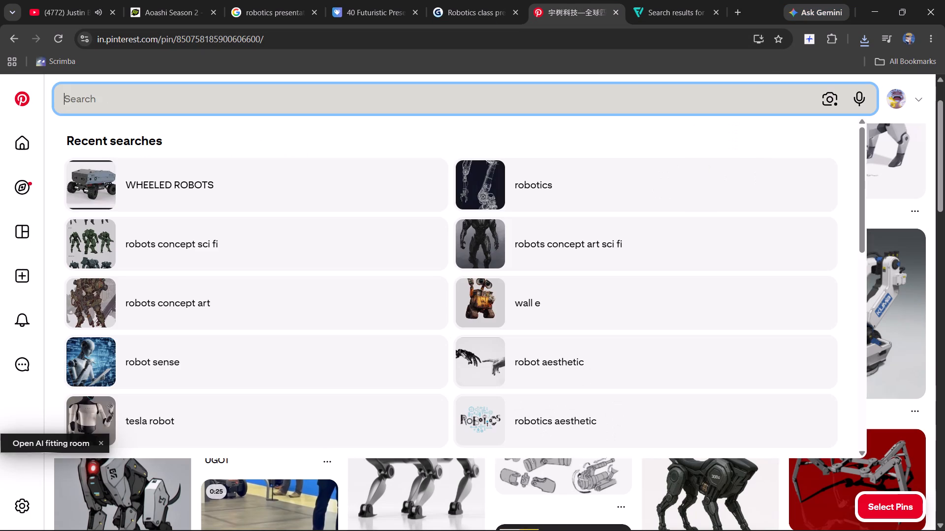
pyautogui.write('Arm robot')
pyautogui.press('Return')
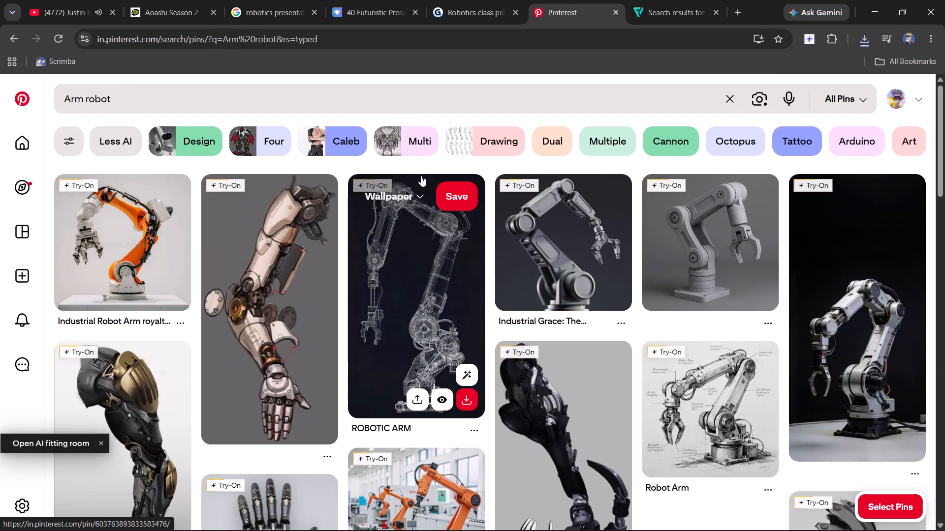
pyautogui.scroll(-7, 457, 273)
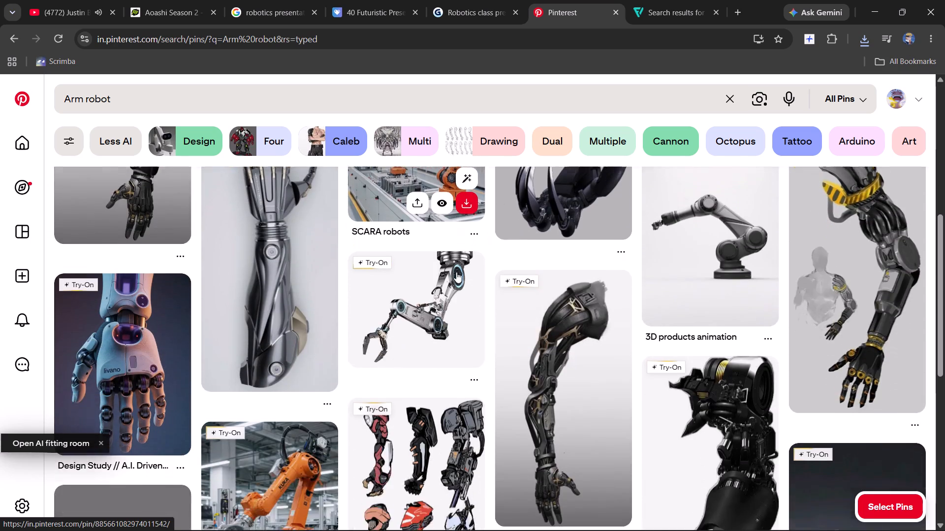
pyautogui.scroll(-10, 456, 272)
pyautogui.scroll(1, 456, 272)
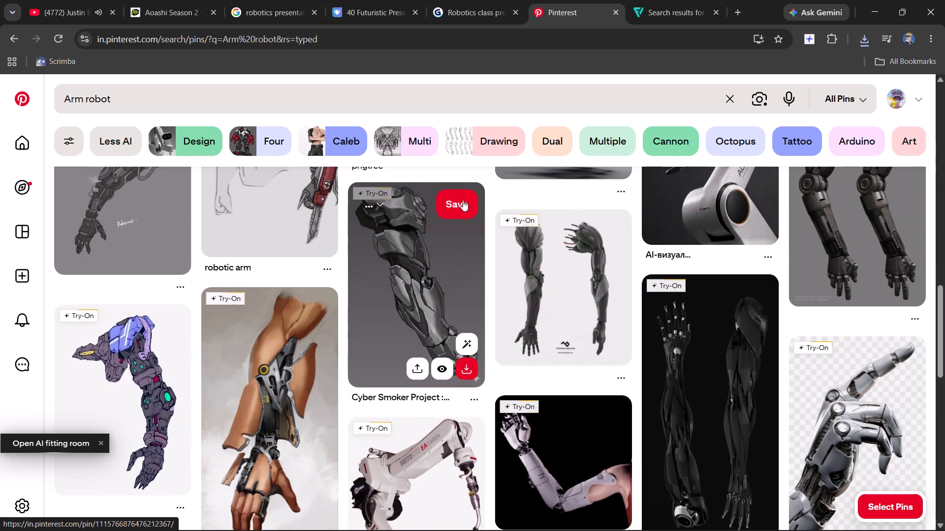
# Refine the Pinterest search to the suggested "tony stark robot arm".
pyautogui.click(470, 105)
pyautogui.press('space')
pyautogui.write('tony')
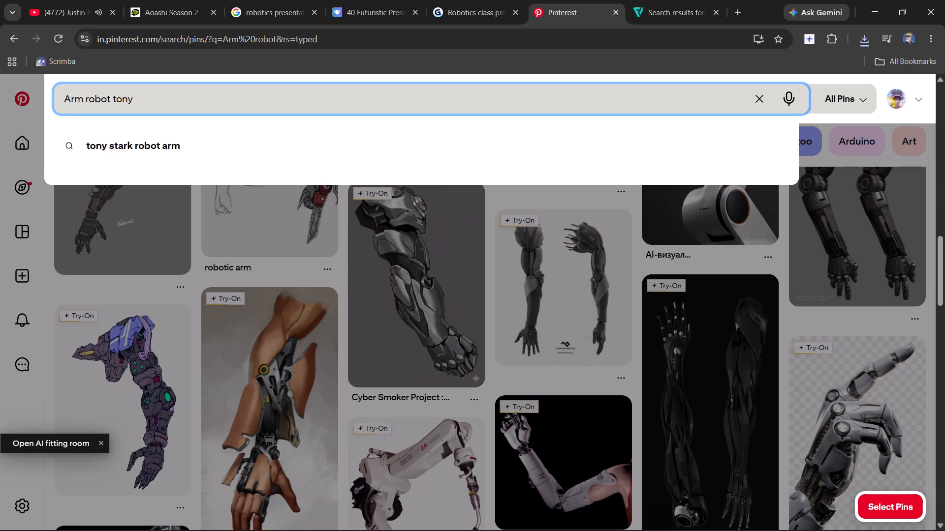
pyautogui.press('Down')
pyautogui.press('Return')
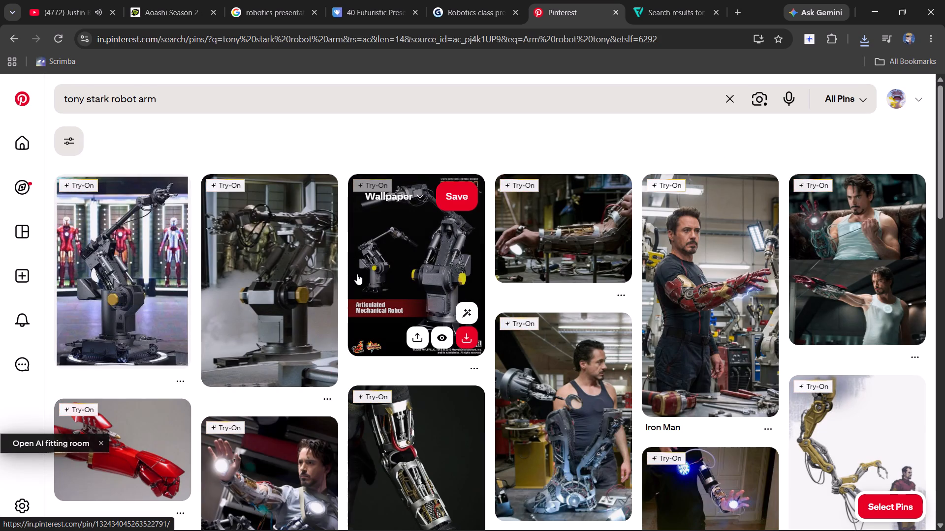
# Look through the "tony stark robot arm" results and download the robot arm image with Iron Man suits displayed behind it.
pyautogui.scroll(-2, 306, 275)
pyautogui.scroll(-3, 328, 353)
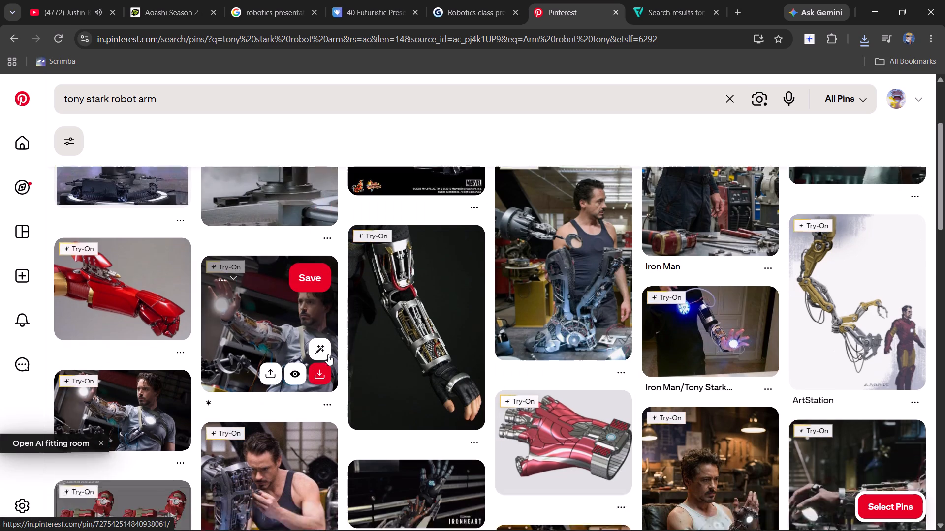
pyautogui.scroll(-2, 553, 393)
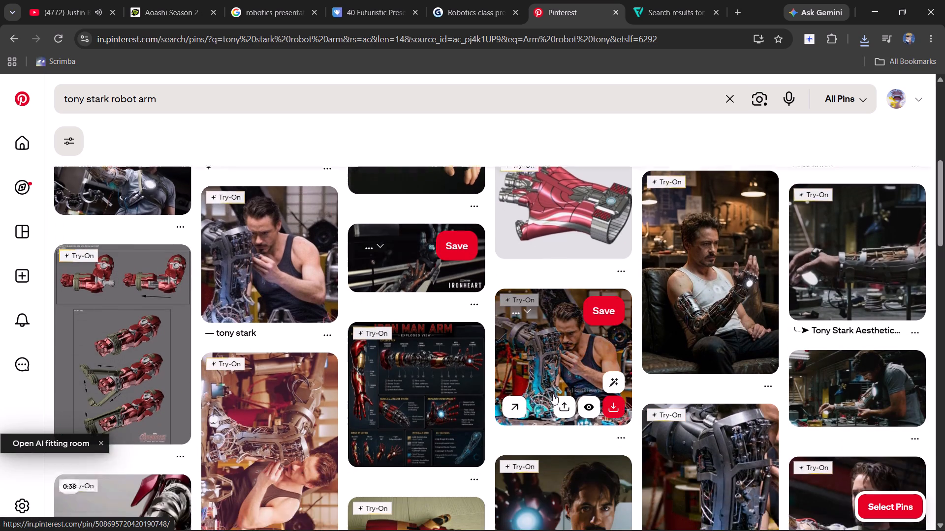
pyautogui.scroll(-7, 553, 394)
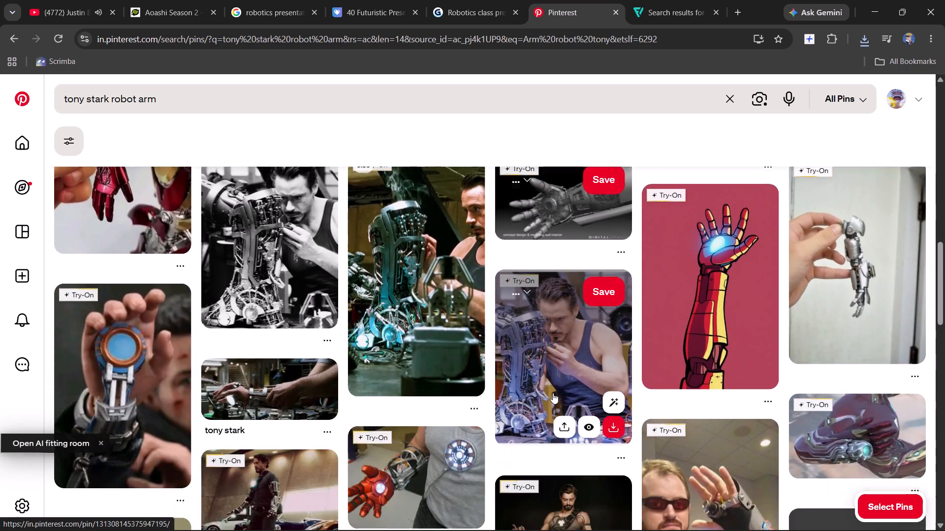
pyautogui.scroll(16, 553, 393)
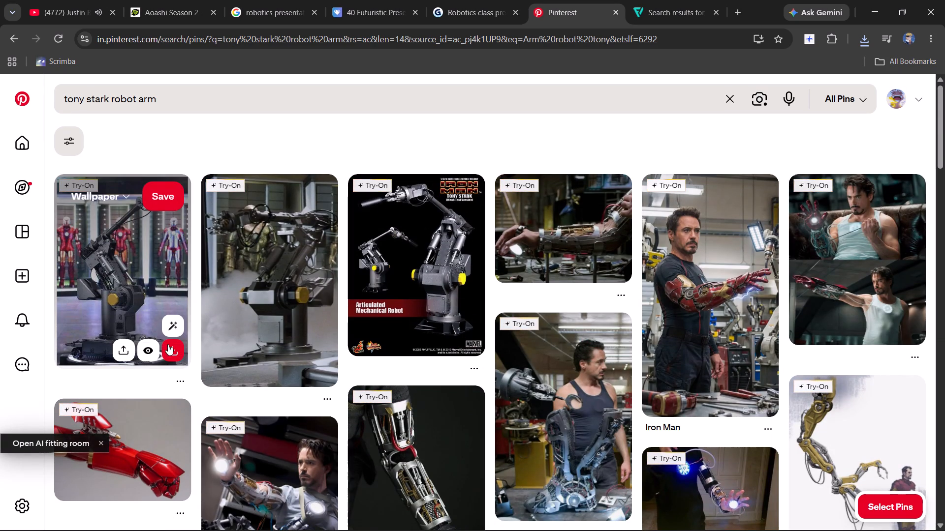
pyautogui.click(171, 347)
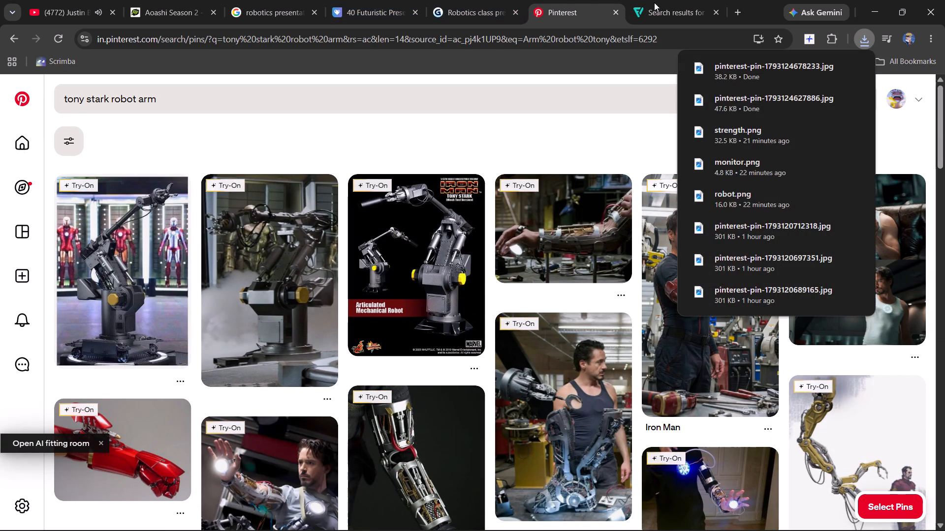
# Check Gamma's "Robots come in many forms" slide again, search Pinterest for "legged robot" and look through the results.
pyautogui.click(677, 2)
pyautogui.click(477, 3)
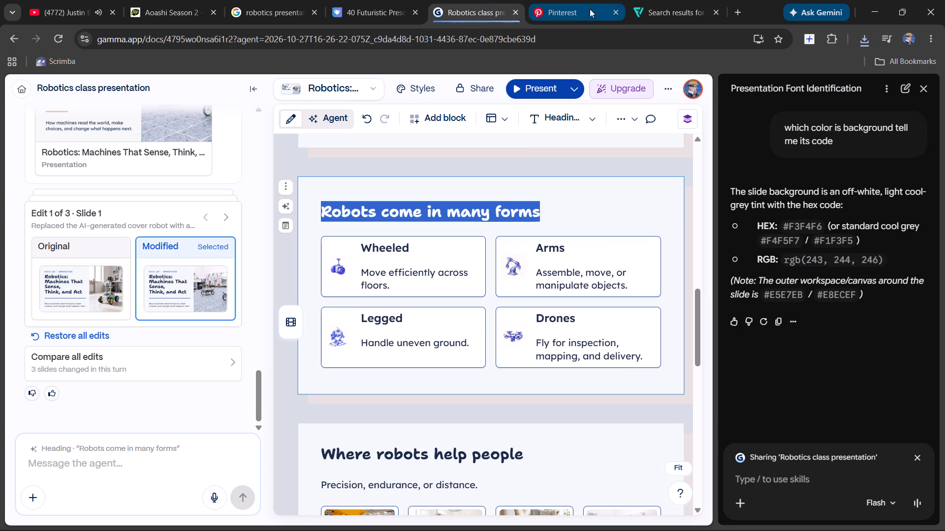
pyautogui.click(590, 9)
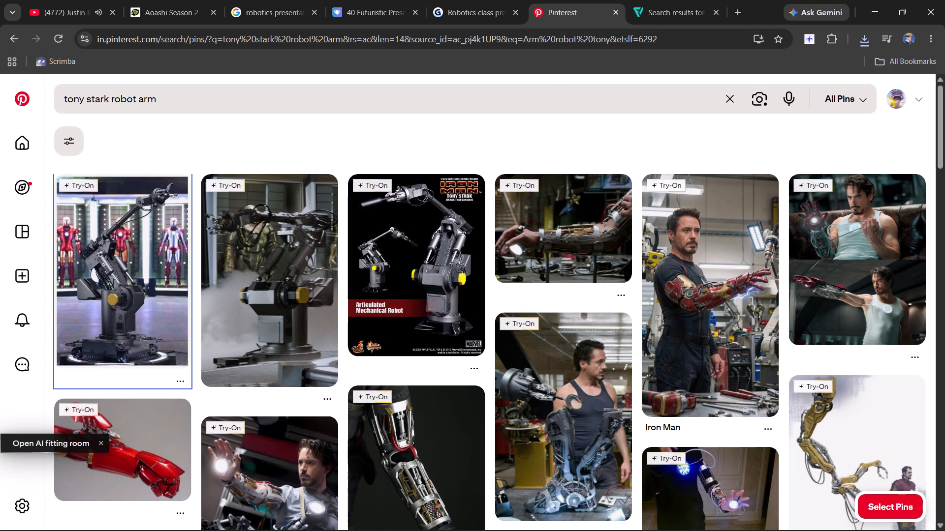
pyautogui.doubleClick(546, 90)
pyautogui.doubleClick(546, 90)
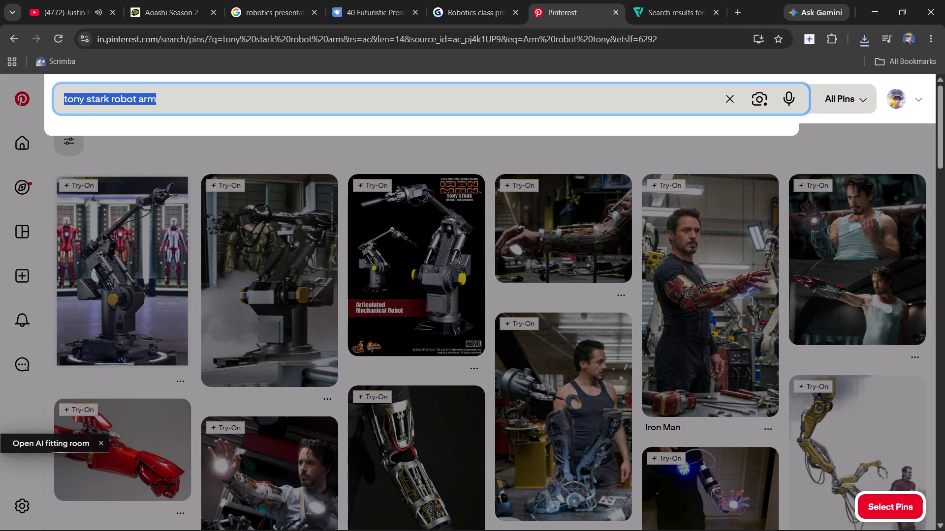
pyautogui.press('BackSpace')
pyautogui.write('legged')
pyautogui.press('space')
pyautogui.write('roob')
pyautogui.press('BackSpace')
pyautogui.press('BackSpace')
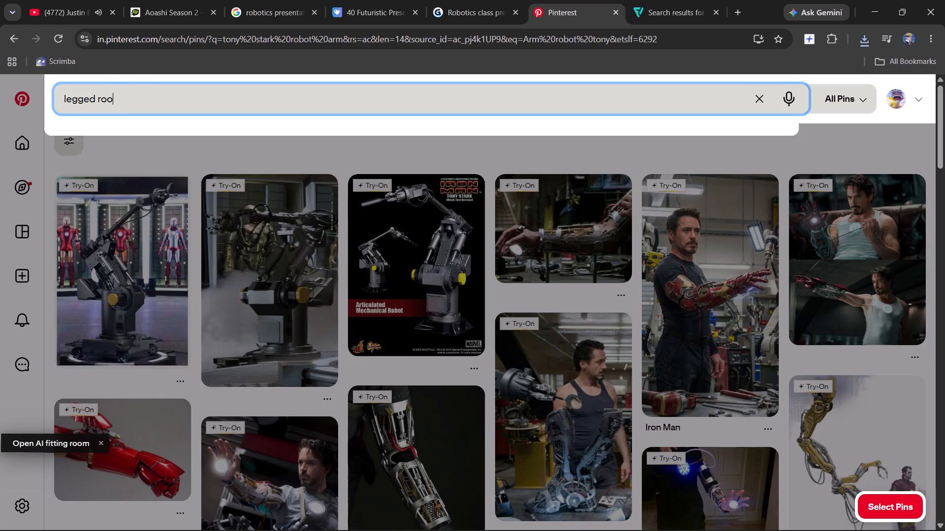
pyautogui.write('bot')
pyautogui.press('Return')
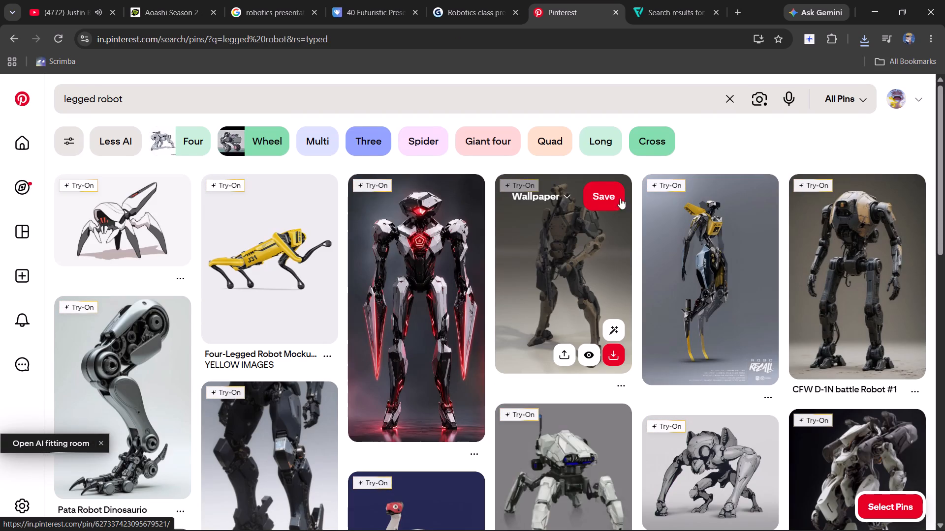
pyautogui.scroll(-4, 470, 447)
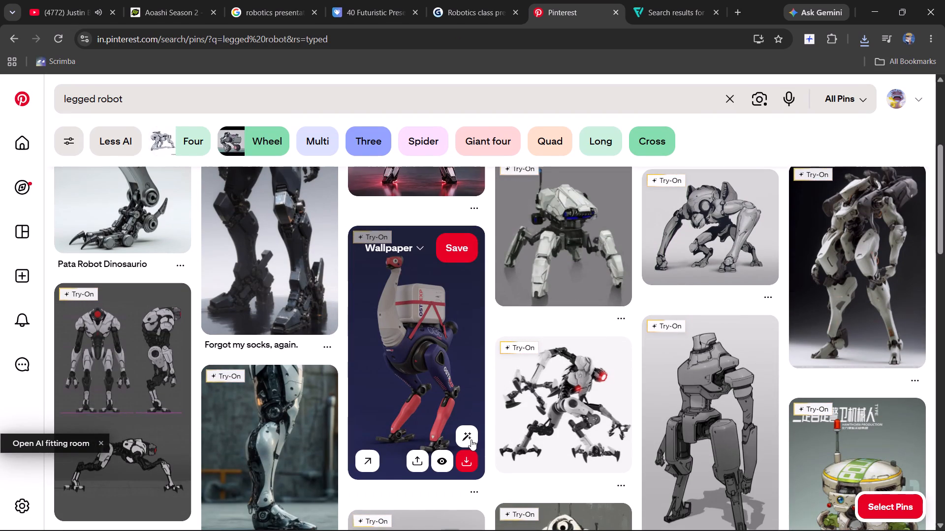
# Look further through the "legged robot" results on Pinterest for a suitable legged robot image.
pyautogui.scroll(-2, 471, 440)
pyautogui.scroll(3, 471, 440)
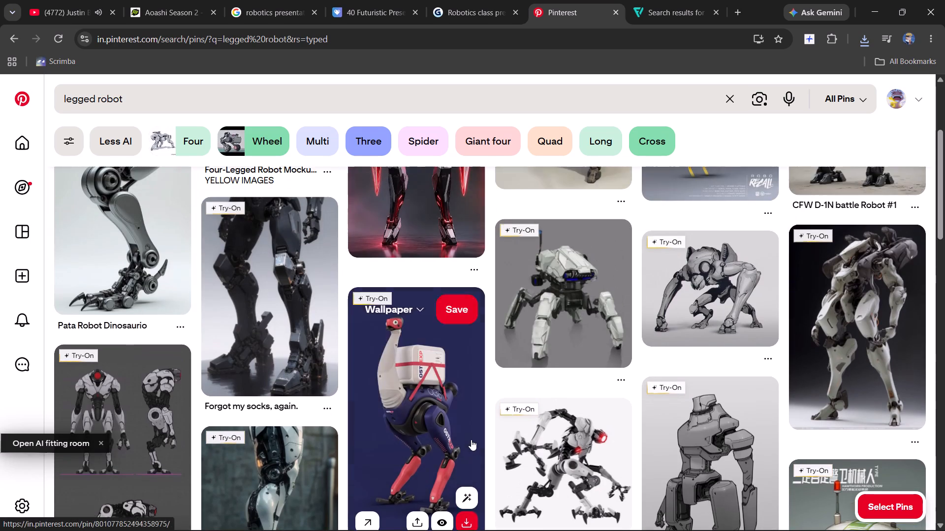
pyautogui.scroll(1, 471, 440)
pyautogui.scroll(-16, 471, 440)
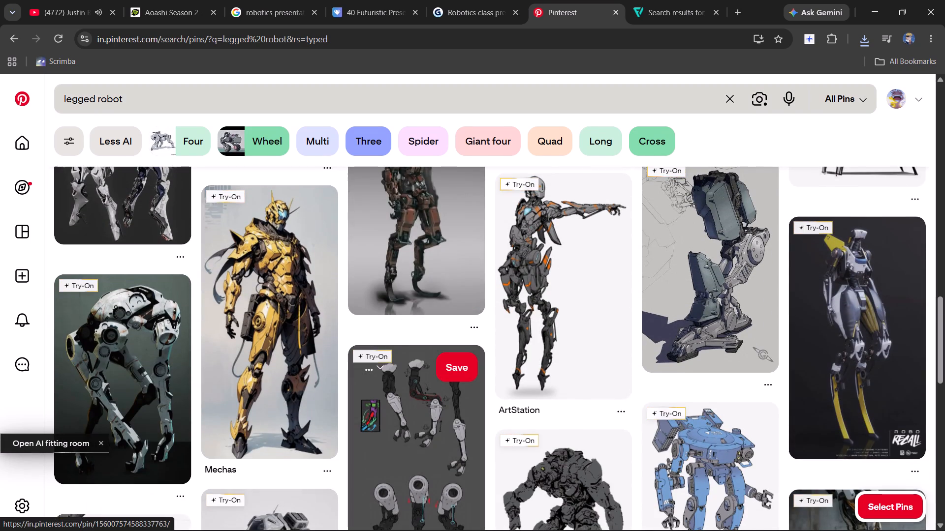
# Refine the Pinterest search to the suggested "six legged robot".
pyautogui.click(472, 90)
pyautogui.press('space')
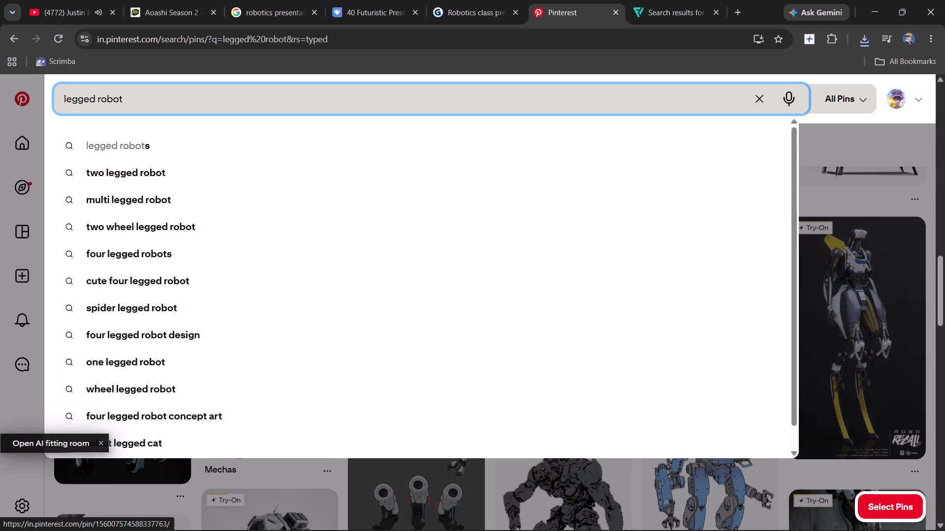
pyautogui.write('orh')
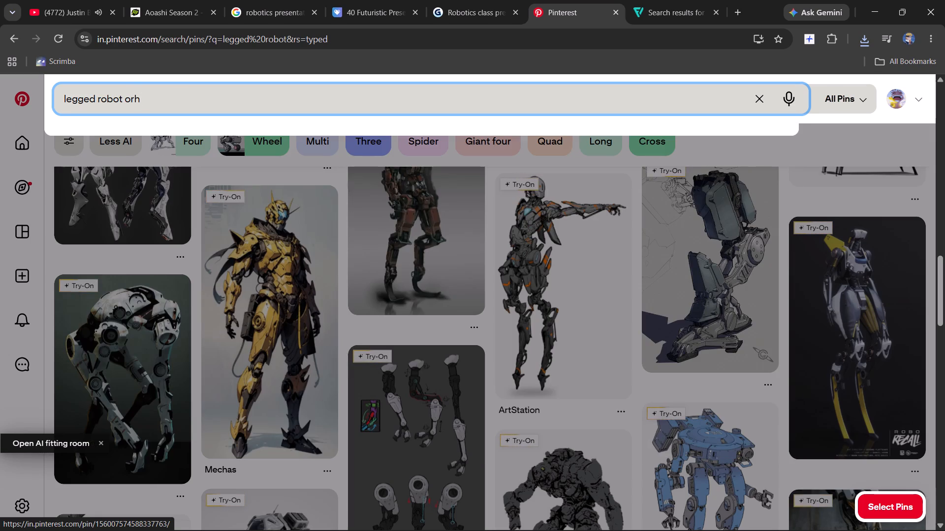
pyautogui.press('BackSpace')
pyautogui.write('tho')
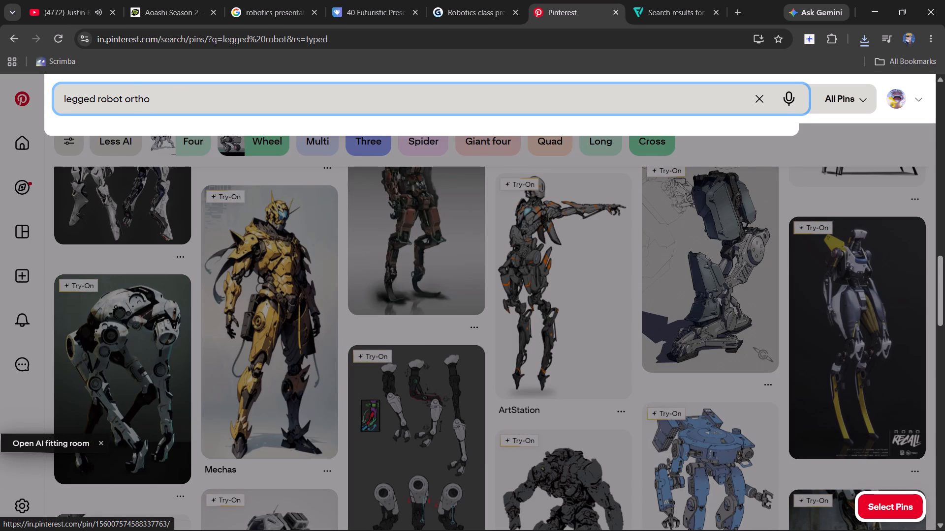
pyautogui.press('BackSpace')
pyautogui.press('BackSpace')
pyautogui.press('BackSpace')
pyautogui.press('BackSpace')
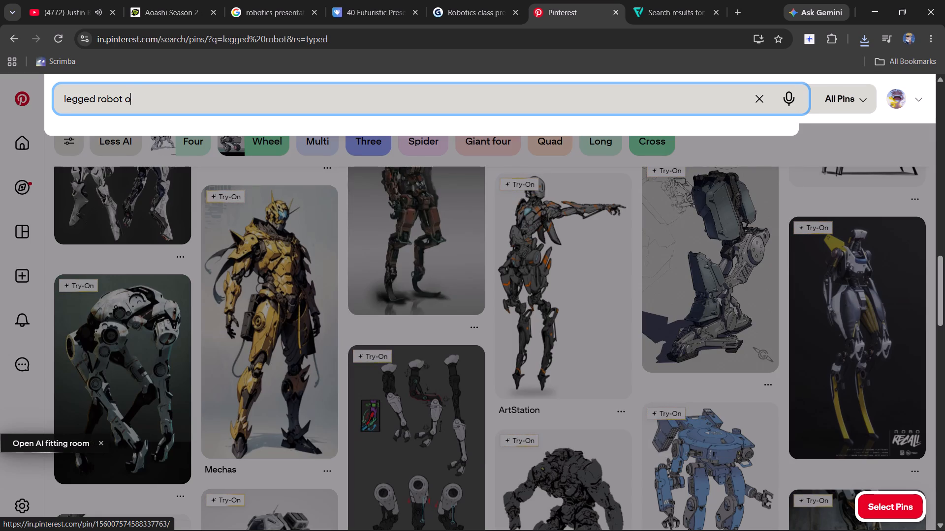
pyautogui.press('BackSpace')
pyautogui.press('s')
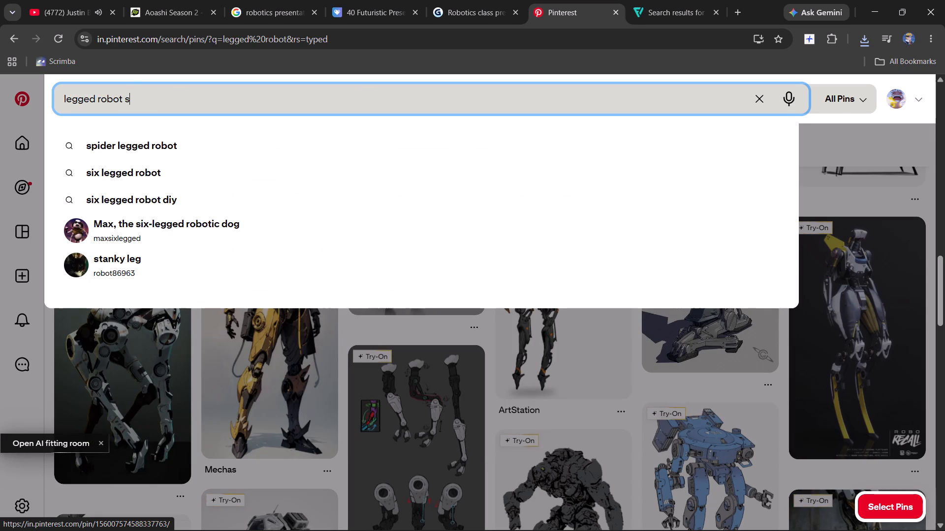
pyautogui.press('Down')
pyautogui.press('Down')
pyautogui.press('Return')
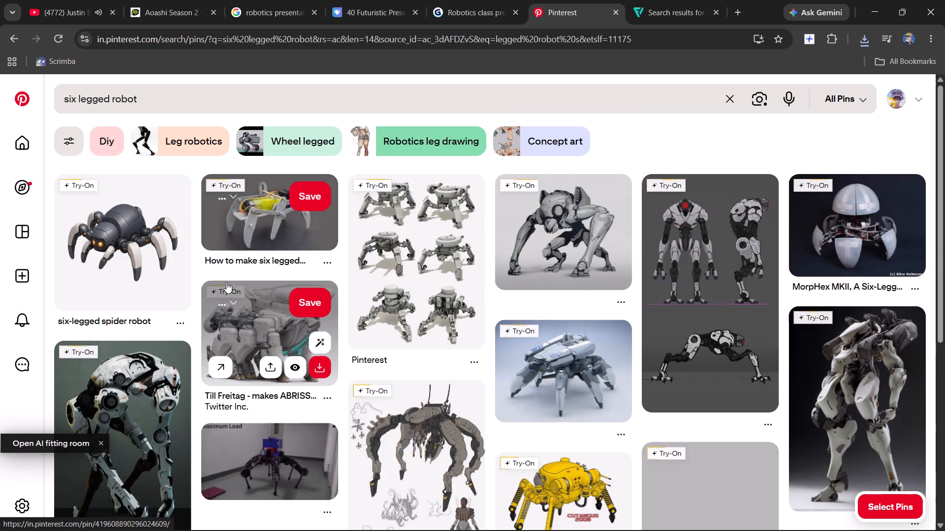
# Look through the "six legged robot" results for an image suited to the legged robot type.
pyautogui.scroll(-3, 740, 383)
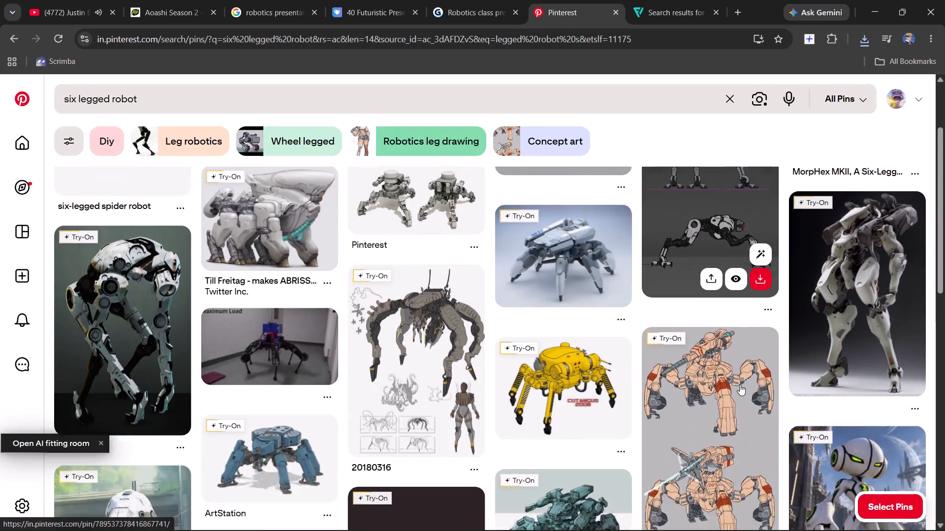
pyautogui.scroll(-6, 687, 373)
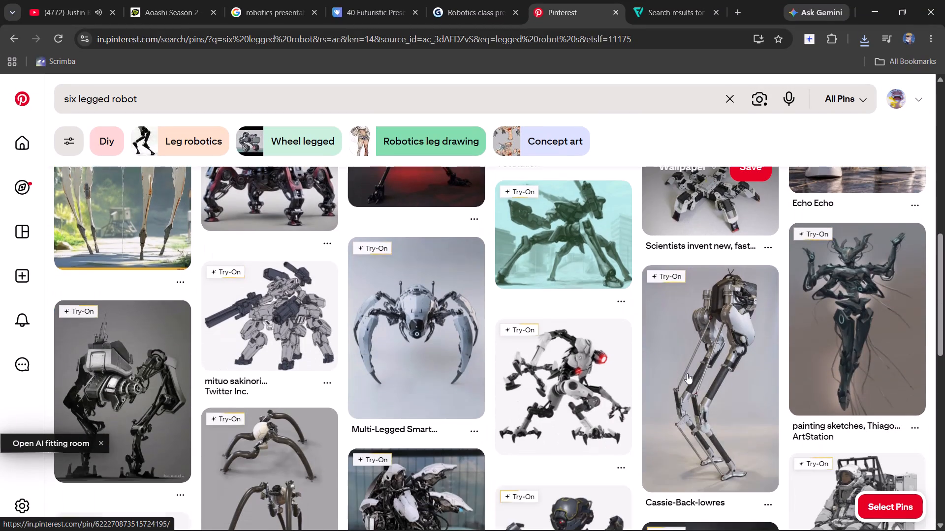
pyautogui.scroll(-8, 687, 373)
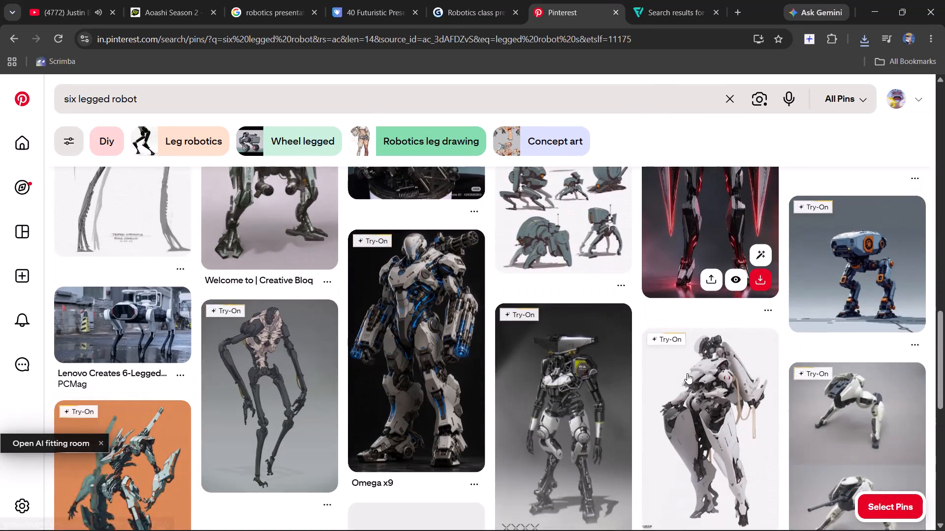
pyautogui.scroll(-8, 687, 373)
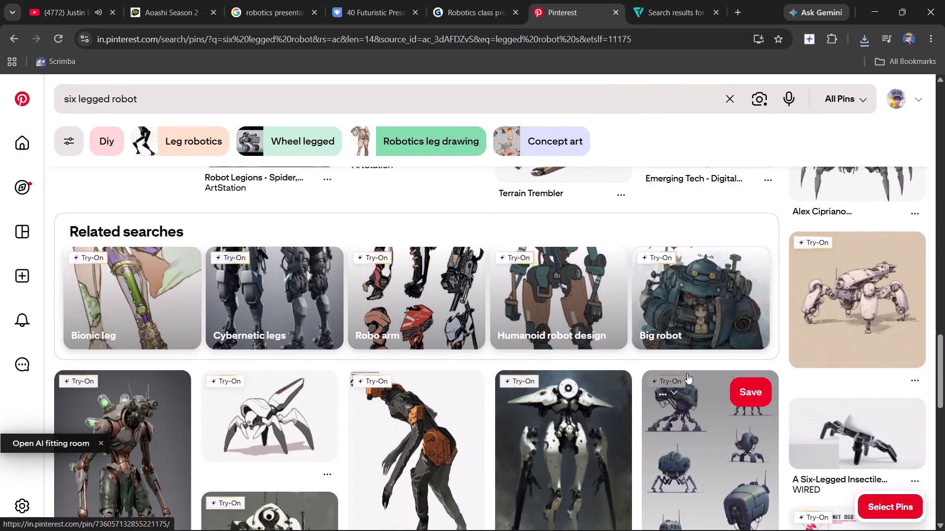
pyautogui.scroll(-4, 687, 373)
# Check the legged entry on Gamma's "Robots come in many forms" slide again and return to Pinterest.
pyautogui.click(486, 0)
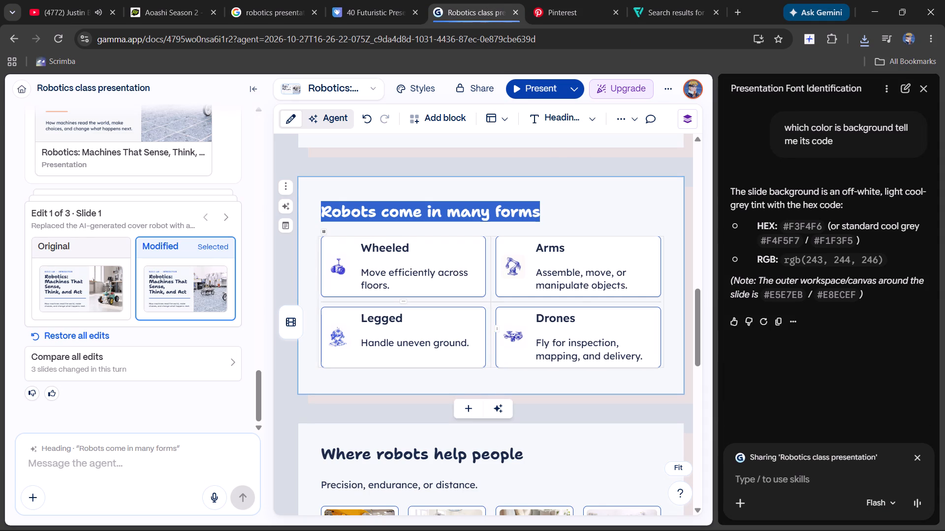
pyautogui.click(616, 0)
pyautogui.click(661, 0)
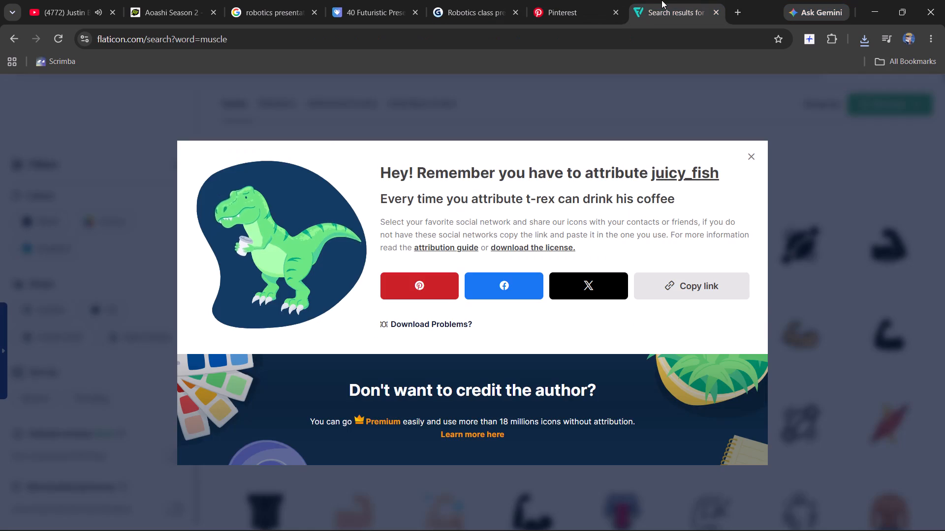
pyautogui.click(551, 0)
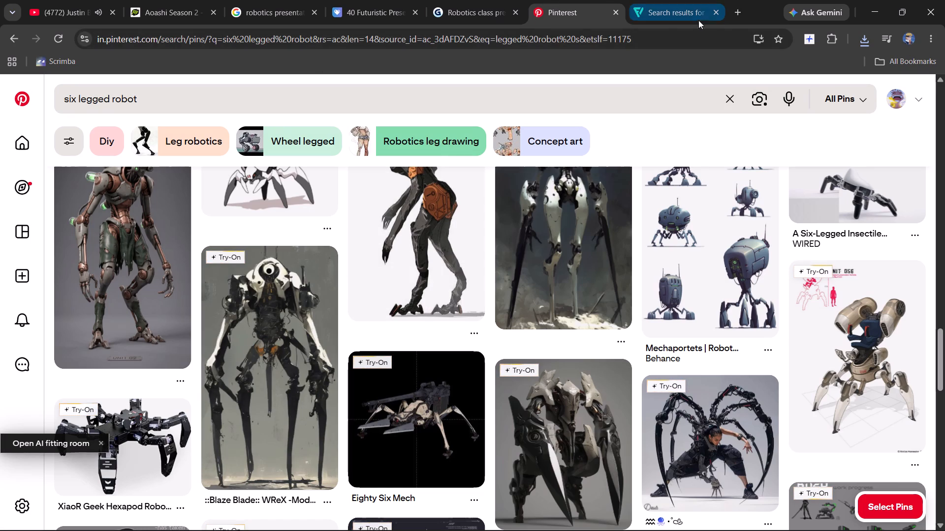
# Search Google in a new tab for "legged robots" and show the image results.
pyautogui.click(734, 14)
pyautogui.write('legged robot')
pyautogui.press('Return')
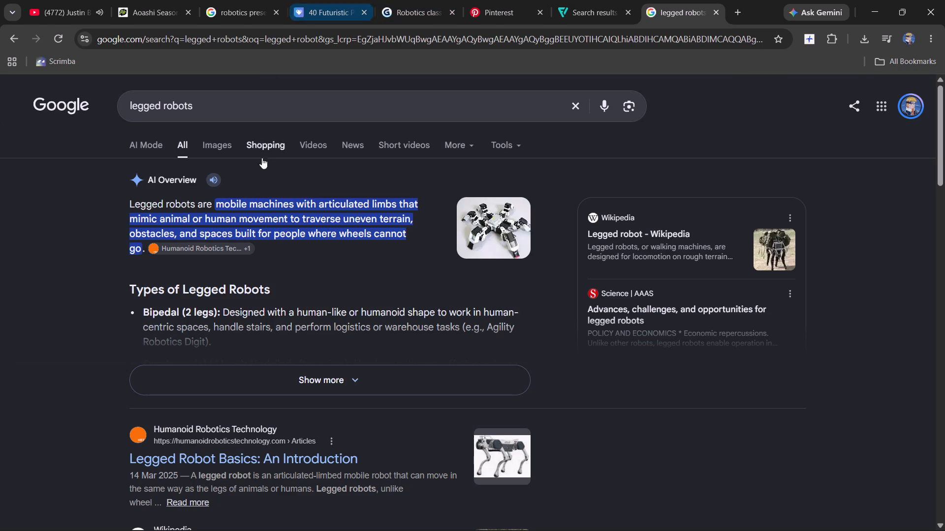
pyautogui.click(220, 145)
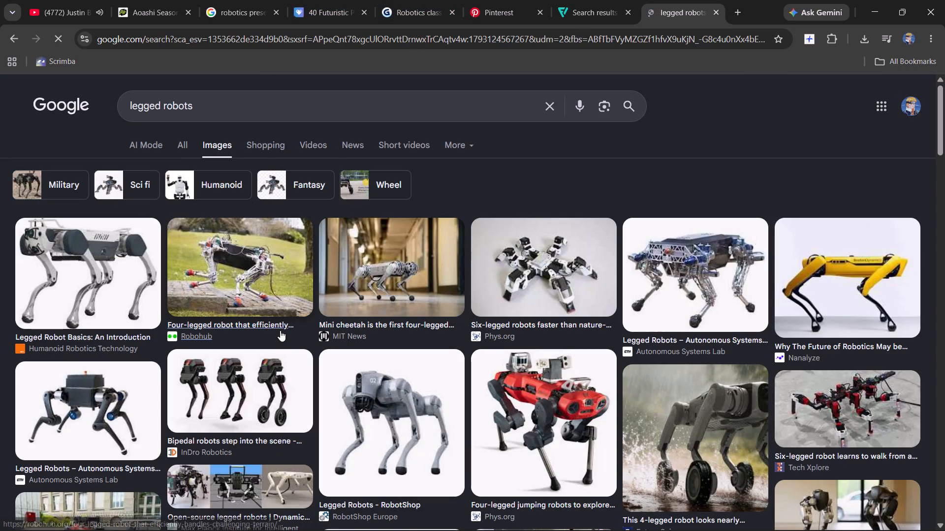
# Look through the Google image results for a suitable legged robot picture.
pyautogui.scroll(-2, 324, 334)
pyautogui.scroll(1, 324, 334)
pyautogui.scroll(-6, 324, 334)
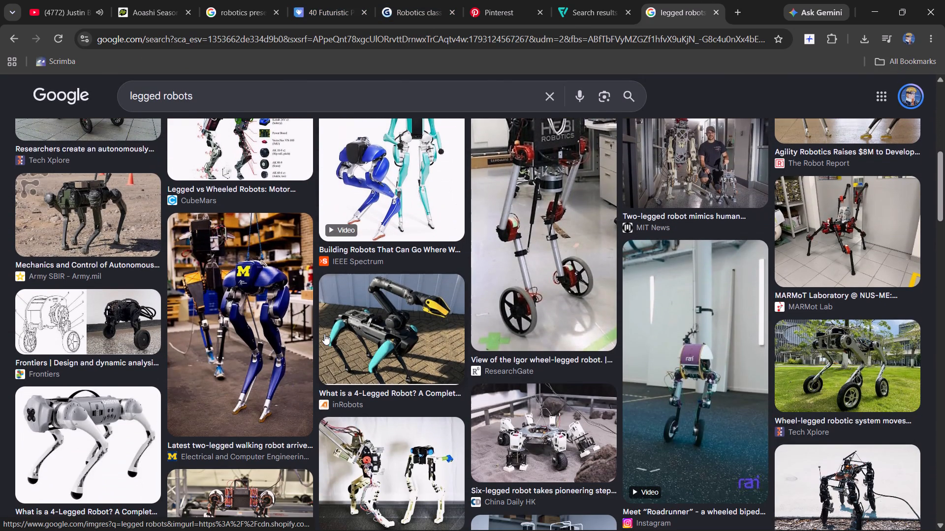
pyautogui.scroll(-5, 324, 334)
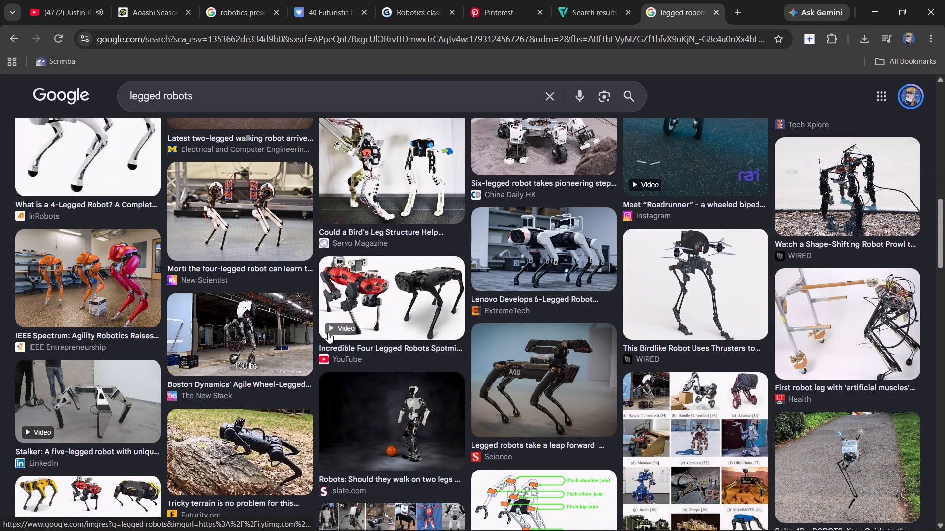
pyautogui.scroll(-9, 328, 332)
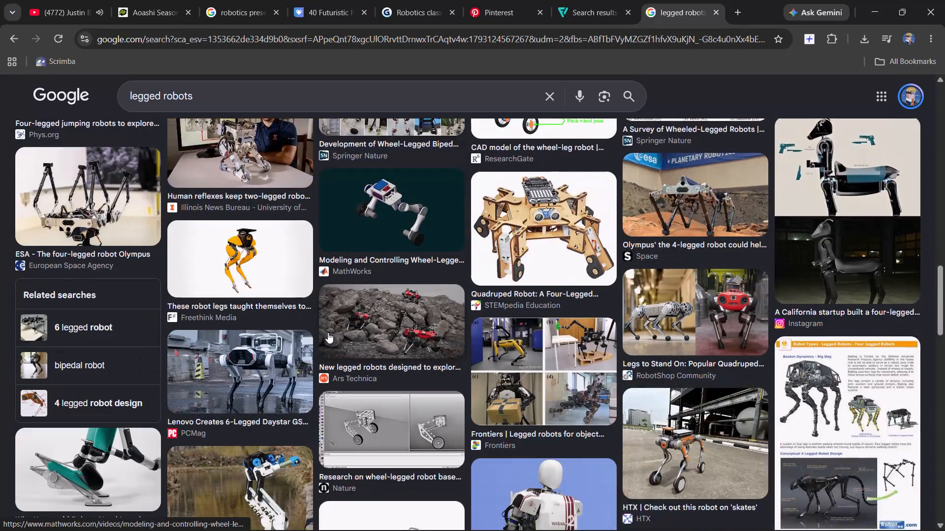
pyautogui.scroll(-2, 328, 332)
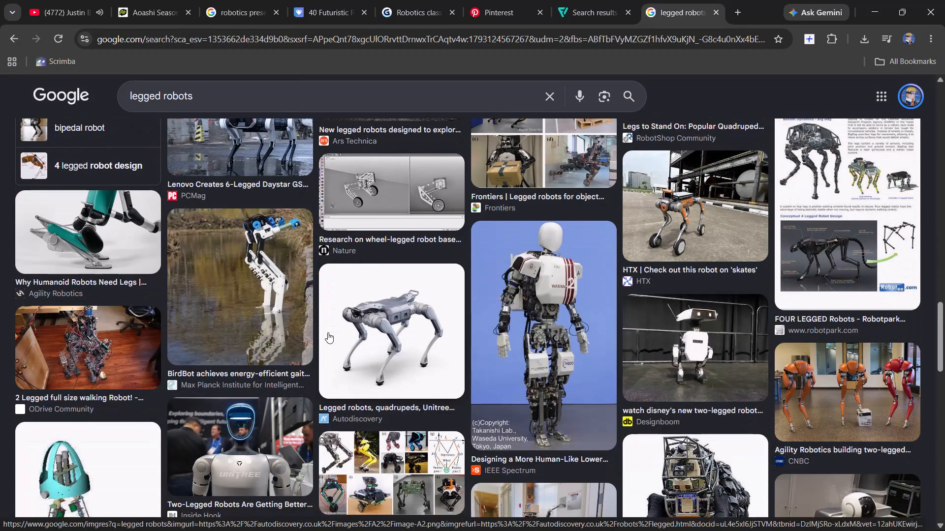
pyautogui.scroll(-7, 328, 332)
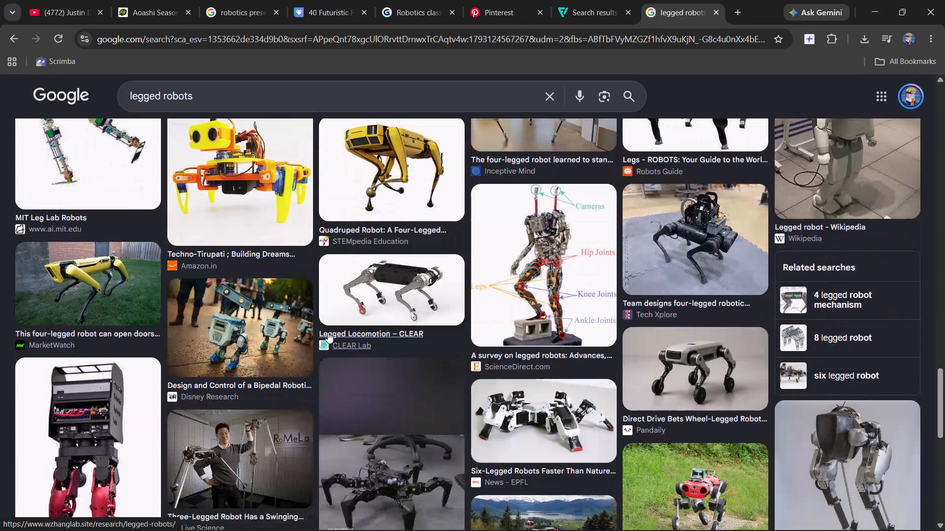
pyautogui.scroll(-7, 328, 332)
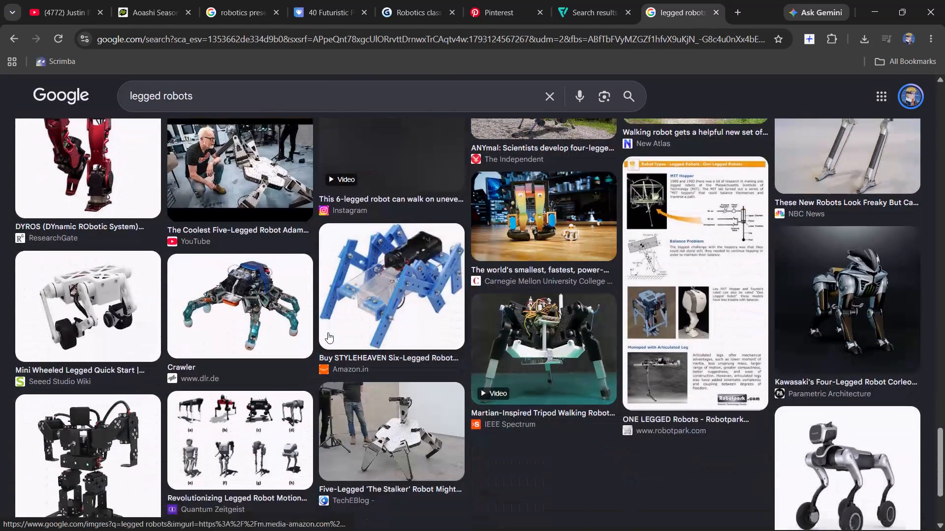
pyautogui.scroll(3, 328, 332)
pyautogui.scroll(-9, 328, 332)
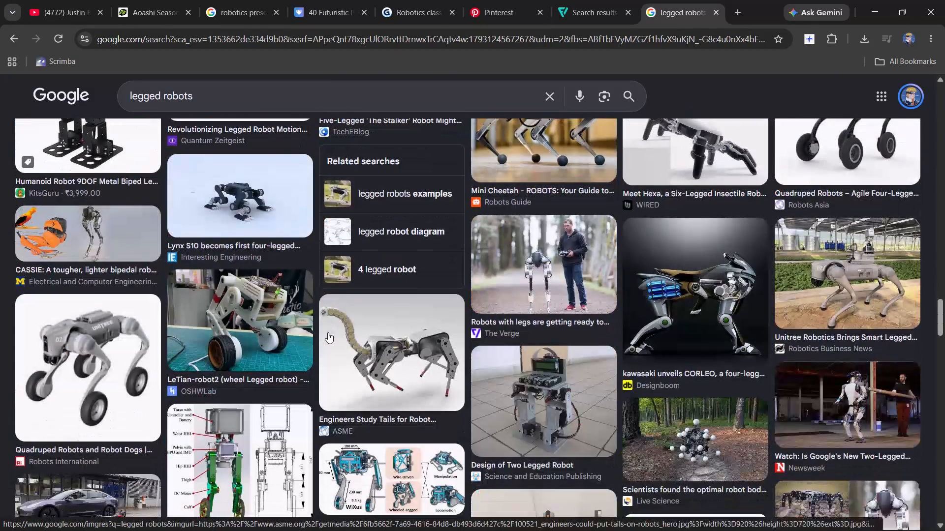
pyautogui.scroll(-9, 328, 332)
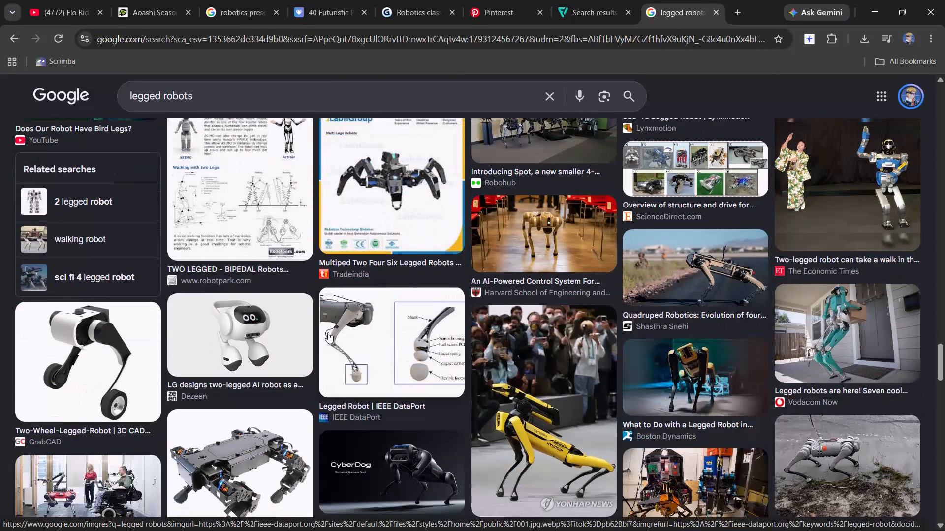
pyautogui.scroll(-6, 328, 332)
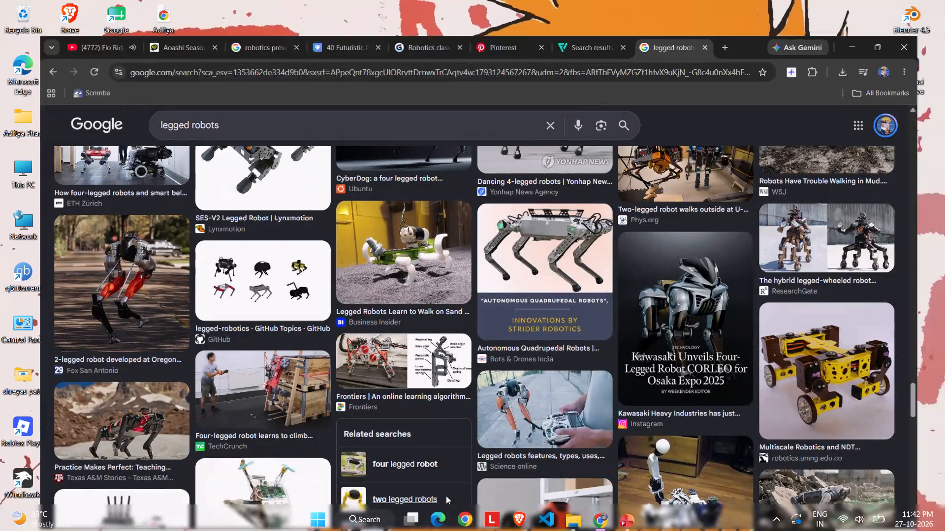
# Launch Kuro from the desktop.
pyautogui.doubleClick(111, 417)
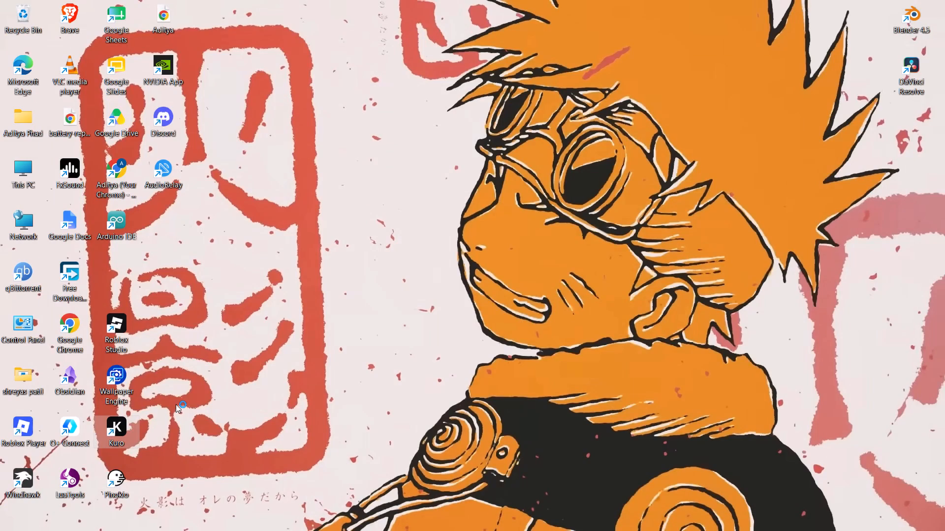
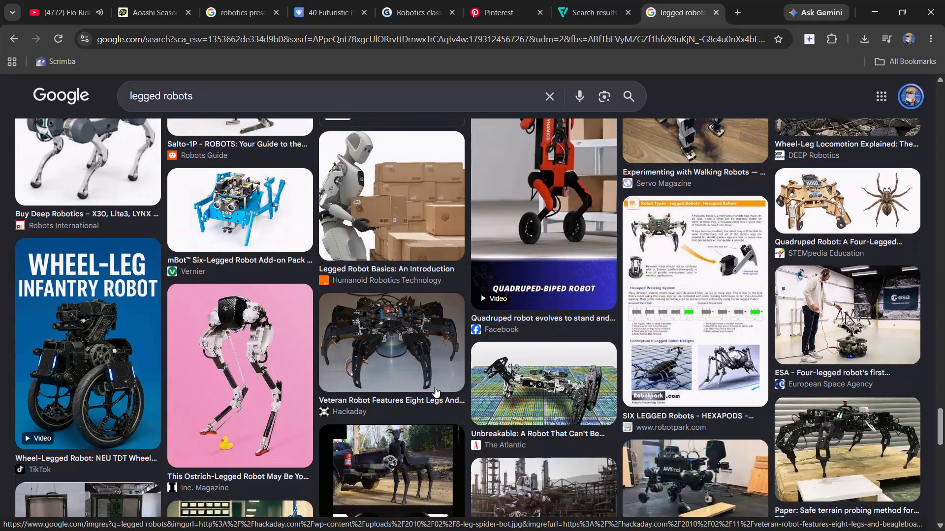
# Look through more of the "legged robots" image results for a suitable legged robot picture.
pyautogui.scroll(-6, 435, 387)
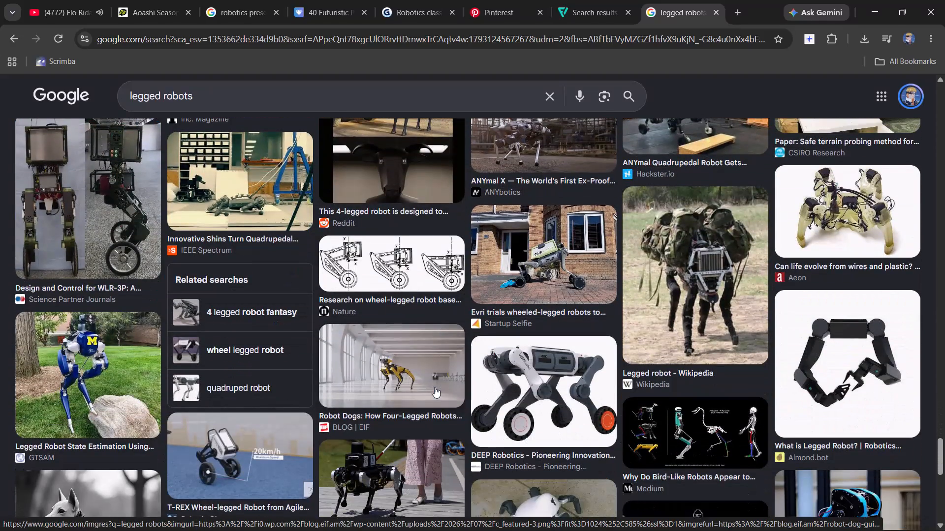
pyautogui.scroll(-10, 435, 387)
pyautogui.scroll(3, 435, 387)
pyautogui.scroll(-8, 435, 387)
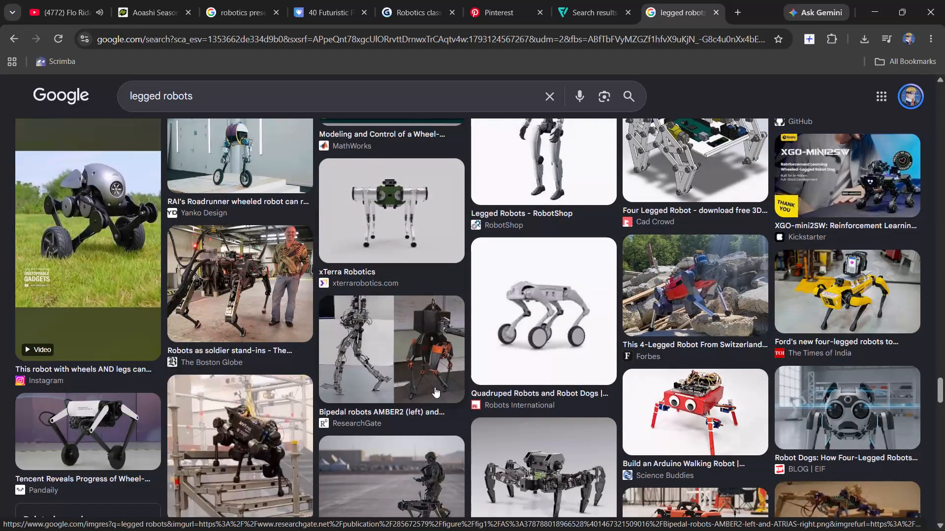
pyautogui.scroll(-5, 435, 387)
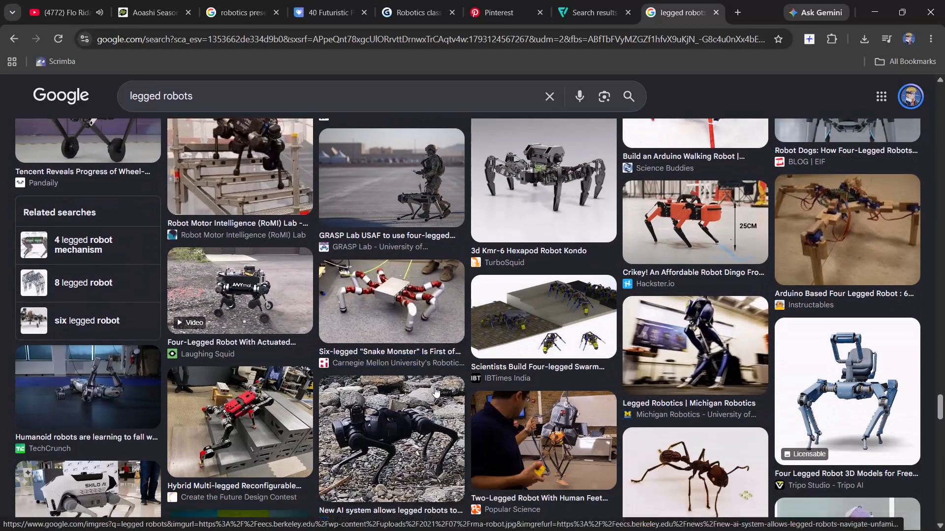
pyautogui.scroll(-2, 435, 387)
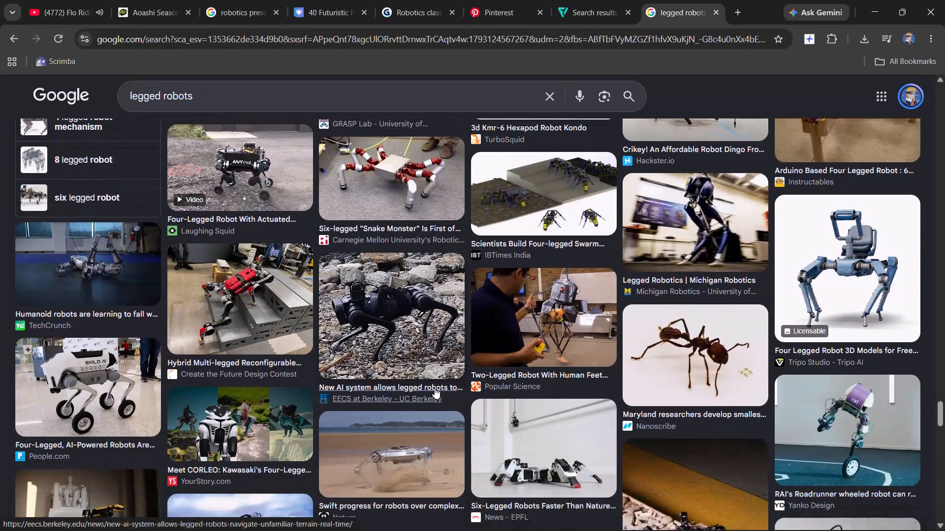
pyautogui.scroll(-3, 435, 388)
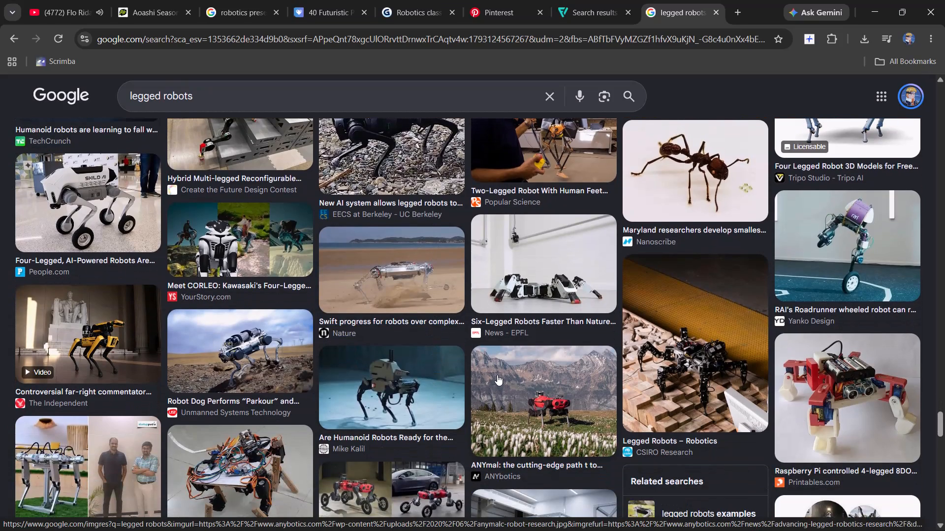
pyautogui.scroll(6, 497, 375)
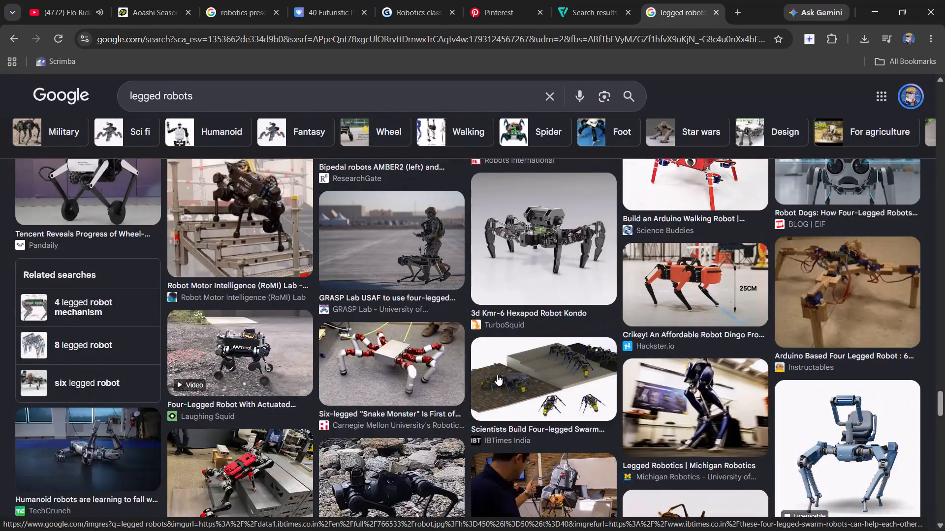
pyautogui.scroll(20, 497, 375)
pyautogui.scroll(3, 497, 375)
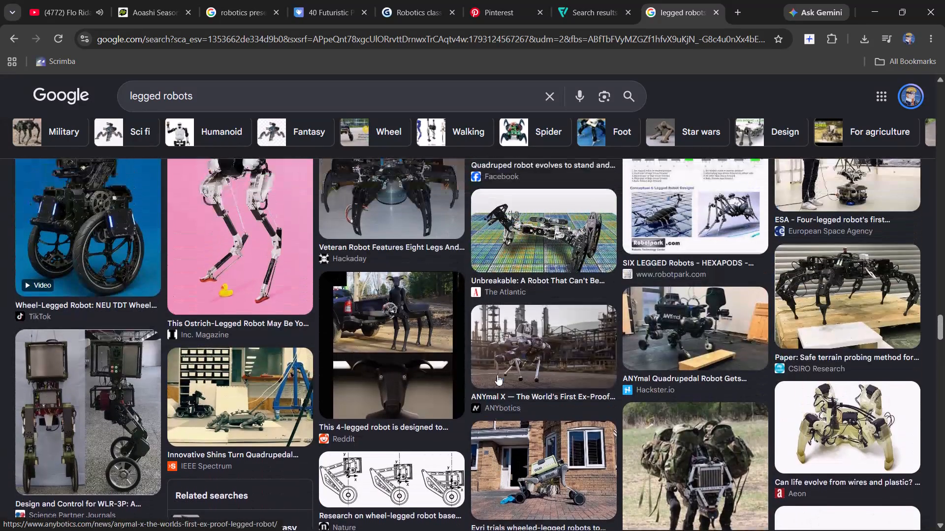
pyautogui.scroll(3, 497, 375)
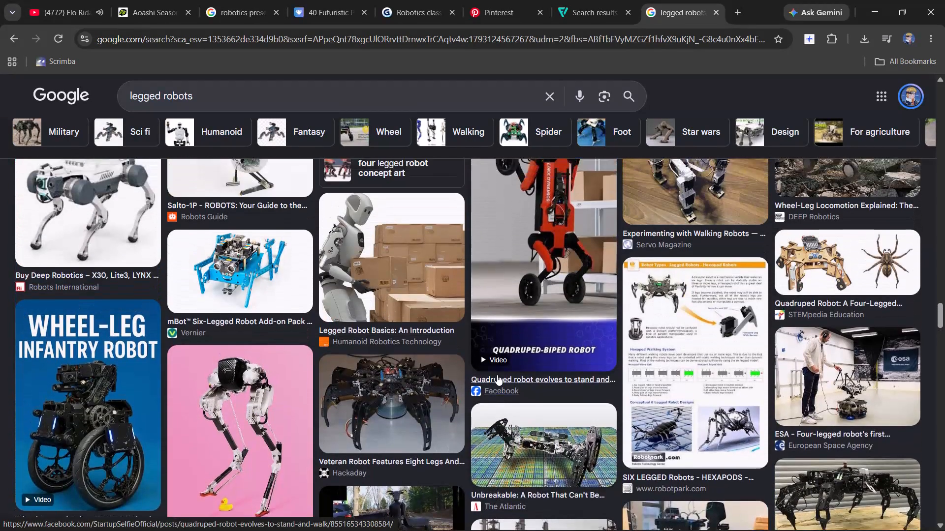
pyautogui.scroll(1, 497, 375)
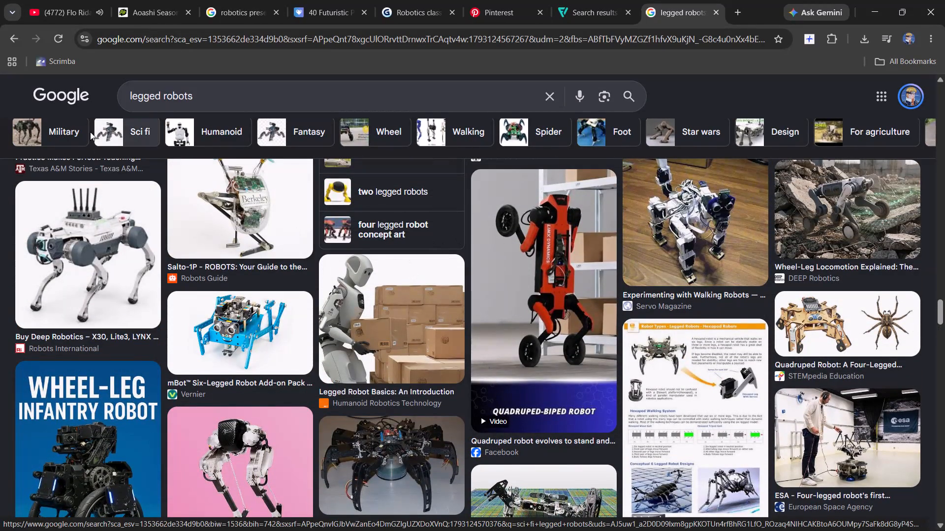
# Narrow the image results to the "Sci fi" filter and look through them for a suitable legged robot picture.
pyautogui.click(106, 137)
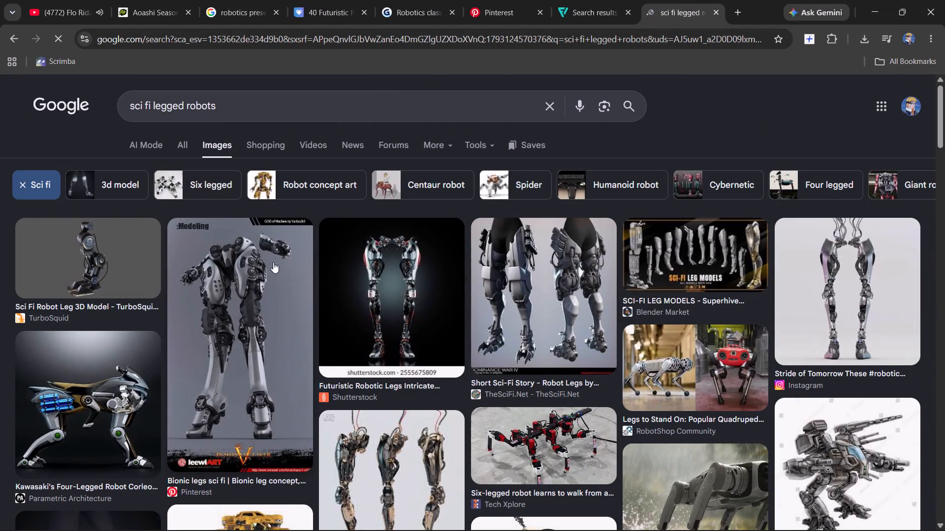
pyautogui.scroll(-3, 273, 301)
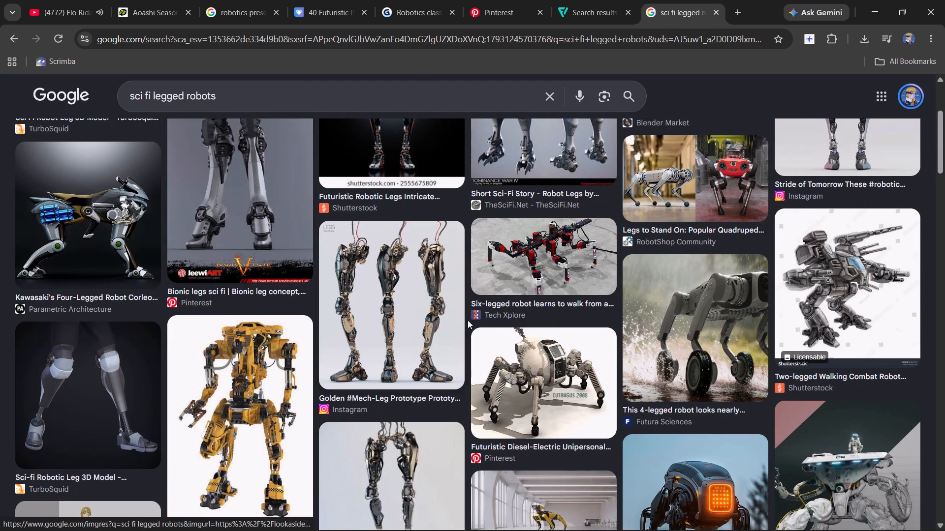
pyautogui.scroll(-2, 468, 334)
pyautogui.scroll(-3, 406, 326)
pyautogui.scroll(-2, 309, 312)
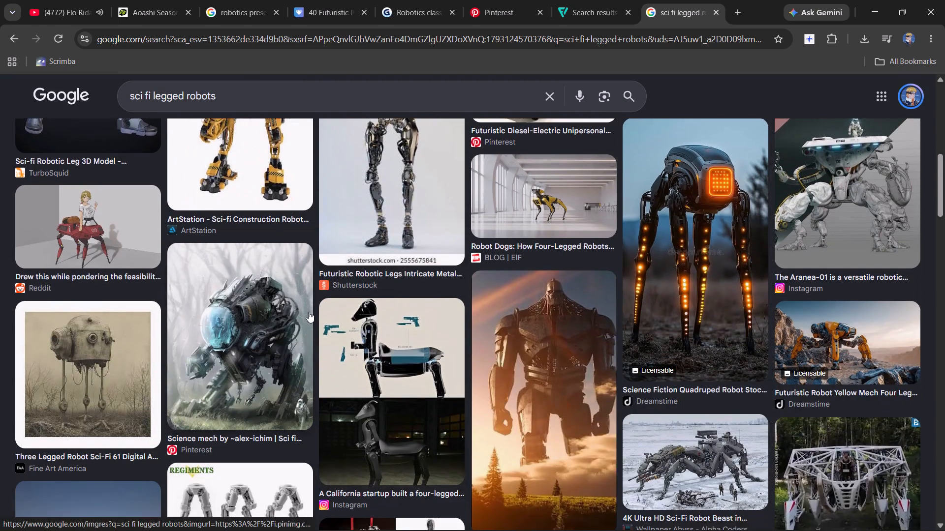
pyautogui.scroll(-1, 309, 312)
pyautogui.scroll(-3, 411, 312)
pyautogui.scroll(-2, 296, 308)
pyautogui.scroll(-2, 442, 303)
pyautogui.scroll(-2, 403, 301)
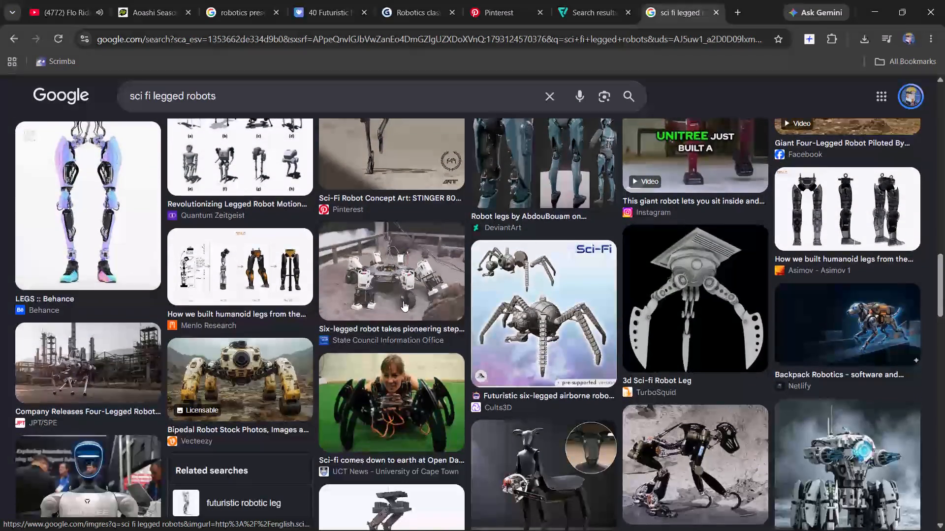
pyautogui.scroll(-7, 403, 301)
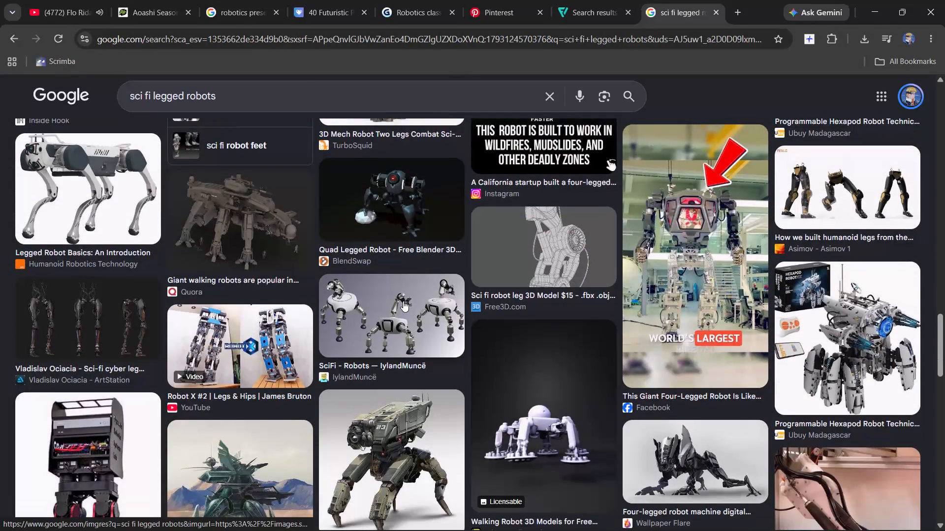
pyautogui.scroll(-4, 403, 301)
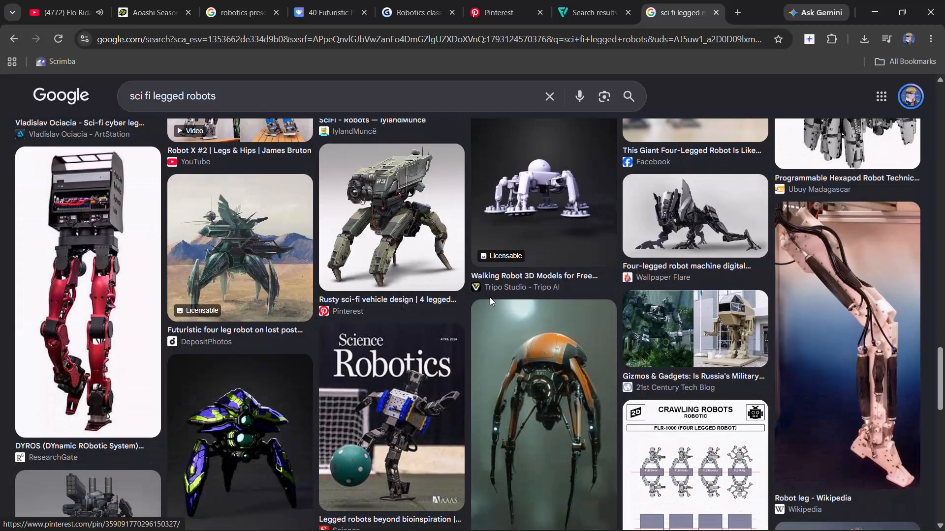
pyautogui.scroll(-14, 495, 298)
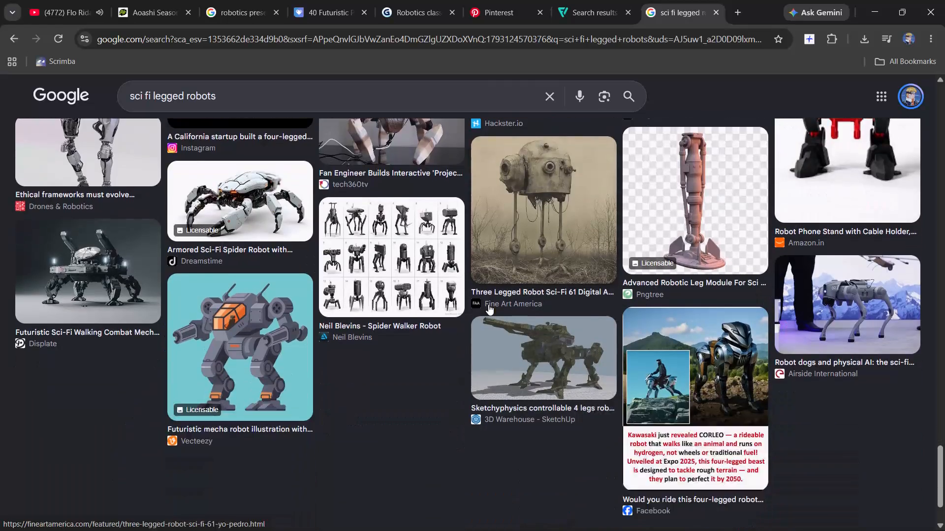
pyautogui.scroll(-4, 488, 304)
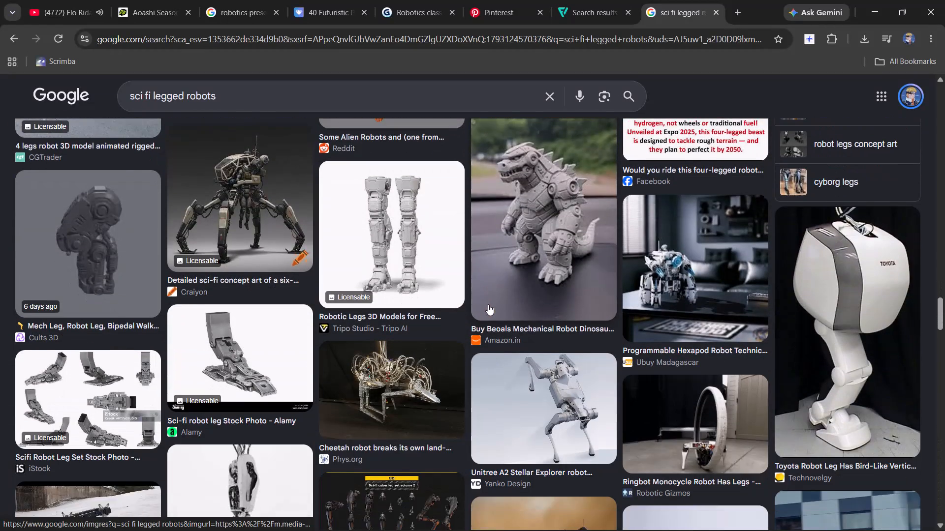
pyautogui.scroll(-5, 488, 304)
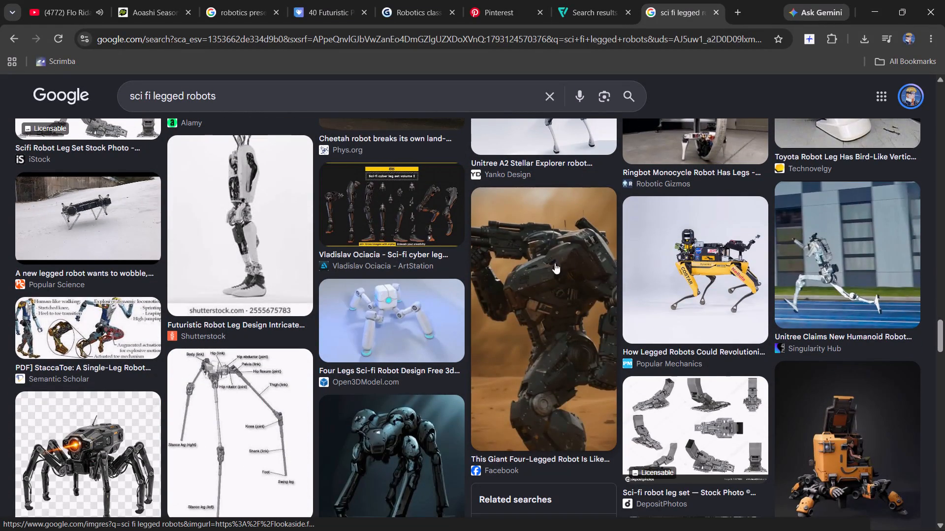
pyautogui.scroll(-11, 555, 263)
pyautogui.scroll(-3, 592, 287)
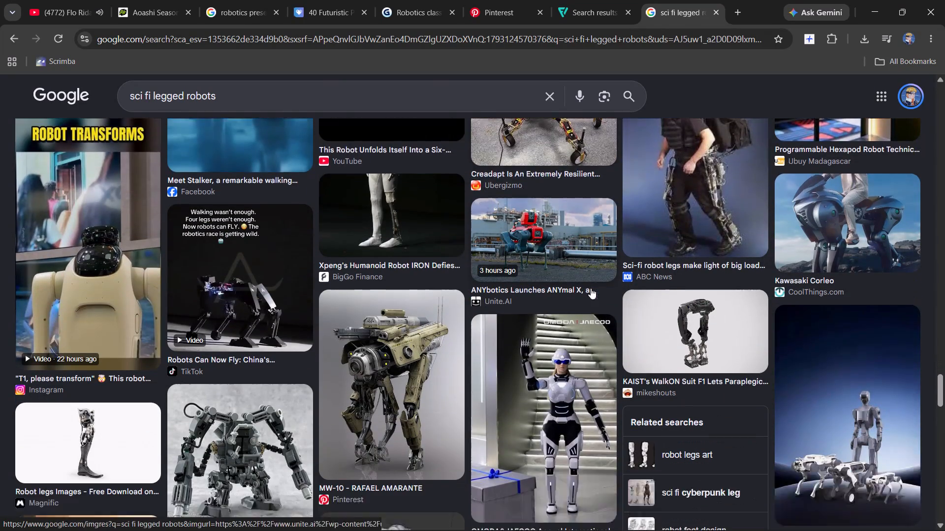
pyautogui.scroll(-6, 406, 325)
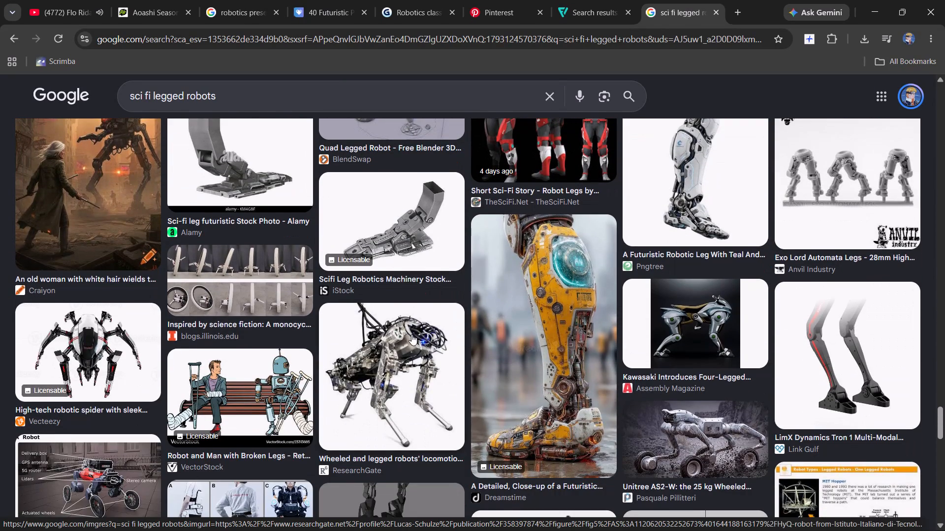
pyautogui.scroll(-4, 413, 357)
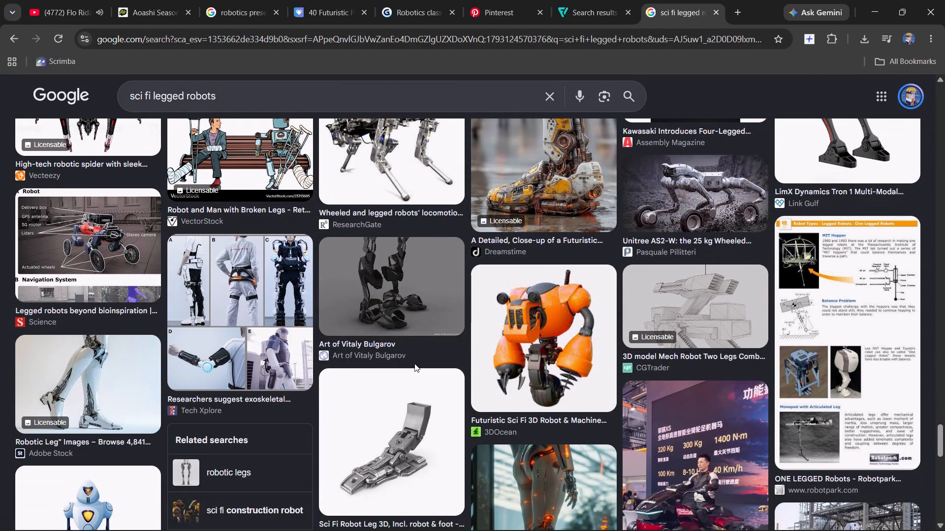
pyautogui.scroll(-7, 414, 363)
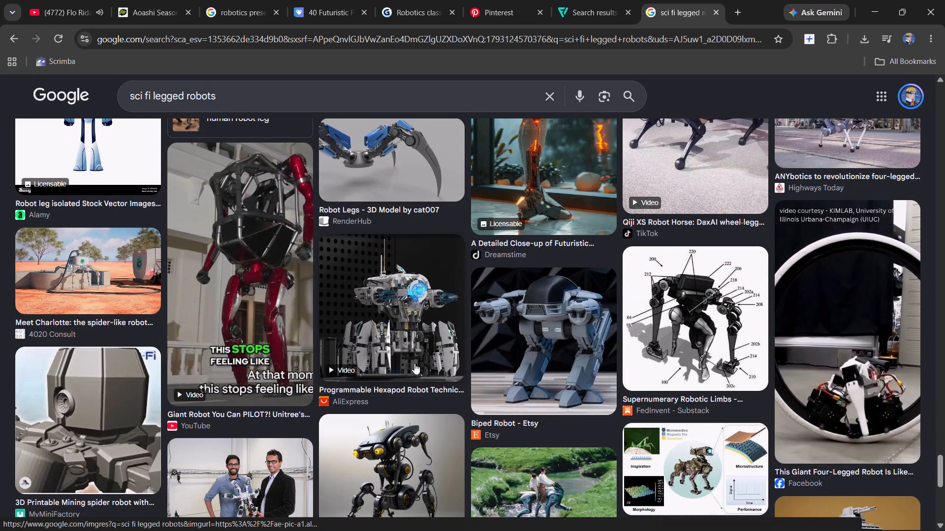
pyautogui.scroll(-4, 414, 363)
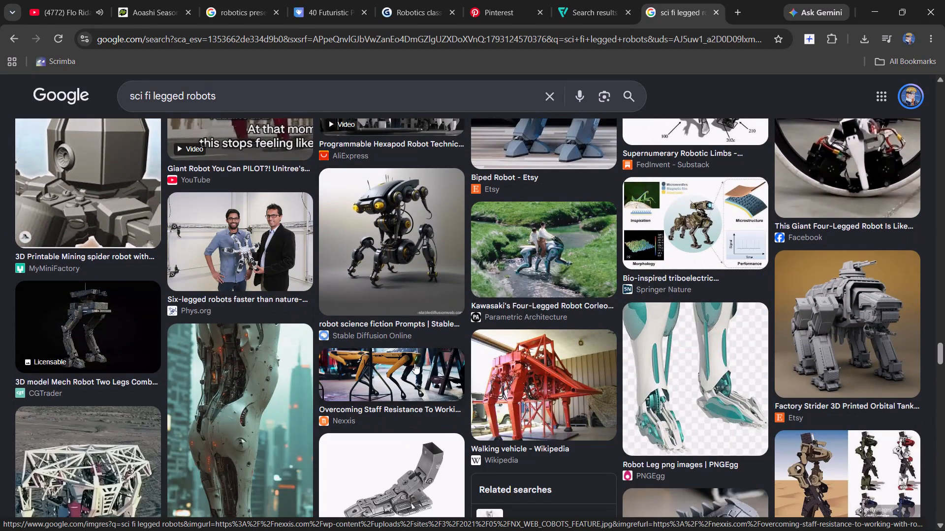
pyautogui.scroll(-3, 414, 363)
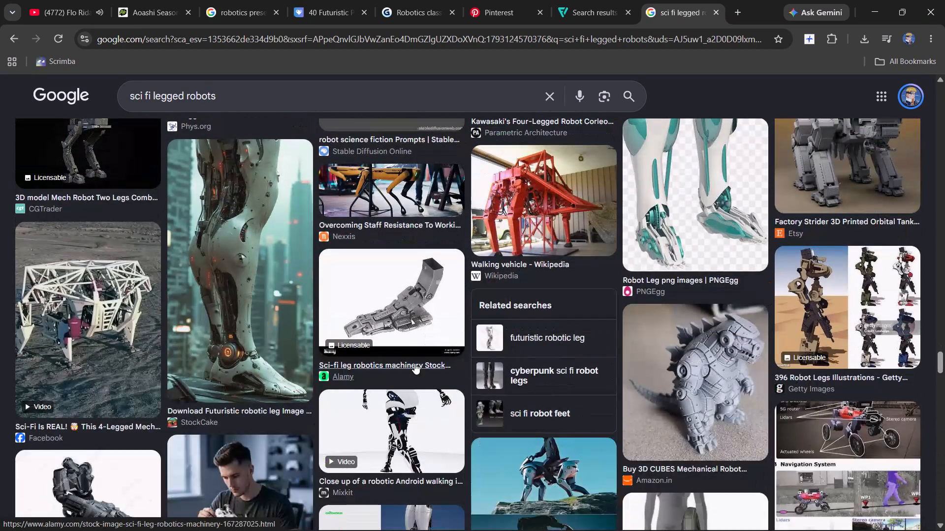
# Refine the sci-fi image results with the "Six legged" filter and look through the robots shown.
pyautogui.moveTo(944, 270); pyautogui.dragTo(944, 267)
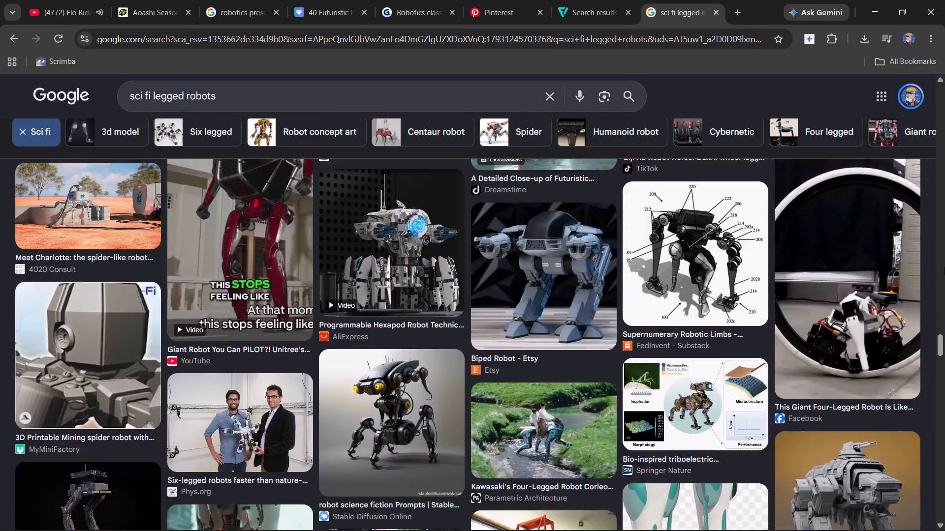
pyautogui.moveTo(944, 267); pyautogui.dragTo(944, 186)
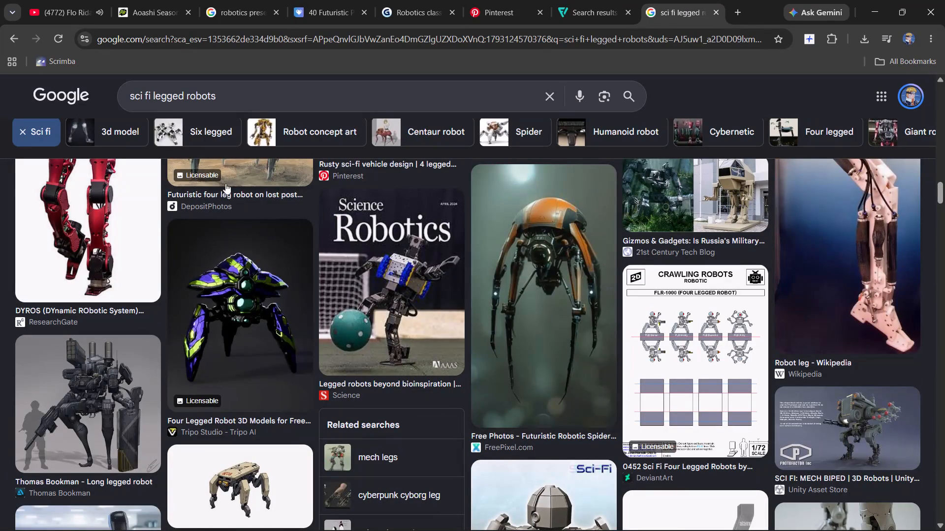
pyautogui.click(221, 135)
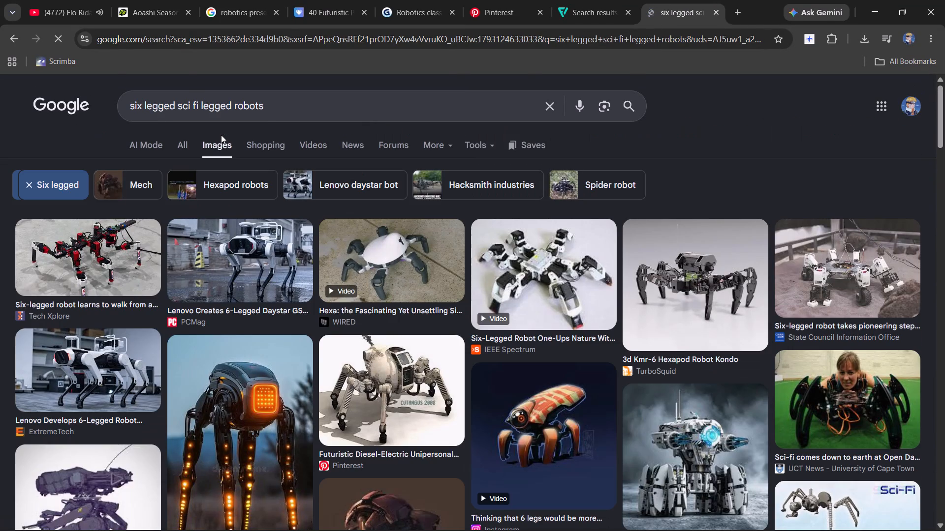
pyautogui.scroll(-1, 410, 405)
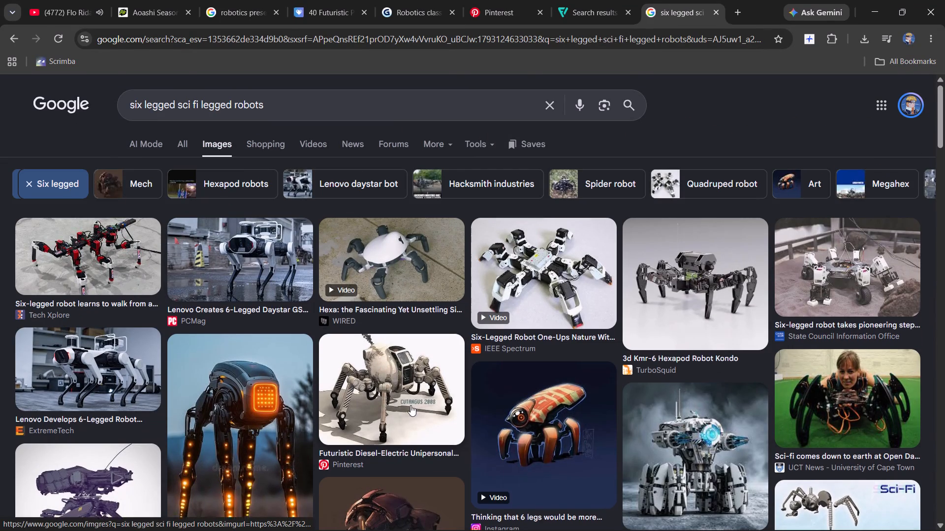
pyautogui.scroll(-5, 410, 405)
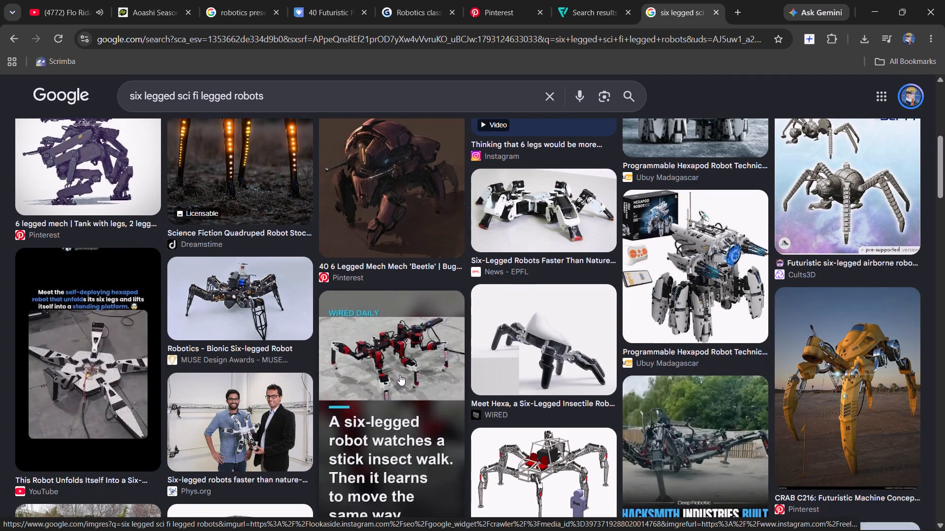
pyautogui.scroll(-3, 392, 368)
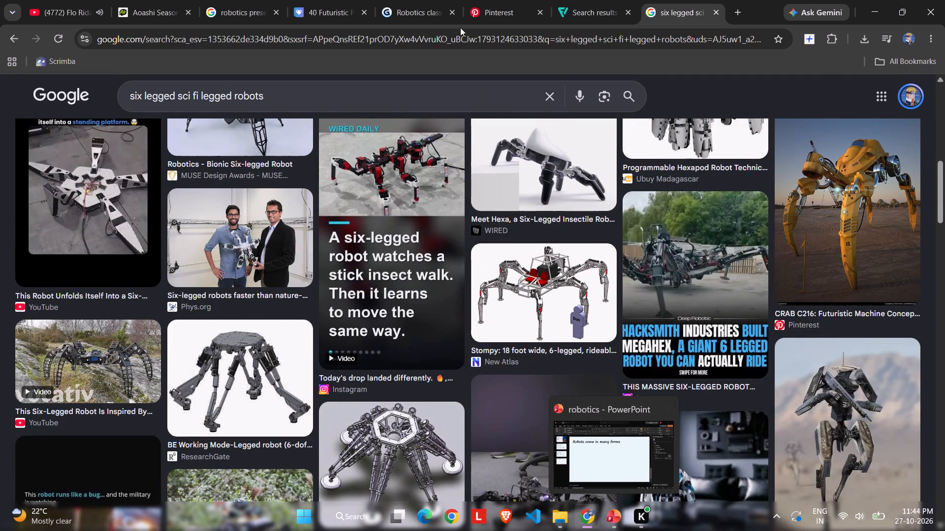
# Search Google Images for "wheeled robot" and look through the first image results.
pyautogui.click(549, 105)
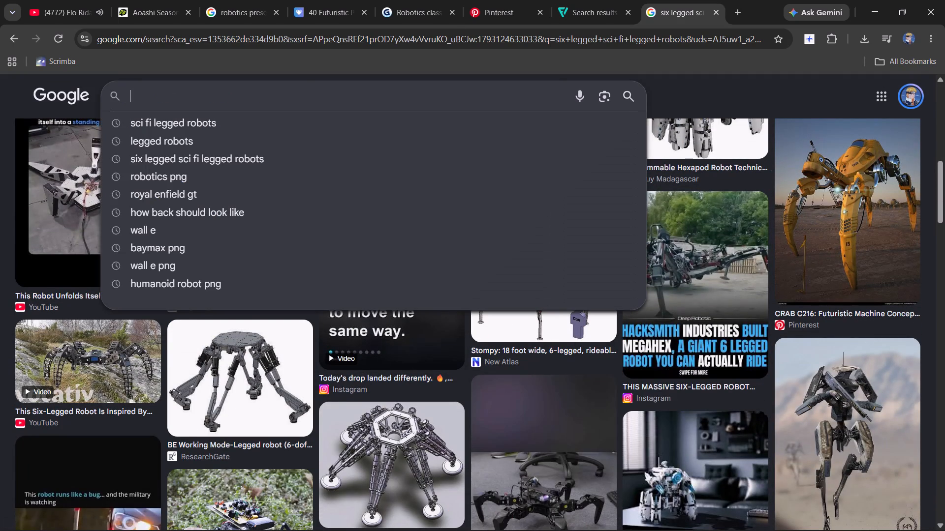
pyautogui.write('wheeled robot')
pyautogui.press('Return')
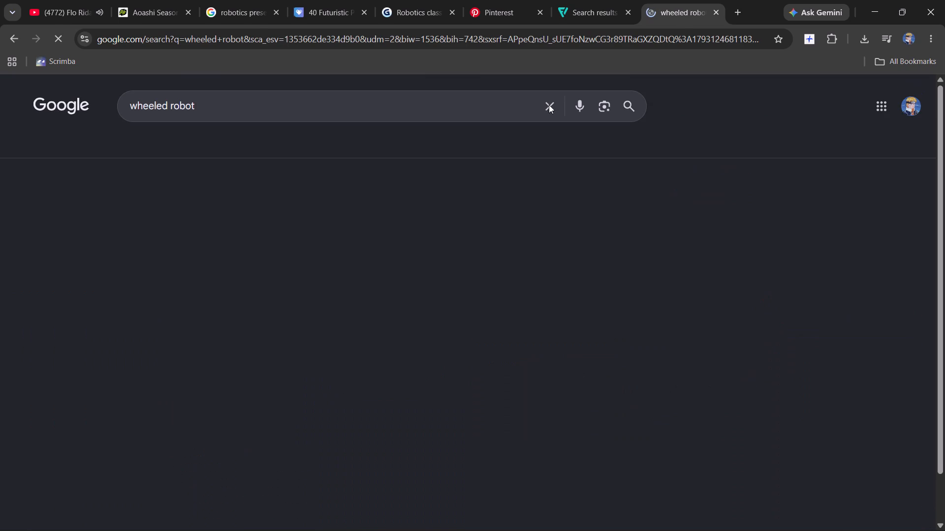
pyautogui.scroll(-2, 380, 438)
pyautogui.scroll(1, 380, 438)
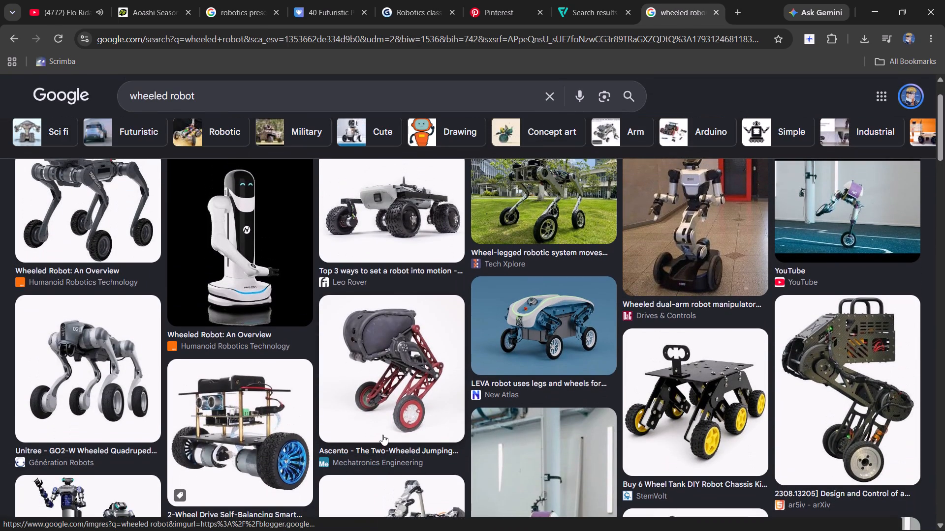
pyautogui.scroll(1, 382, 435)
pyautogui.scroll(-5, 382, 435)
pyautogui.scroll(5, 383, 435)
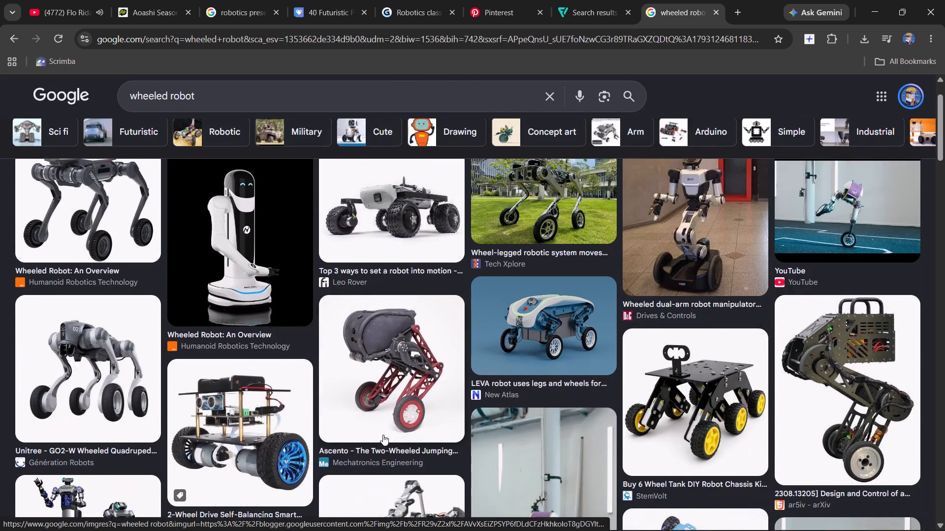
pyautogui.scroll(4, 383, 435)
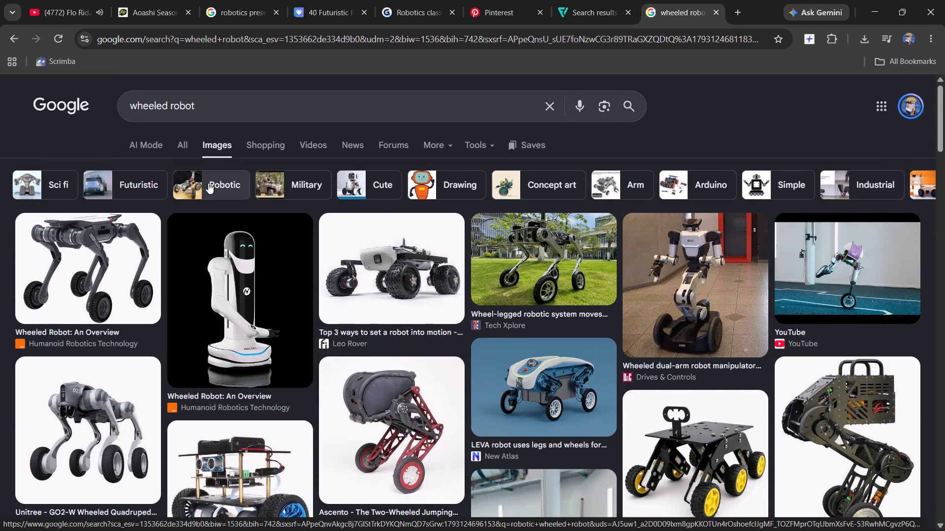
# Narrow the wheeled robot image results to the "Robotic" filter and look through them for a suitable wheeled robot picture.
pyautogui.click(199, 187)
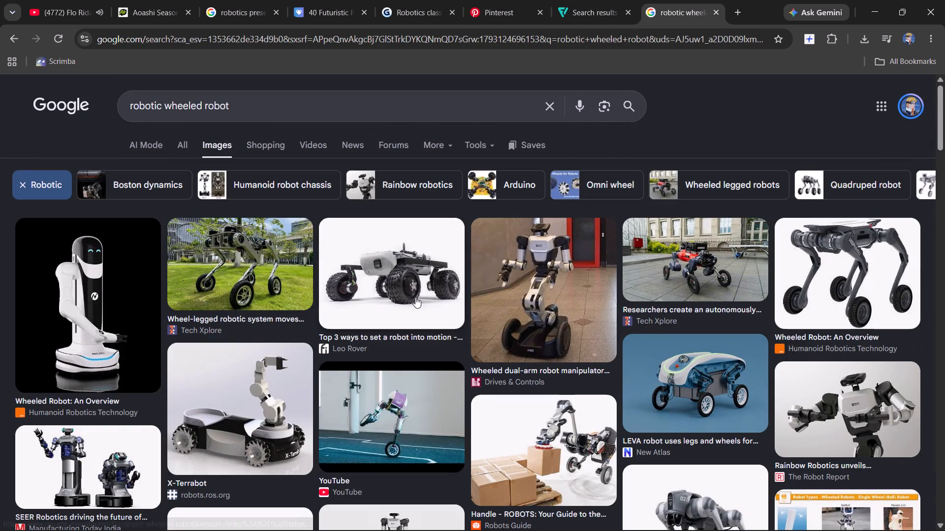
pyautogui.scroll(-1, 415, 306)
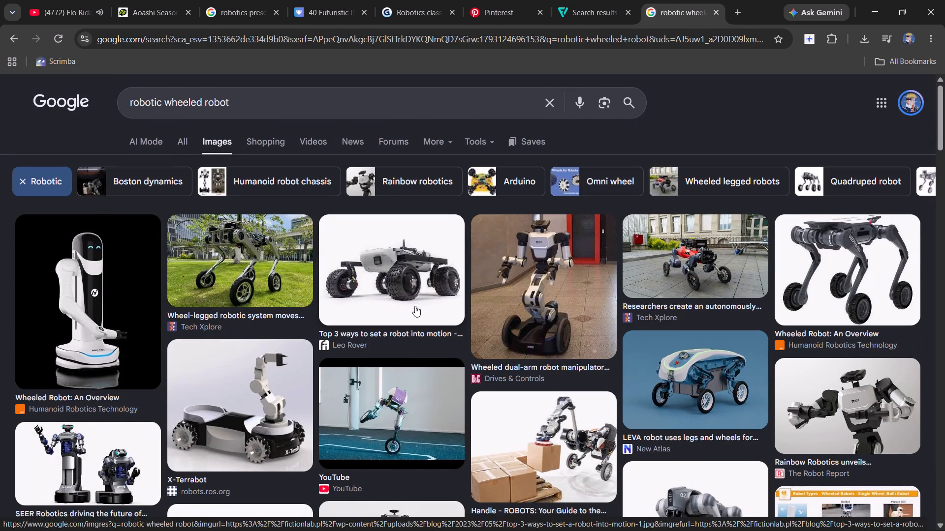
pyautogui.scroll(-1, 415, 306)
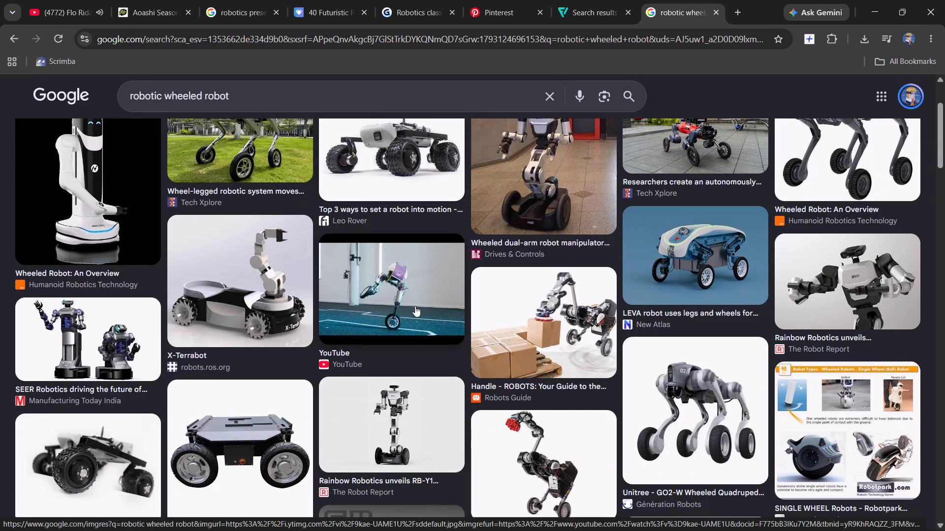
pyautogui.scroll(-1, 415, 306)
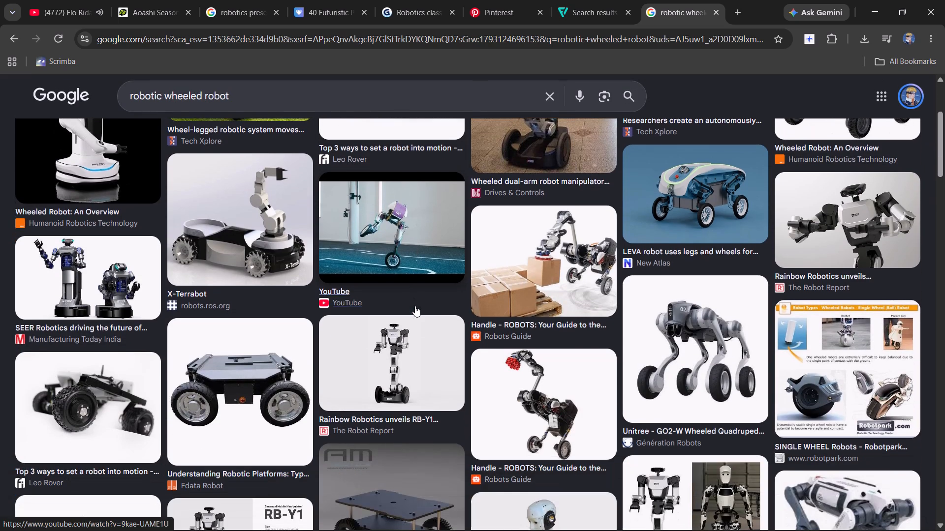
pyautogui.scroll(-4, 415, 306)
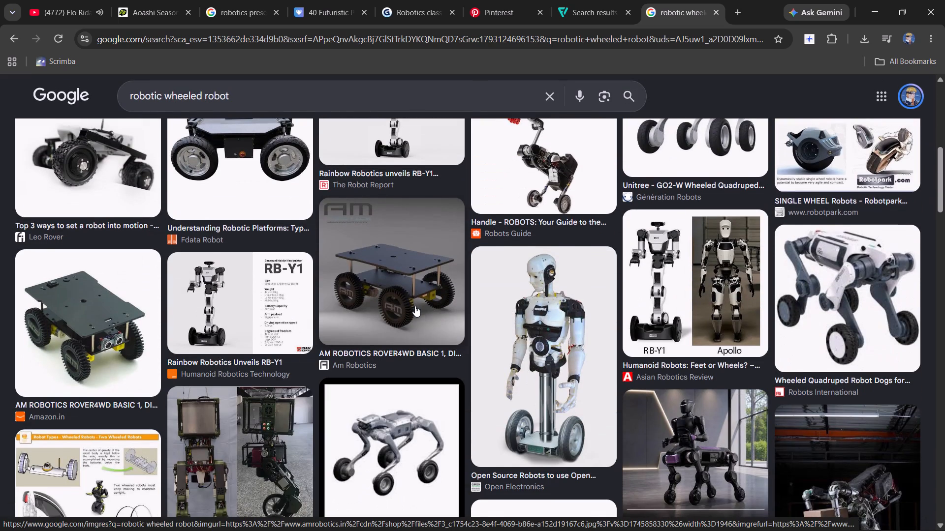
pyautogui.scroll(-5, 415, 306)
pyautogui.scroll(1, 415, 306)
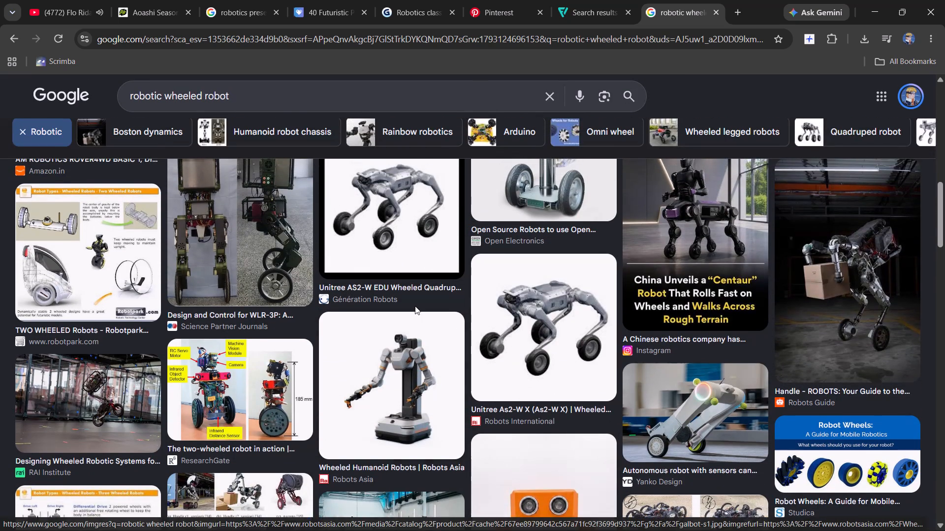
pyautogui.scroll(-2, 415, 306)
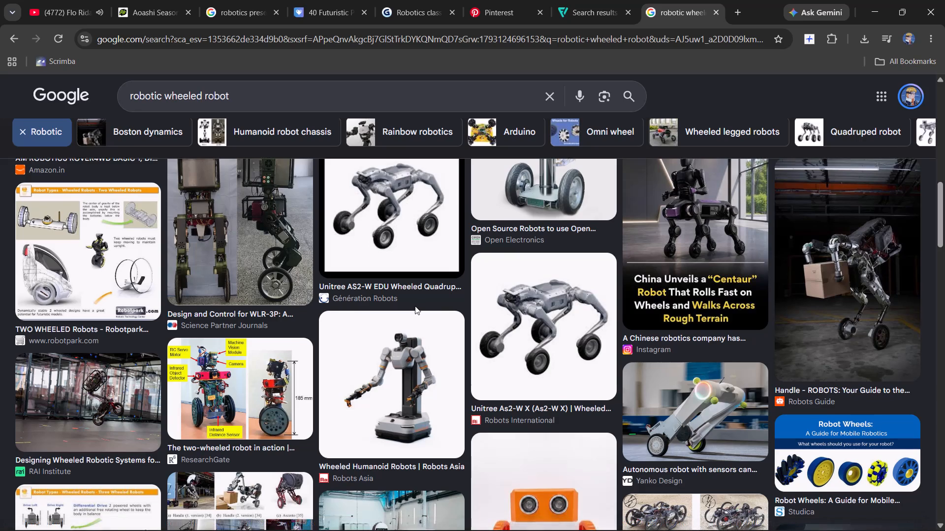
pyautogui.scroll(-10, 415, 306)
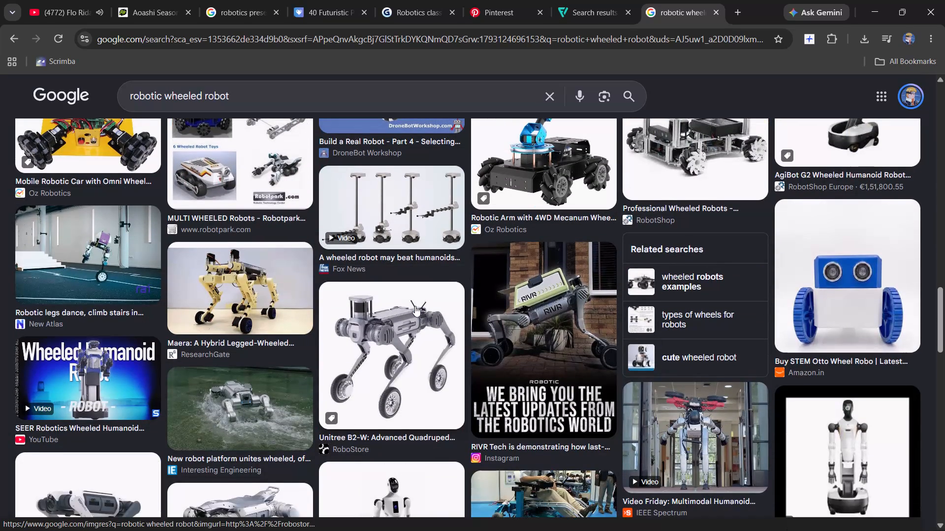
pyautogui.scroll(-4, 415, 306)
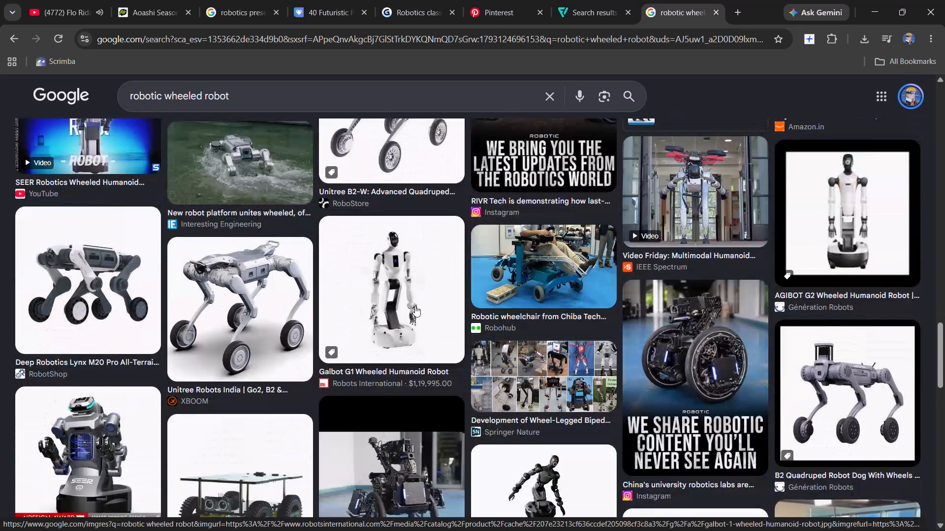
pyautogui.scroll(-2, 415, 306)
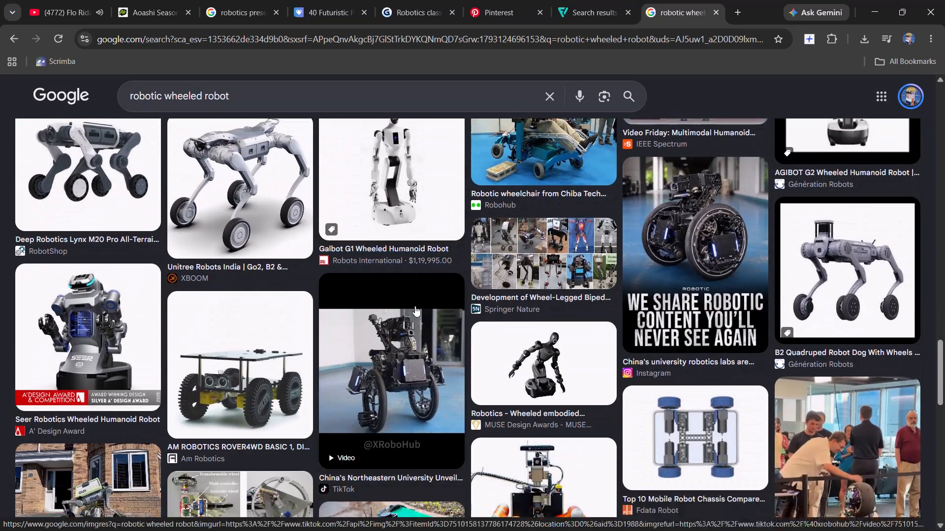
pyautogui.scroll(-2, 407, 358)
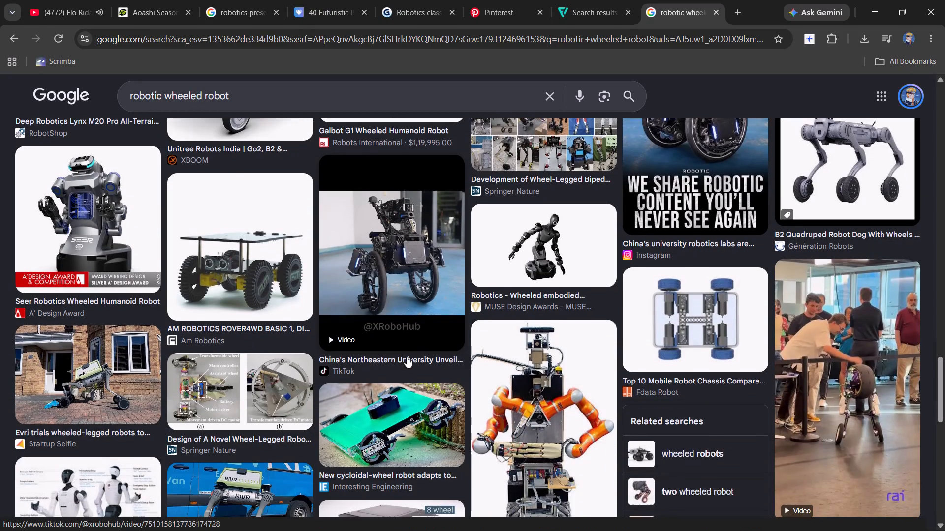
pyautogui.scroll(-1, 407, 357)
pyautogui.scroll(2, 407, 353)
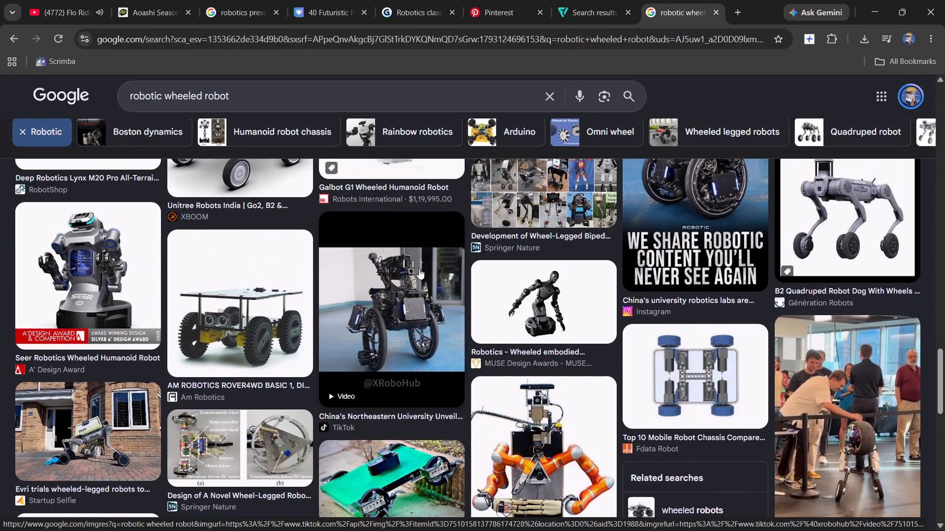
# Preview the TikTok wheeled-legged robot from Northeastern University and examine its related images and the surrounding results.
pyautogui.click(419, 268)
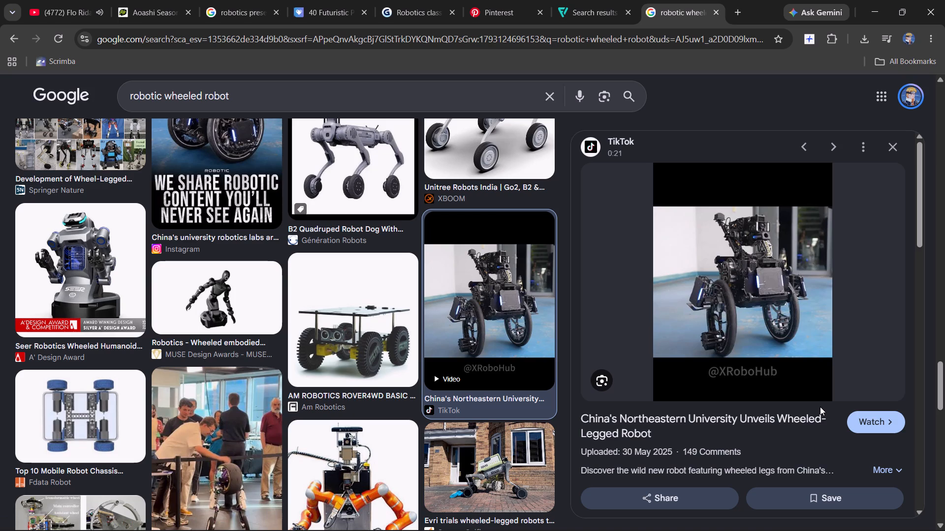
pyautogui.scroll(-4, 799, 394)
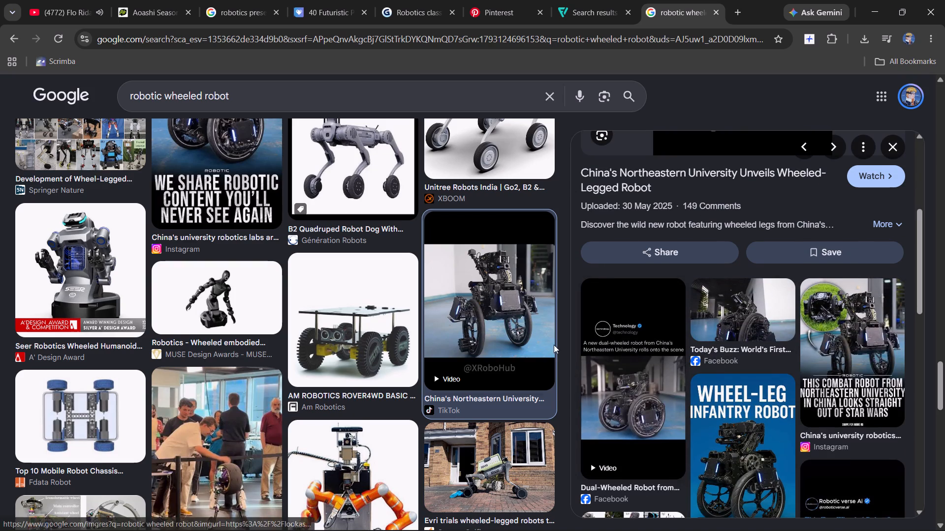
pyautogui.scroll(-4, 436, 350)
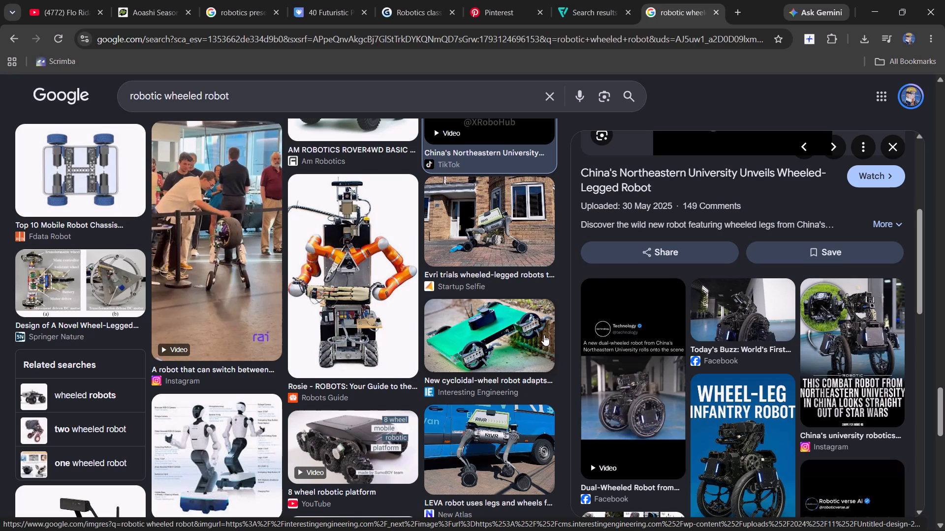
pyautogui.scroll(-3, 457, 342)
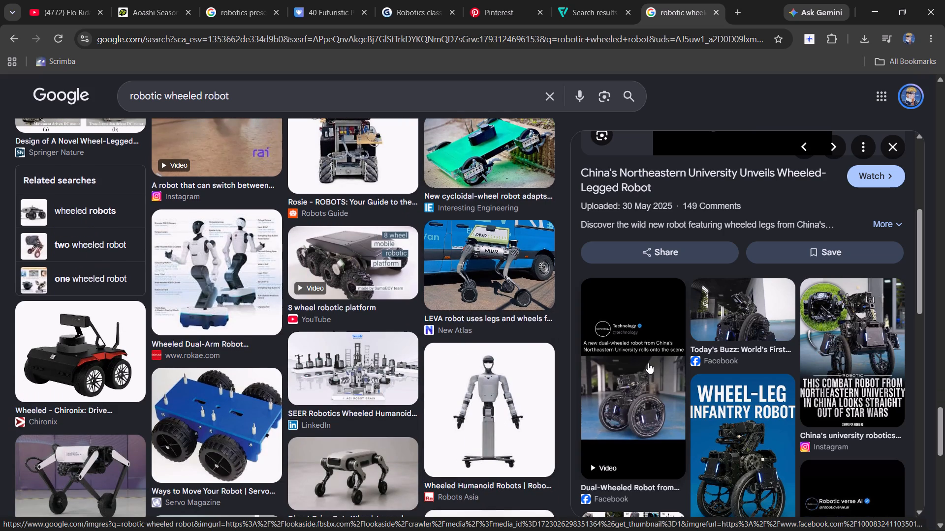
pyautogui.scroll(8, 648, 363)
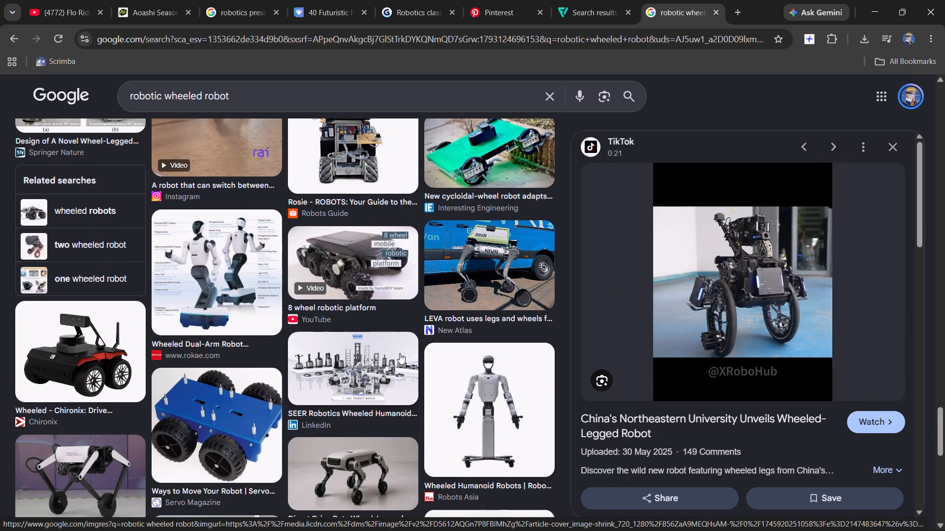
pyautogui.scroll(6, 400, 353)
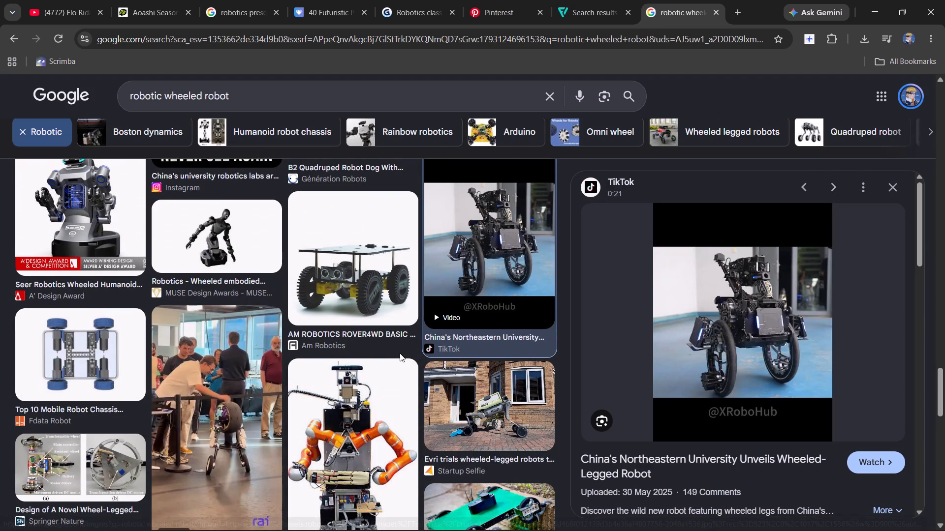
pyautogui.scroll(4, 469, 404)
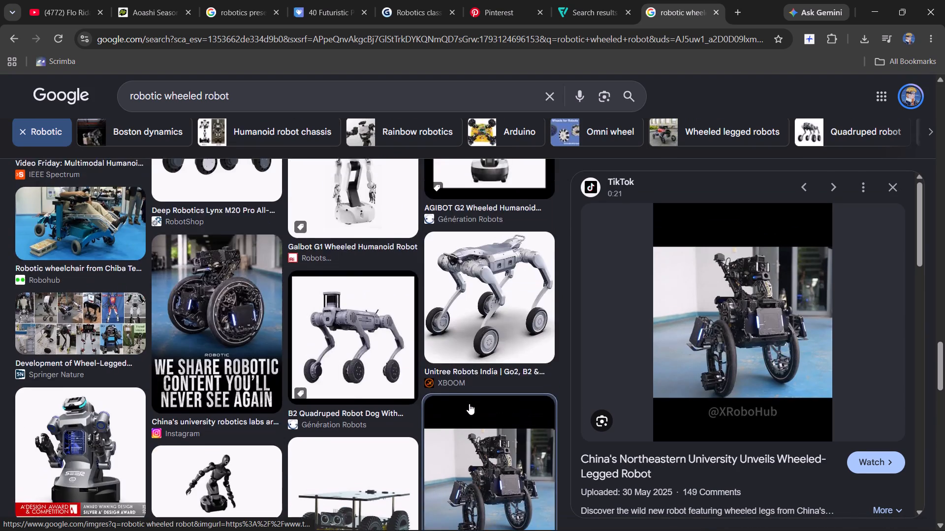
pyautogui.scroll(17, 469, 404)
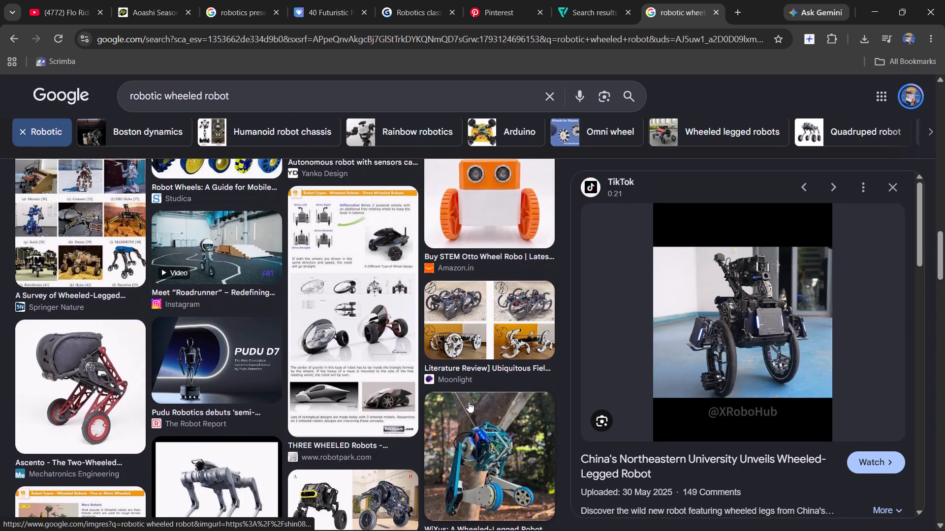
pyautogui.scroll(8, 469, 402)
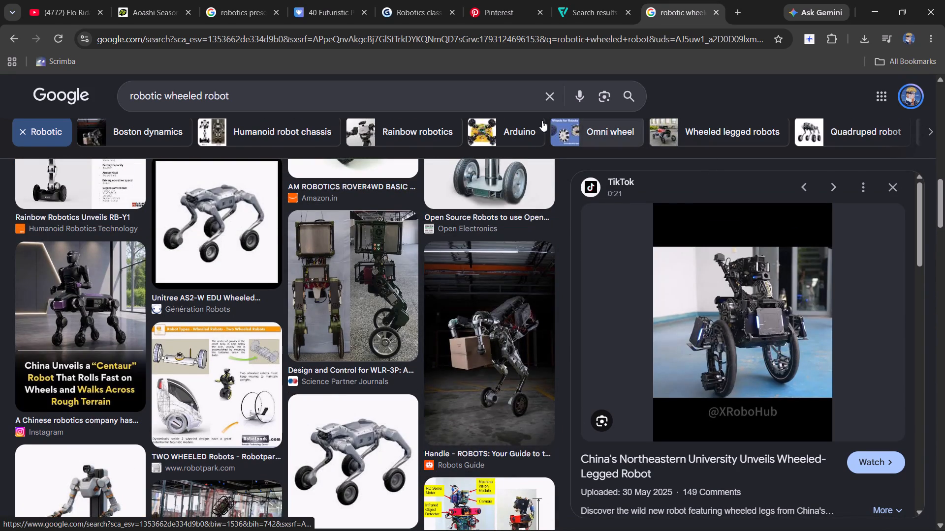
# Refine the image search to "robotic wheeled robot rover".
pyautogui.click(478, 87)
pyautogui.press('space')
pyautogui.write('rover')
pyautogui.press('Return')
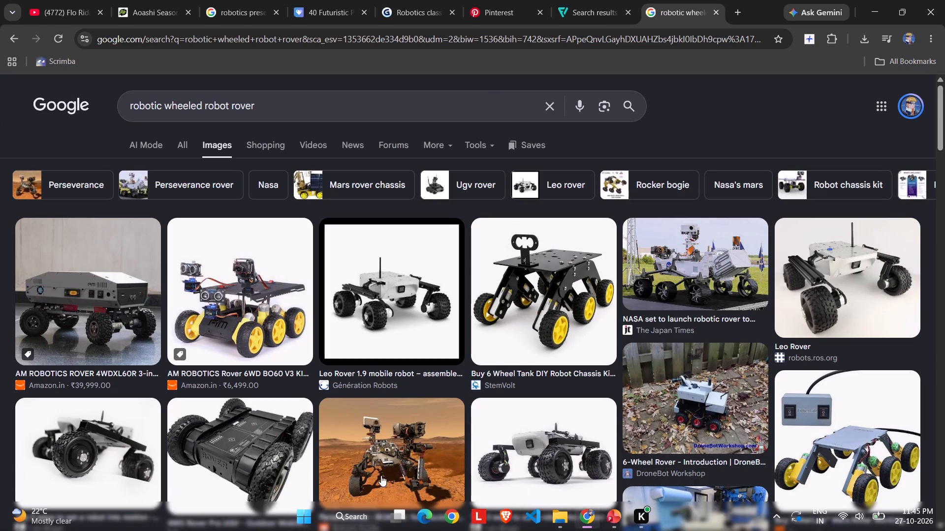
# Save the Robots Guide Perseverance rover picture as the JPEG "images" in the Downloads folder pinterest-images-2026_10_27.
pyautogui.click(378, 463)
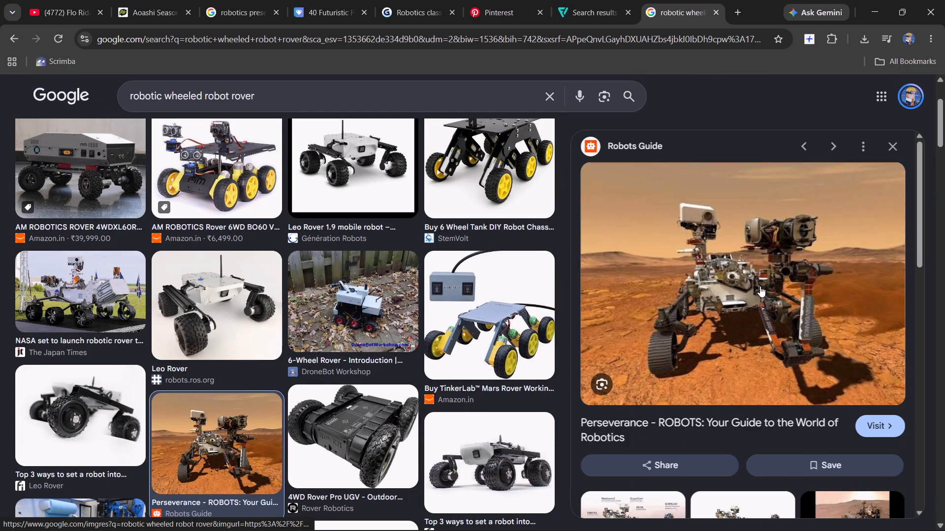
pyautogui.rightClick(762, 285)
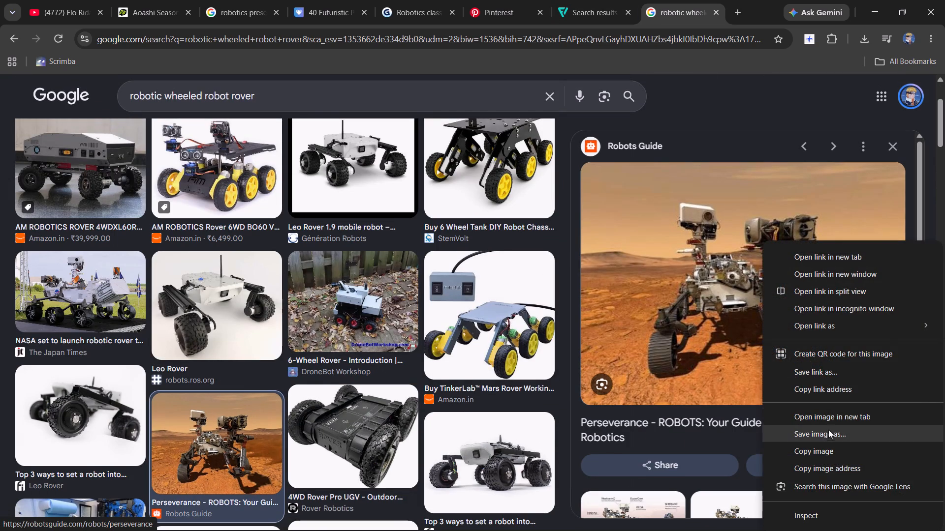
pyautogui.click(828, 434)
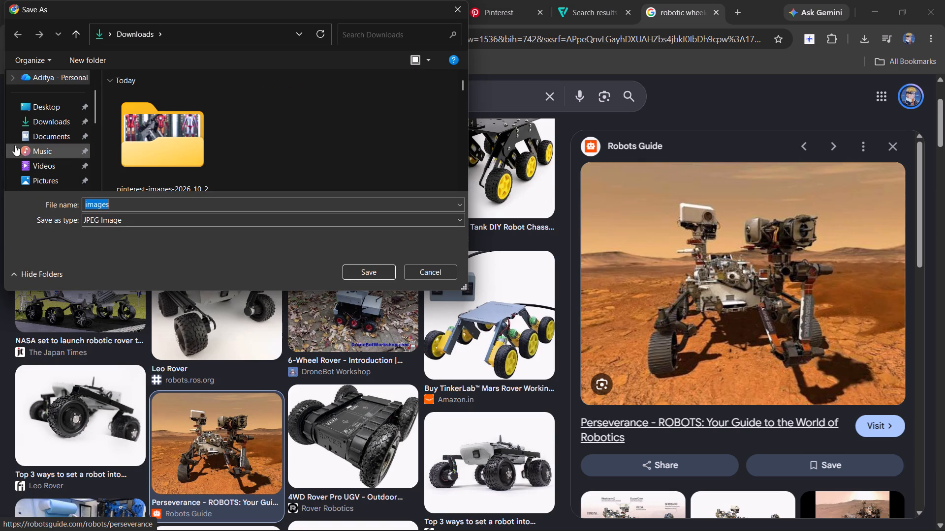
pyautogui.click(51, 125)
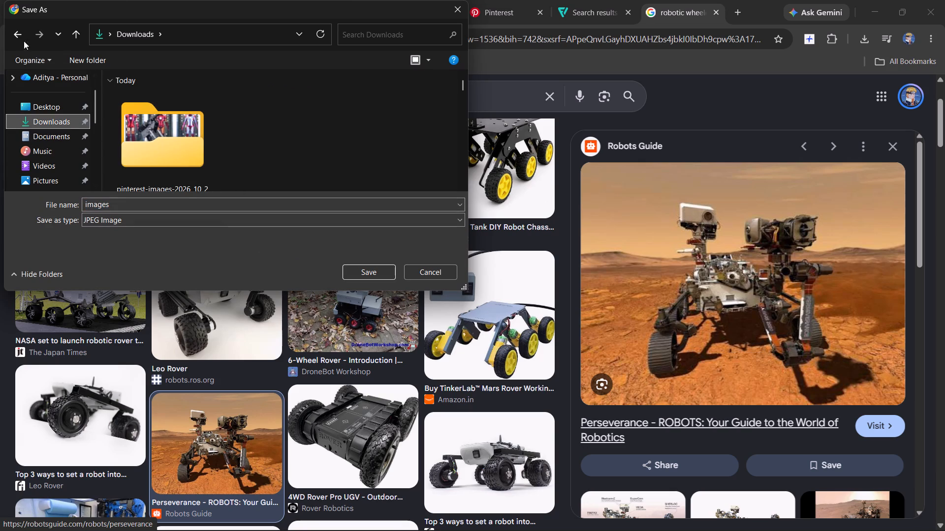
pyautogui.scroll(-2, 172, 158)
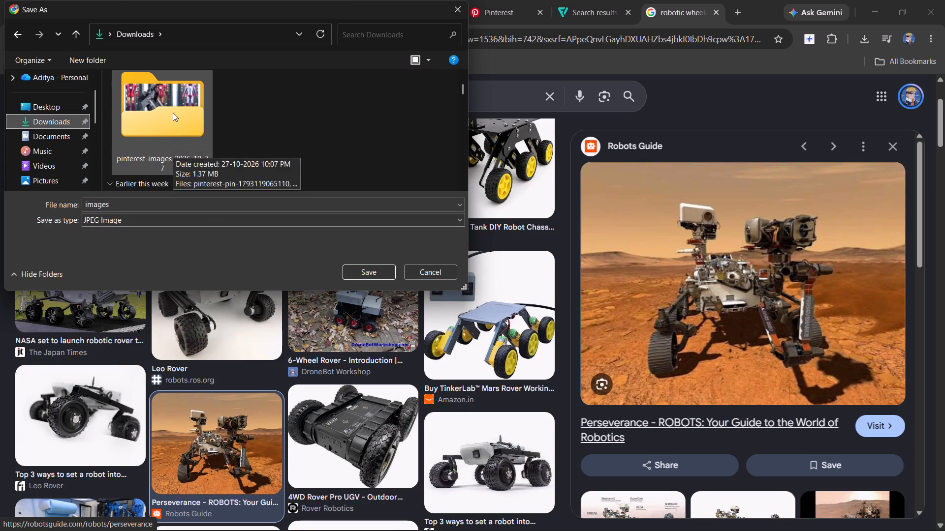
pyautogui.doubleClick(172, 133)
pyautogui.scroll(-2, 172, 132)
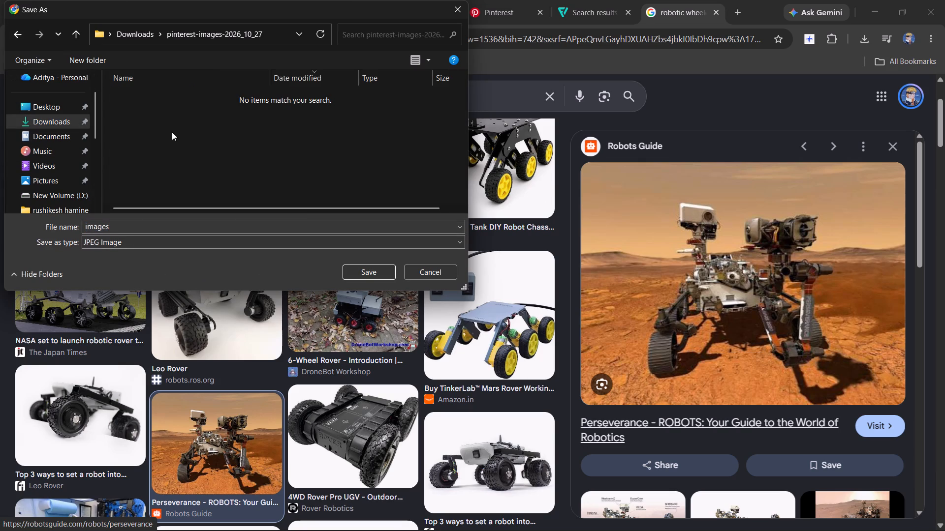
pyautogui.click(356, 273)
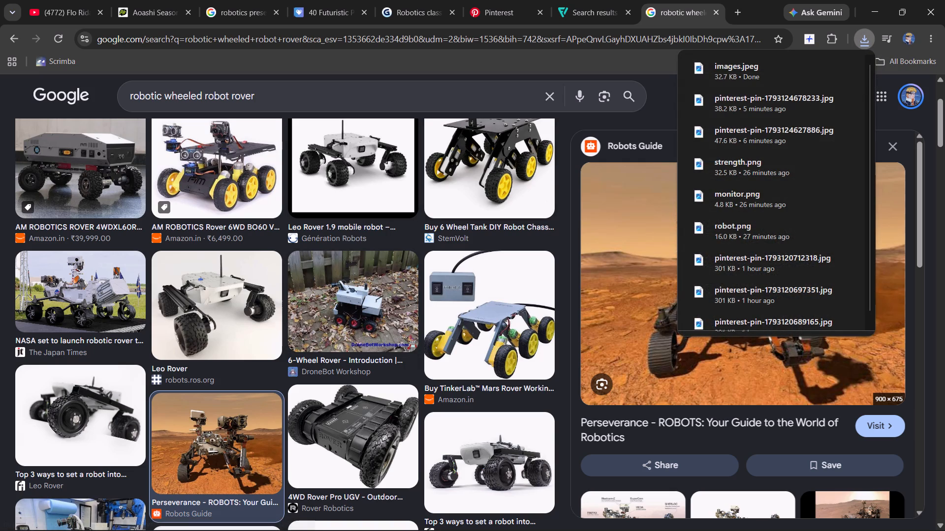
# Start the My Mix playlist on YouTube and return to the rover image results.
pyautogui.click(37, 0)
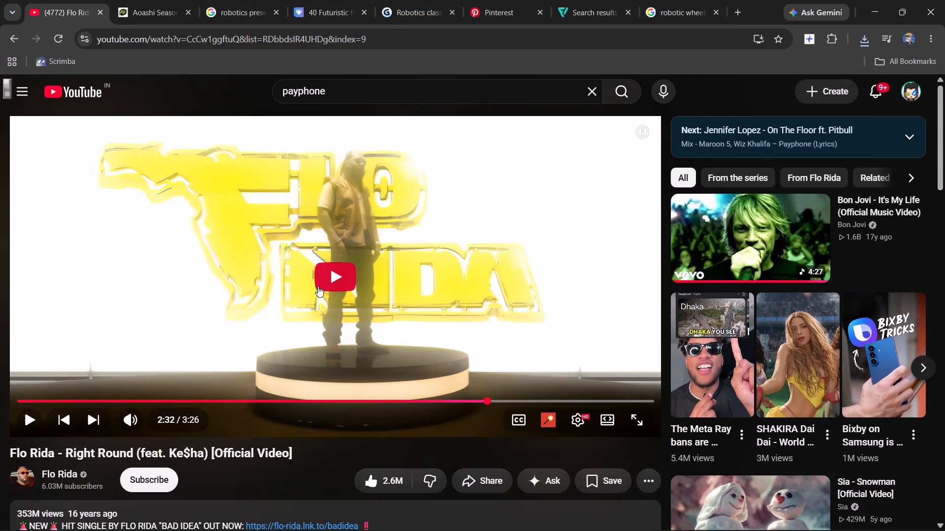
pyautogui.scroll(-3, 748, 265)
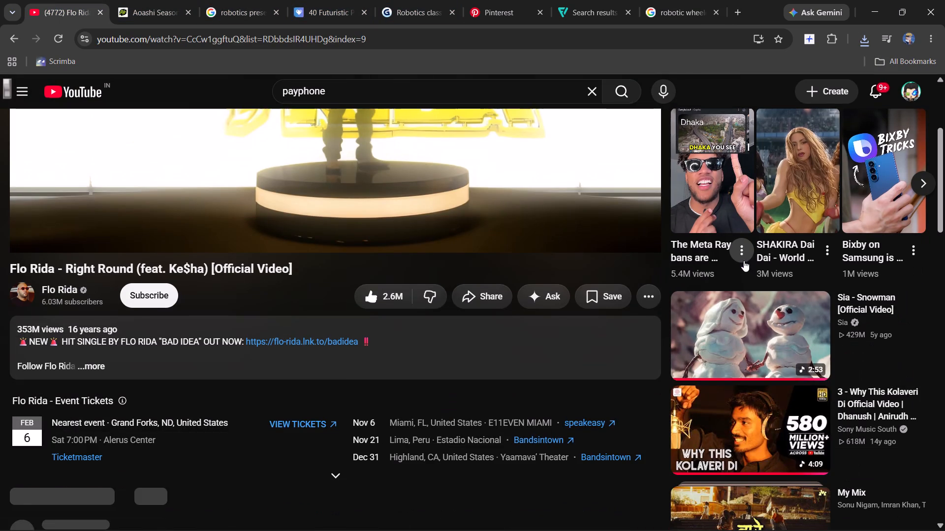
pyautogui.scroll(-5, 744, 254)
pyautogui.click(744, 254)
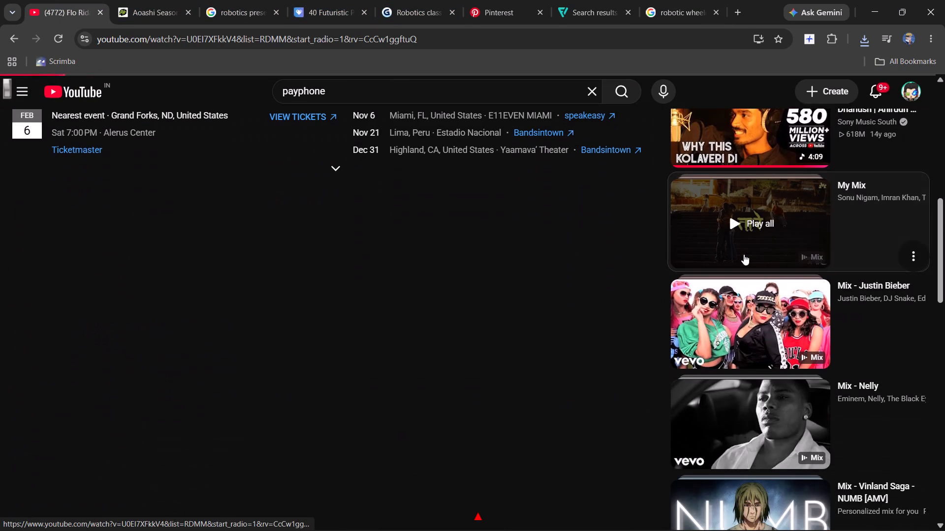
pyautogui.click(670, 0)
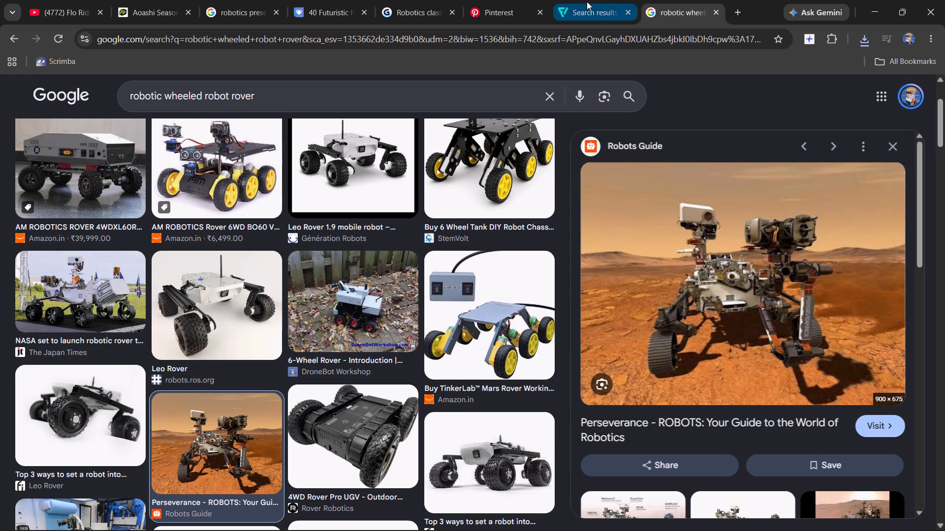
# Check the "Robots come in many forms" slide in the Gamma reference and return to the Pinterest results.
pyautogui.click(548, 92)
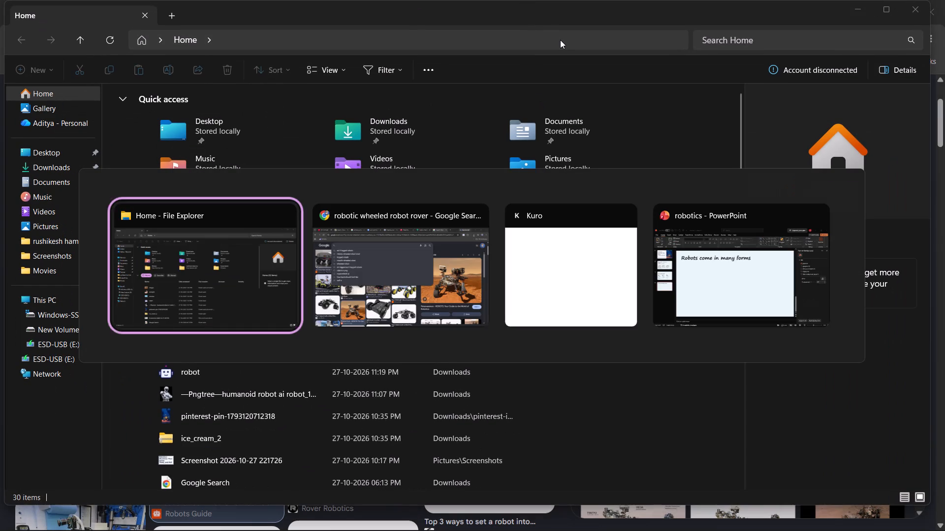
pyautogui.click(582, 0)
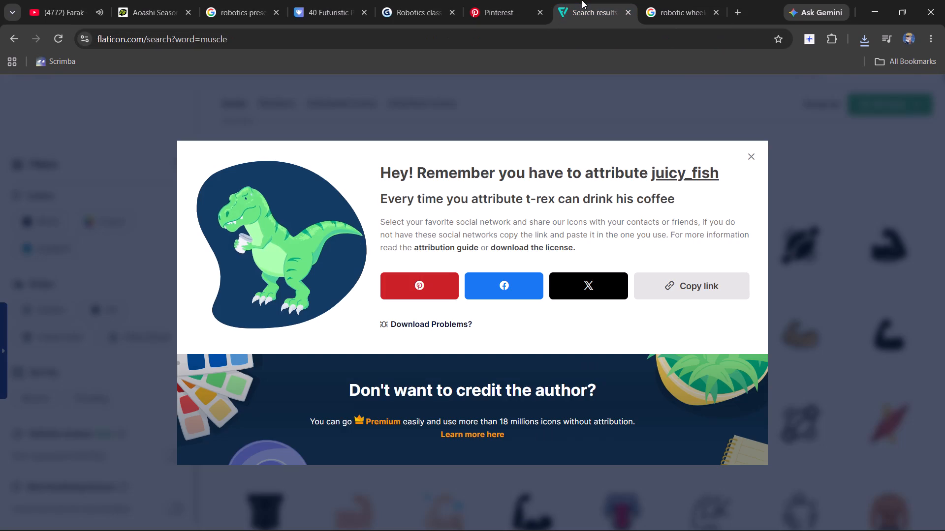
pyautogui.click(425, 0)
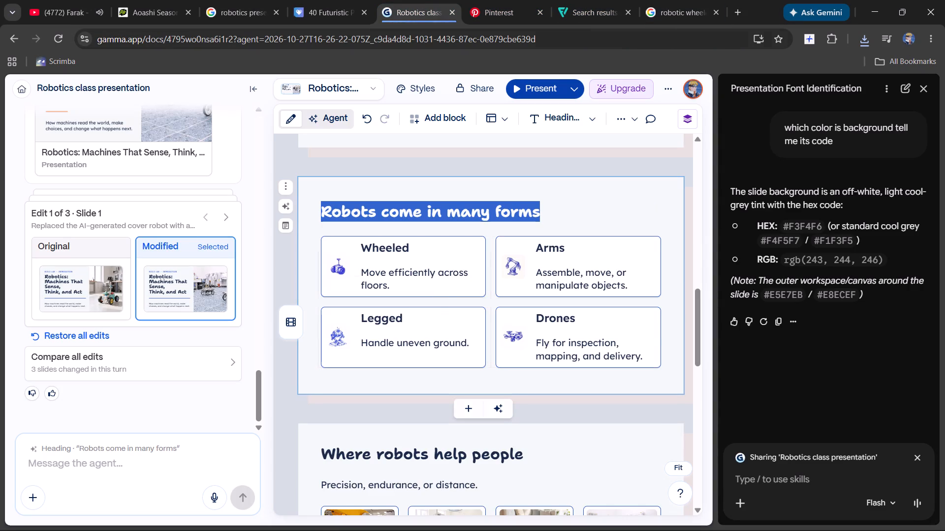
pyautogui.click(614, 4)
pyautogui.click(505, 0)
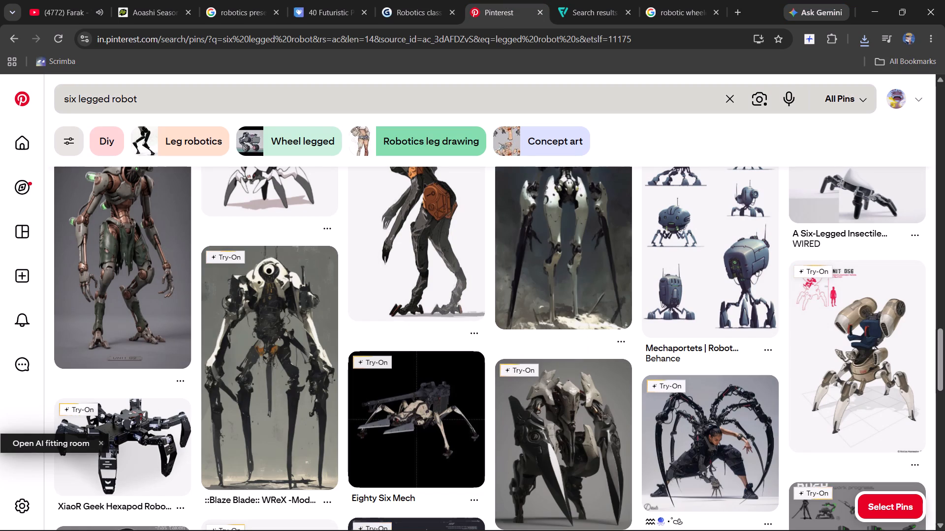
# Broaden the Pinterest search from six-legged robots to "legged robot" and look through the resulting pins.
pyautogui.scroll(2, 512, 301)
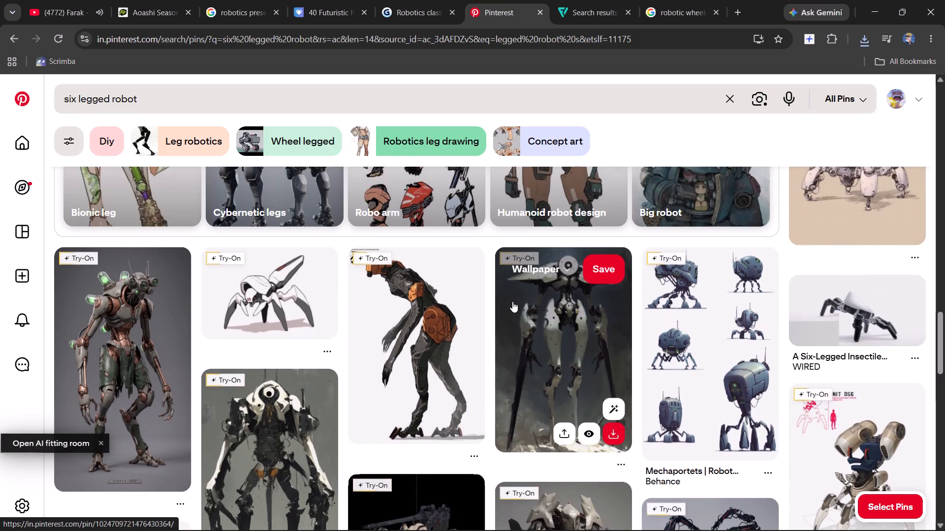
pyautogui.scroll(20, 512, 301)
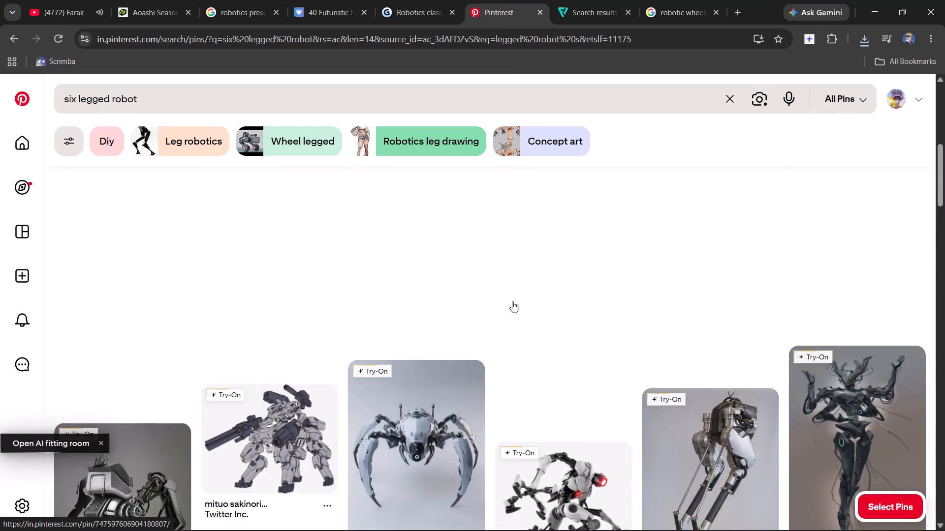
pyautogui.scroll(14, 512, 301)
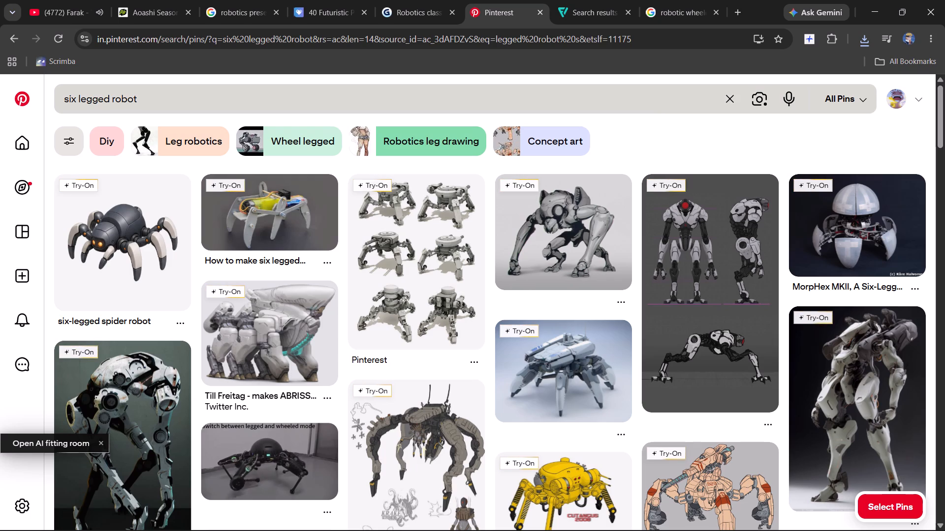
pyautogui.click(73, 97)
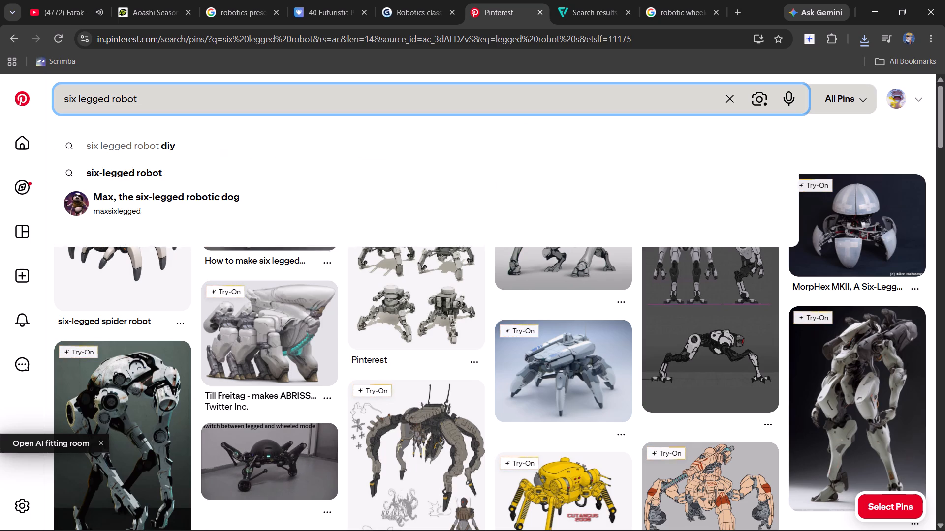
pyautogui.doubleClick(77, 99)
pyautogui.doubleClick(66, 96)
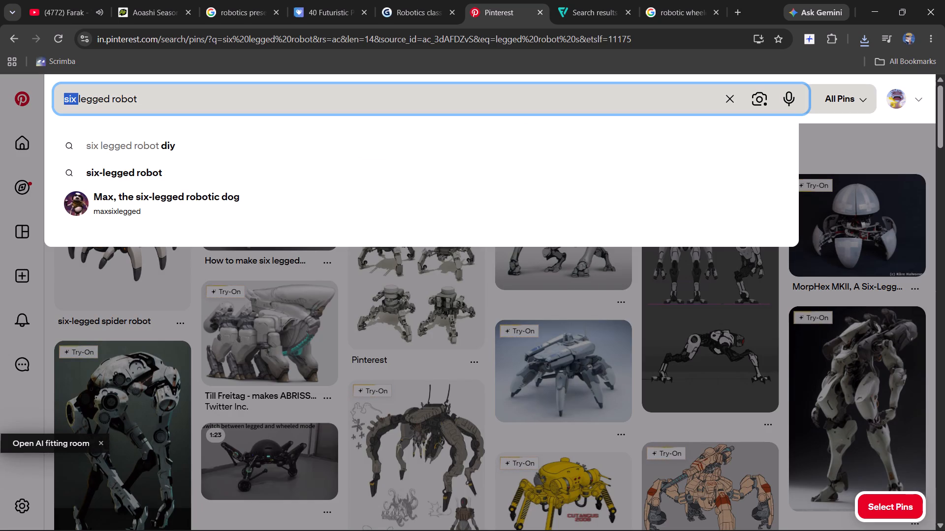
pyautogui.press('BackSpace')
pyautogui.press('Return')
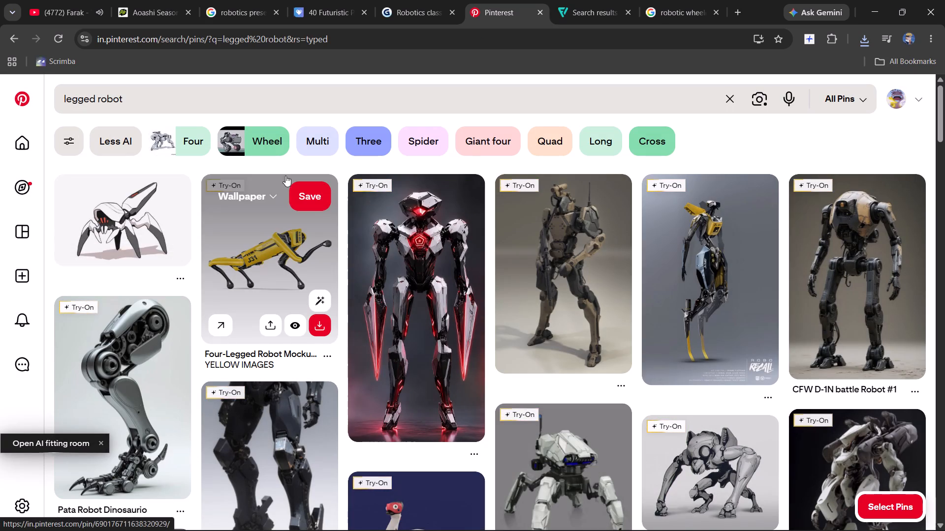
pyautogui.scroll(-8, 393, 212)
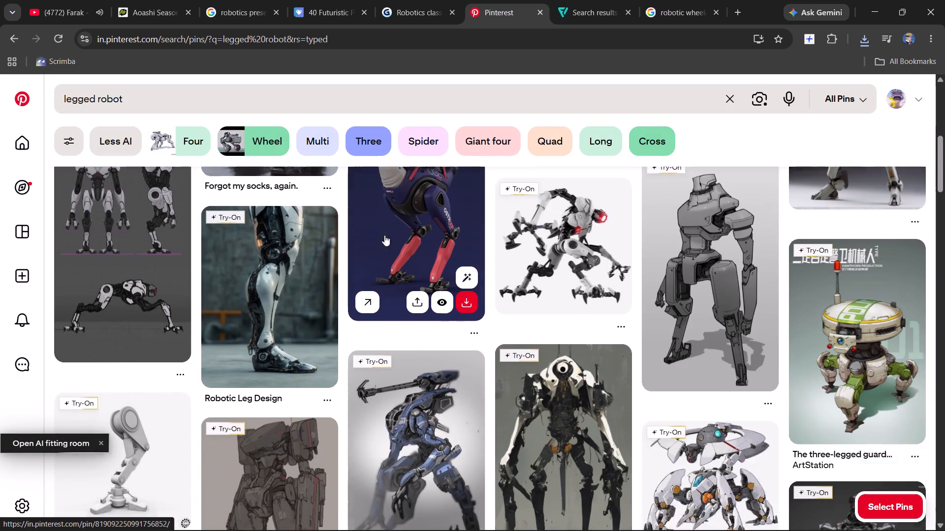
pyautogui.scroll(-8, 384, 235)
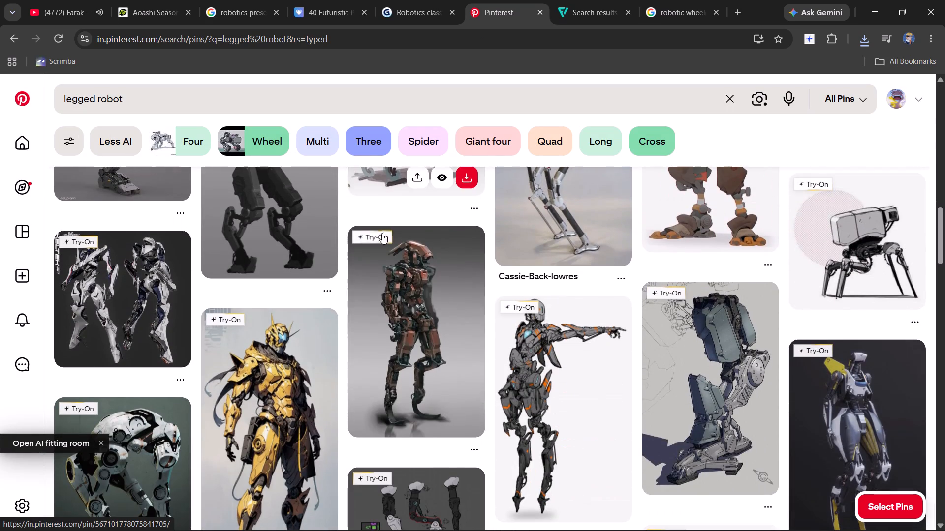
# Search Pinterest for "humanoid robot".
pyautogui.tripleClick(449, 100)
pyautogui.press('BackSpace')
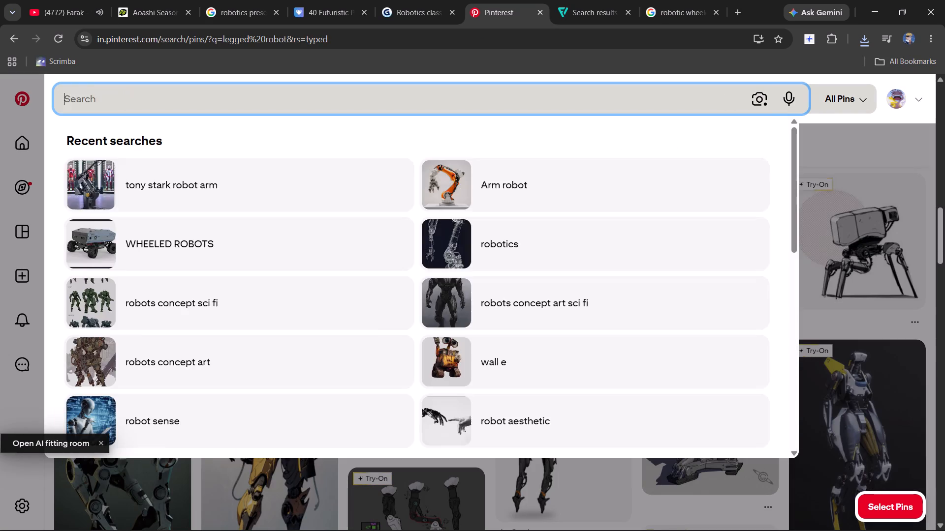
pyautogui.write('humo')
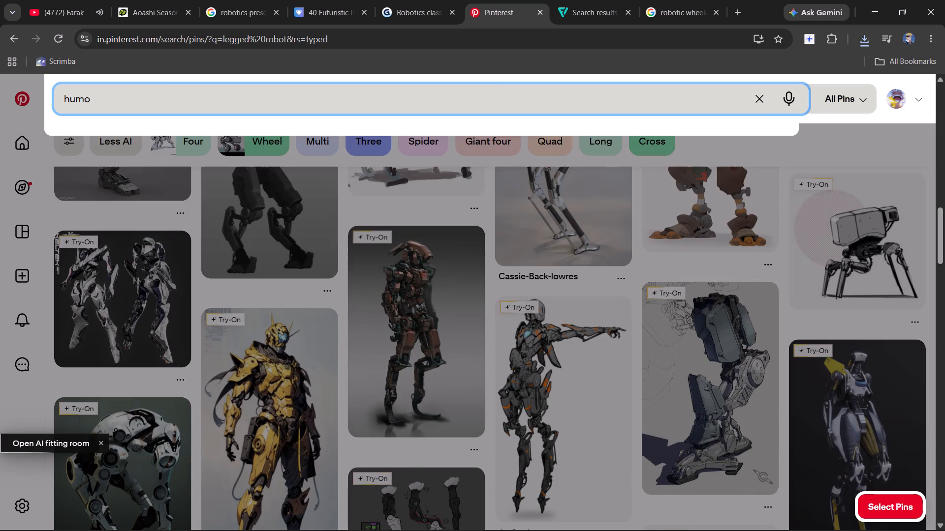
pyautogui.write('ni')
pyautogui.press('BackSpace')
pyautogui.press('BackSpace')
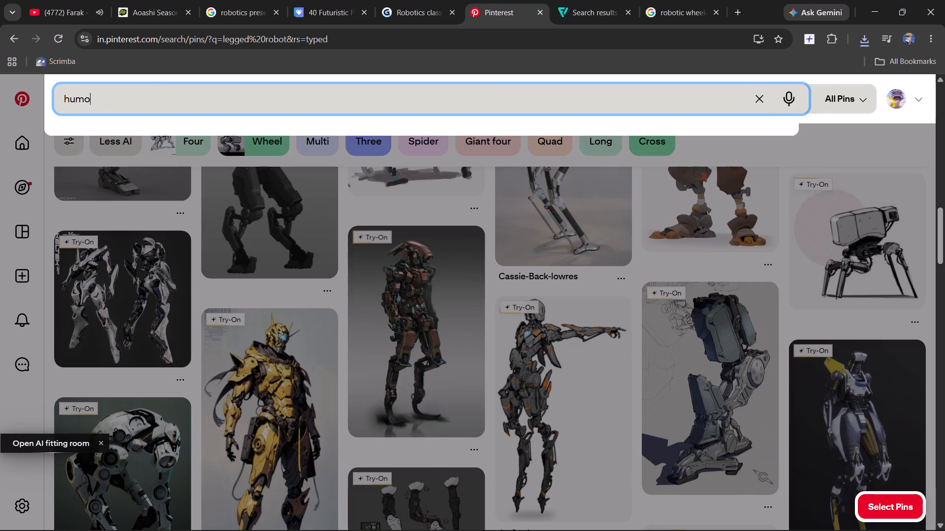
pyautogui.press('=')
pyautogui.press('BackSpace')
pyautogui.press('BackSpace')
pyautogui.press('BackSpace')
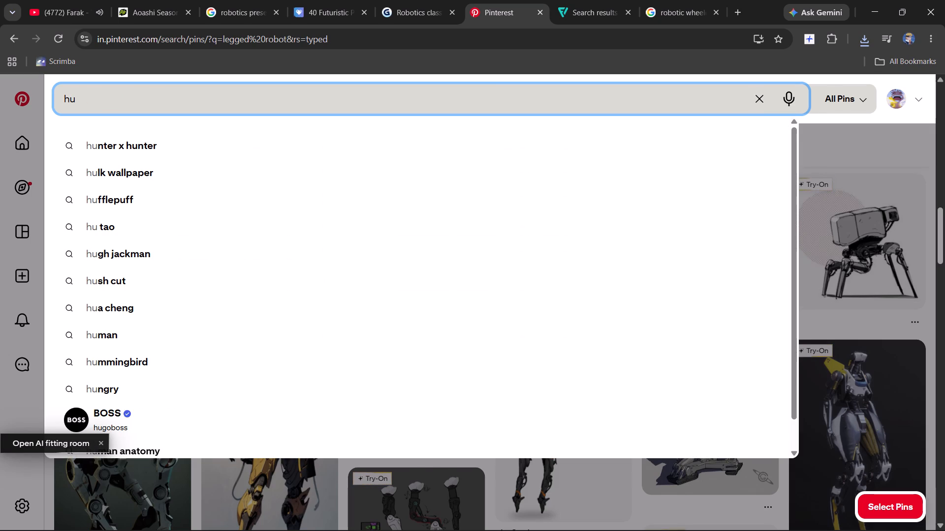
pyautogui.write('manoid')
pyautogui.press('space')
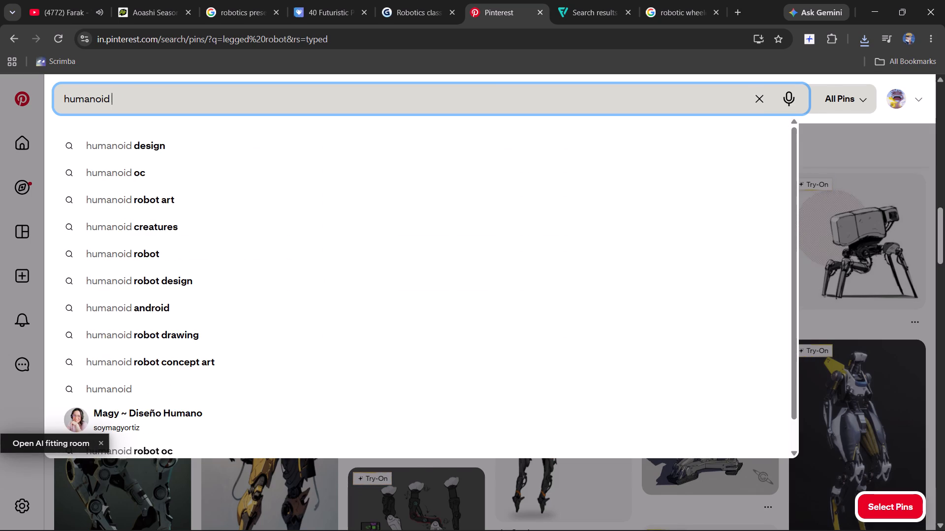
pyautogui.press('Down')
pyautogui.press('Down')
pyautogui.press('Return')
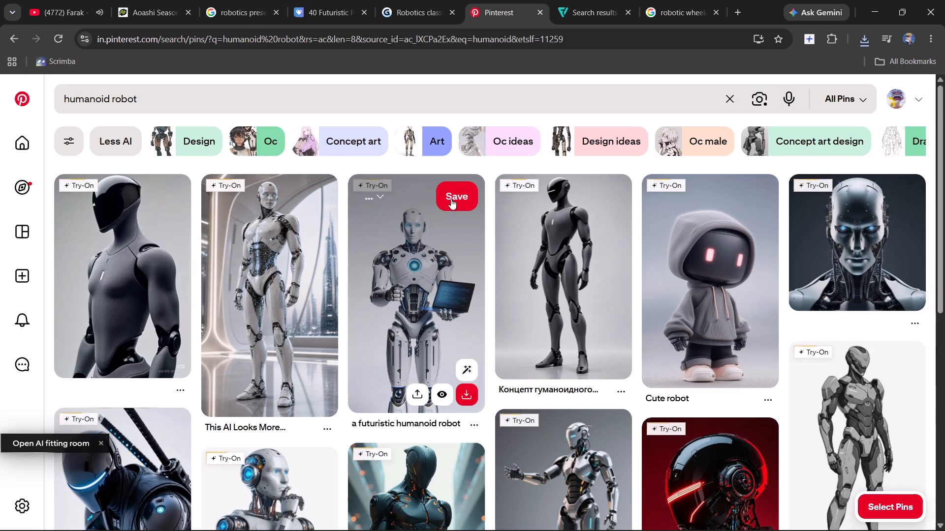
# Download the pin of the white-and-black humanoid robot standing against a plain grey concrete wall.
pyautogui.scroll(-3, 330, 315)
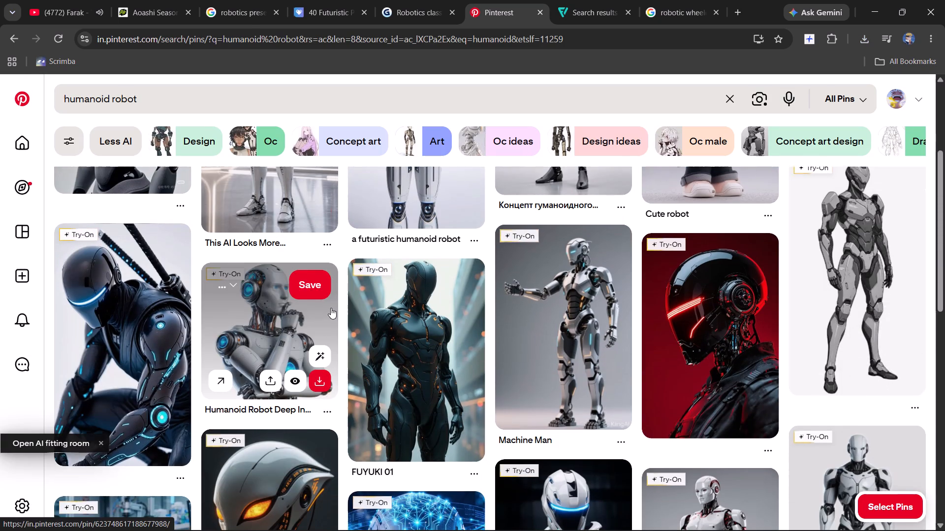
pyautogui.scroll(-10, 331, 308)
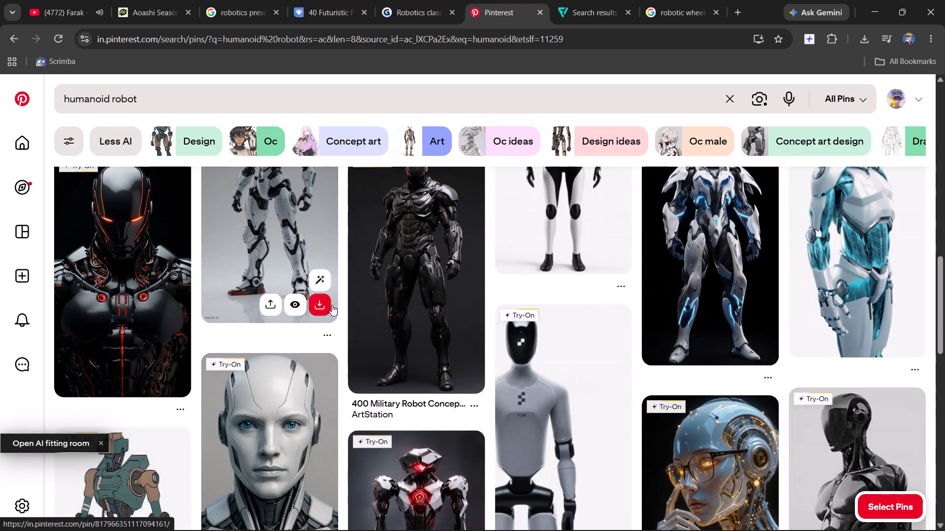
pyautogui.scroll(-3, 376, 326)
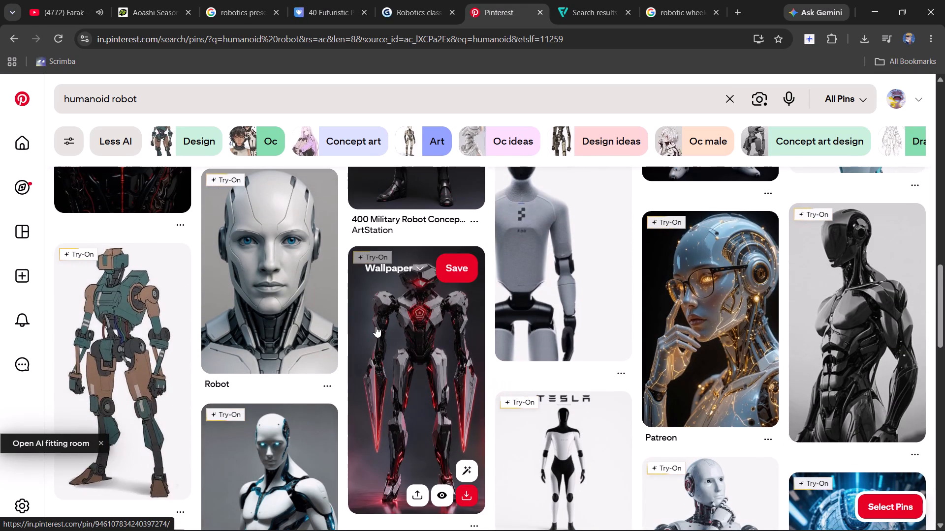
pyautogui.scroll(-3, 583, 405)
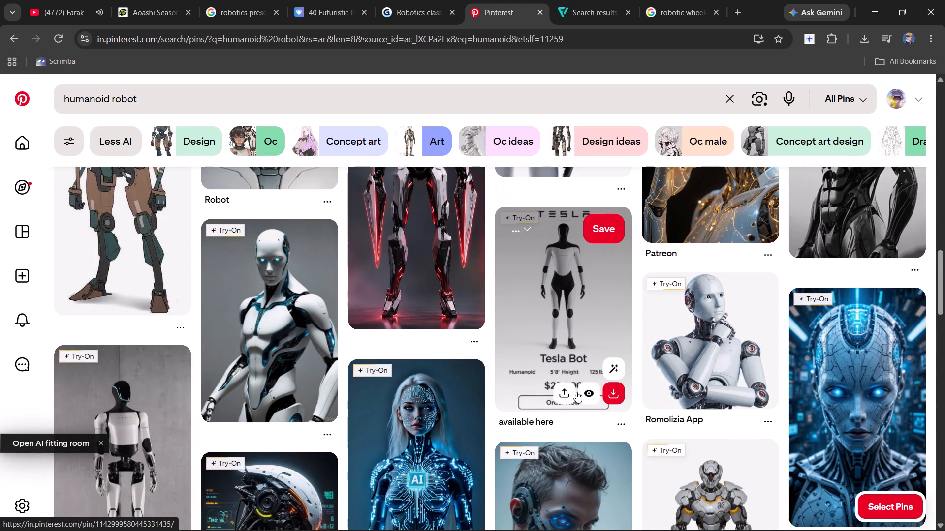
pyautogui.scroll(-3, 559, 358)
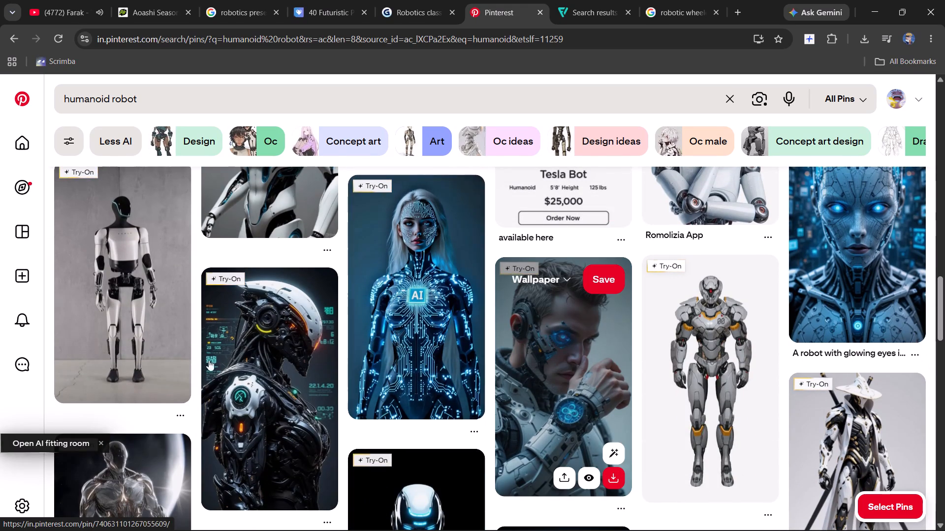
pyautogui.click(170, 382)
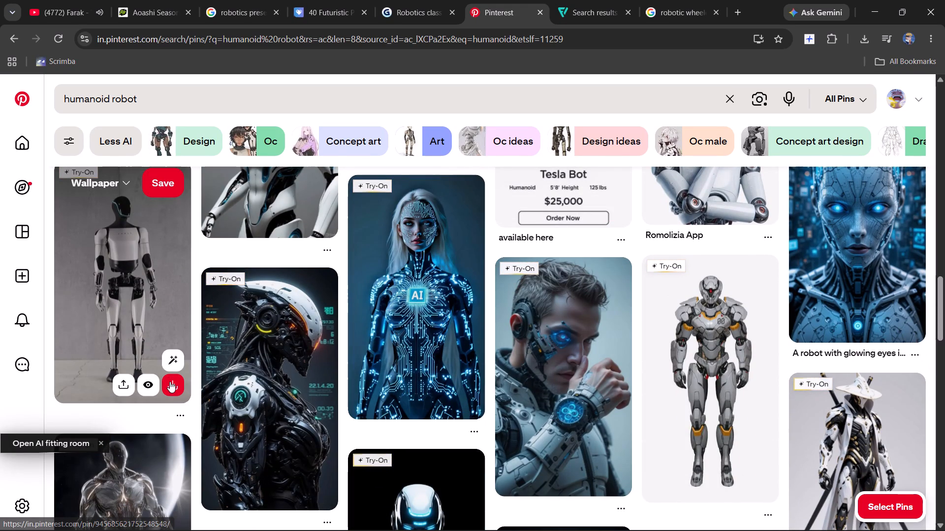
pyautogui.scroll(-5, 170, 386)
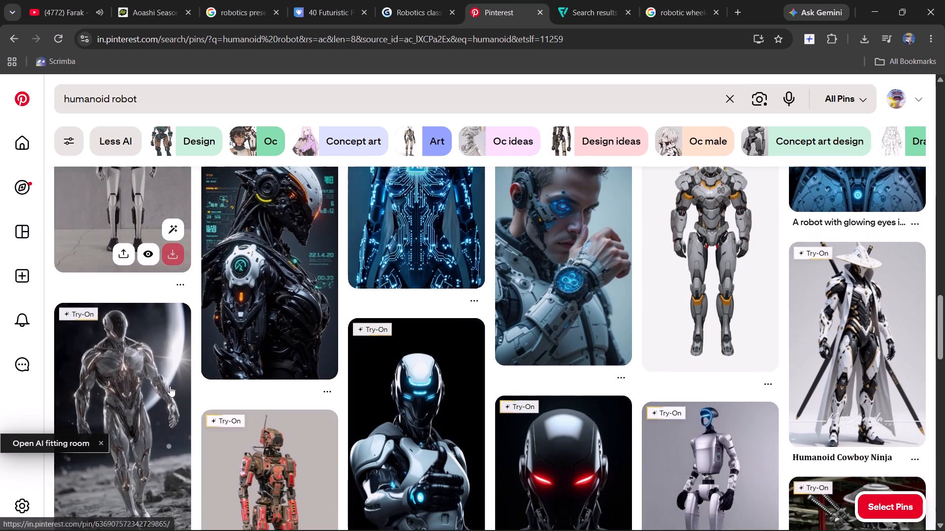
pyautogui.scroll(-4, 170, 390)
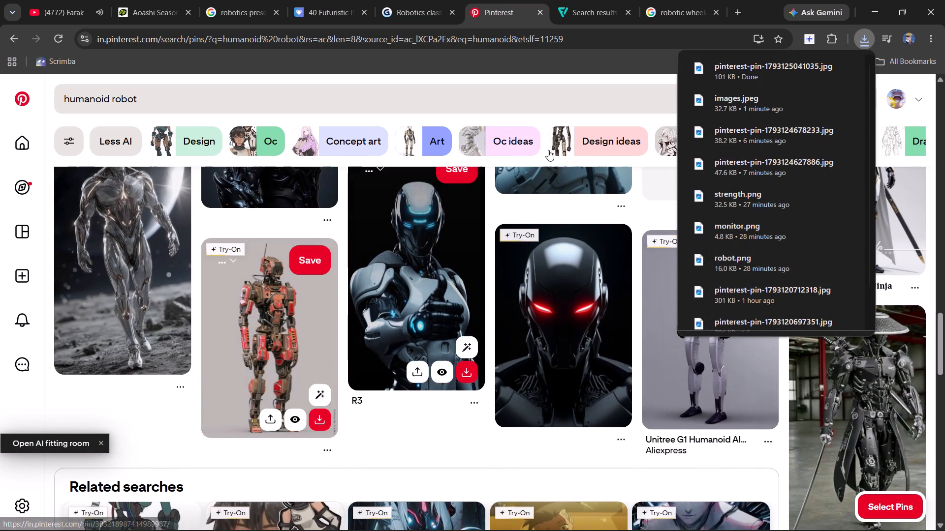
# Search Pinterest for "drone robot".
pyautogui.tripleClick(474, 102)
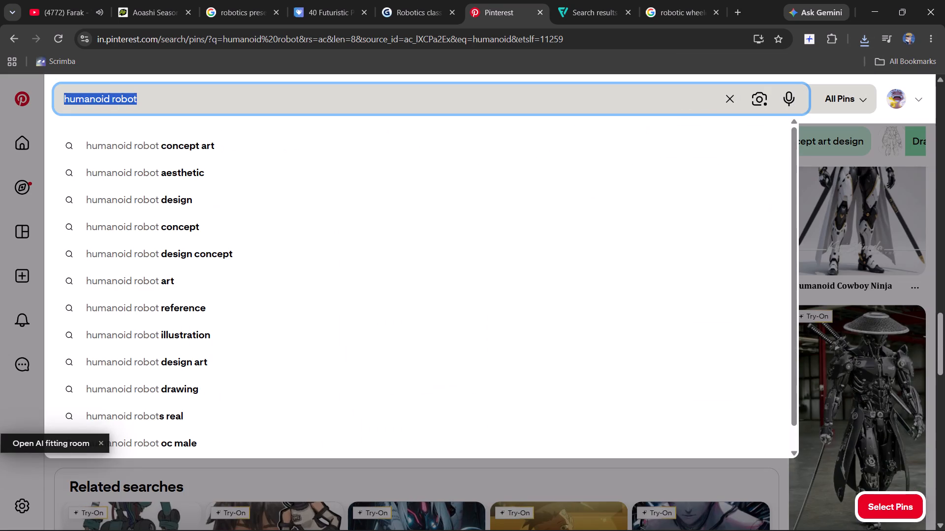
pyautogui.press('BackSpace')
pyautogui.write('drone robot')
pyautogui.press('Return')
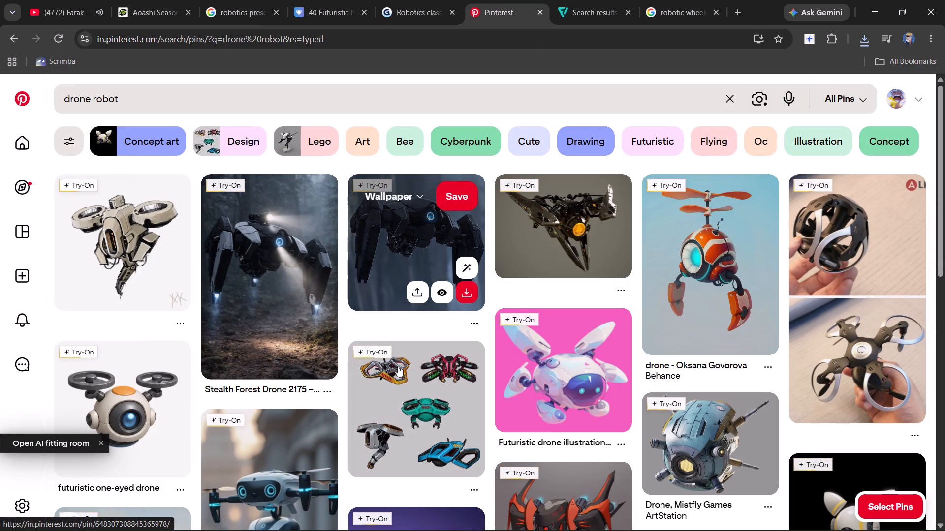
# Look through the "drone robot" pins for a picture suitable for the drone category on slide 4.
pyautogui.scroll(-4, 397, 359)
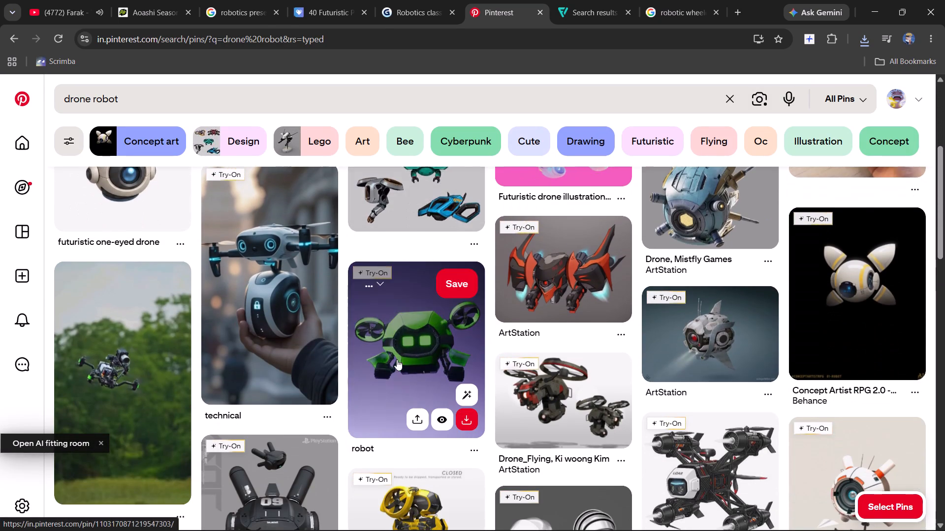
pyautogui.scroll(-8, 397, 359)
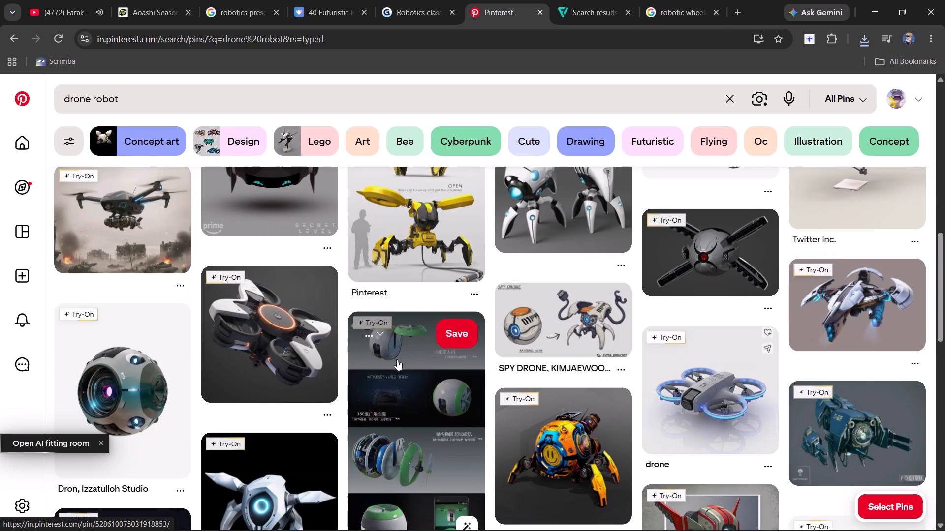
pyautogui.scroll(-8, 397, 359)
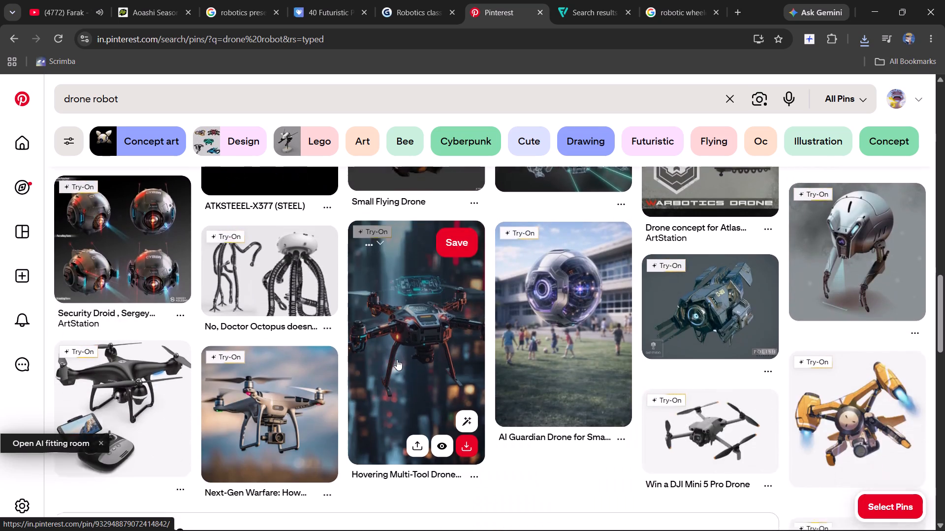
pyautogui.scroll(-7, 397, 359)
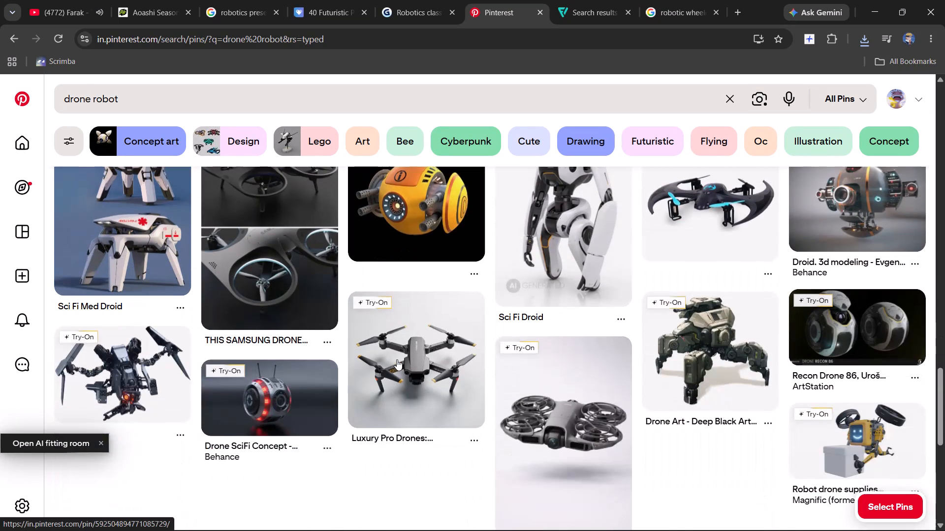
pyautogui.scroll(-4, 397, 359)
pyautogui.scroll(2, 397, 359)
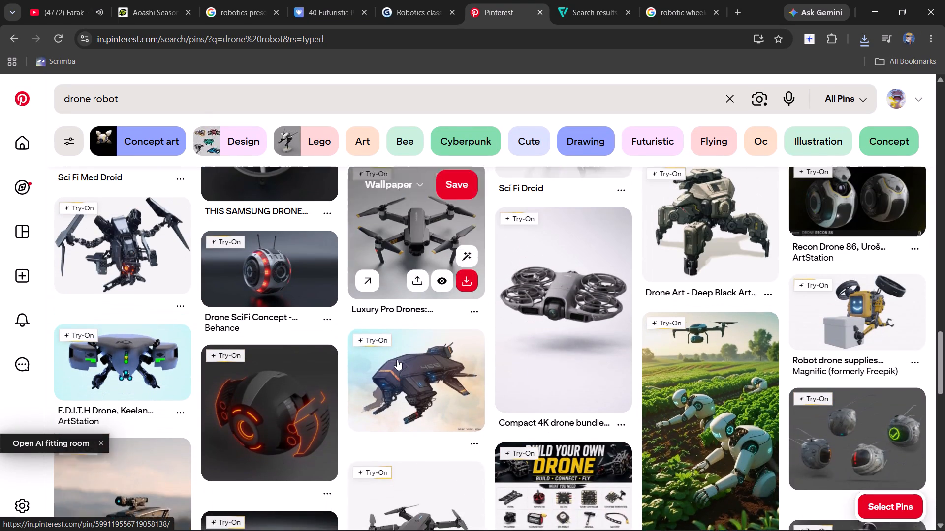
pyautogui.scroll(-1, 397, 359)
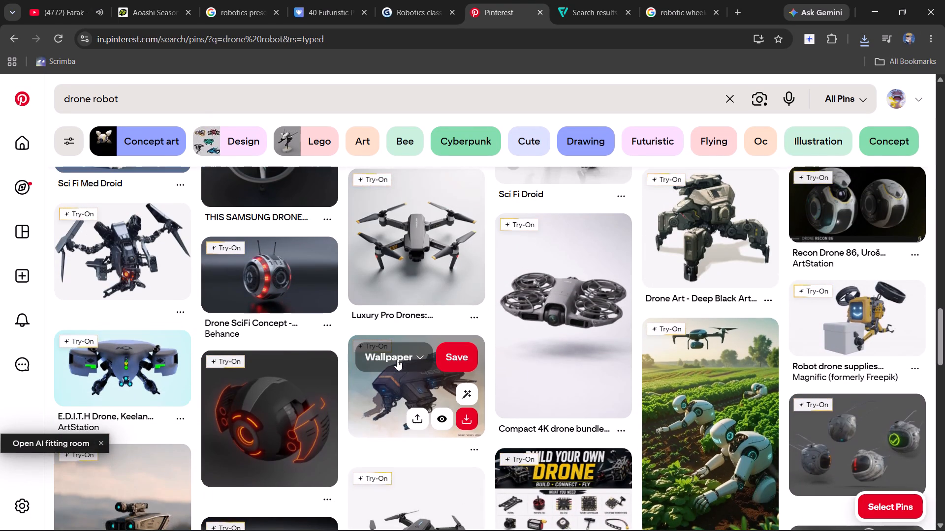
pyautogui.scroll(-8, 397, 359)
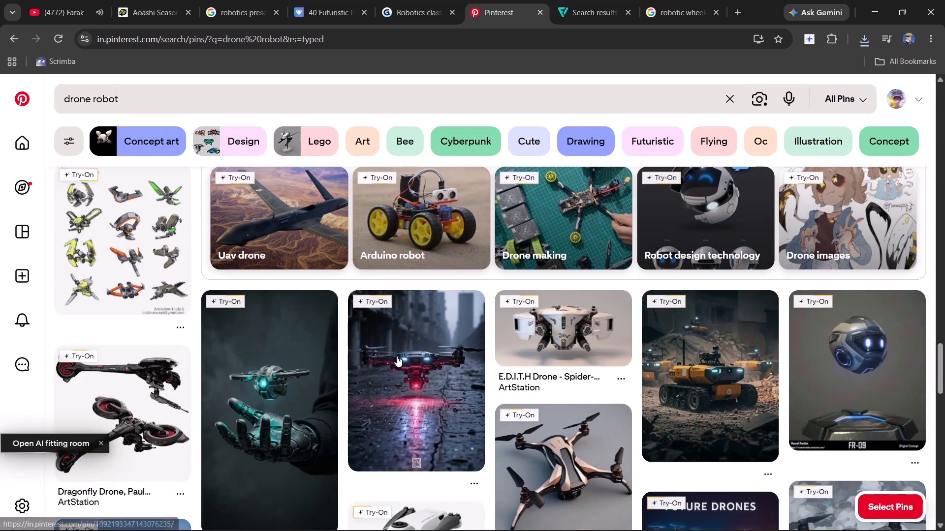
pyautogui.scroll(-6, 397, 356)
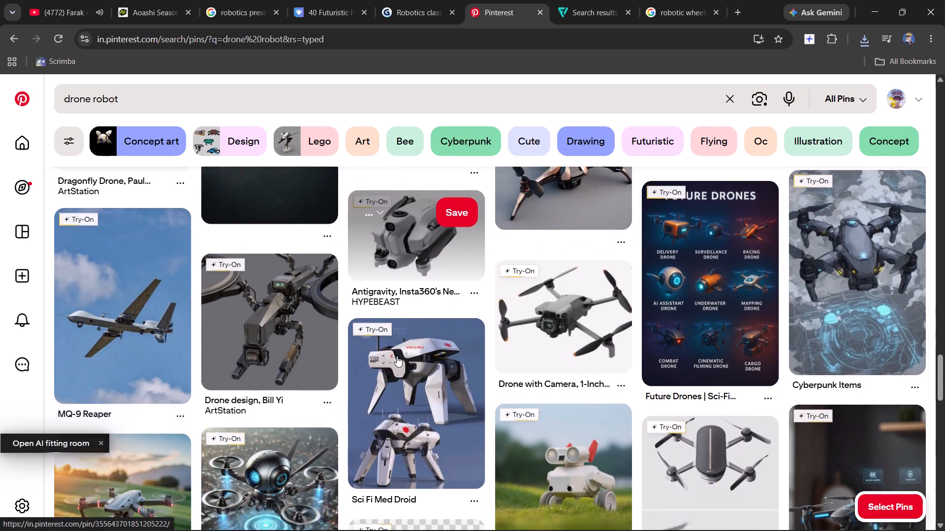
pyautogui.scroll(-6, 397, 356)
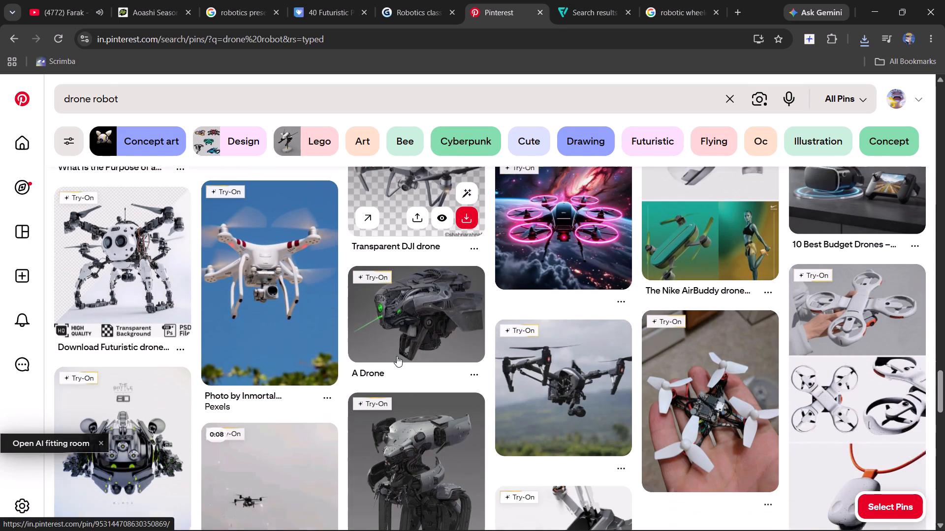
pyautogui.scroll(-2, 397, 356)
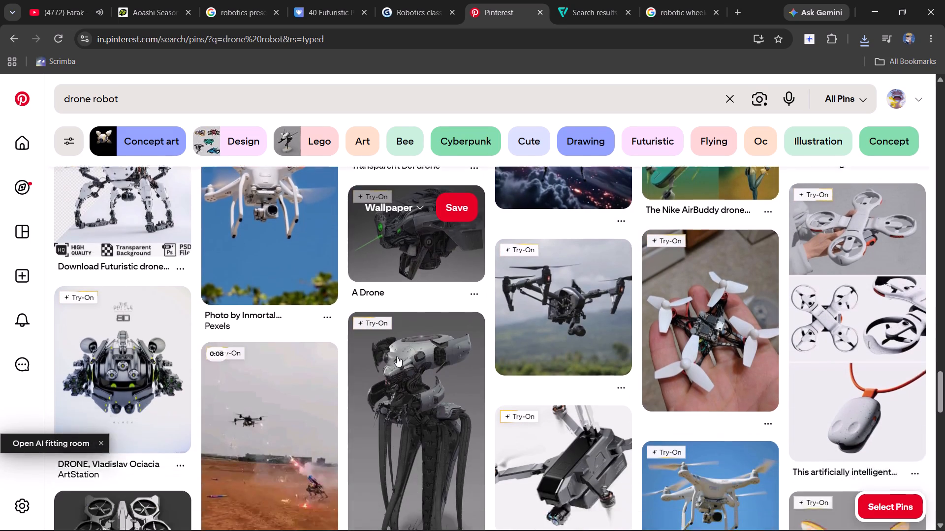
pyautogui.scroll(-8, 397, 356)
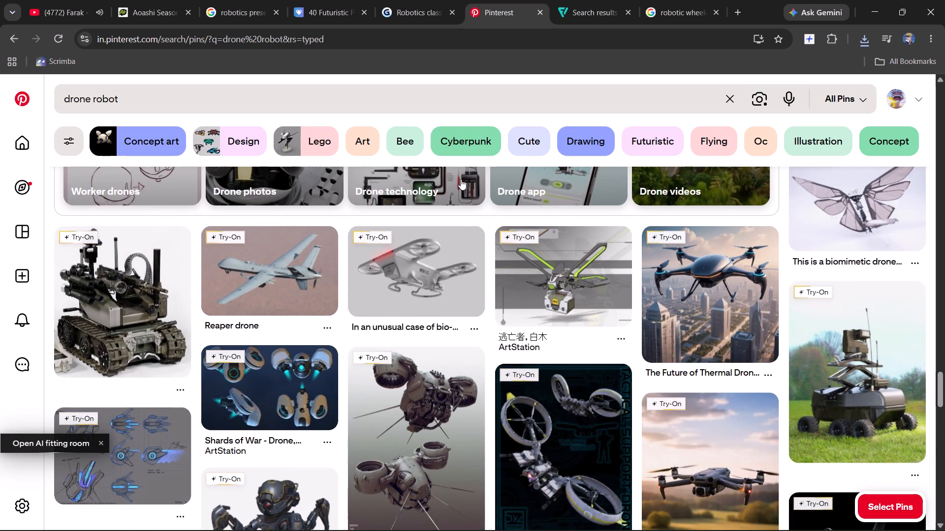
pyautogui.scroll(-4, 448, 373)
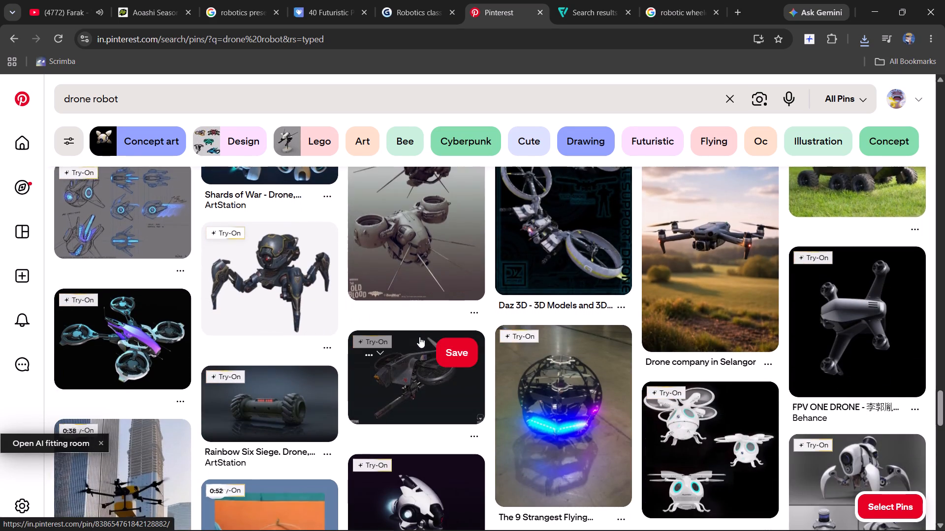
pyautogui.scroll(-2, 419, 337)
pyautogui.scroll(-2, 320, 398)
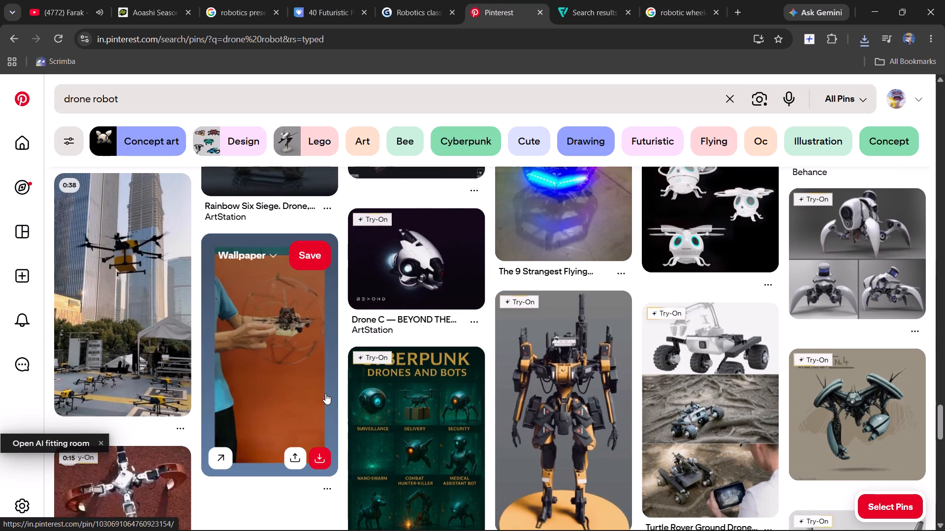
pyautogui.scroll(-10, 380, 375)
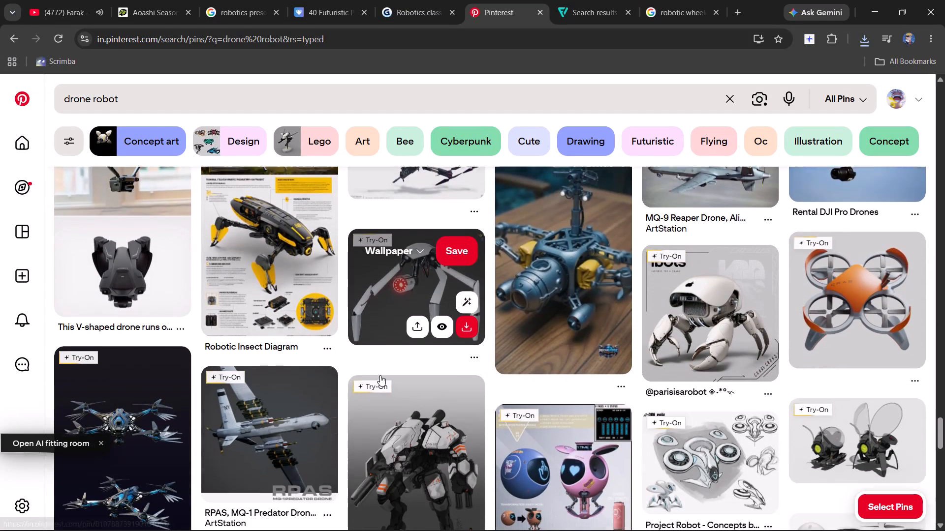
pyautogui.scroll(-4, 380, 375)
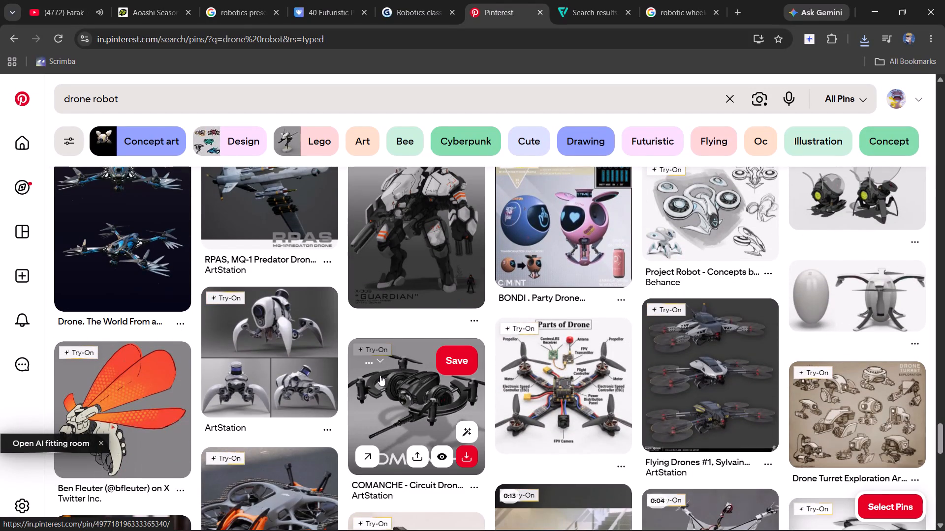
pyautogui.scroll(-4, 387, 406)
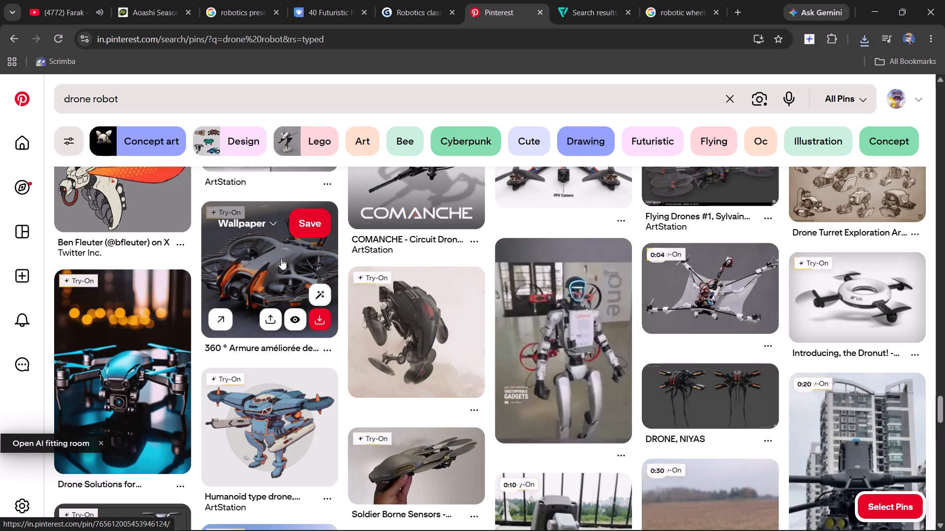
pyautogui.scroll(-3, 344, 338)
pyautogui.scroll(1, 344, 338)
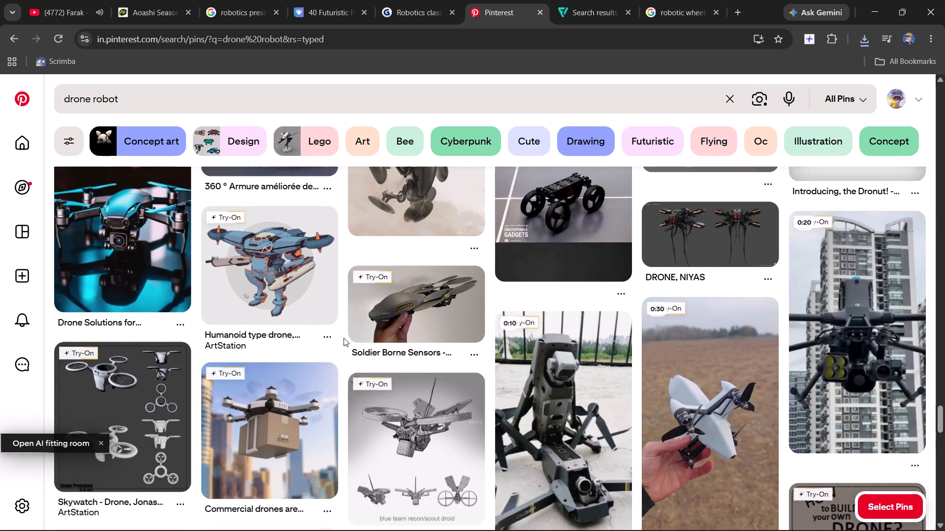
pyautogui.scroll(-10, 344, 338)
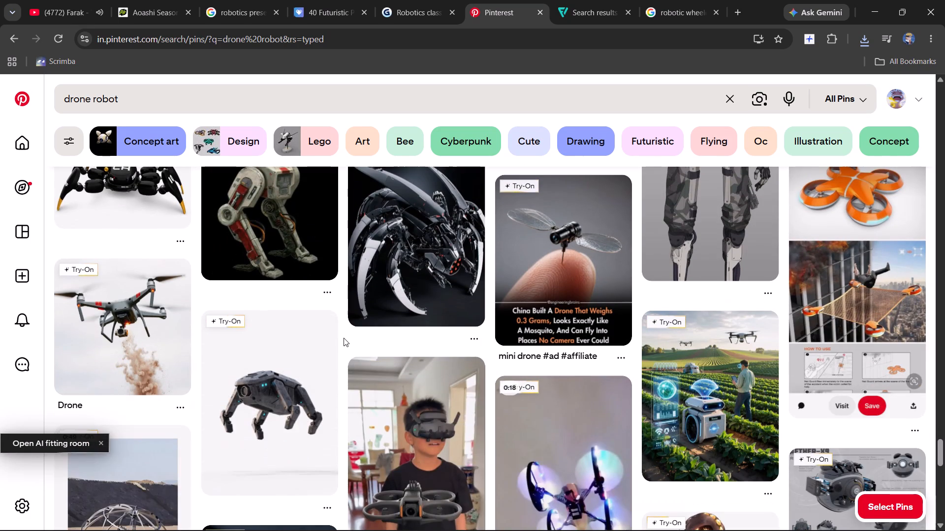
pyautogui.scroll(-4, 344, 338)
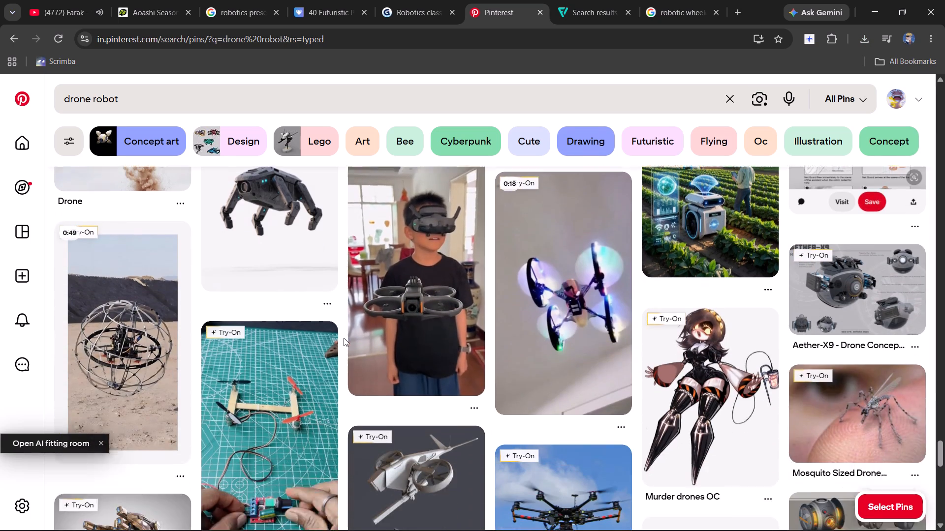
pyautogui.scroll(-4, 344, 338)
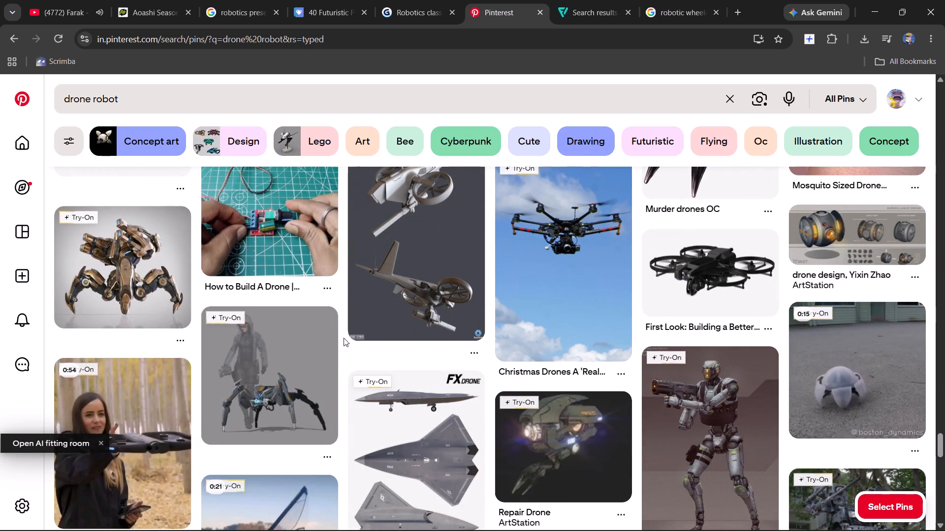
pyautogui.scroll(3, 344, 338)
pyautogui.scroll(-4, 344, 338)
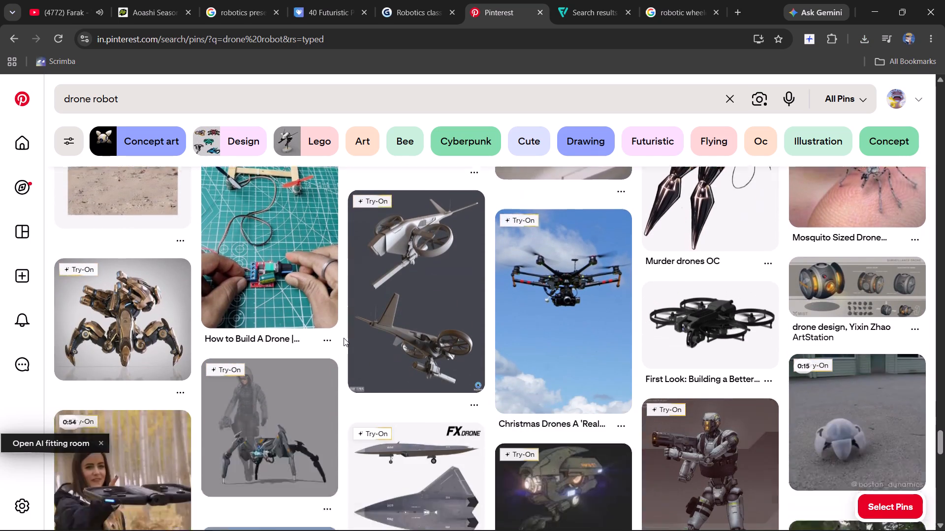
pyautogui.scroll(-5, 344, 338)
pyautogui.scroll(1, 344, 338)
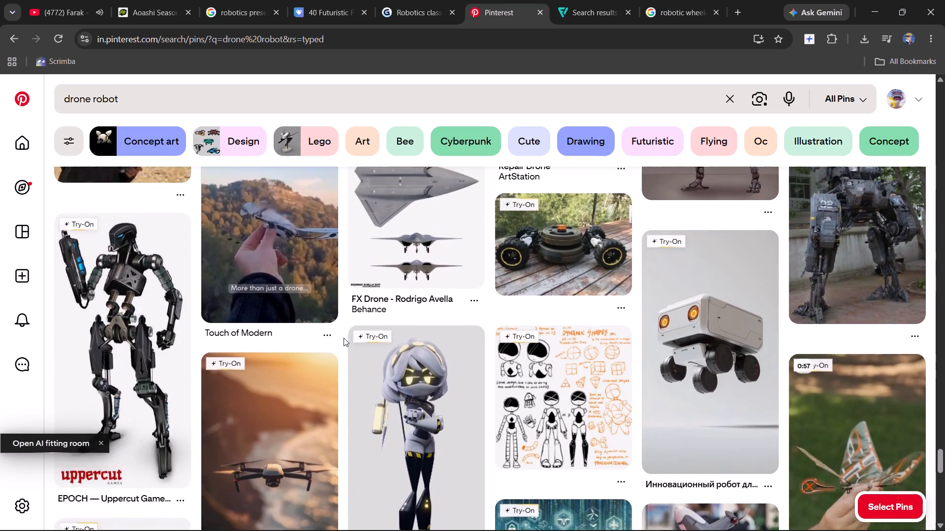
pyautogui.scroll(7, 344, 338)
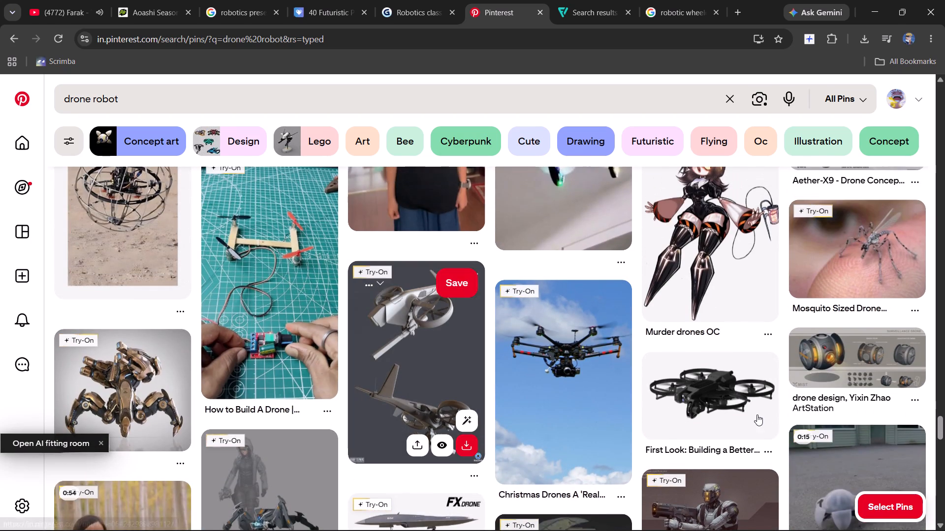
# Open the "First Look: Building a Better Police Drone" pin, check it and its related pins, and return to the "drone robot" results.
pyautogui.click(706, 398)
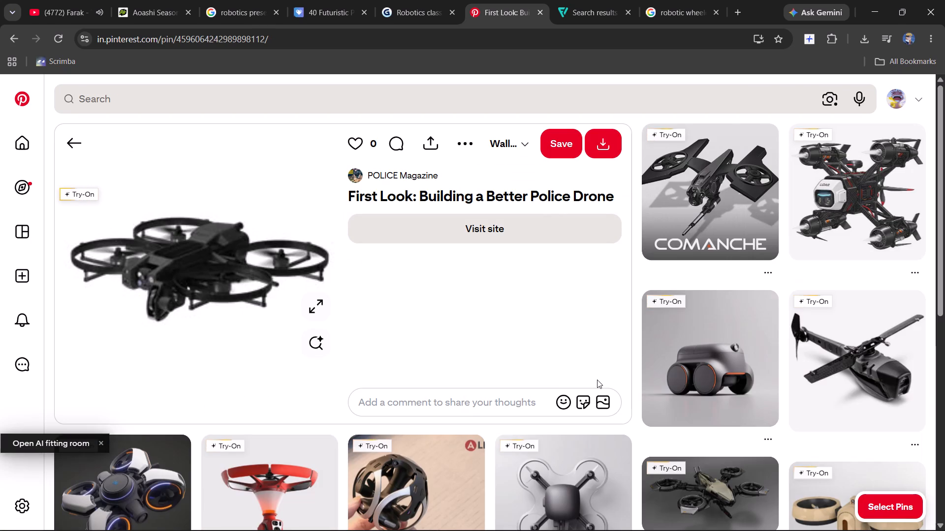
pyautogui.scroll(-2, 684, 379)
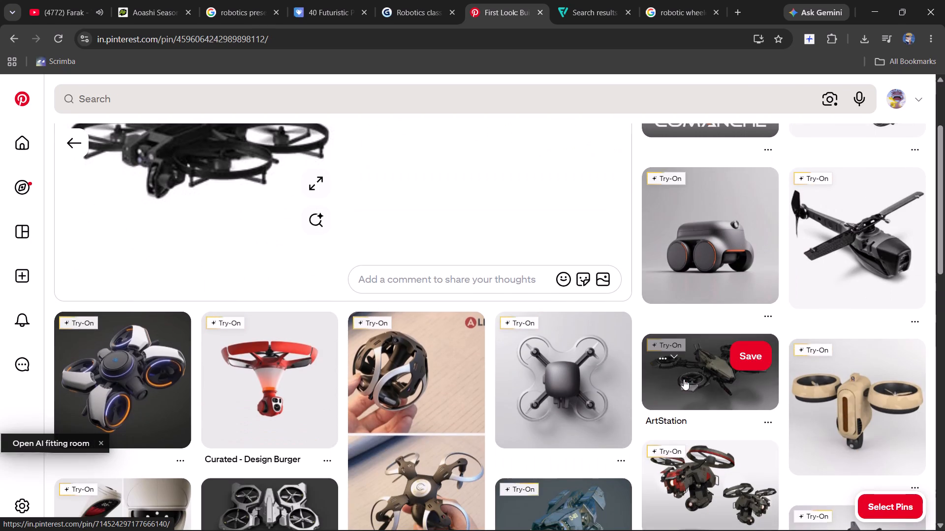
pyautogui.scroll(3, 683, 379)
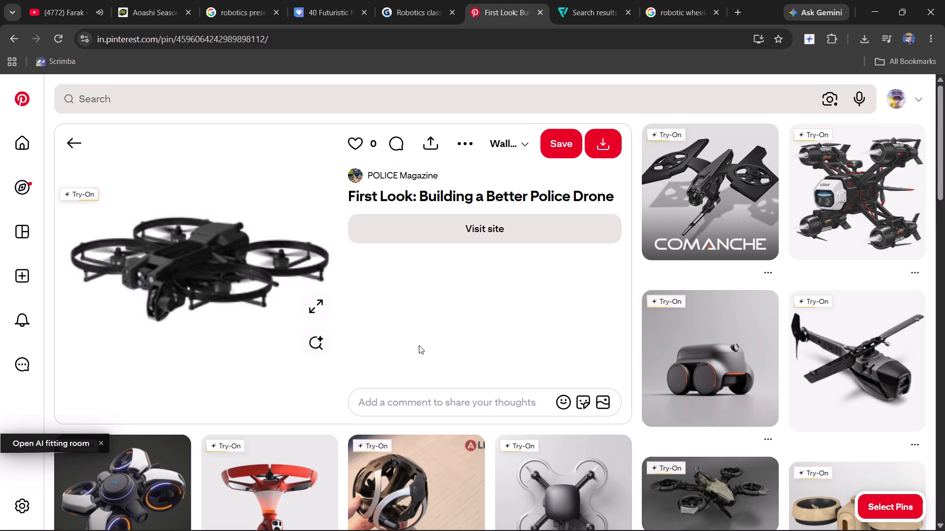
pyautogui.scroll(-4, 424, 344)
pyautogui.moveTo(424, 344); pyautogui.dragTo(439, 344)
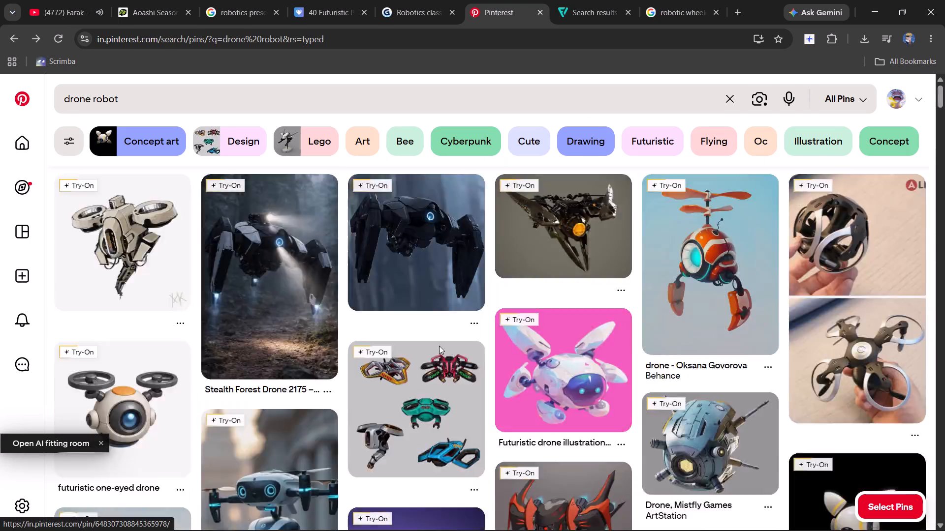
# Open the "Drone WiFi 4K HD Pliable" pin of the black foldable quadcopter and examine its related pins for a suitable drone picture.
pyautogui.scroll(20, 441, 358)
pyautogui.scroll(1, 441, 358)
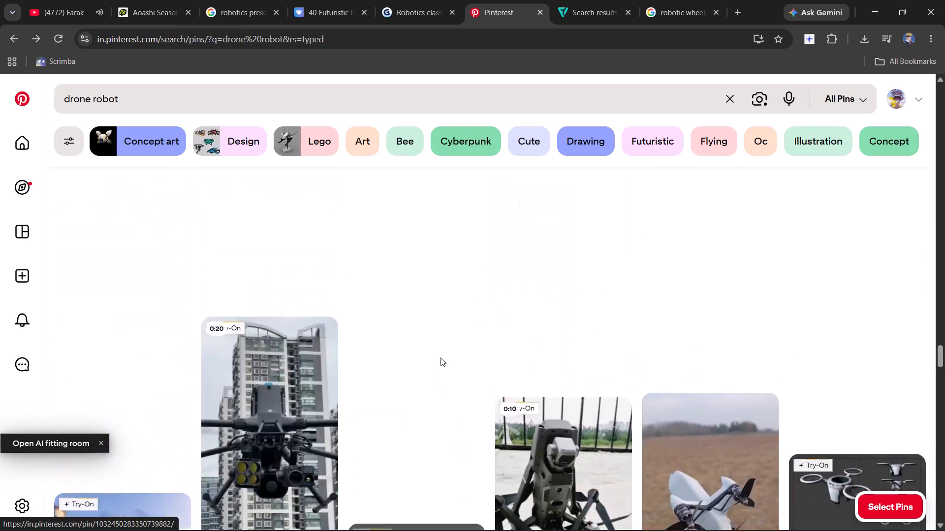
pyautogui.scroll(15, 441, 357)
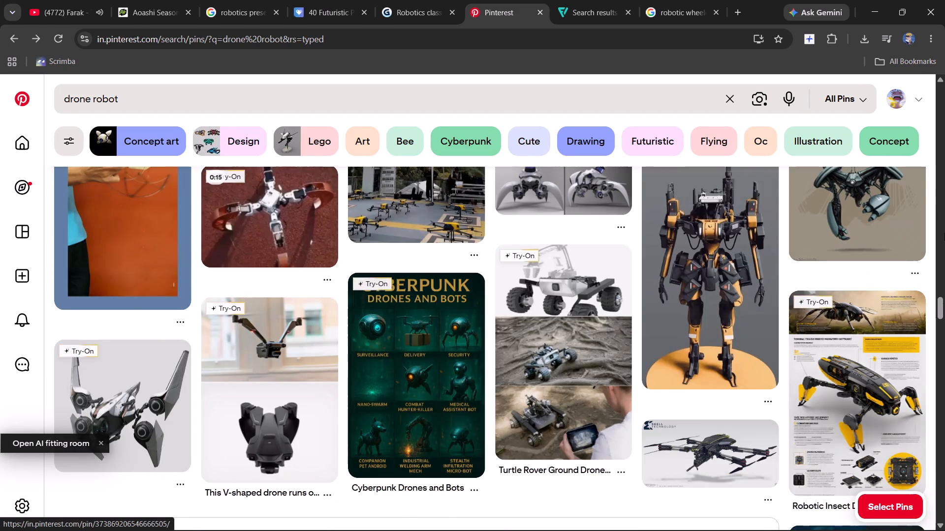
pyautogui.moveTo(944, 233); pyautogui.dragTo(944, 187)
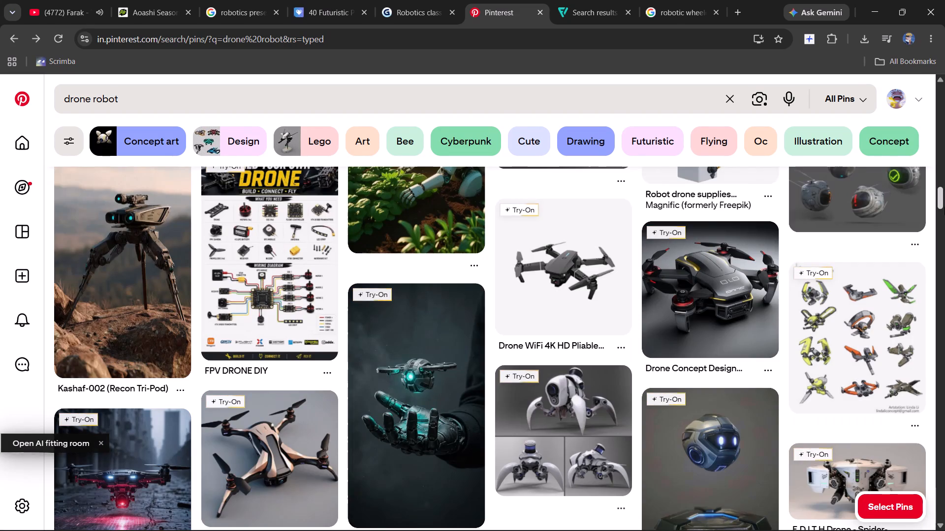
pyautogui.click(577, 290)
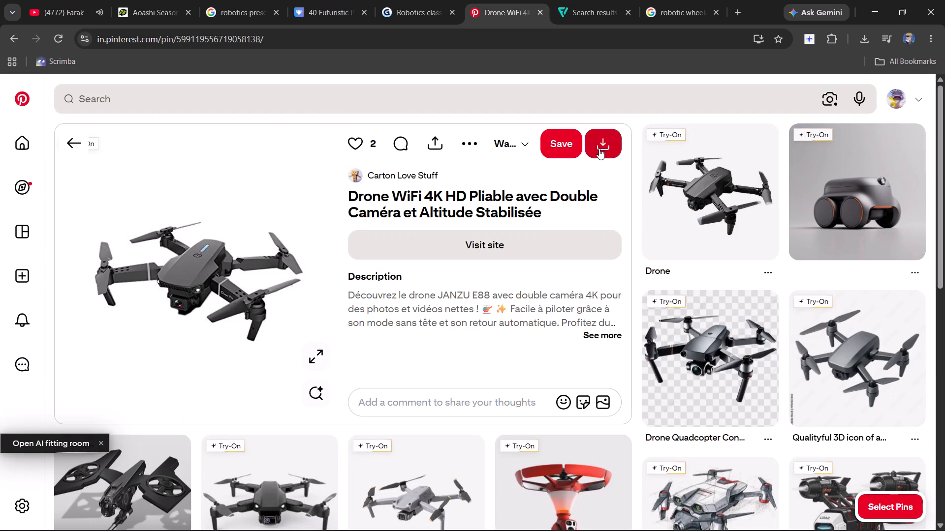
pyautogui.scroll(-3, 599, 148)
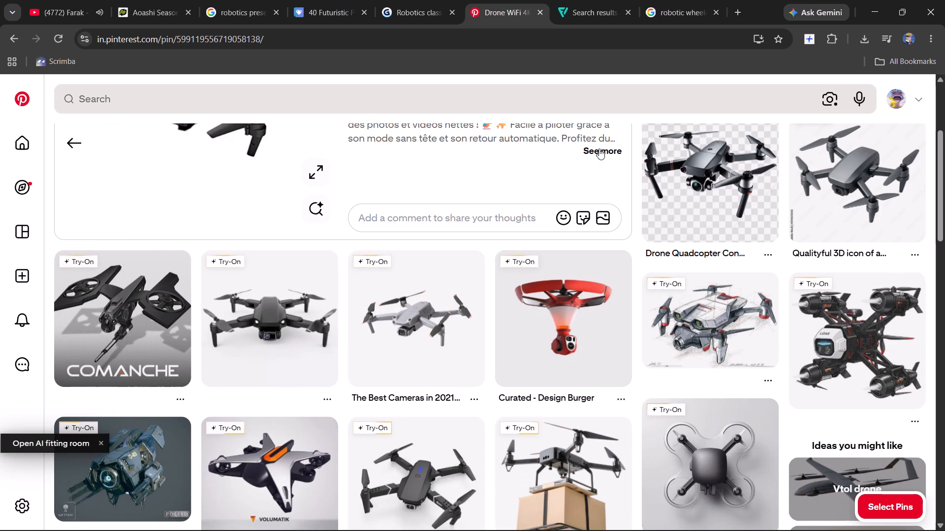
pyautogui.scroll(-7, 599, 148)
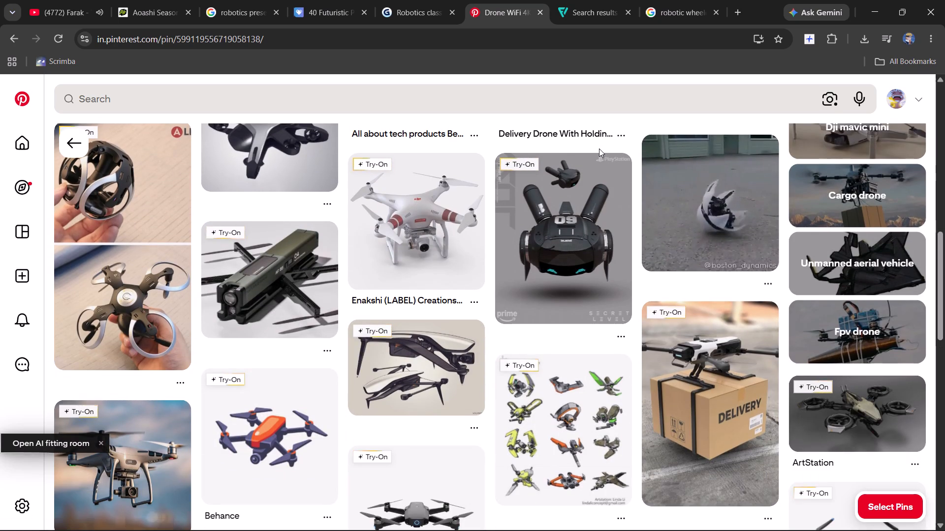
pyautogui.scroll(-3, 599, 148)
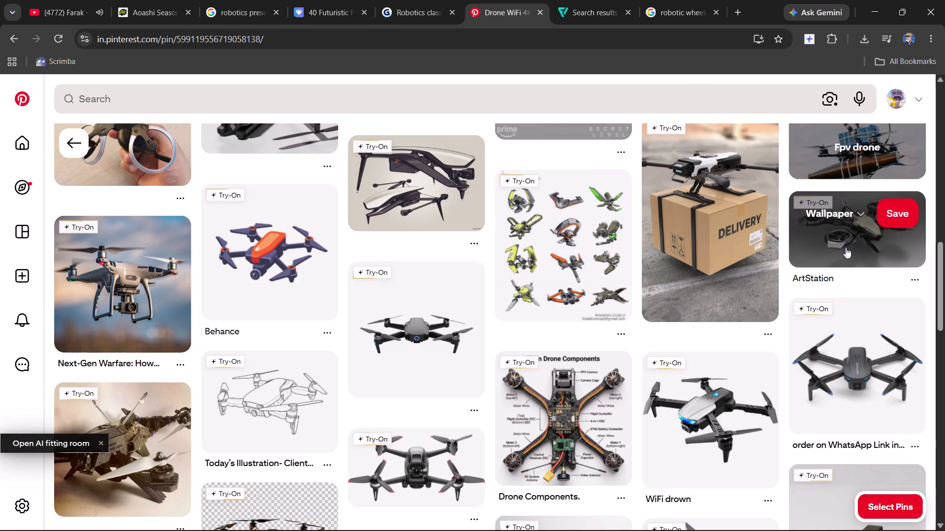
# Check the related drone pins, and download the black quadcopter image from the "Drone WiFi 4K HD Pliable" pin.
pyautogui.scroll(-2, 838, 251)
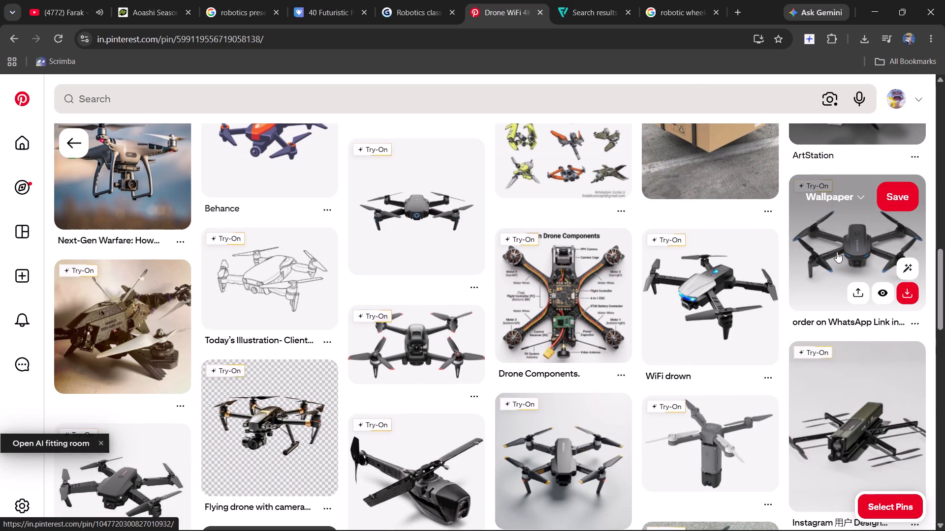
pyautogui.scroll(-4, 837, 252)
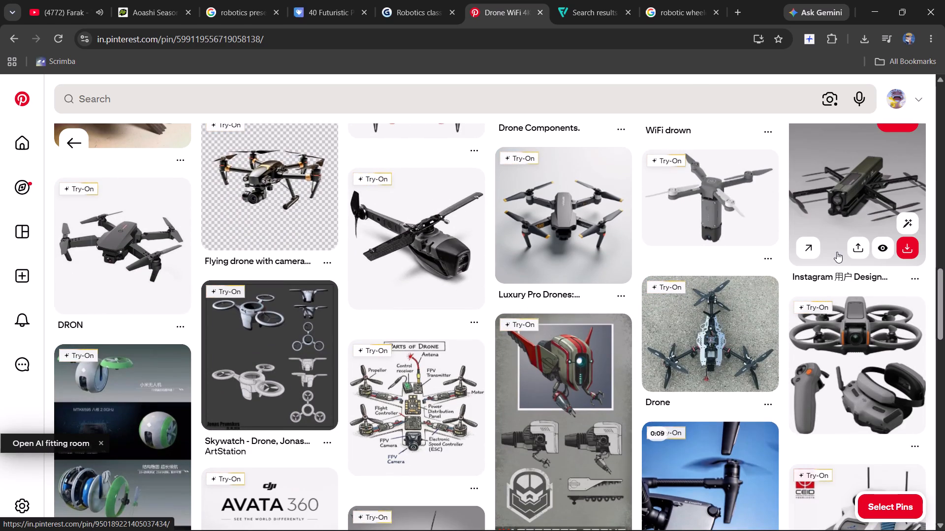
pyautogui.scroll(20, 837, 252)
pyautogui.scroll(4, 837, 252)
pyautogui.click(608, 153)
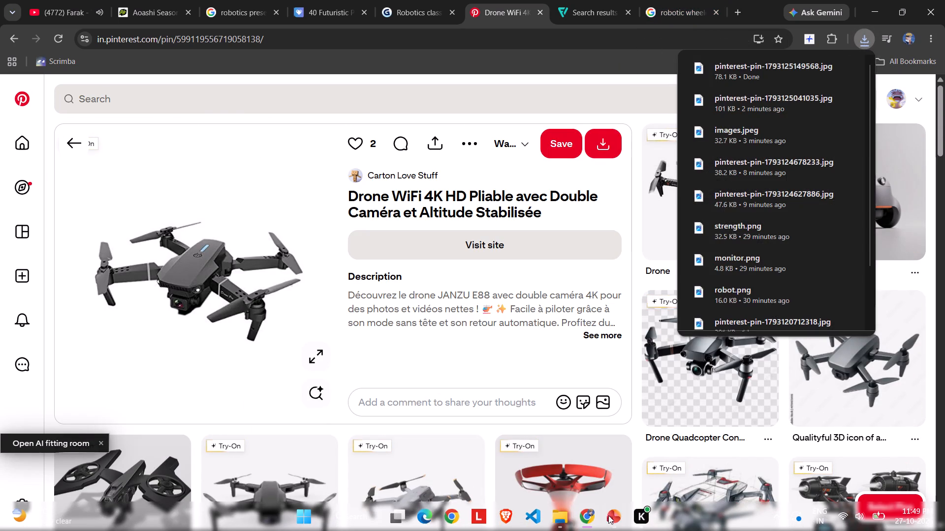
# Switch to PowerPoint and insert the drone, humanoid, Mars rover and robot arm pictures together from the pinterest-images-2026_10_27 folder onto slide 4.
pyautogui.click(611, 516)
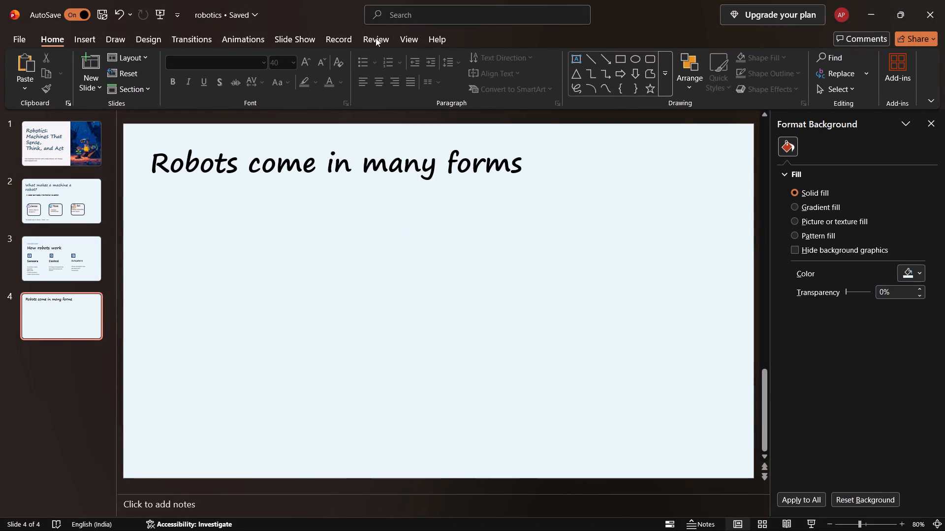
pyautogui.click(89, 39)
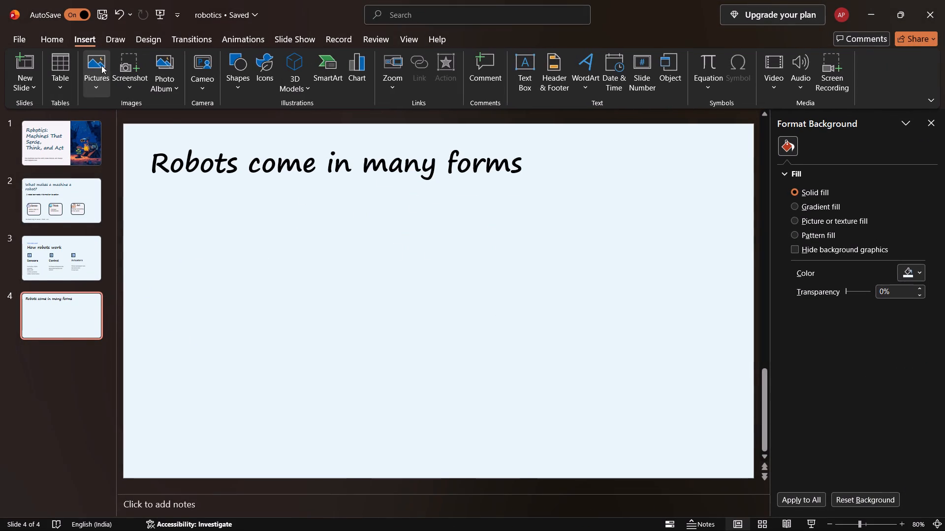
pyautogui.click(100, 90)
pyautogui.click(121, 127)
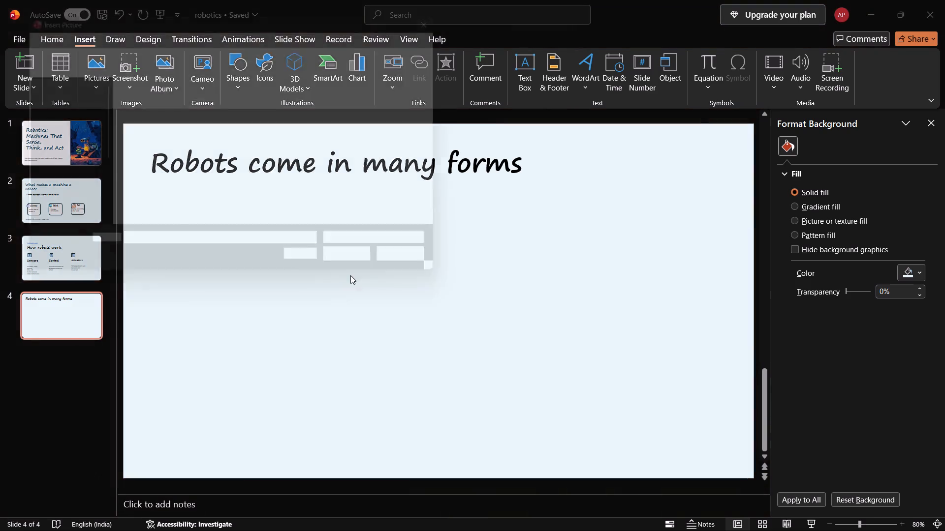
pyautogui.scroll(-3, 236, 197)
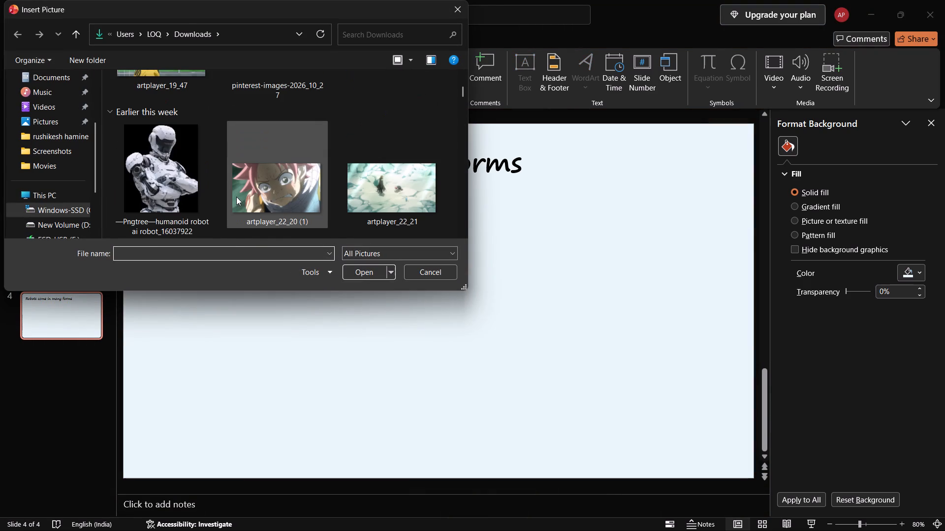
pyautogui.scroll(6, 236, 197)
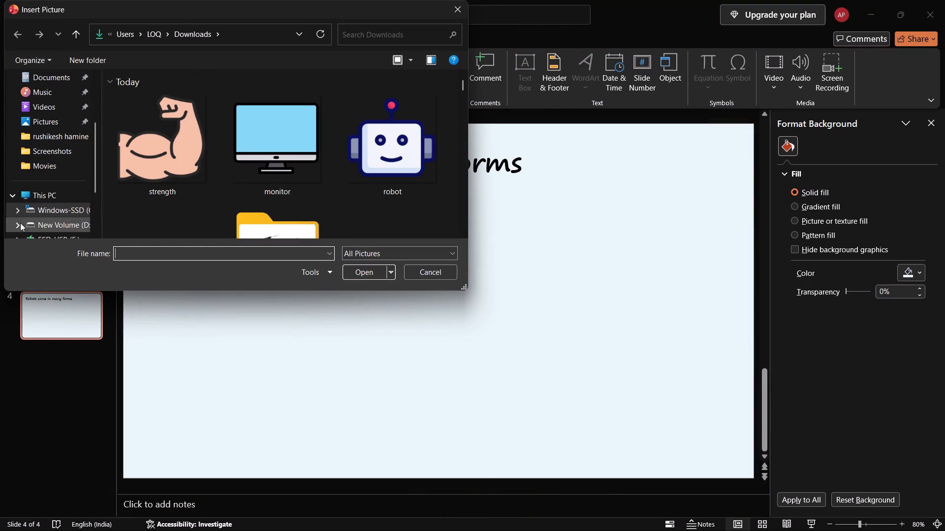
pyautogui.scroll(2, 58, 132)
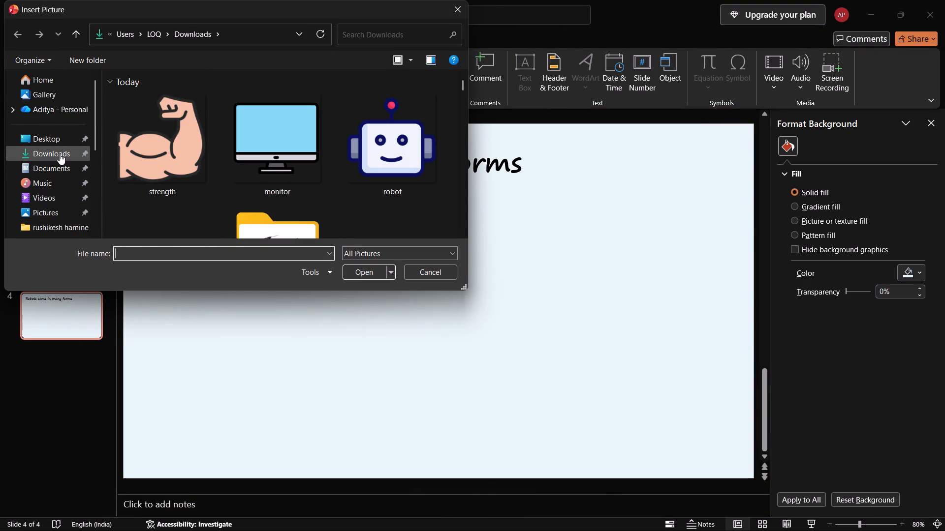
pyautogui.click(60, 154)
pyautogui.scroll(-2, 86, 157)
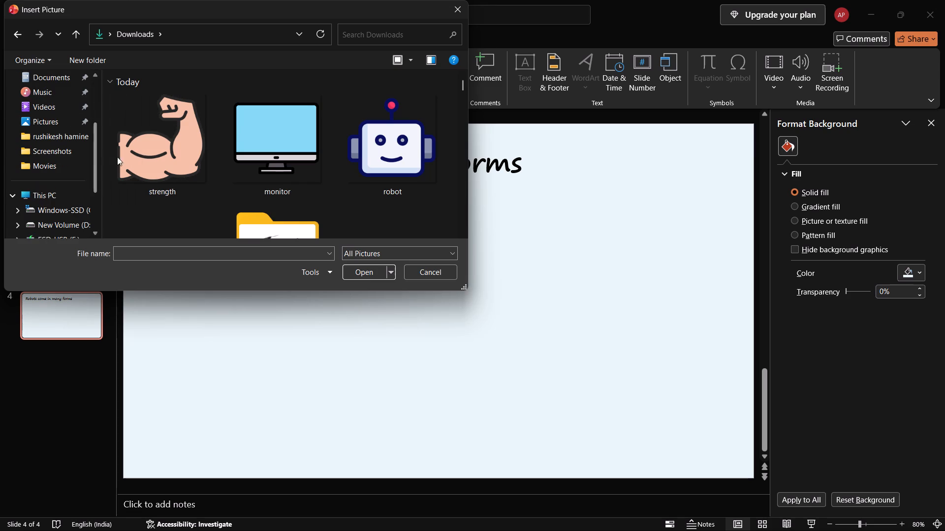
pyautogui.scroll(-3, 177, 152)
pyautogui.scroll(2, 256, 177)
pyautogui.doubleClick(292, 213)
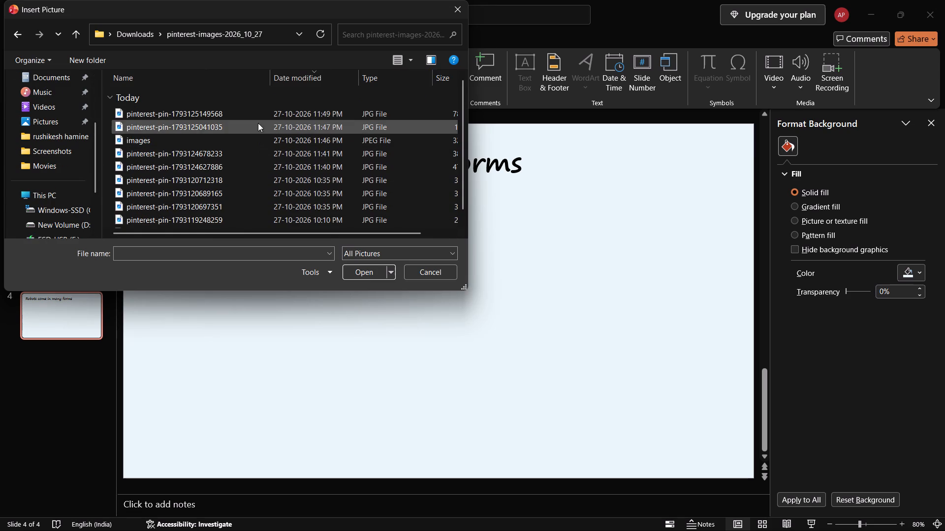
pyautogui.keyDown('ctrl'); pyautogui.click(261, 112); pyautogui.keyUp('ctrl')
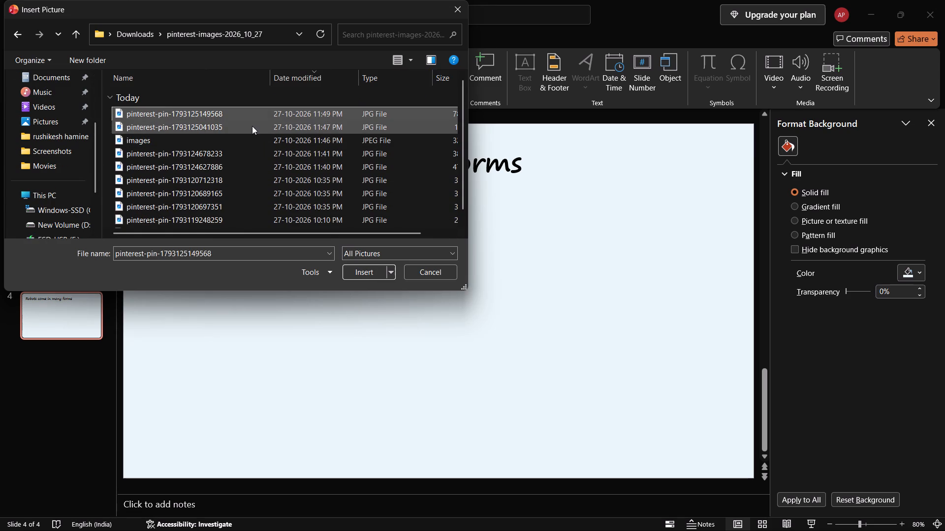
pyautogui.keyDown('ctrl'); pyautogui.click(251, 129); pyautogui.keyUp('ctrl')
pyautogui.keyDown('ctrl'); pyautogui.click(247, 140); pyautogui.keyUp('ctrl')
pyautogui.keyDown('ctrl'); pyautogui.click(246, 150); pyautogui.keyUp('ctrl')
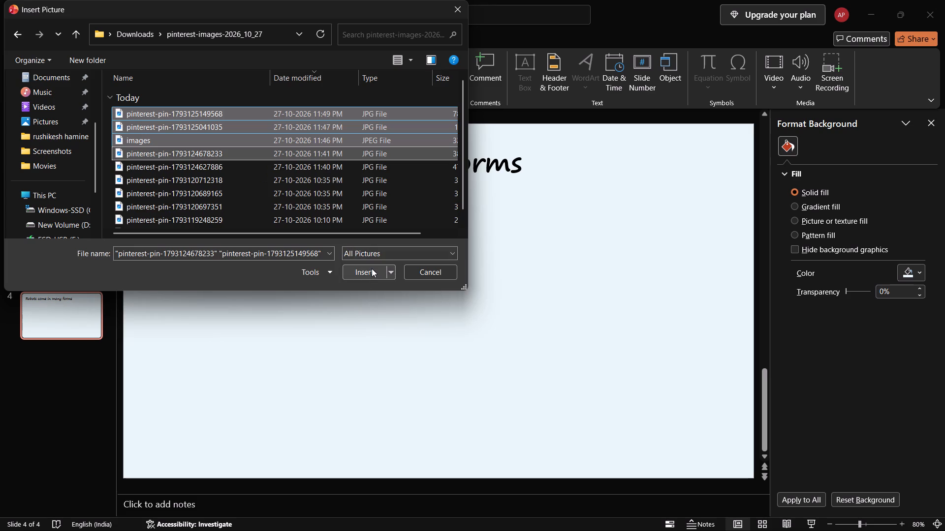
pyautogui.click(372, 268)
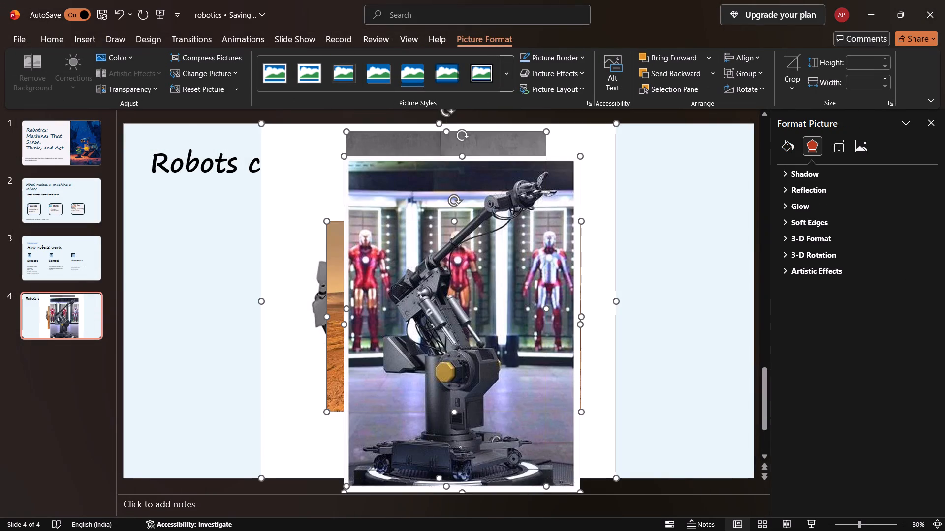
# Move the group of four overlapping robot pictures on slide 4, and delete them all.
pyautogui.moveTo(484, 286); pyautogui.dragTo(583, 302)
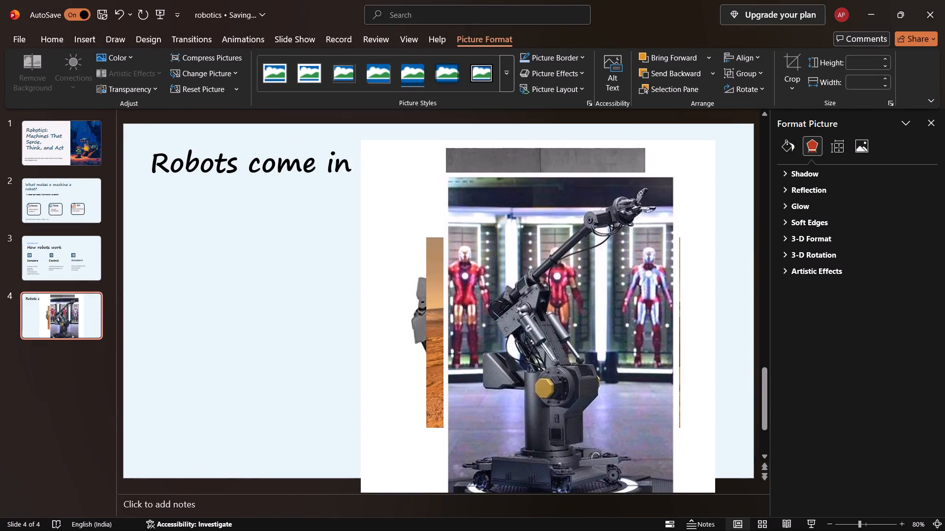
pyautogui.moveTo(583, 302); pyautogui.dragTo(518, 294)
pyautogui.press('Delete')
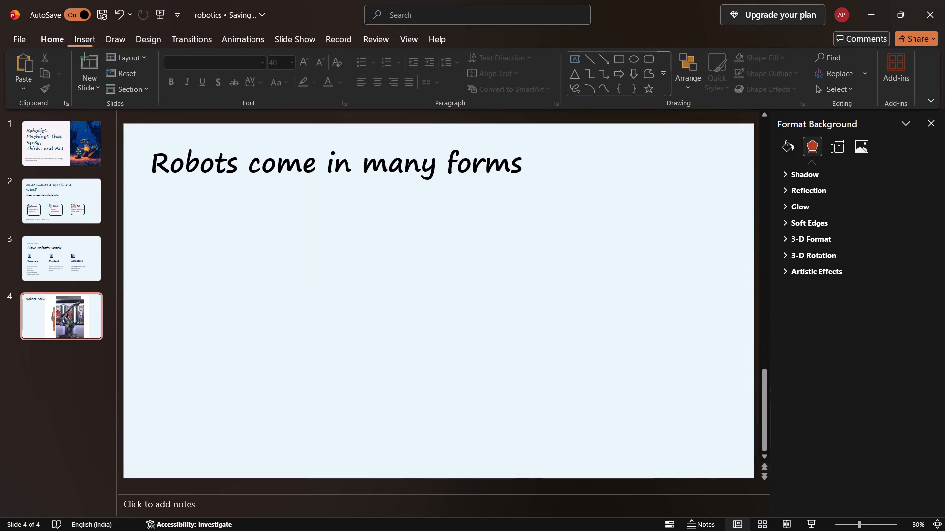
# Show the pinterest-images-2026_10_27 folder as larger thumbnails and insert only the Mars rover picture, "images", onto slide 4.
pyautogui.click(89, 41)
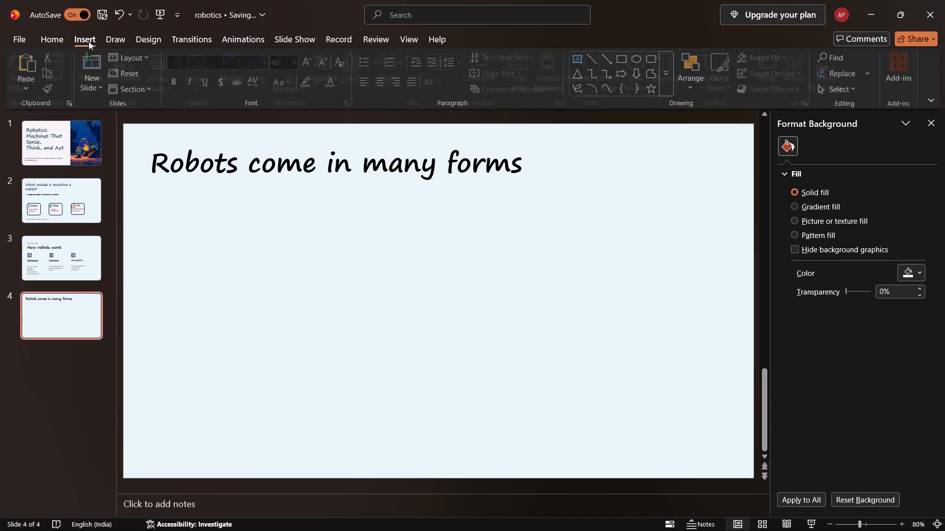
pyautogui.click(96, 90)
pyautogui.click(105, 128)
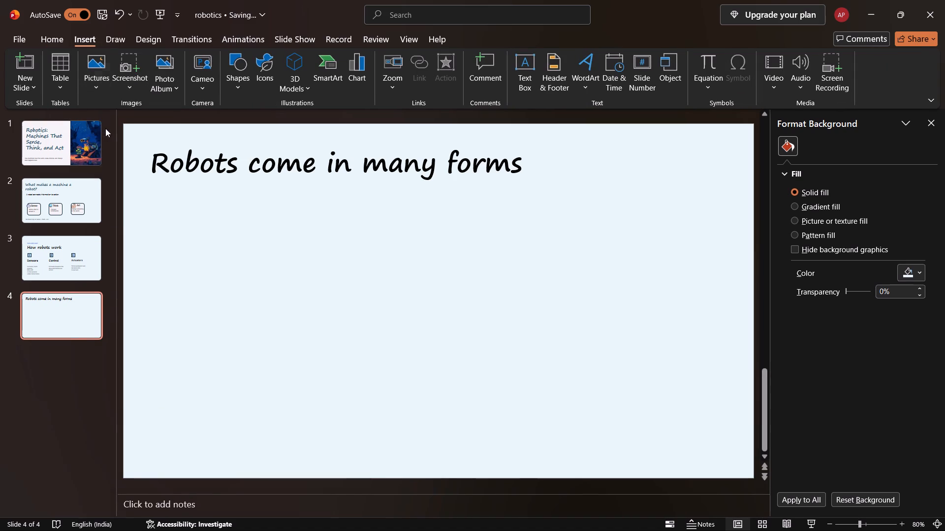
pyautogui.scroll(4, 305, 219)
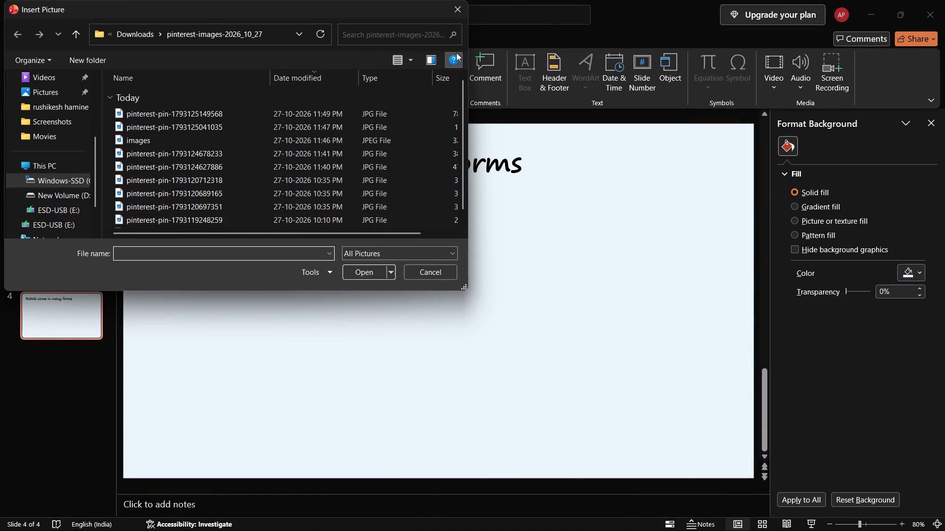
pyautogui.click(415, 61)
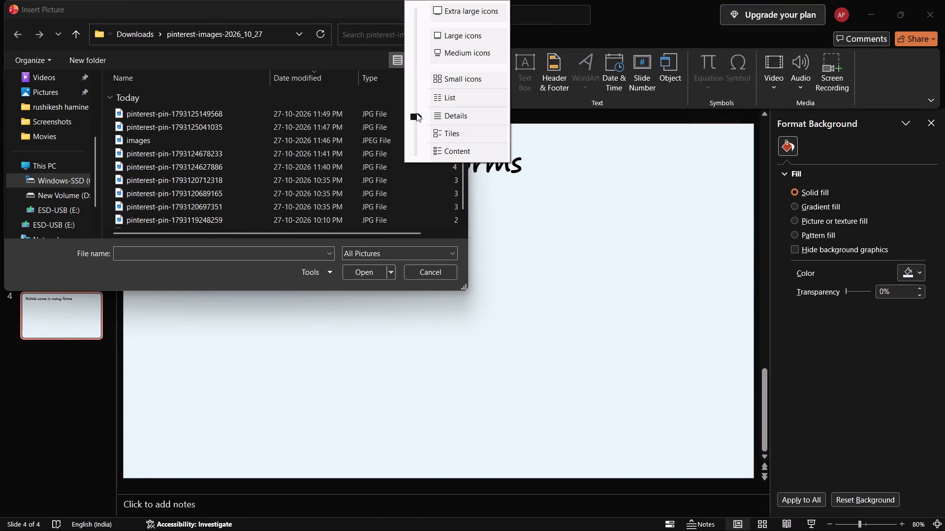
pyautogui.moveTo(416, 118); pyautogui.dragTo(416, 41)
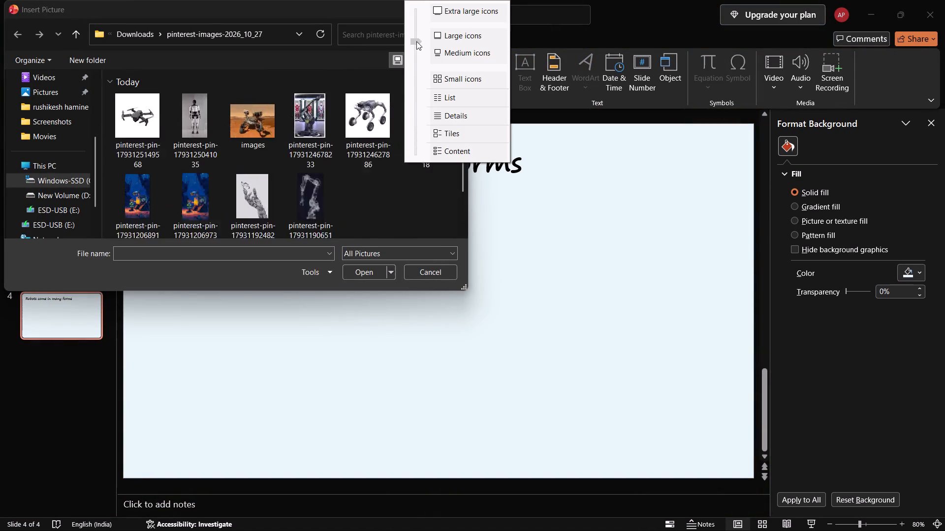
pyautogui.moveTo(416, 41); pyautogui.dragTo(416, 34)
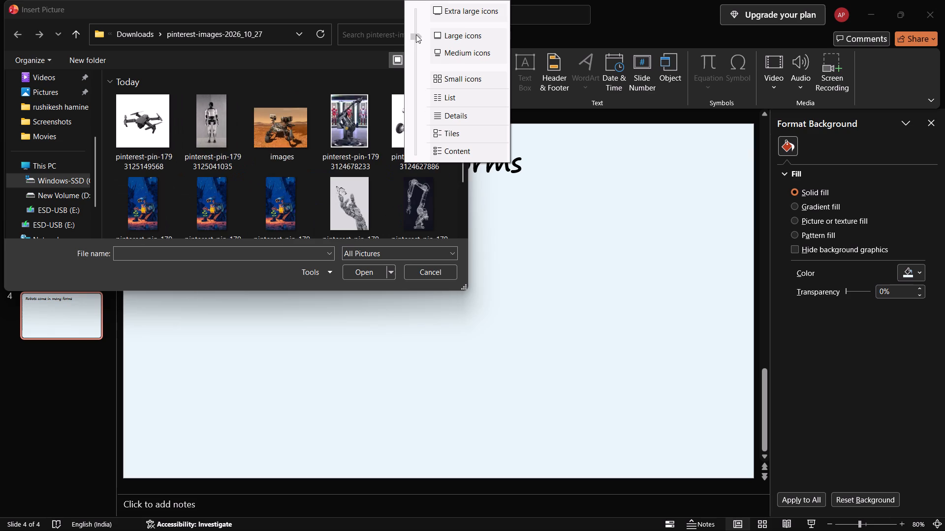
pyautogui.moveTo(416, 34); pyautogui.dragTo(416, 31)
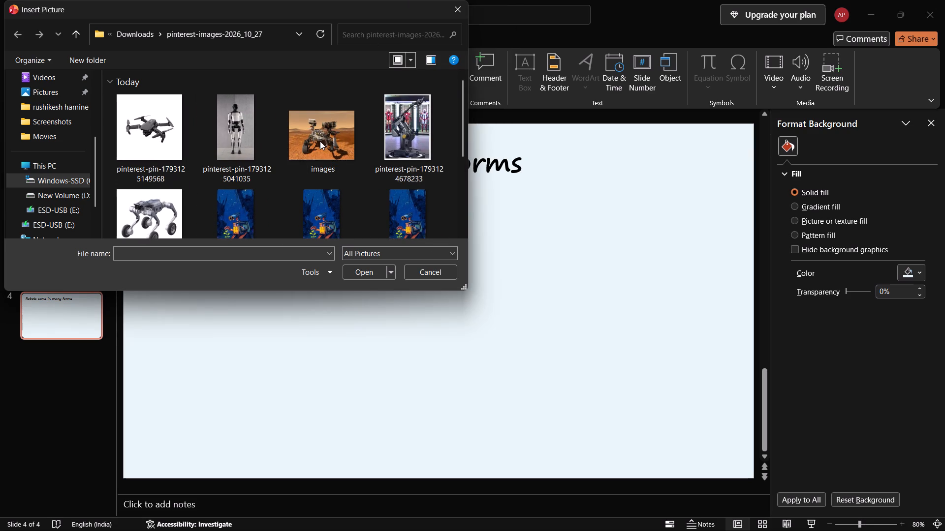
pyautogui.doubleClick(321, 154)
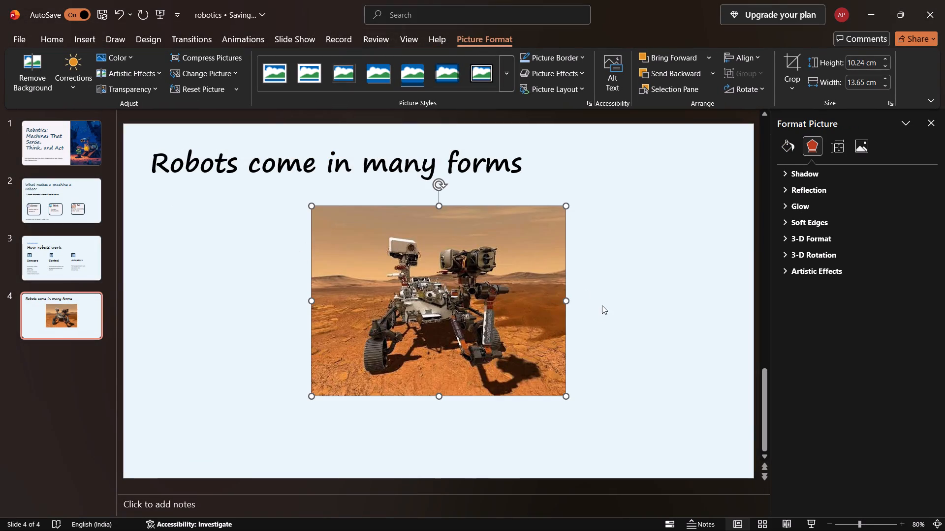
# Shrink the Mars rover picture to about 6.44 cm high by 7.99 cm wide and place it below the title's left part.
pyautogui.moveTo(567, 301); pyautogui.dragTo(507, 294)
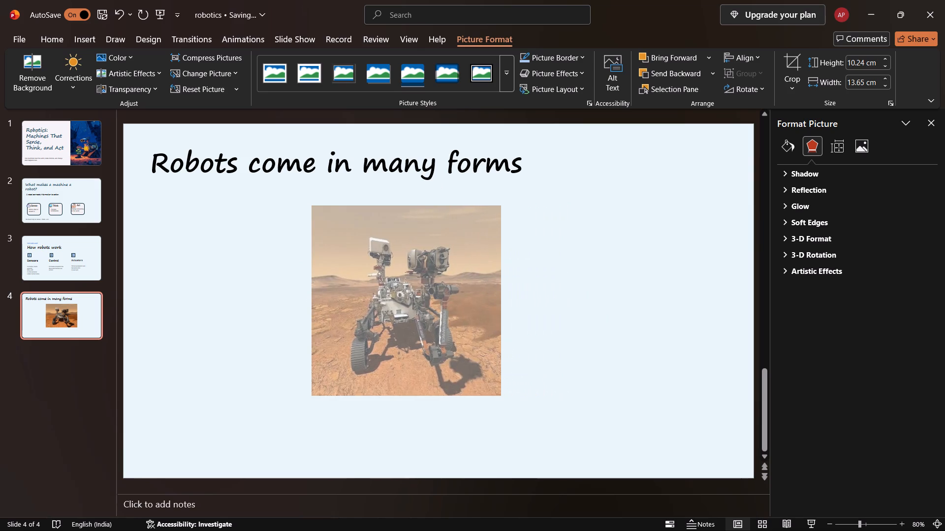
pyautogui.moveTo(507, 294); pyautogui.dragTo(548, 293)
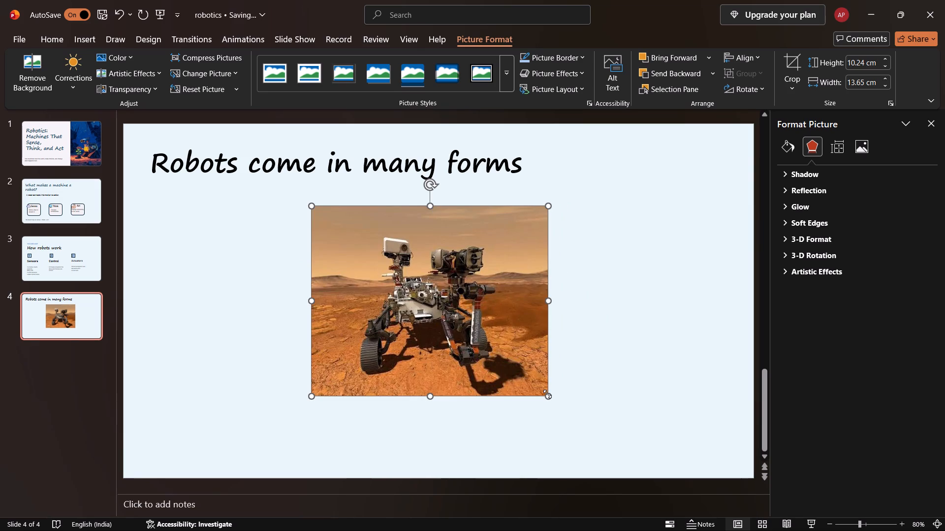
pyautogui.moveTo(547, 395); pyautogui.dragTo(461, 309)
pyautogui.moveTo(402, 270); pyautogui.dragTo(237, 274)
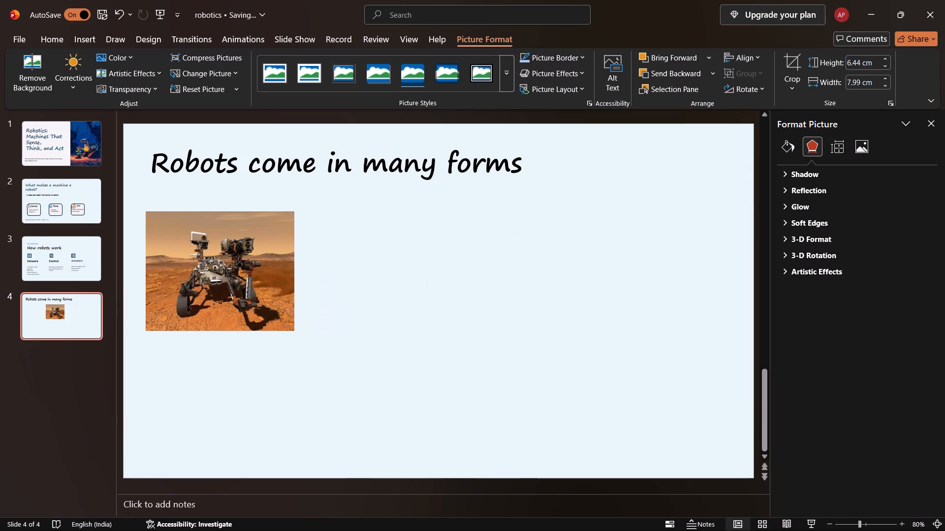
pyautogui.moveTo(237, 274); pyautogui.dragTo(267, 262)
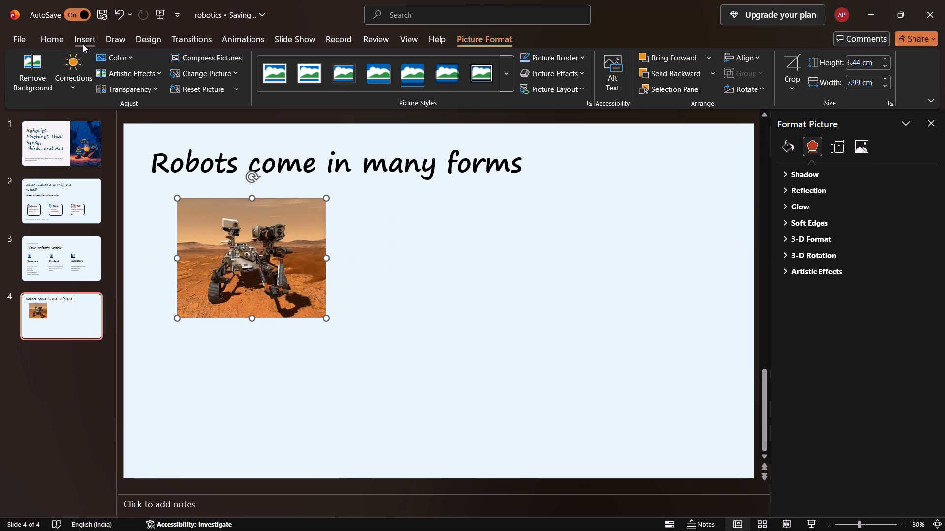
pyautogui.click(83, 44)
pyautogui.click(103, 77)
pyautogui.click(131, 132)
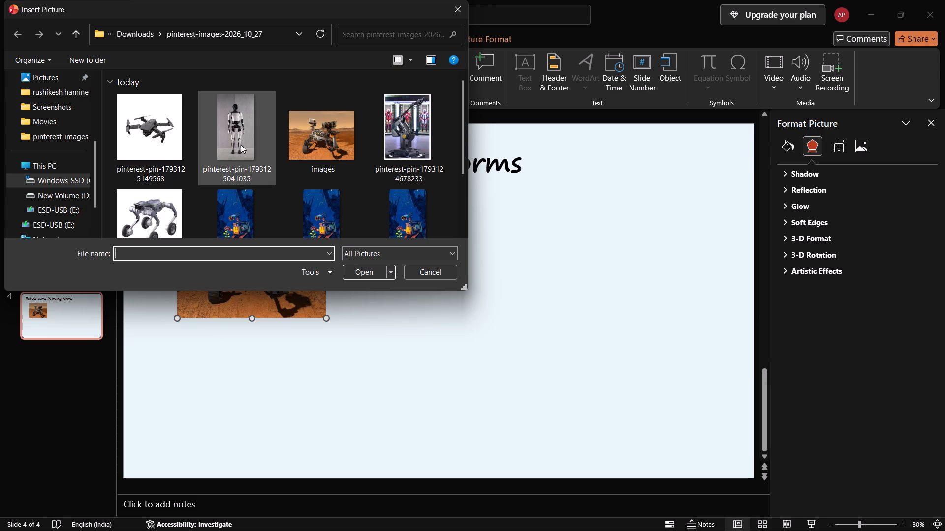
pyautogui.click(401, 140)
pyautogui.doubleClick(401, 153)
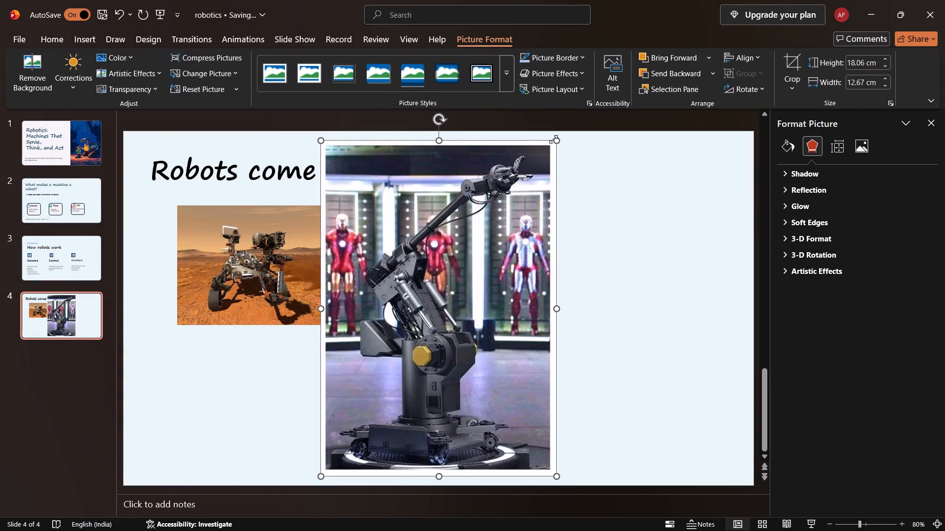
# Resize the robot arm picture to about 9.57 cm high by 7.67 cm wide and place it on the slide's right side, opposite the rover.
pyautogui.moveTo(554, 141); pyautogui.dragTo(417, 276)
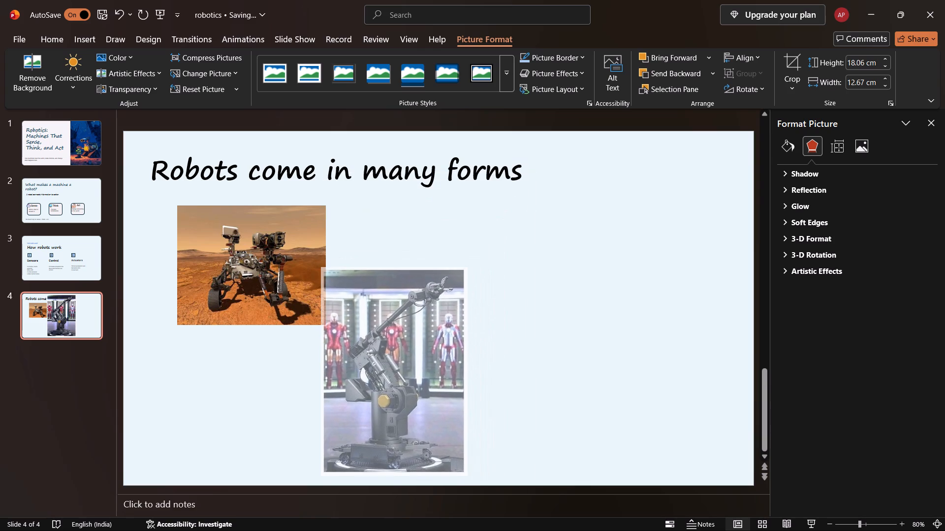
pyautogui.moveTo(417, 276); pyautogui.dragTo(416, 277)
pyautogui.moveTo(375, 349); pyautogui.dragTo(556, 248)
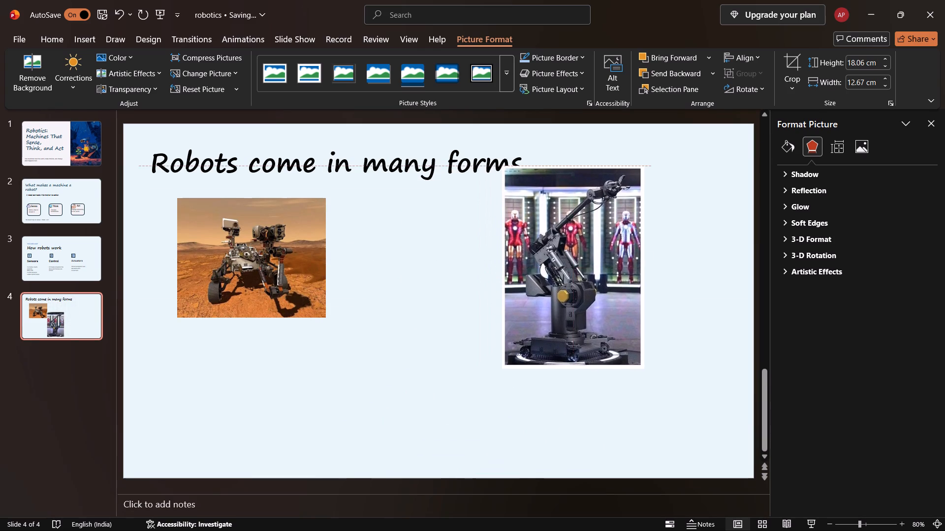
pyautogui.moveTo(556, 248); pyautogui.dragTo(552, 258)
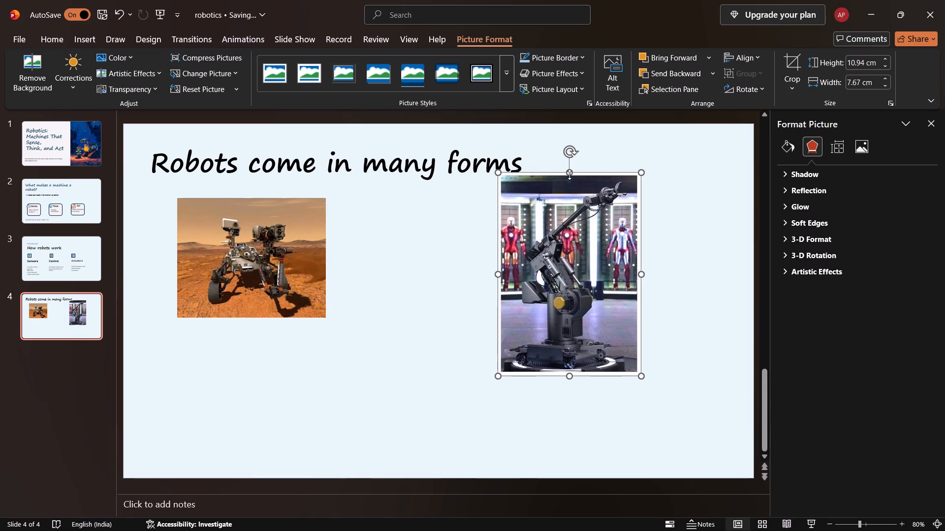
pyautogui.moveTo(569, 175); pyautogui.dragTo(572, 194)
pyautogui.moveTo(568, 262); pyautogui.dragTo(577, 238)
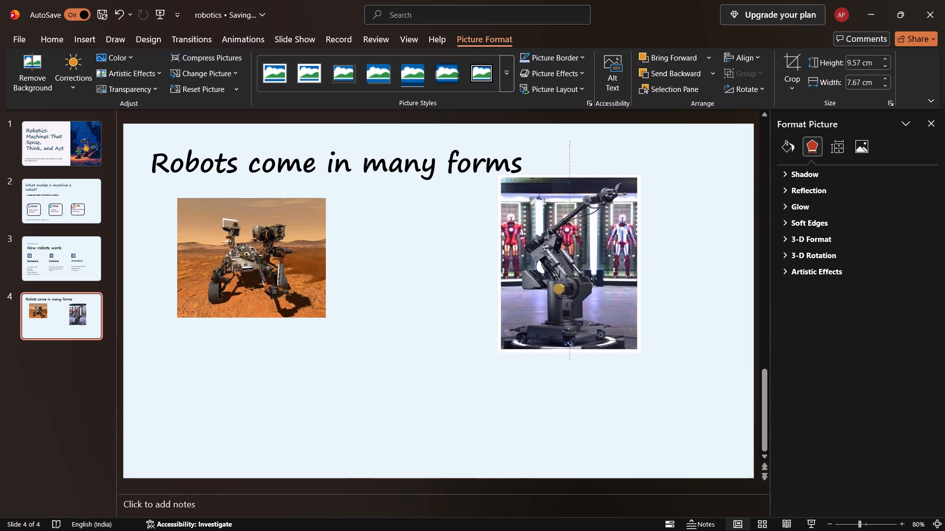
pyautogui.moveTo(577, 238); pyautogui.dragTo(597, 247)
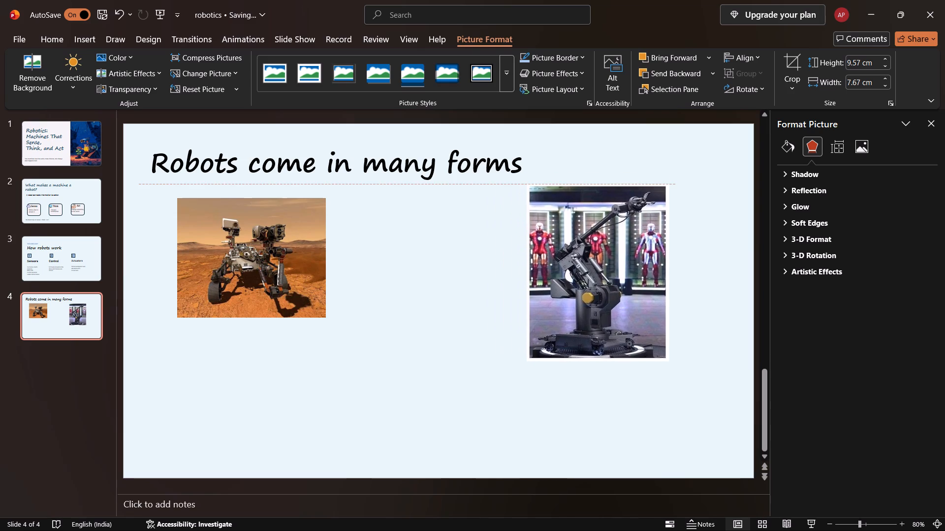
pyautogui.moveTo(597, 247); pyautogui.dragTo(597, 248)
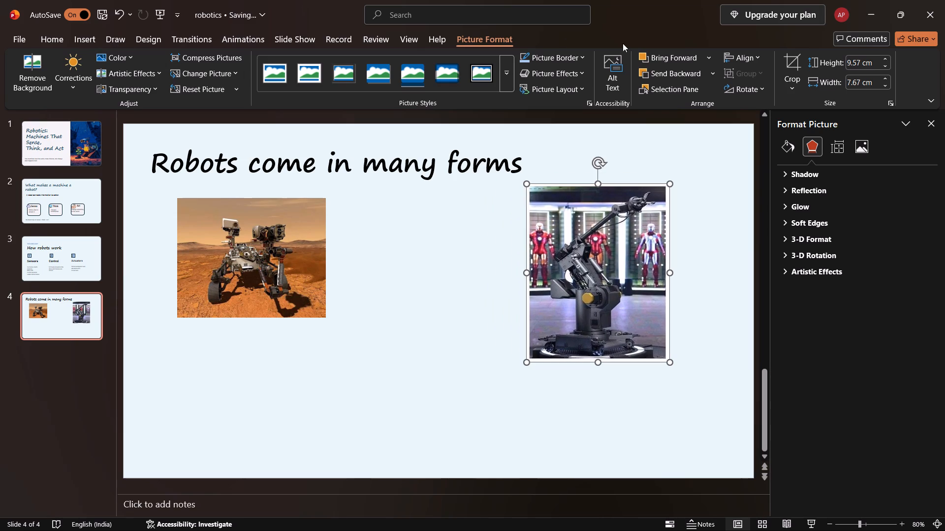
# Crop the robot arm picture's base off to about 7.2 cm high by 7.99 cm wide and shift it slightly toward the rover.
pyautogui.click(787, 61)
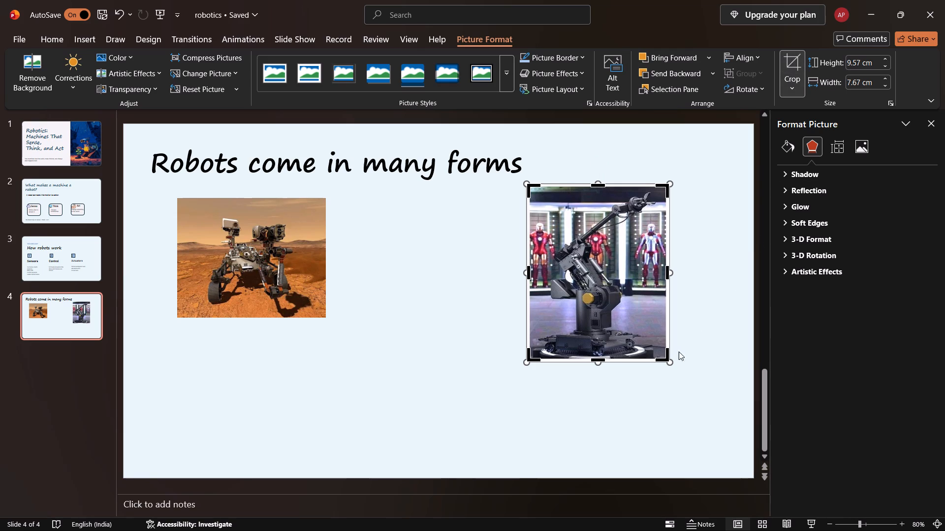
pyautogui.moveTo(669, 360); pyautogui.dragTo(671, 323)
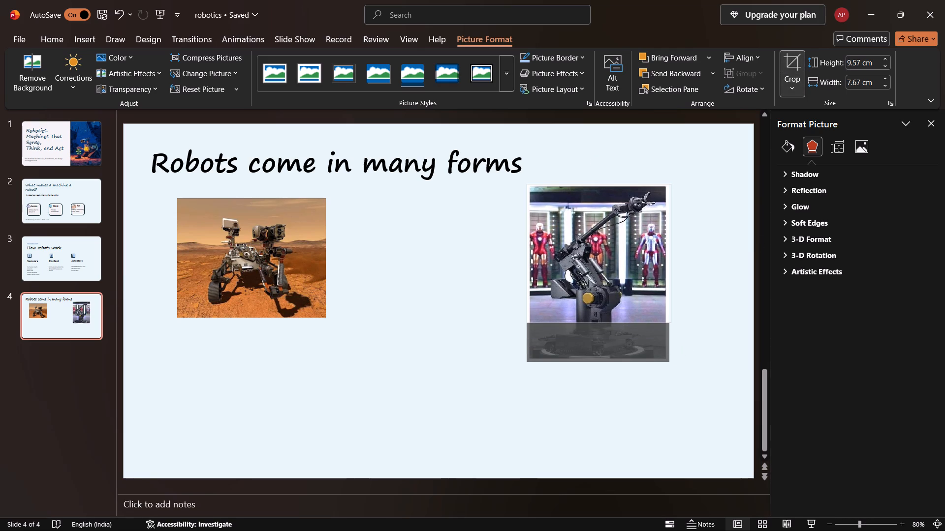
pyautogui.moveTo(671, 323); pyautogui.dragTo(675, 311)
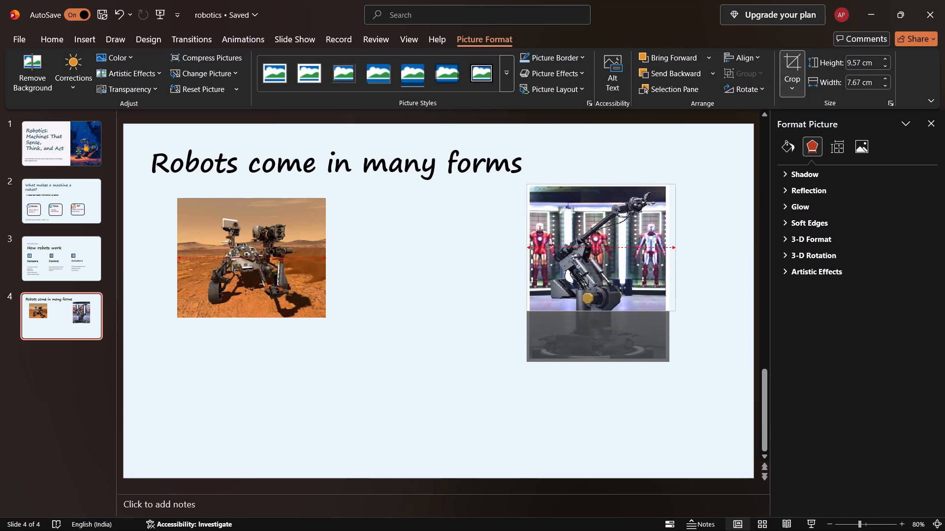
pyautogui.moveTo(675, 311); pyautogui.dragTo(675, 314)
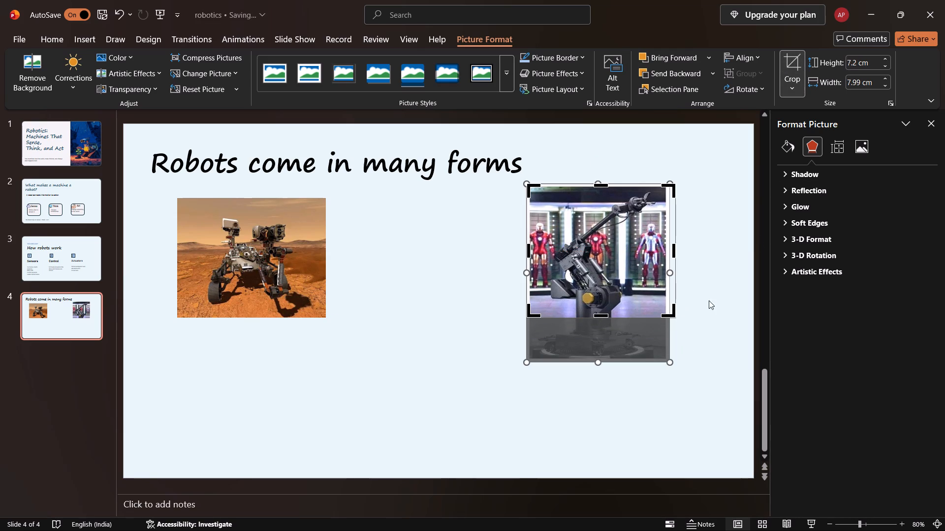
pyautogui.click(712, 299)
pyautogui.moveTo(598, 248); pyautogui.dragTo(529, 247)
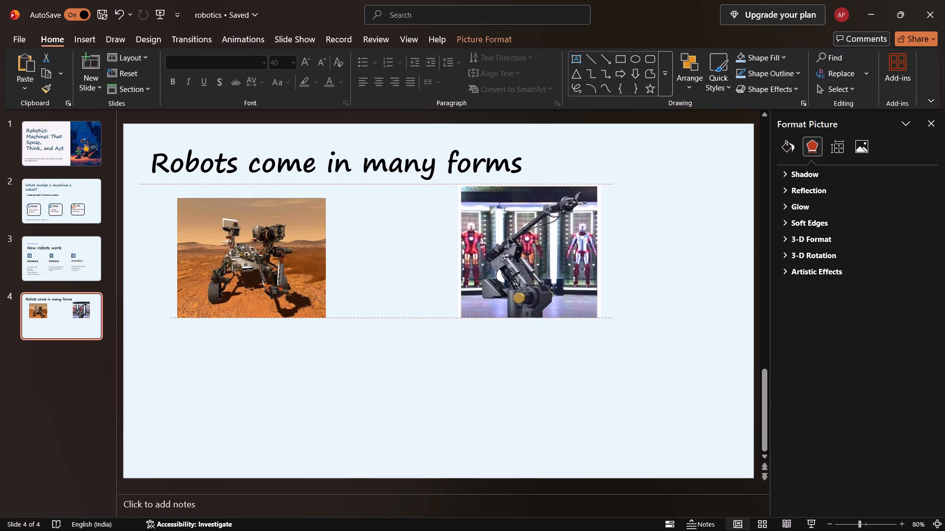
pyautogui.moveTo(529, 247); pyautogui.dragTo(584, 249)
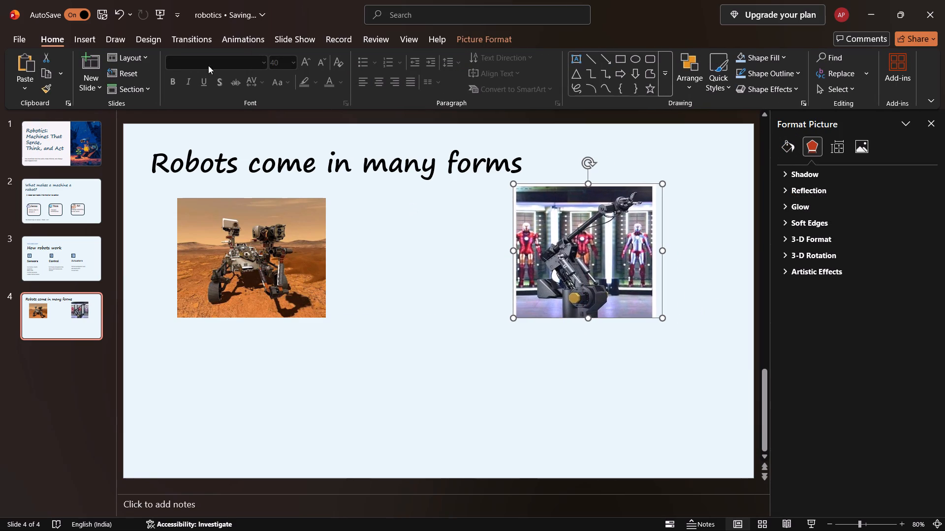
pyautogui.click(89, 35)
pyautogui.click(101, 81)
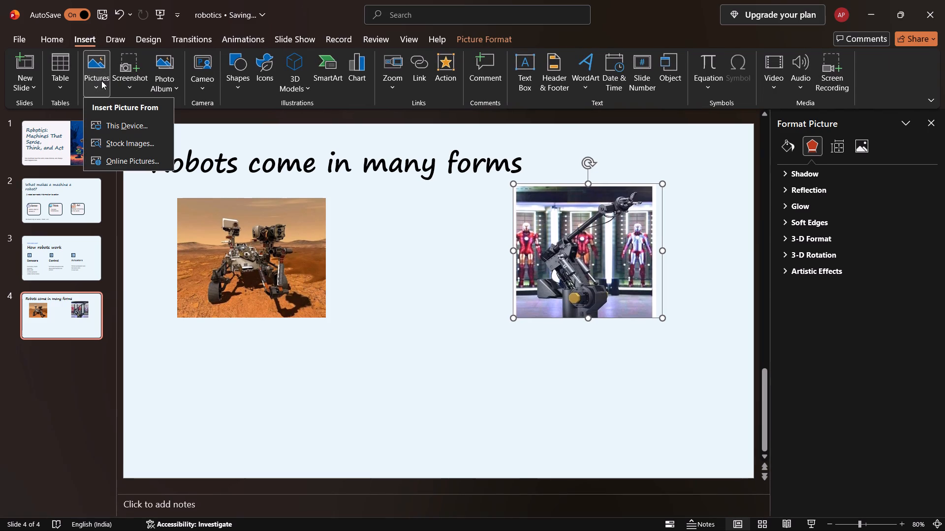
pyautogui.click(110, 125)
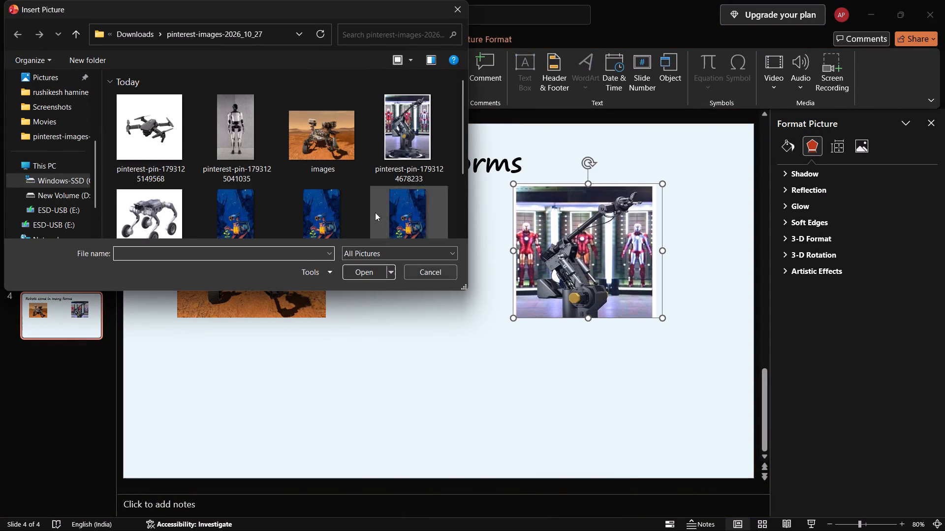
pyautogui.click(241, 141)
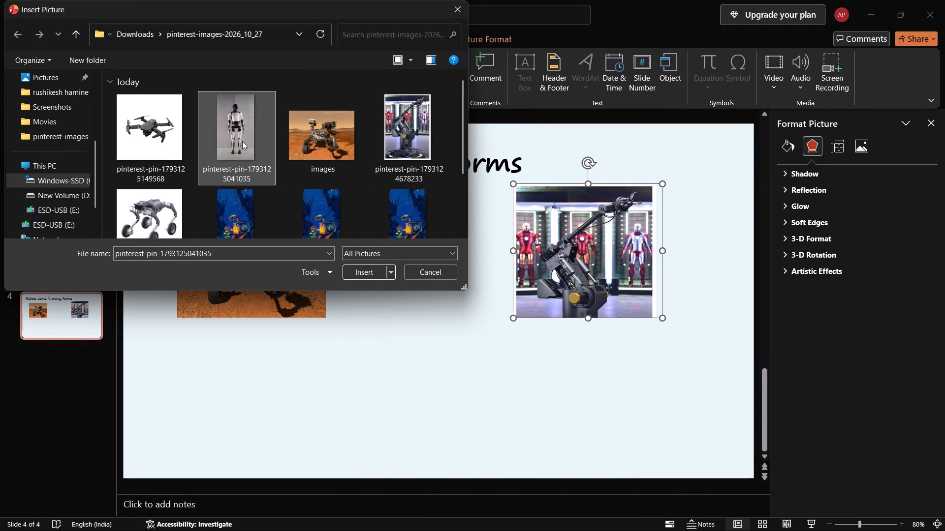
pyautogui.doubleClick(242, 141)
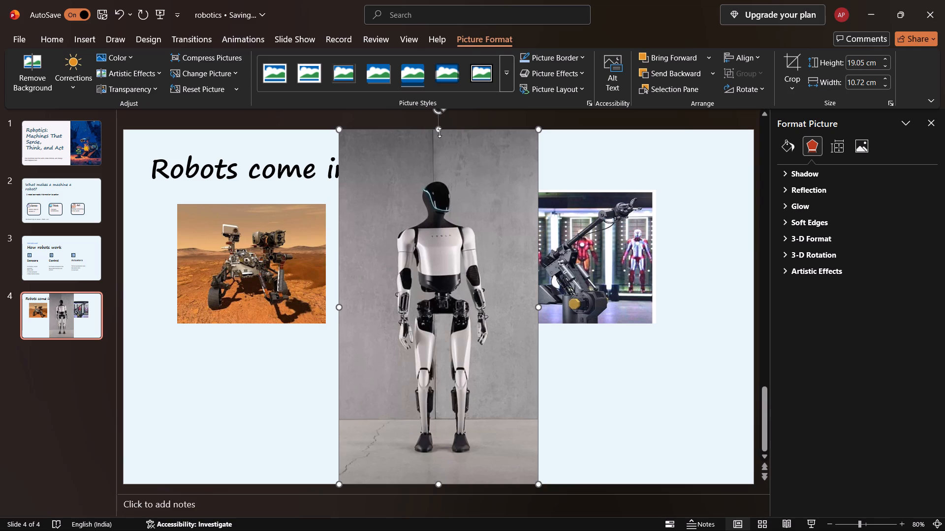
# Resize the humanoid picture to about 16.03 cm high by 7.99 cm wide and place it between the rover and robot arm pictures.
pyautogui.moveTo(438, 130); pyautogui.dragTo(435, 179)
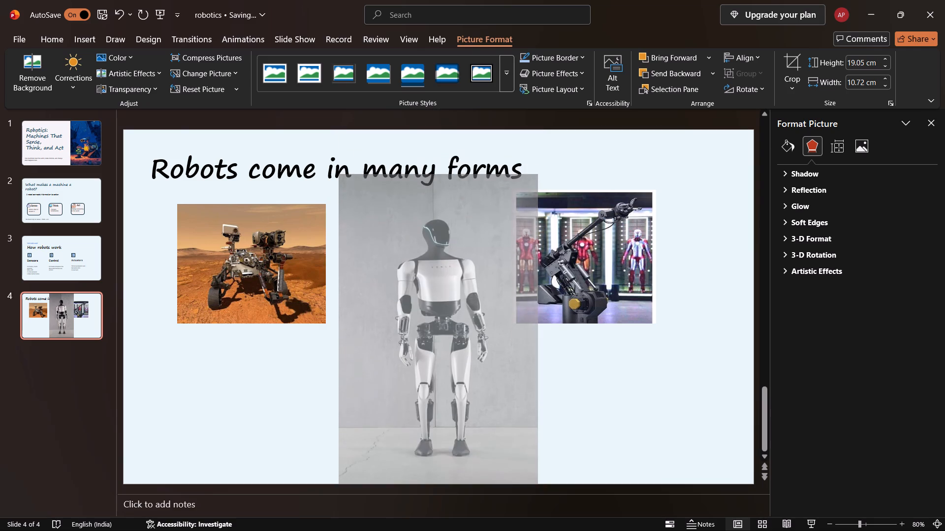
pyautogui.moveTo(435, 179); pyautogui.dragTo(449, 184)
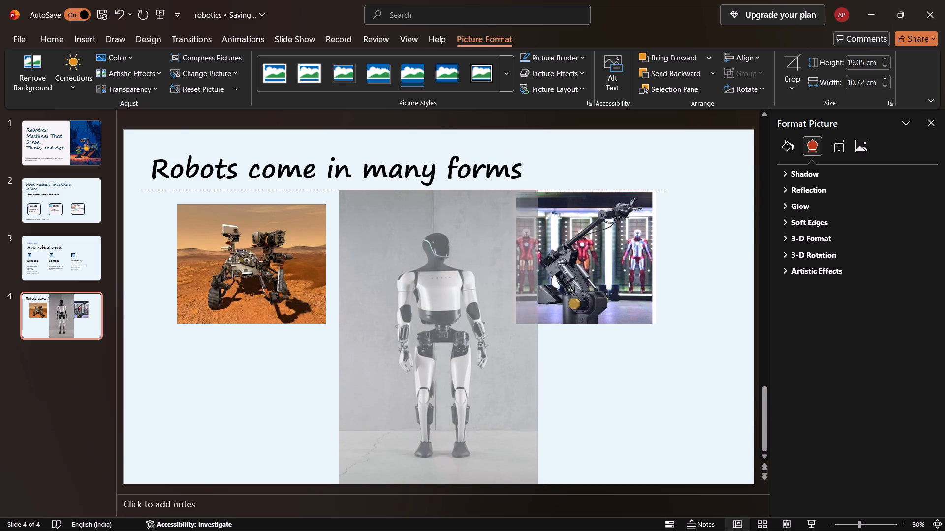
pyautogui.moveTo(449, 184); pyautogui.dragTo(440, 186)
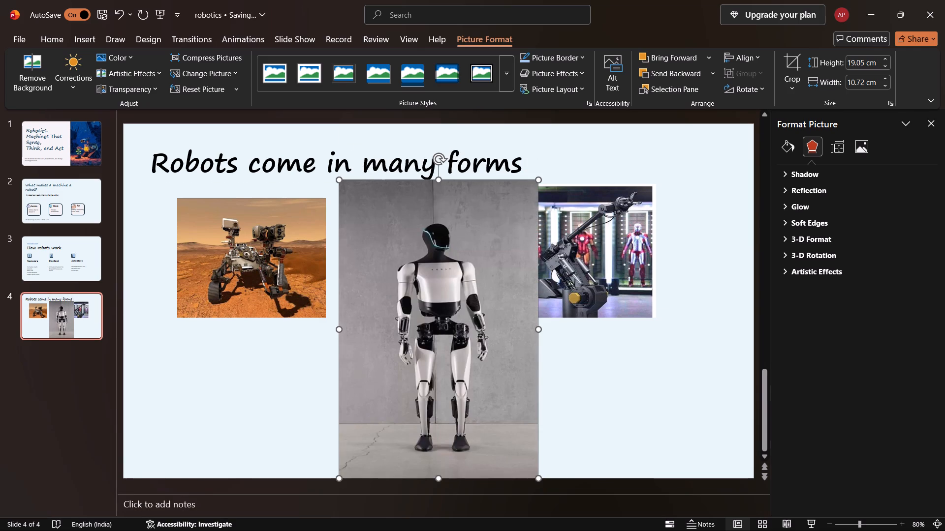
pyautogui.moveTo(445, 306); pyautogui.dragTo(430, 295)
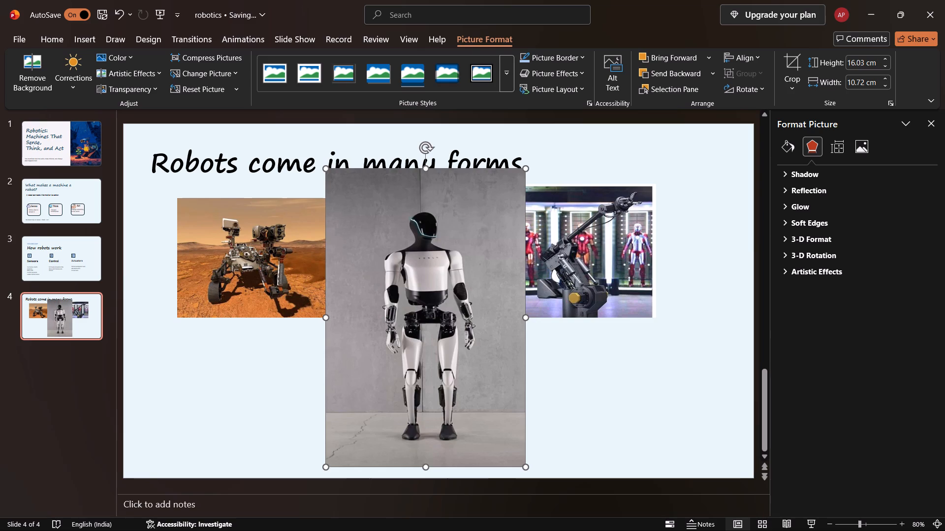
pyautogui.moveTo(525, 318); pyautogui.dragTo(493, 313)
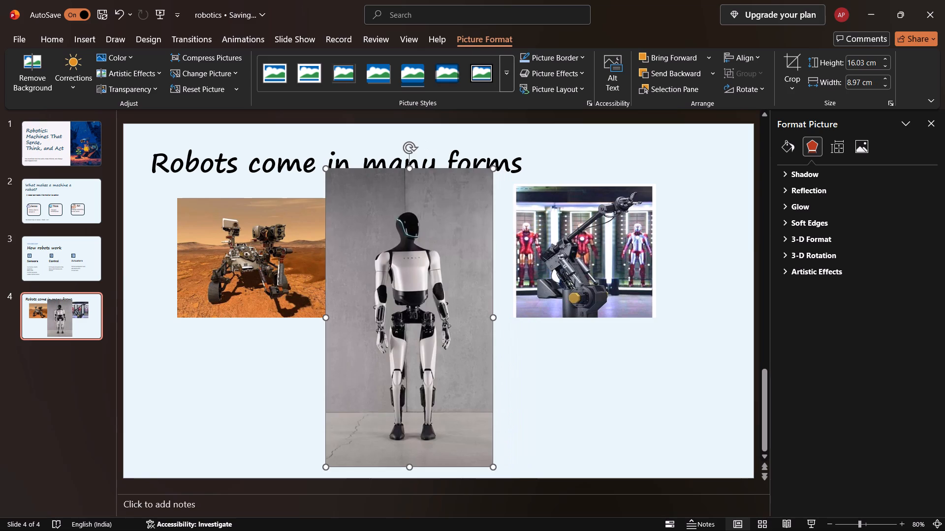
pyautogui.moveTo(326, 317); pyautogui.dragTo(347, 319)
pyautogui.moveTo(424, 260); pyautogui.dragTo(421, 277)
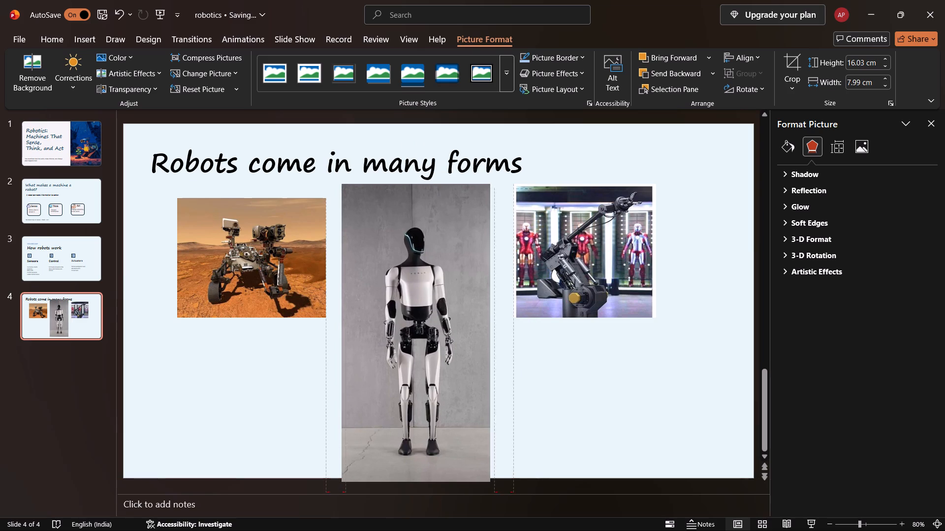
pyautogui.moveTo(421, 277); pyautogui.dragTo(421, 275)
# Shift the rover picture toward the slide's left edge and place the robot arm picture beneath it with their left edges aligned.
pyautogui.moveTo(280, 260); pyautogui.dragTo(263, 254)
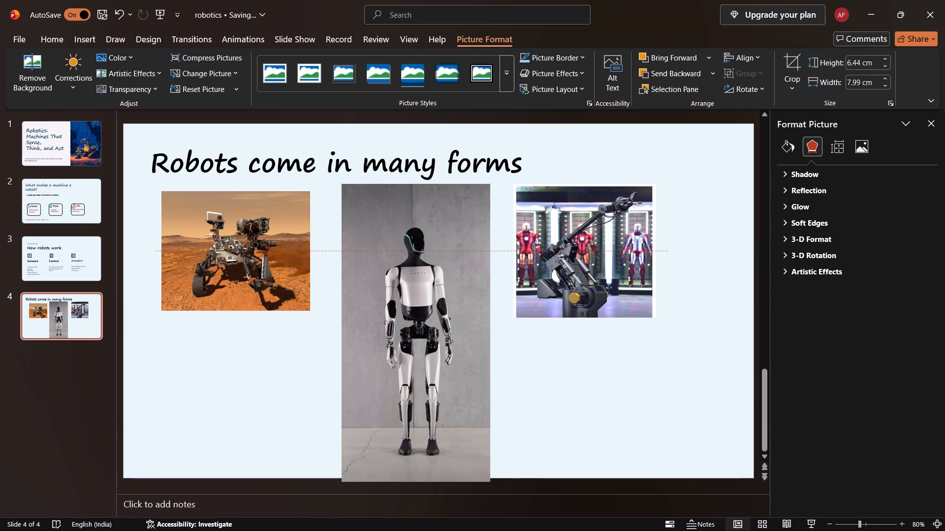
pyautogui.moveTo(263, 254); pyautogui.dragTo(263, 254)
pyautogui.moveTo(608, 265); pyautogui.dragTo(269, 354)
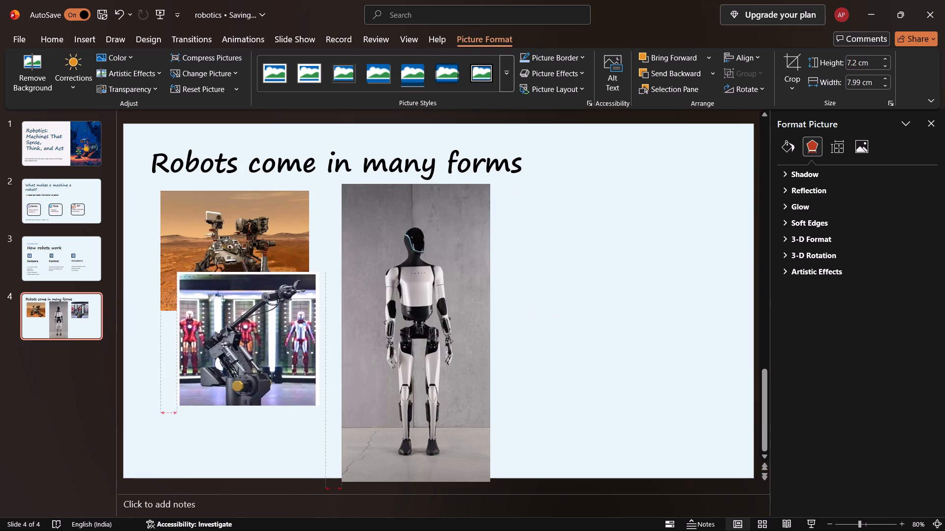
pyautogui.moveTo(269, 354); pyautogui.dragTo(255, 408)
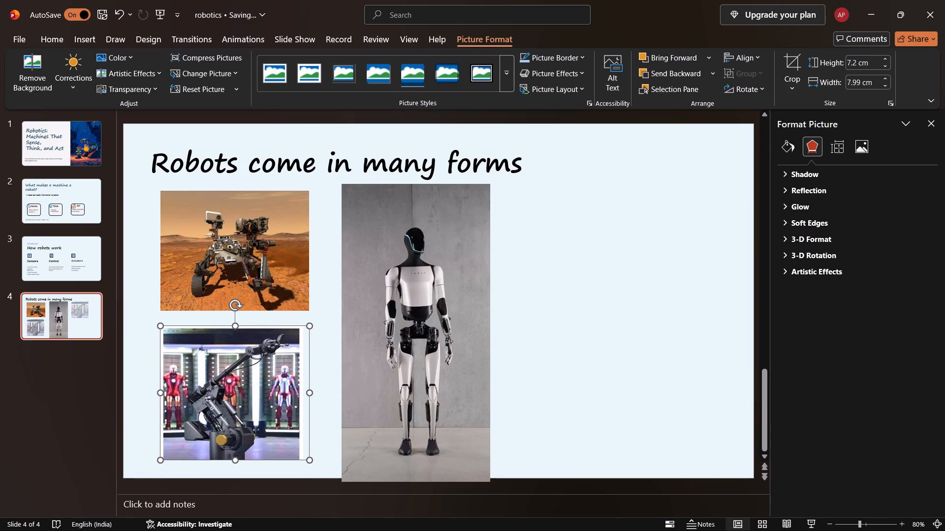
# Move the humanoid picture to the slide's right edge, leaving the middle of the slide free.
pyautogui.moveTo(417, 329); pyautogui.dragTo(667, 307)
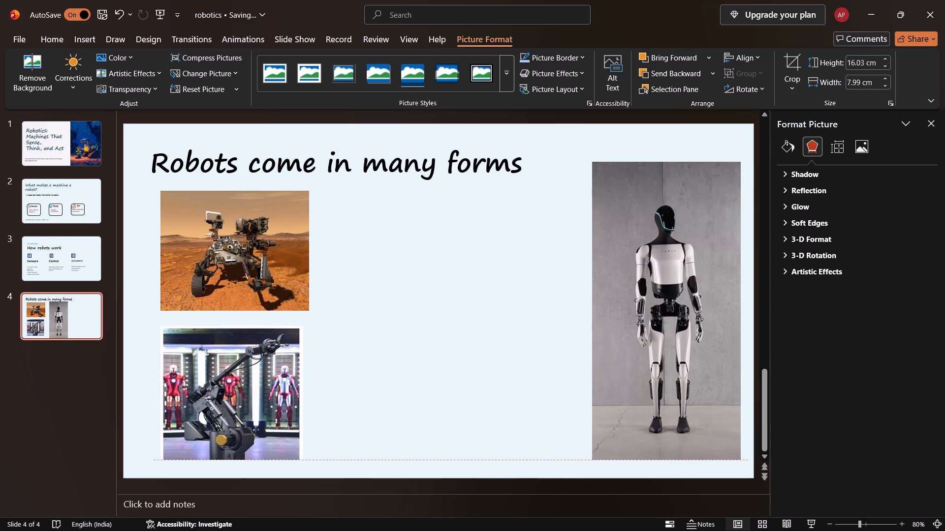
pyautogui.moveTo(667, 307); pyautogui.dragTo(666, 314)
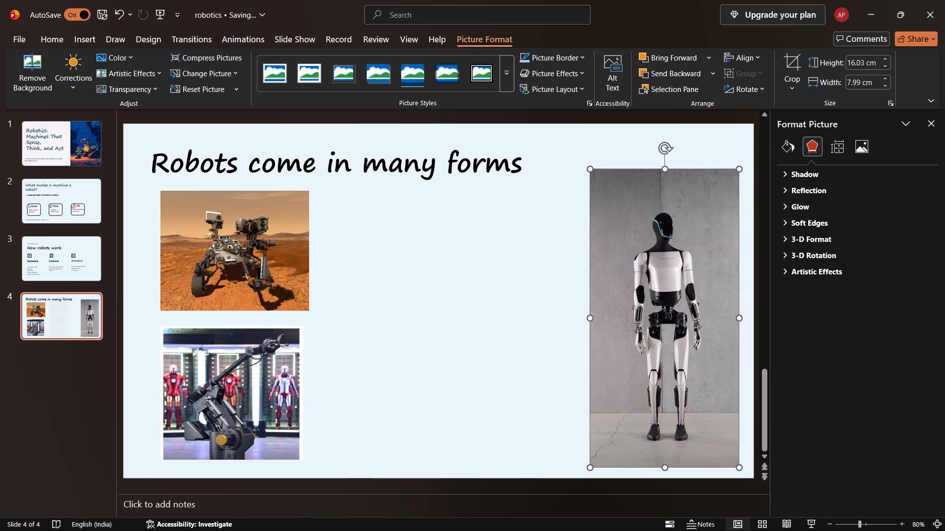
# Lower the rover picture slightly toward the robot arm picture and narrow it a little from its right edge.
pyautogui.click(272, 270)
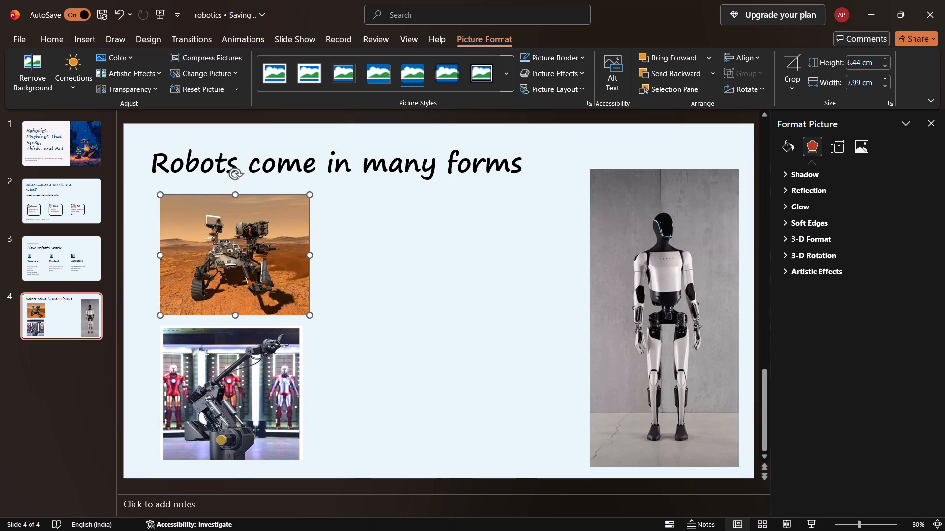
pyautogui.moveTo(308, 255); pyautogui.dragTo(302, 258)
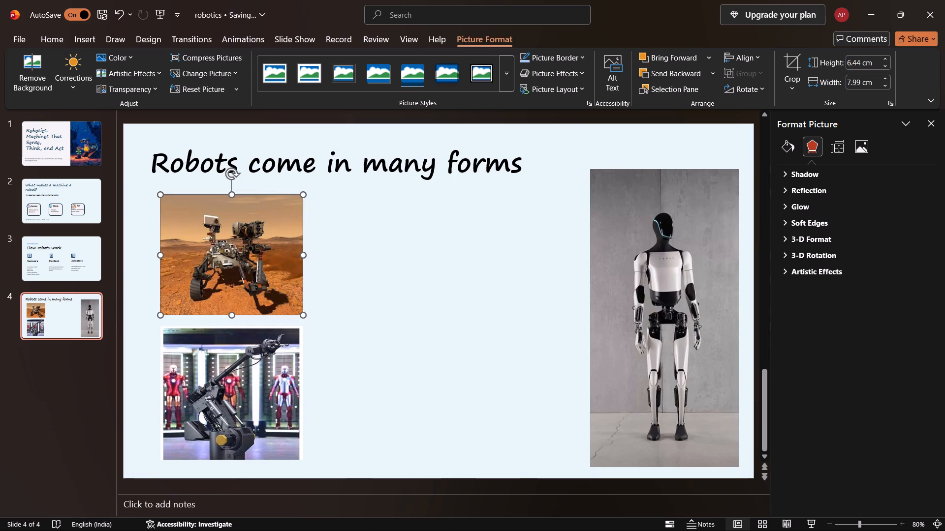
pyautogui.click(338, 260)
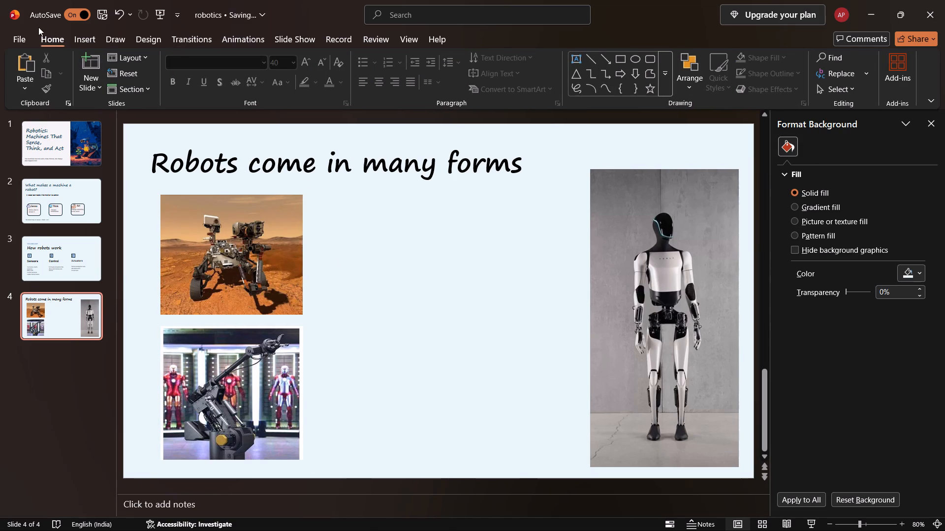
pyautogui.click(68, 35)
pyautogui.click(80, 37)
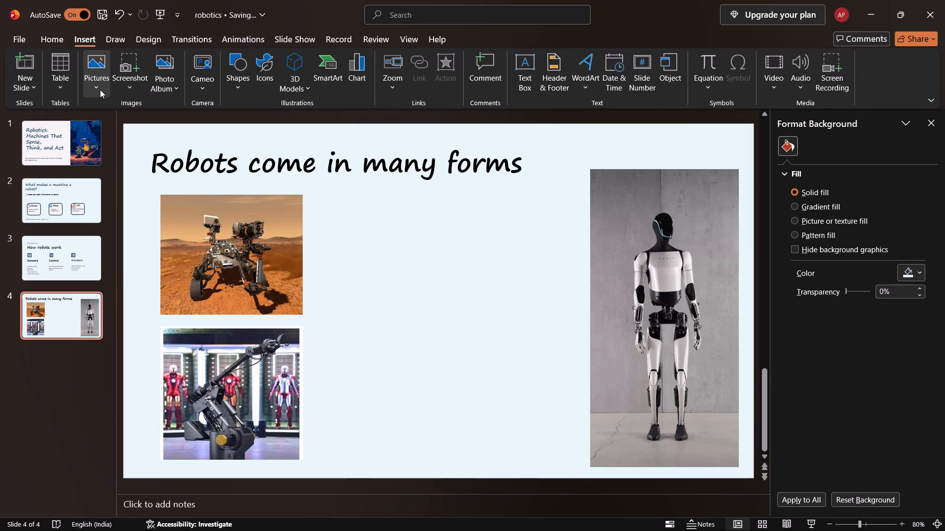
pyautogui.click(100, 89)
pyautogui.click(118, 125)
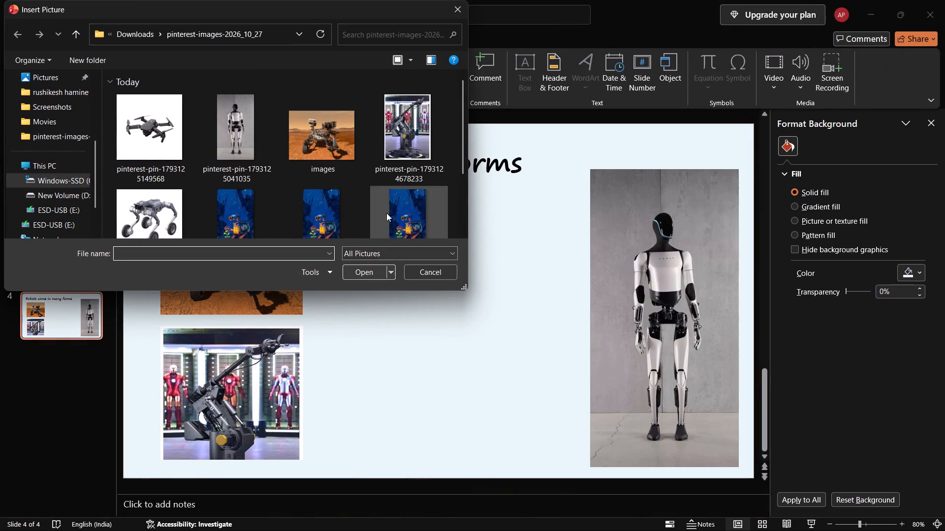
pyautogui.click(130, 136)
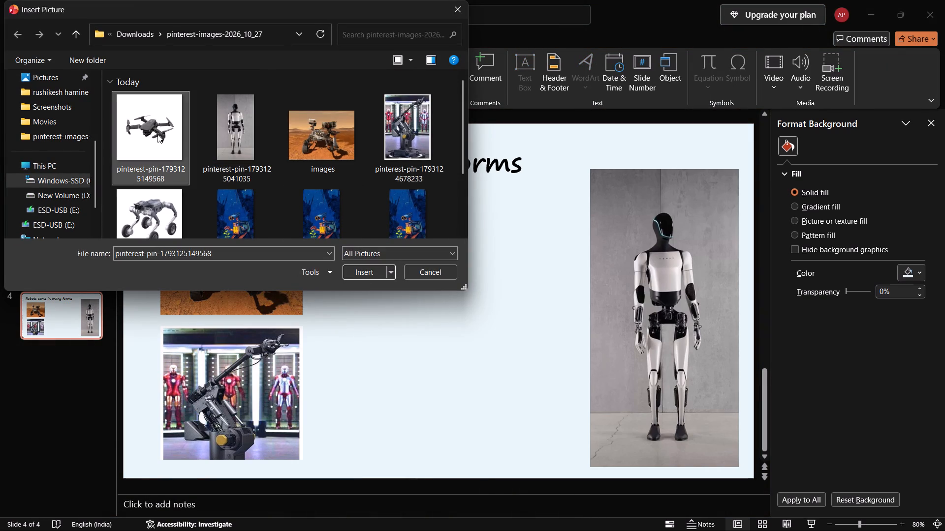
pyautogui.doubleClick(157, 135)
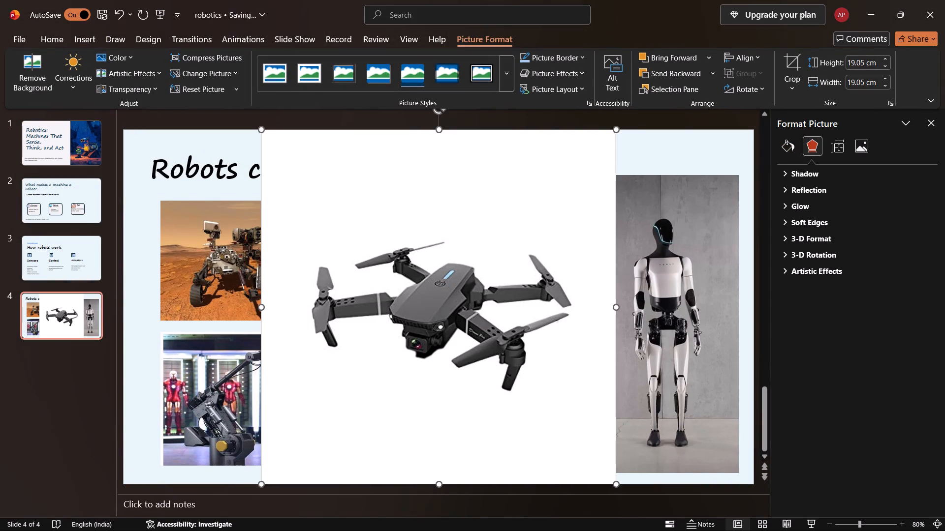
# Shrink the drone picture to about 12.89 cm square and place it in the middle of the slide.
pyautogui.moveTo(615, 129); pyautogui.dragTo(600, 142)
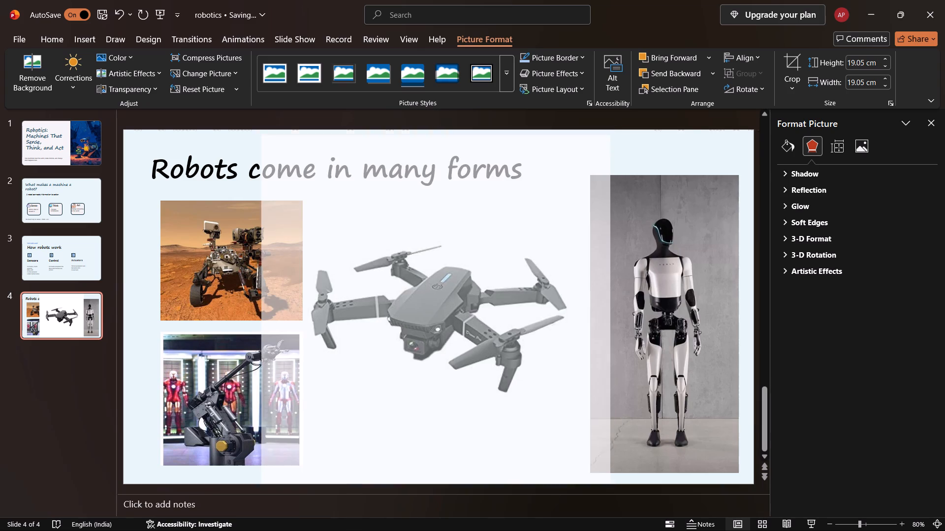
pyautogui.moveTo(600, 142); pyautogui.dragTo(415, 244)
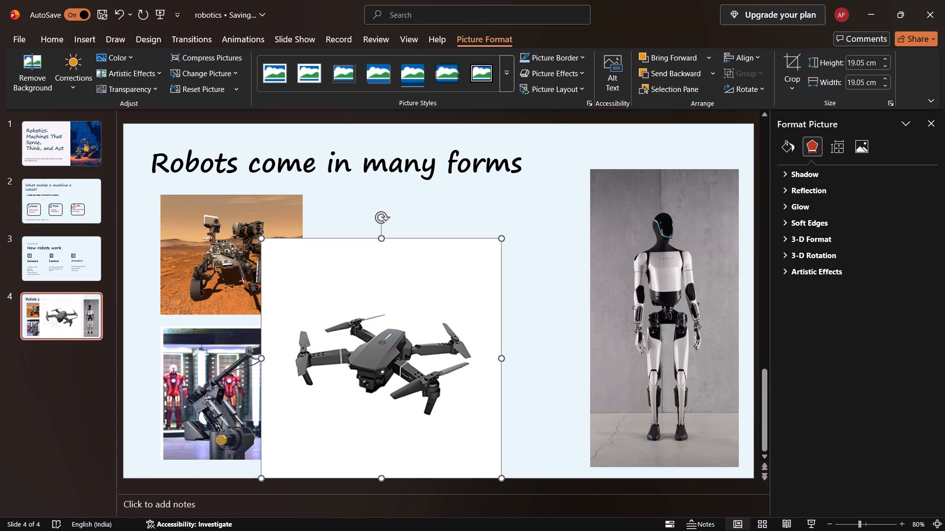
pyautogui.moveTo(362, 359); pyautogui.dragTo(416, 319)
# Move the robot arm picture from beneath the rover to the middle of the slide, beside the humanoid picture.
pyautogui.moveTo(220, 378); pyautogui.dragTo(500, 318)
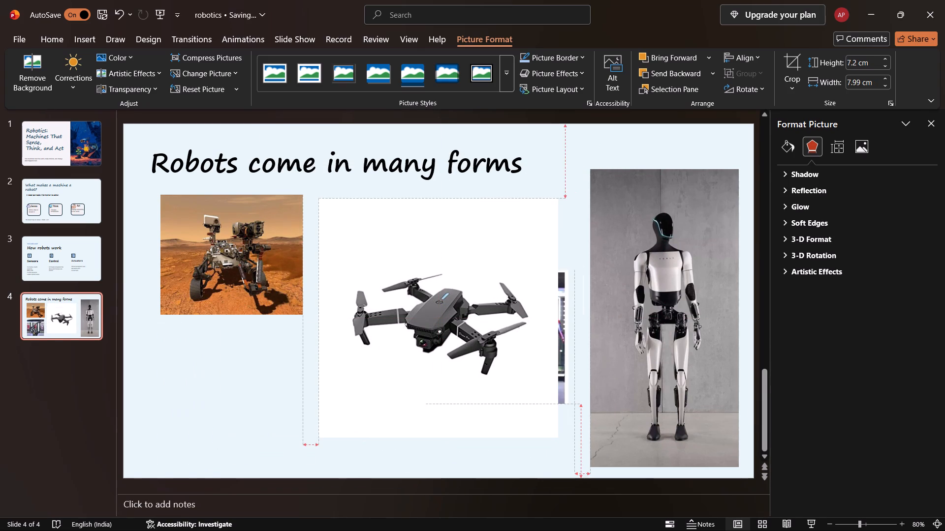
pyautogui.moveTo(500, 318); pyautogui.dragTo(463, 321)
# Shrink the drone picture to about 7.34 cm square and place it directly beneath the rover with their left edges aligned.
pyautogui.click(443, 297)
pyautogui.moveTo(414, 292); pyautogui.dragTo(230, 327)
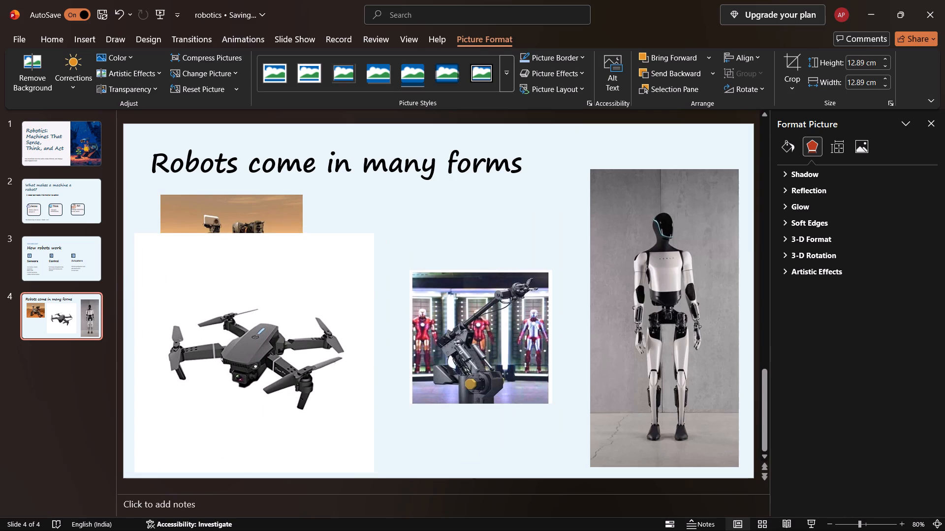
pyautogui.moveTo(230, 327); pyautogui.dragTo(257, 295)
pyautogui.moveTo(388, 212); pyautogui.dragTo(383, 221)
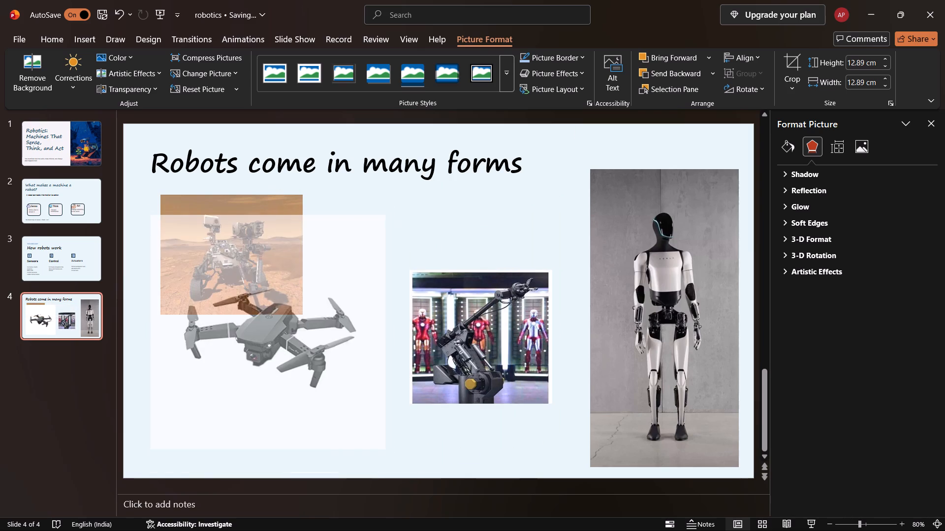
pyautogui.moveTo(383, 221); pyautogui.dragTo(287, 324)
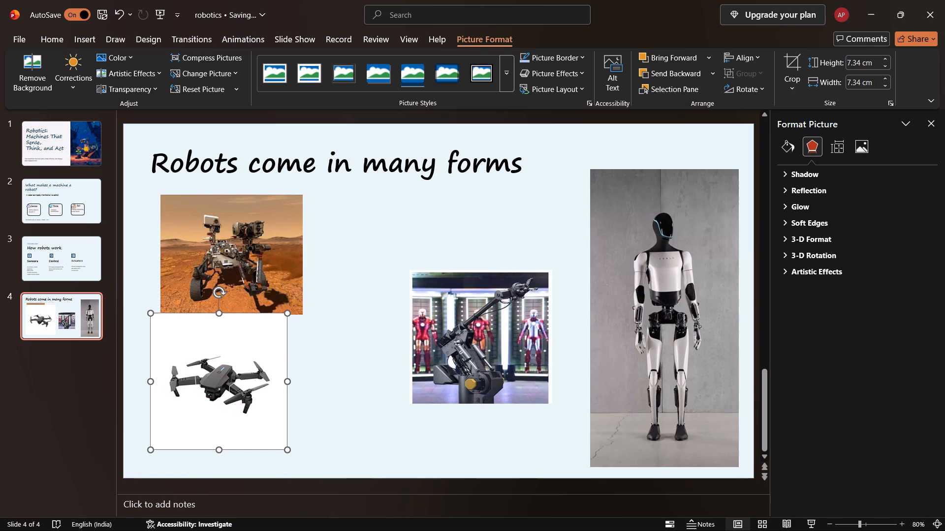
pyautogui.moveTo(230, 361); pyautogui.dragTo(240, 370)
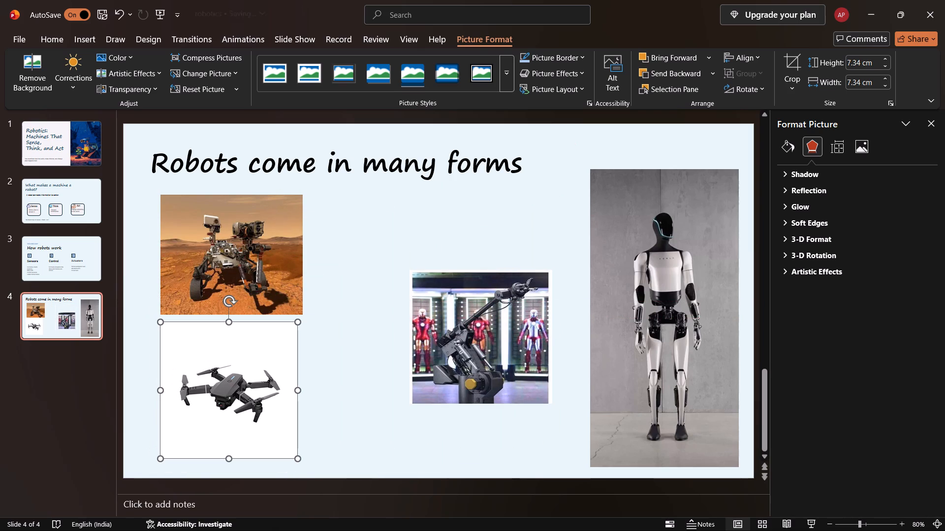
# Enlarge the drone picture to about 7.65 cm square, matching the rover's width, and place it just below the rover.
pyautogui.moveTo(297, 324); pyautogui.dragTo(305, 319)
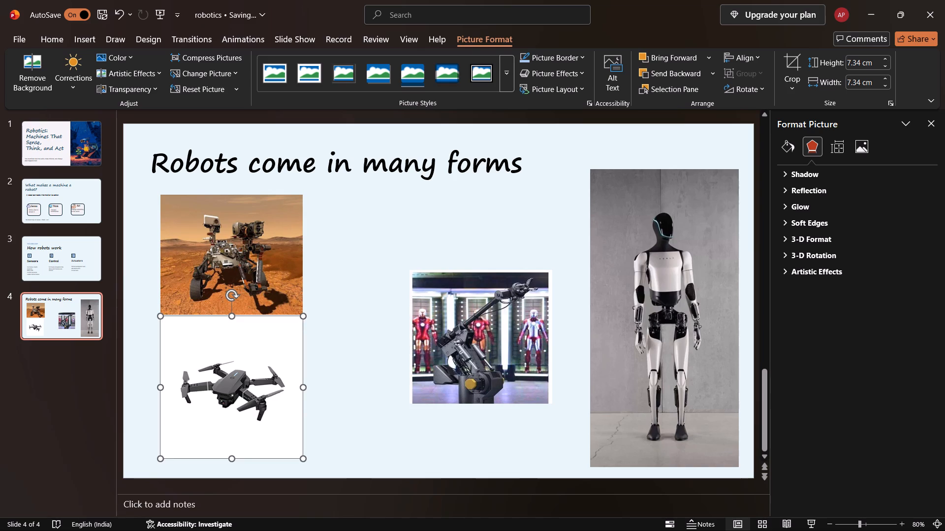
pyautogui.click(263, 351)
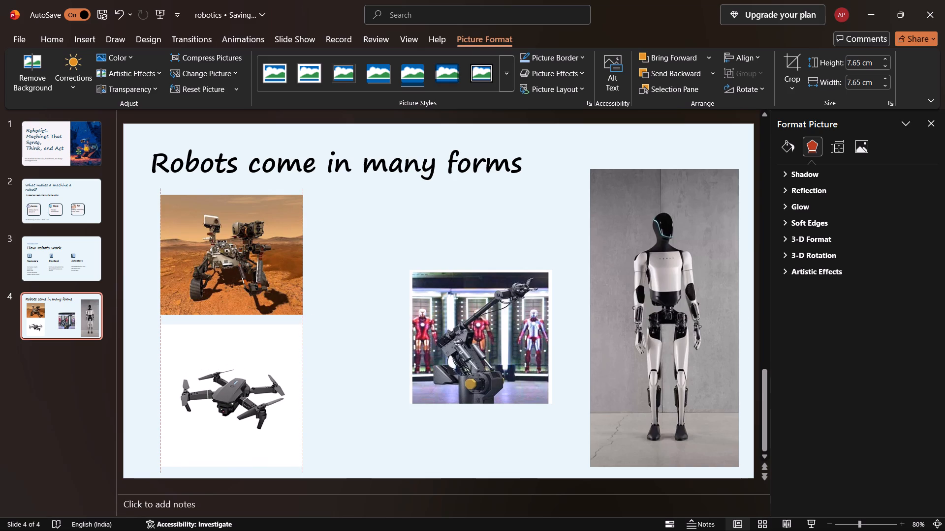
# Extend the crop of the robot arm picture downward to about 10.2 cm high so it includes the arm's whole base.
pyautogui.click(423, 329)
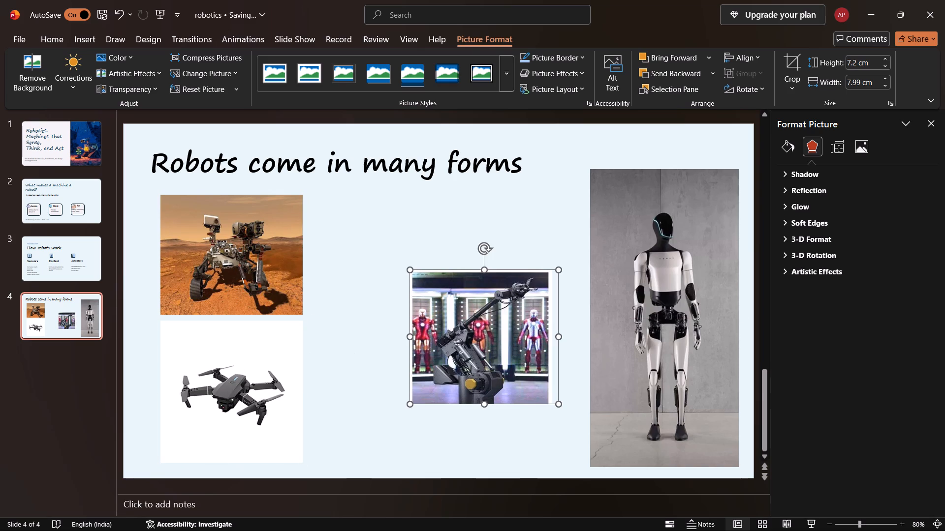
pyautogui.click(789, 90)
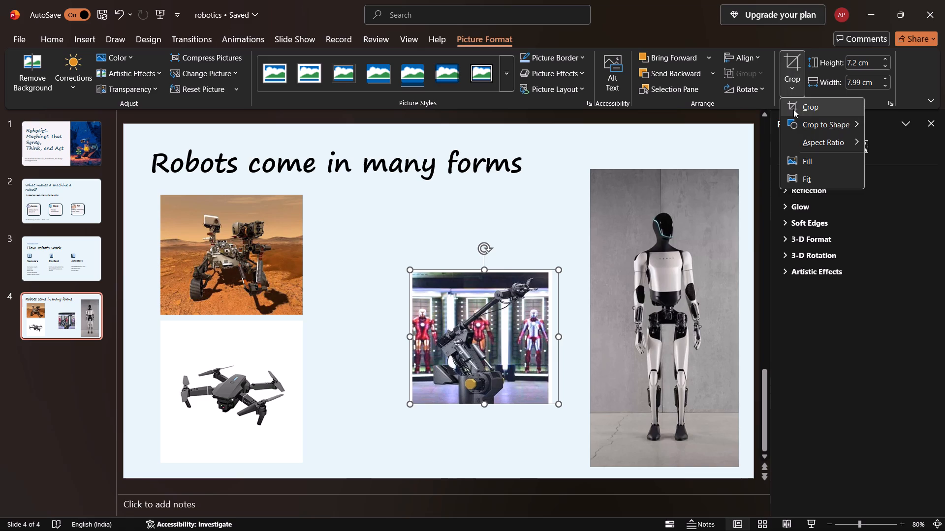
pyautogui.click(793, 109)
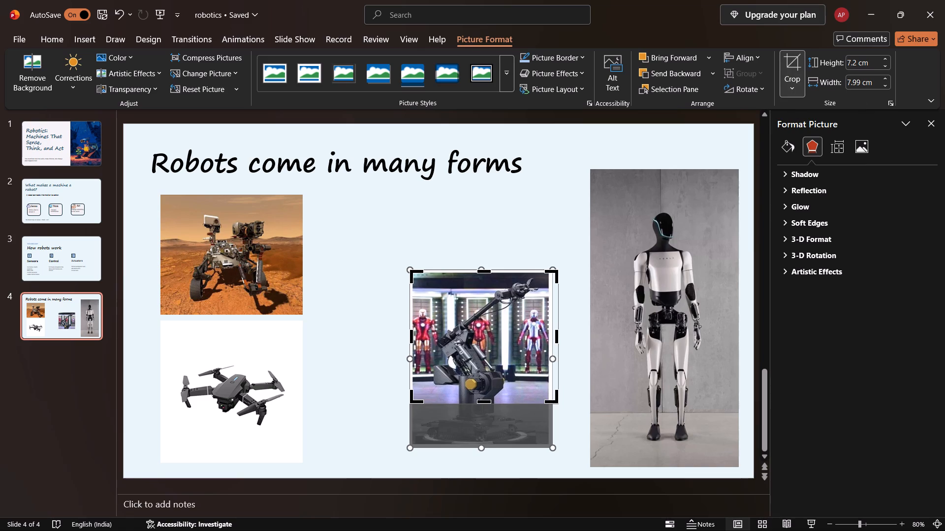
pyautogui.moveTo(555, 400); pyautogui.dragTo(546, 447)
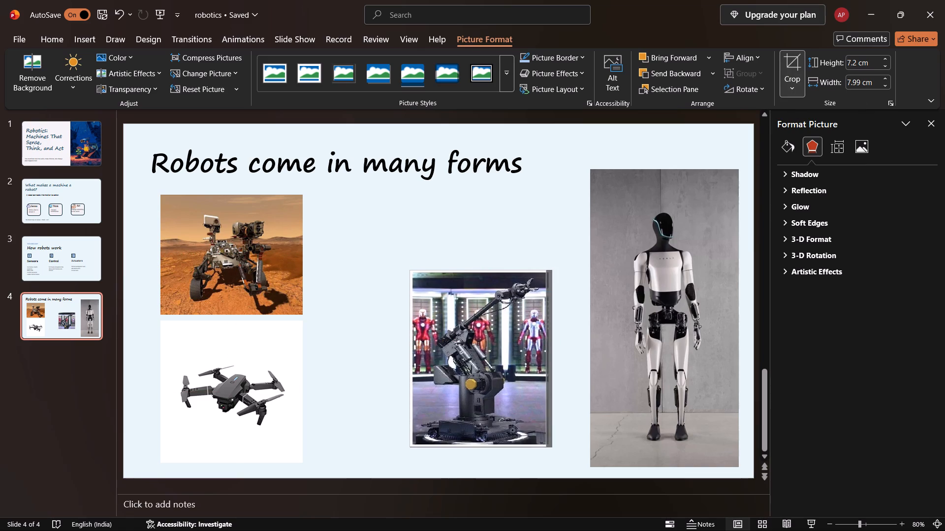
pyautogui.moveTo(546, 447); pyautogui.dragTo(558, 459)
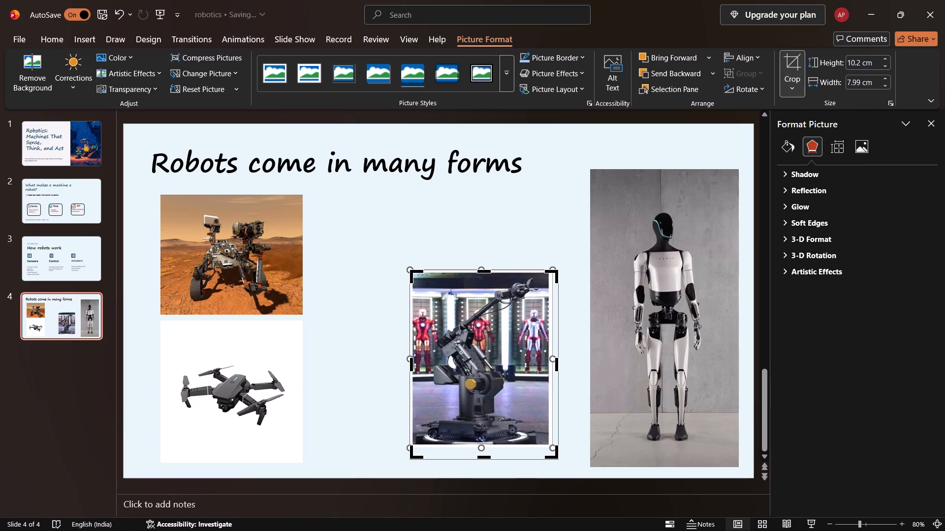
pyautogui.click(556, 198)
# Enlarge the robot arm picture to about 13.06 cm by 10.23 cm and place it between the rover and humanoid pictures.
pyautogui.moveTo(497, 351); pyautogui.dragTo(476, 306)
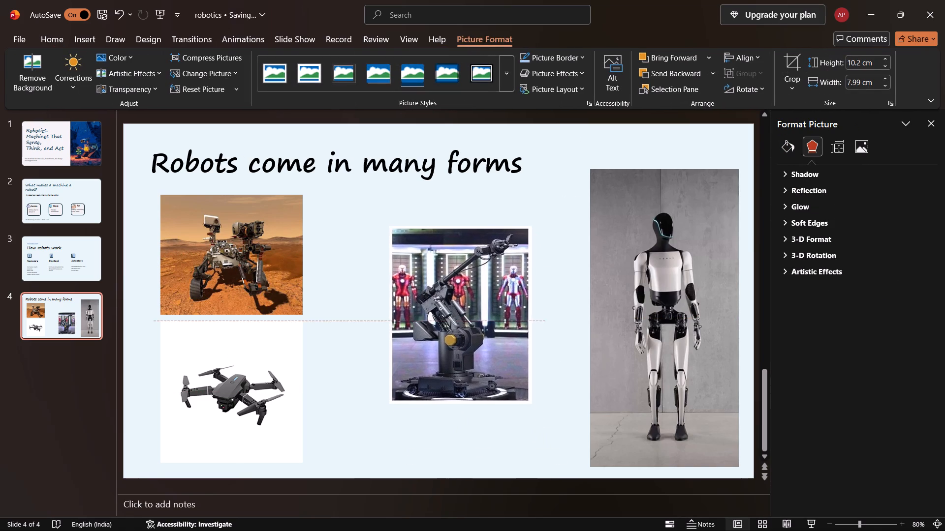
pyautogui.moveTo(476, 306); pyautogui.dragTo(470, 288)
pyautogui.moveTo(529, 398); pyautogui.dragTo(552, 440)
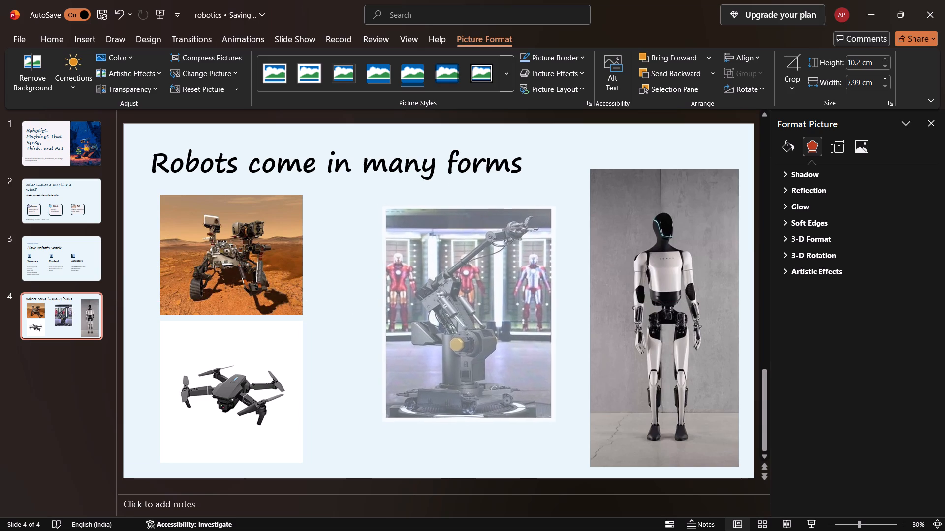
pyautogui.moveTo(552, 440); pyautogui.dragTo(556, 449)
pyautogui.moveTo(480, 316); pyautogui.dragTo(464, 303)
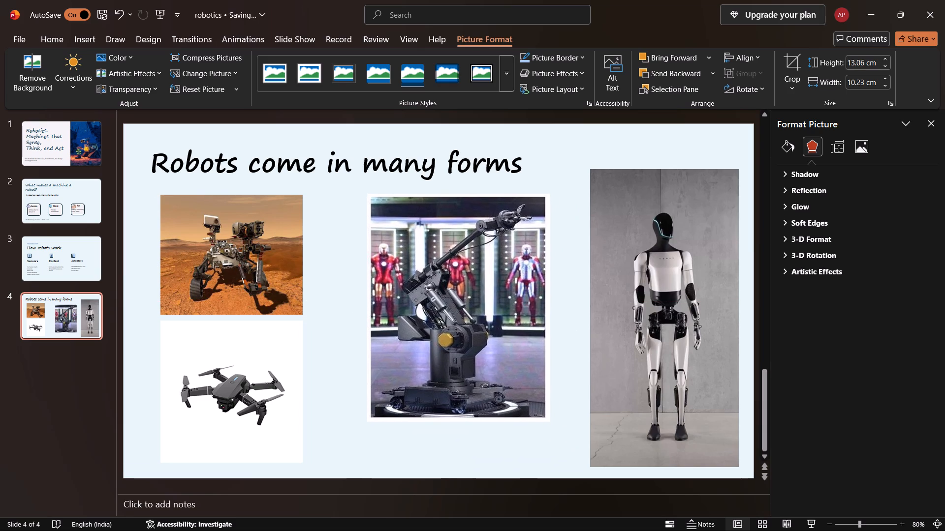
pyautogui.moveTo(464, 303); pyautogui.dragTo(451, 307)
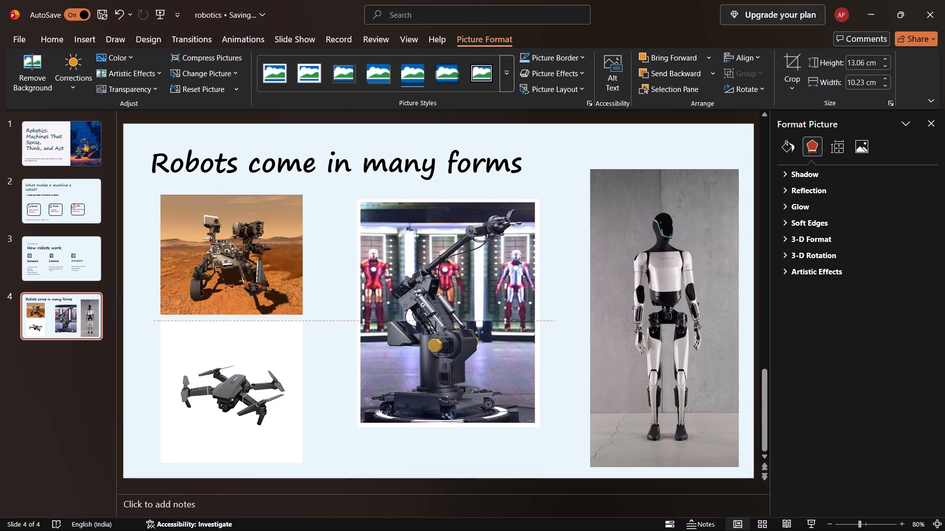
pyautogui.moveTo(451, 307); pyautogui.dragTo(450, 311)
# Nudge the rover picture up and the drone picture down to widen the gap between them, keeping their edges aligned.
pyautogui.click(280, 253)
pyautogui.moveTo(274, 255); pyautogui.dragTo(275, 252)
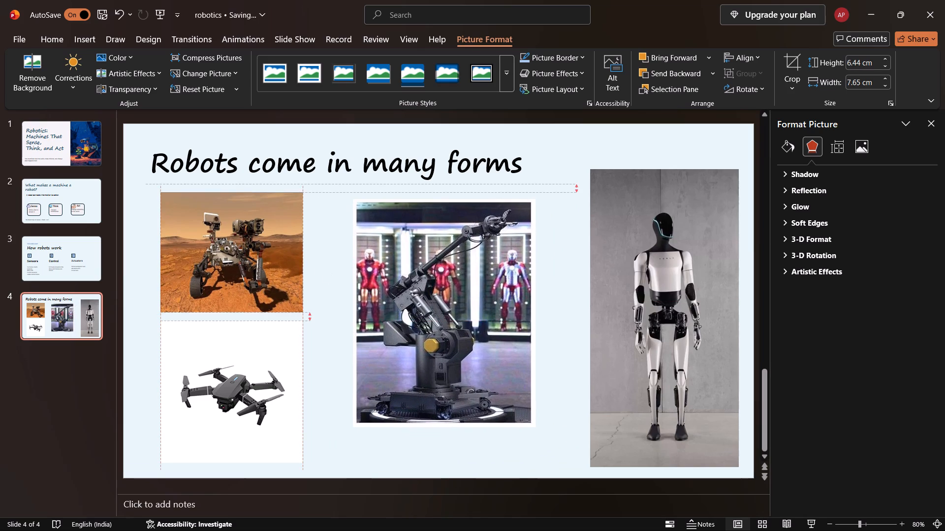
pyautogui.moveTo(275, 252); pyautogui.dragTo(276, 251)
pyautogui.moveTo(253, 369); pyautogui.dragTo(252, 374)
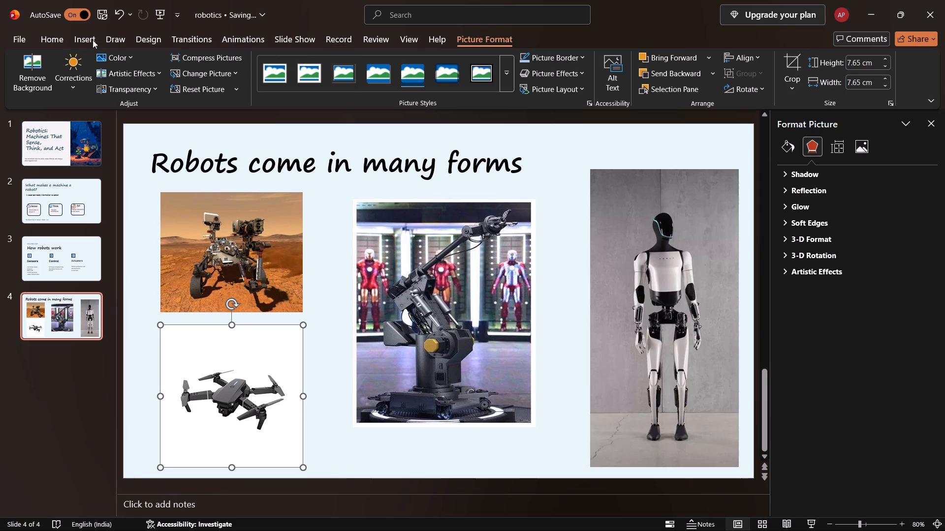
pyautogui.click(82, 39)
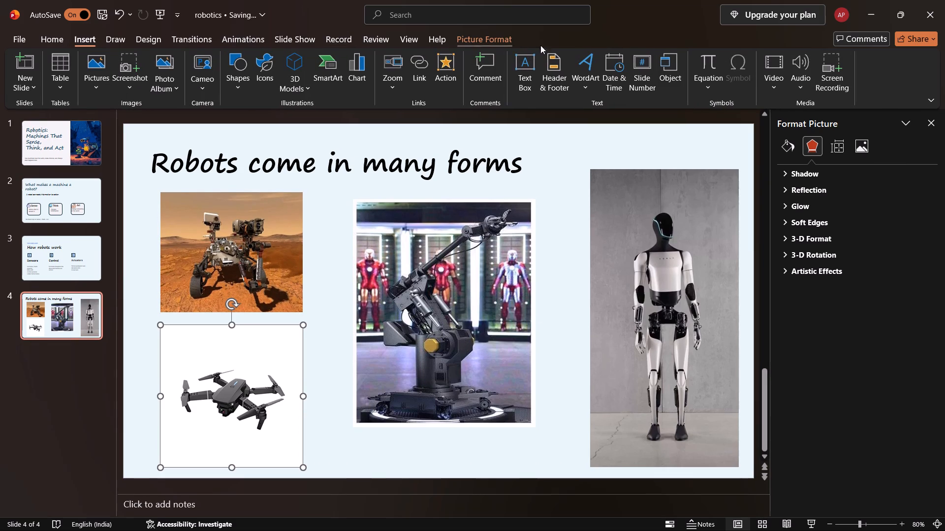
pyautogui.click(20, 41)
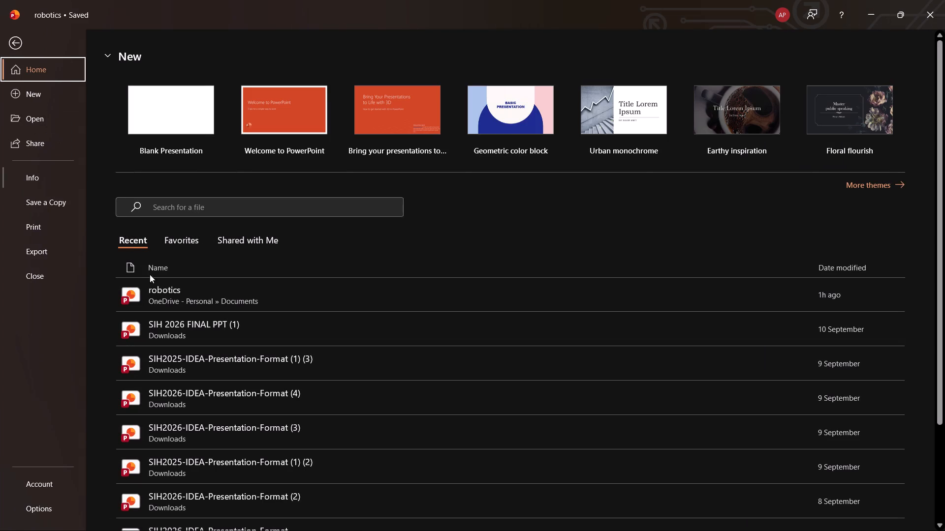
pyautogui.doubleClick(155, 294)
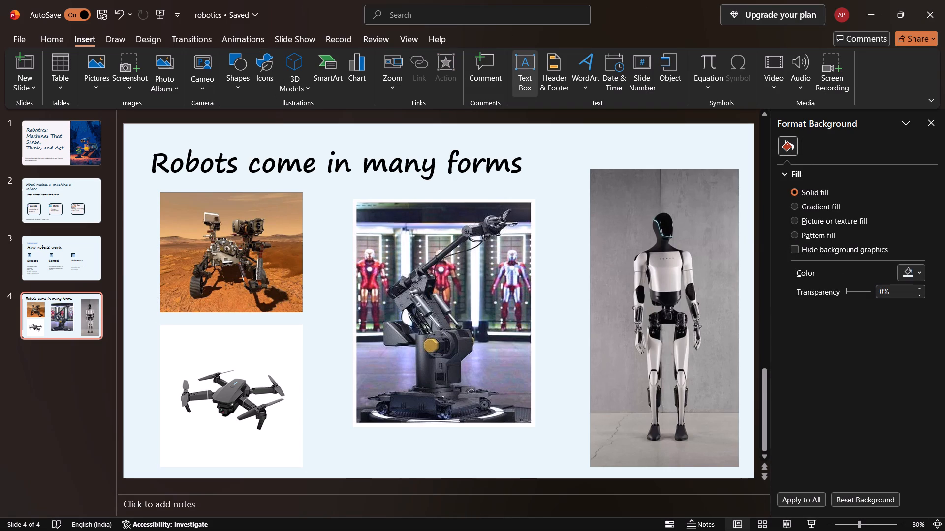
# Add a text box reading ARM ROBOT below the robot arm picture and narrow it closer to its text.
pyautogui.click(516, 57)
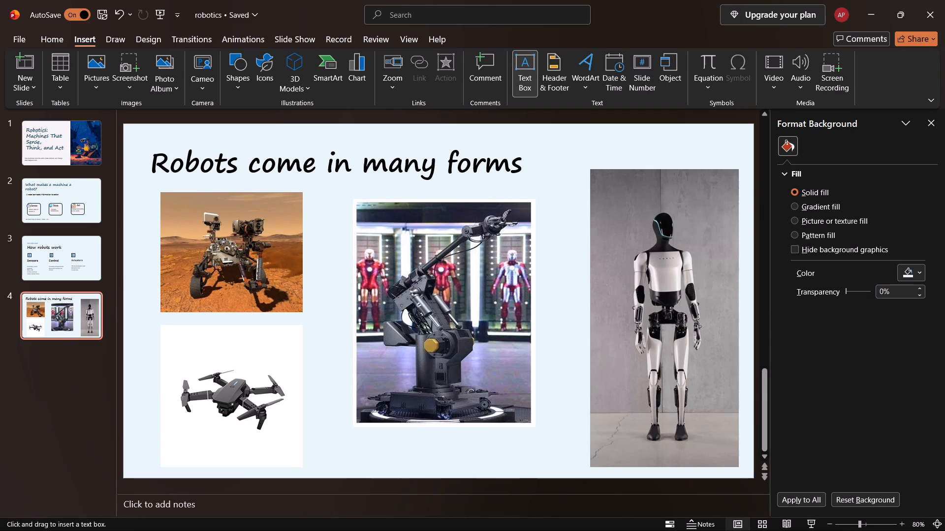
pyautogui.moveTo(369, 439); pyautogui.dragTo(511, 461)
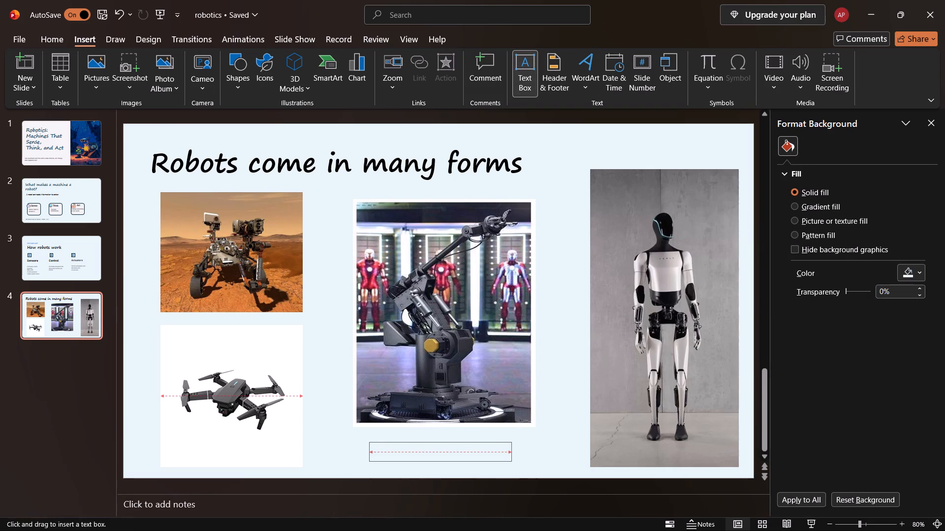
pyautogui.moveTo(511, 461); pyautogui.dragTo(513, 461)
pyautogui.write('ARM')
pyautogui.press('space')
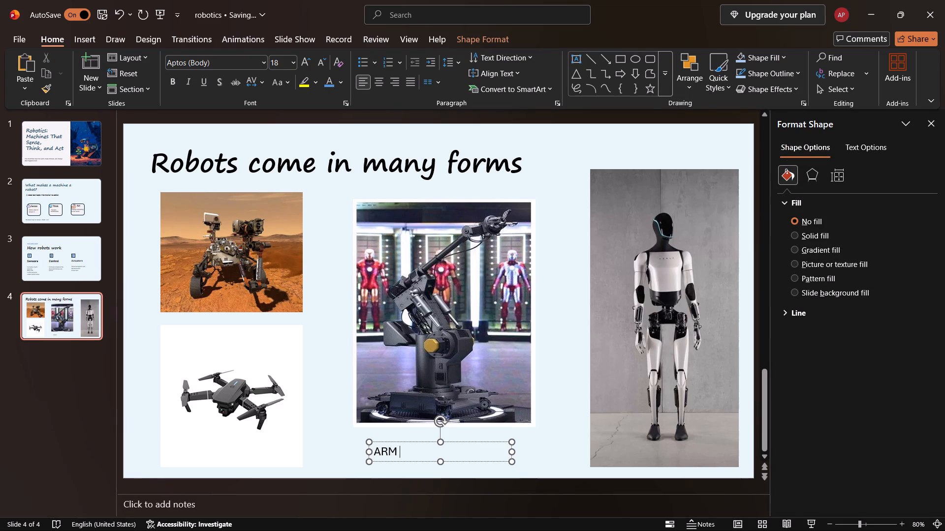
pyautogui.write('ROBOT')
pyautogui.press('space')
pyautogui.moveTo(515, 452); pyautogui.dragTo(474, 457)
# Format the ARM ROBOT label in Bahnschrift Light SemiCondensed at size 24.
pyautogui.tripleClick(438, 446)
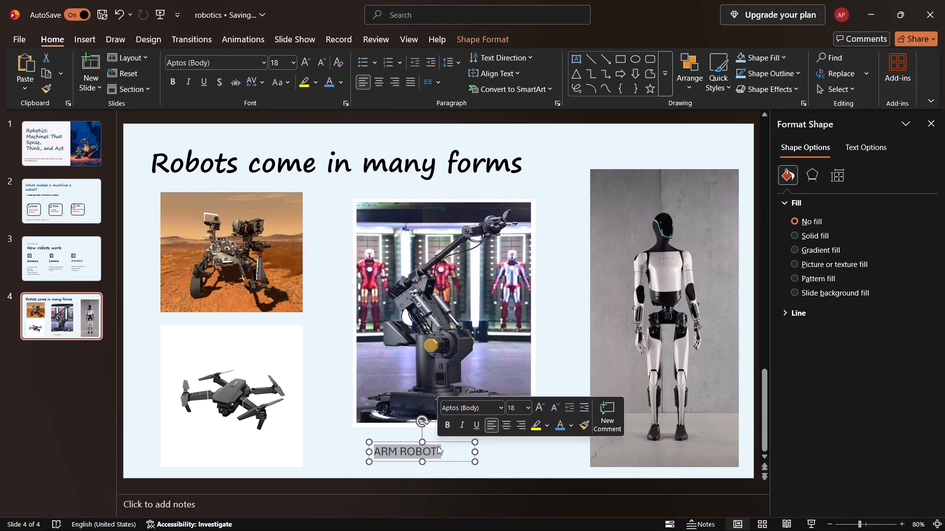
pyautogui.click(501, 410)
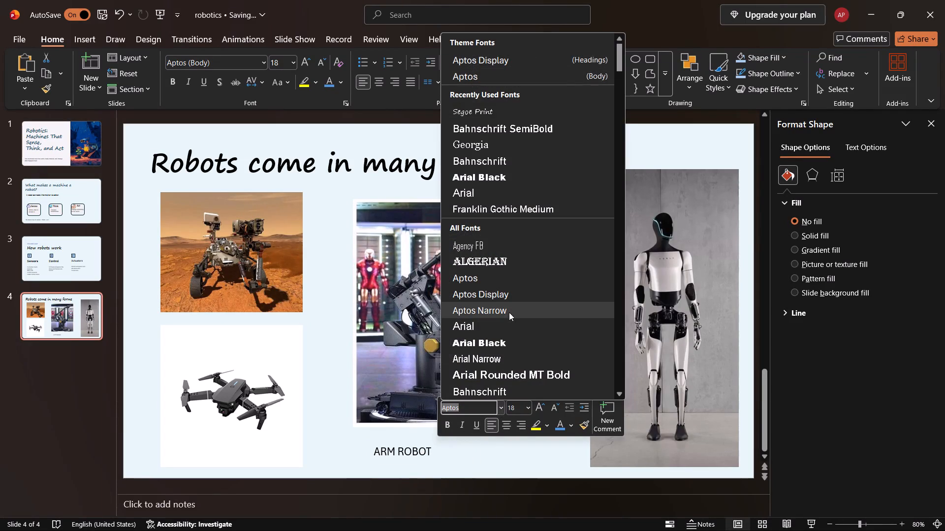
pyautogui.scroll(-3, 509, 326)
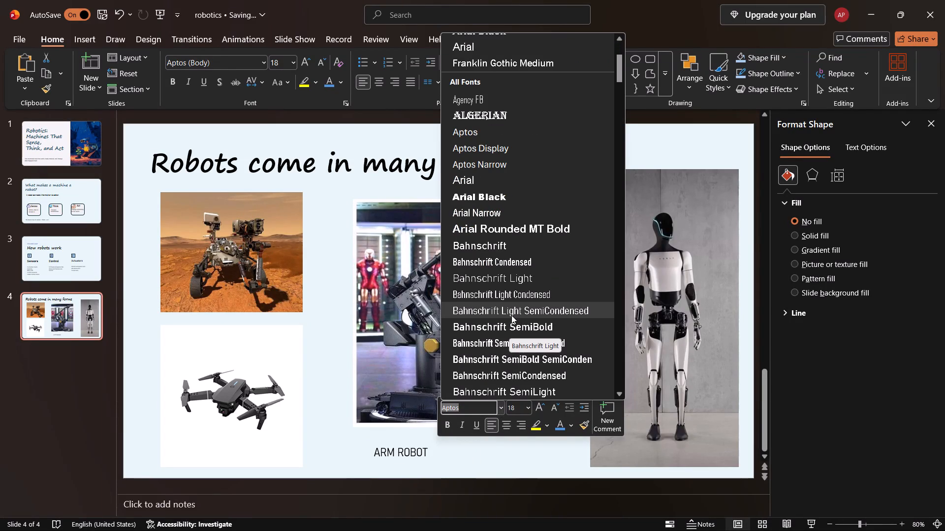
pyautogui.click(511, 315)
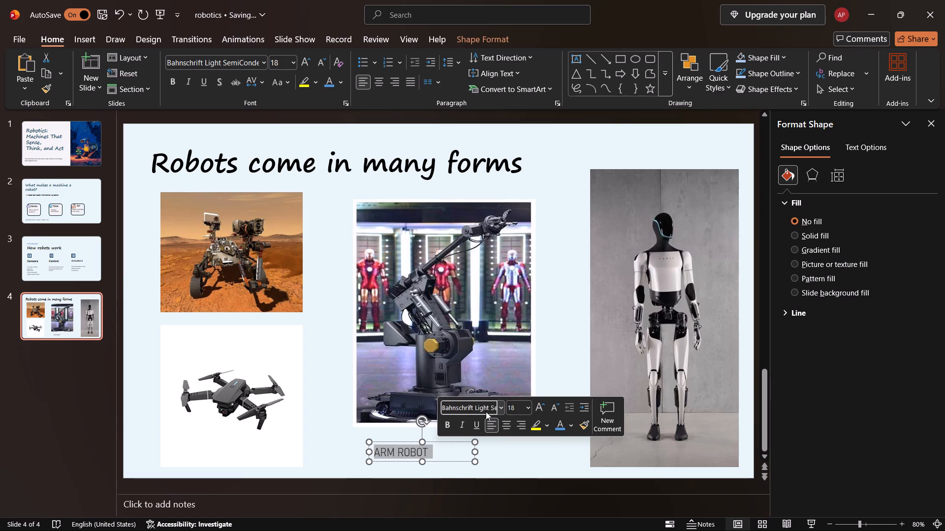
pyautogui.click(525, 408)
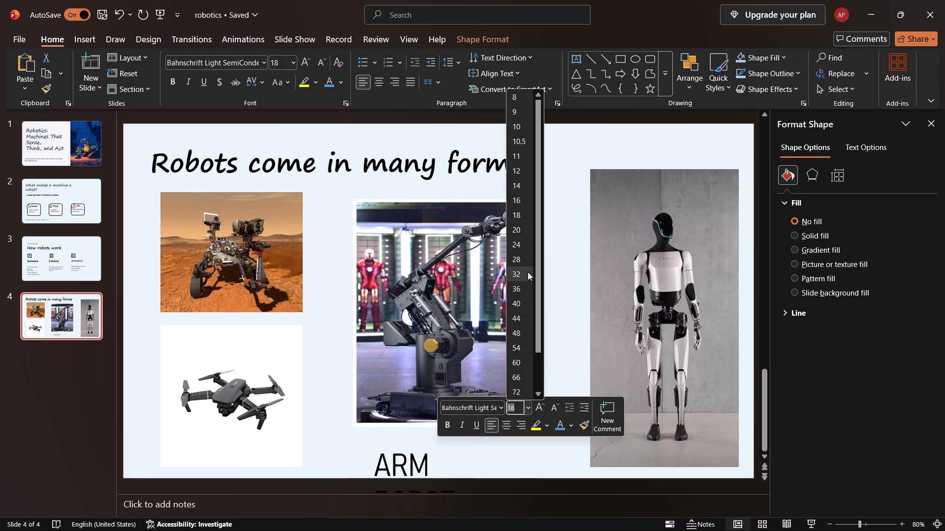
pyautogui.click(525, 241)
# Move the ARM ROBOT label up and centre its text directly beneath the robot arm picture.
pyautogui.click(454, 442)
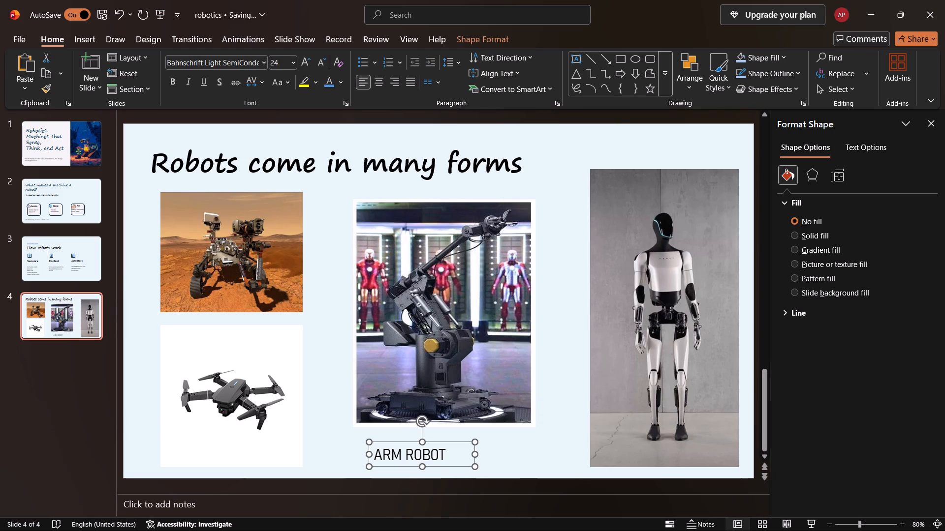
pyautogui.moveTo(458, 443); pyautogui.dragTo(490, 423)
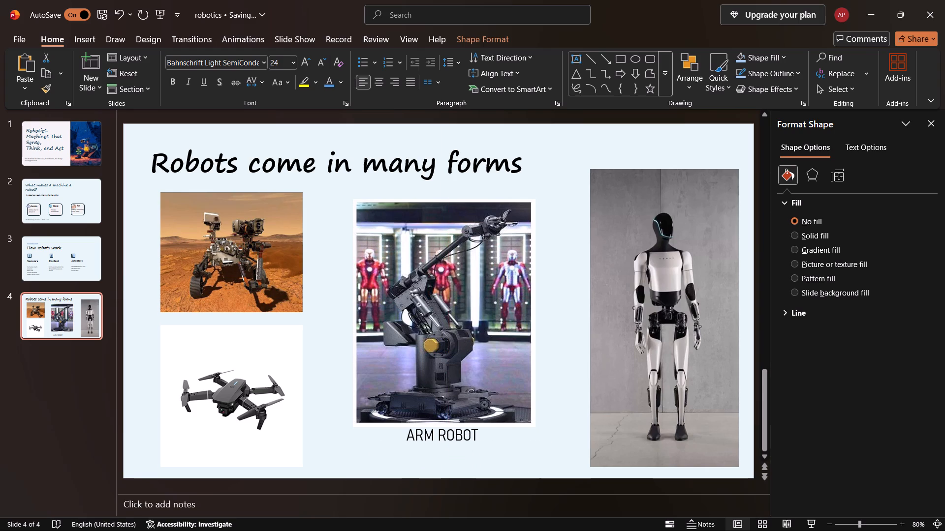
pyautogui.moveTo(490, 423); pyautogui.dragTo(492, 424)
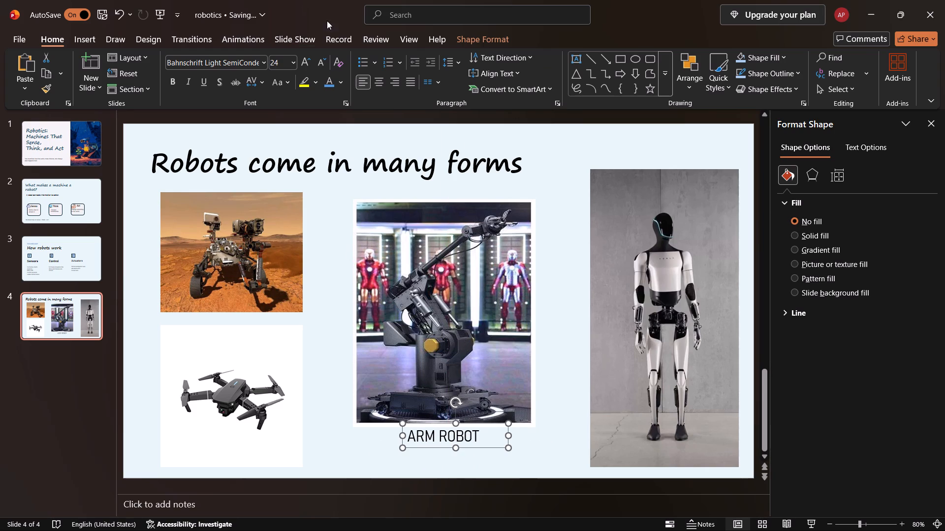
# Copy the ARM ROBOT label text to a new label over the drone picture's lower edge and change it to DRONE ROBOT.
pyautogui.tripleClick(456, 442)
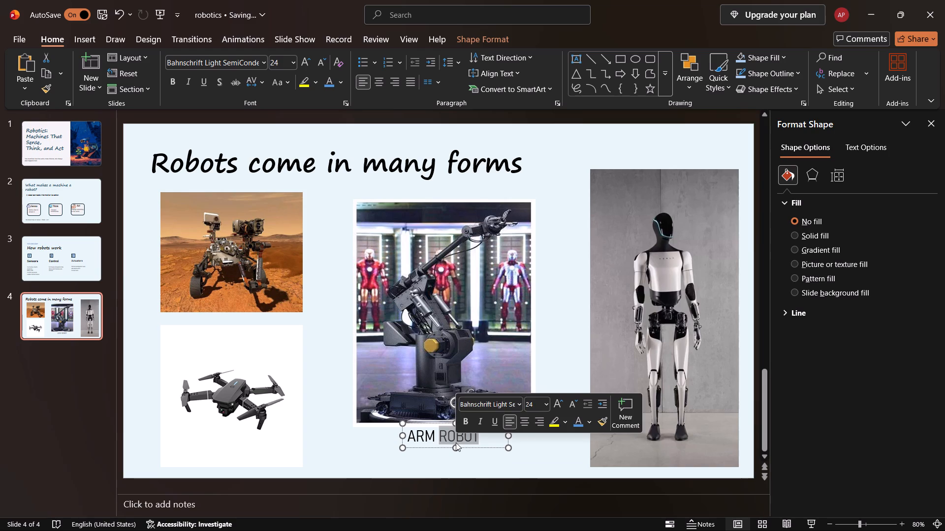
pyautogui.hotkey('ctrl', 'c')
pyautogui.click(202, 451)
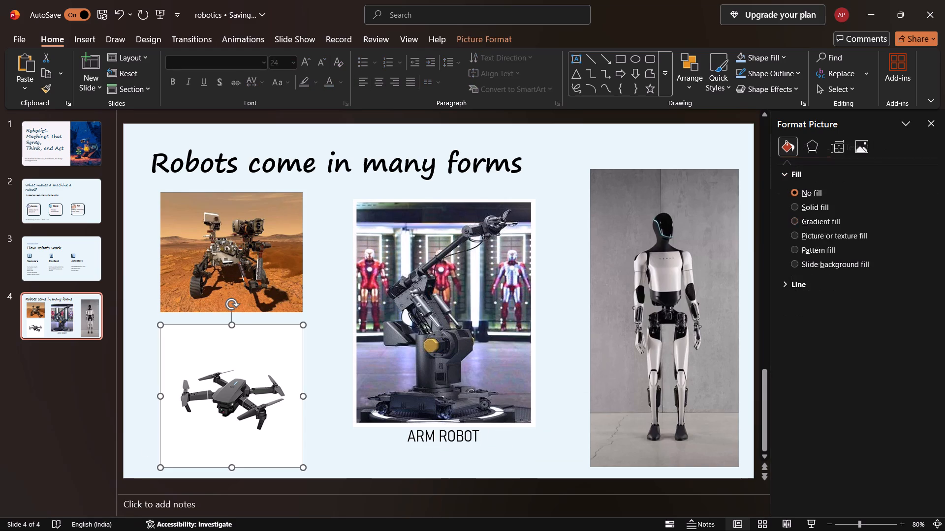
pyautogui.hotkey('ctrl', 'v')
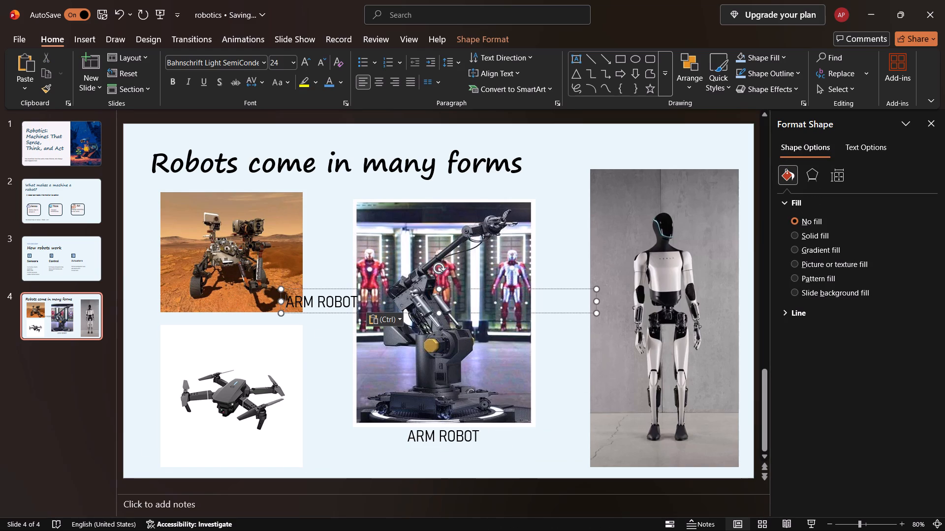
pyautogui.moveTo(334, 290); pyautogui.dragTo(229, 437)
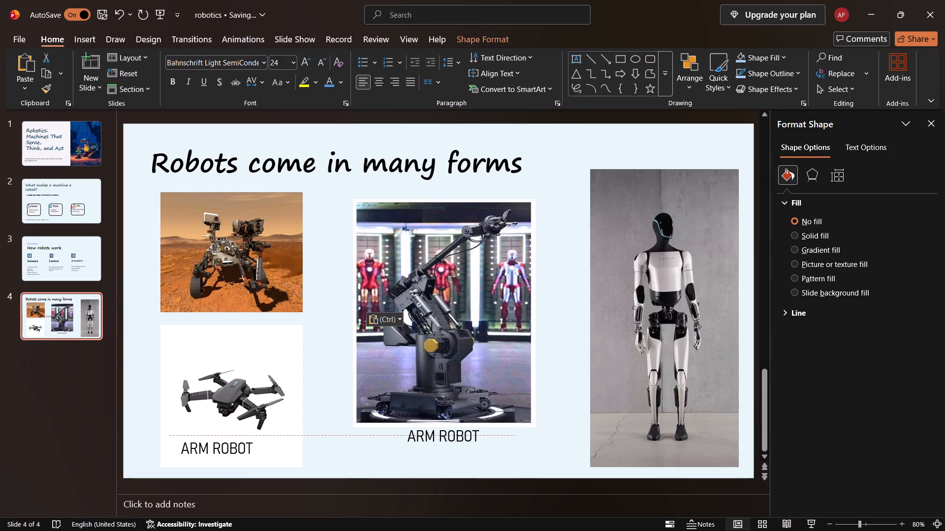
pyautogui.moveTo(229, 437); pyautogui.dragTo(222, 440)
pyautogui.moveTo(202, 453); pyautogui.dragTo(176, 451)
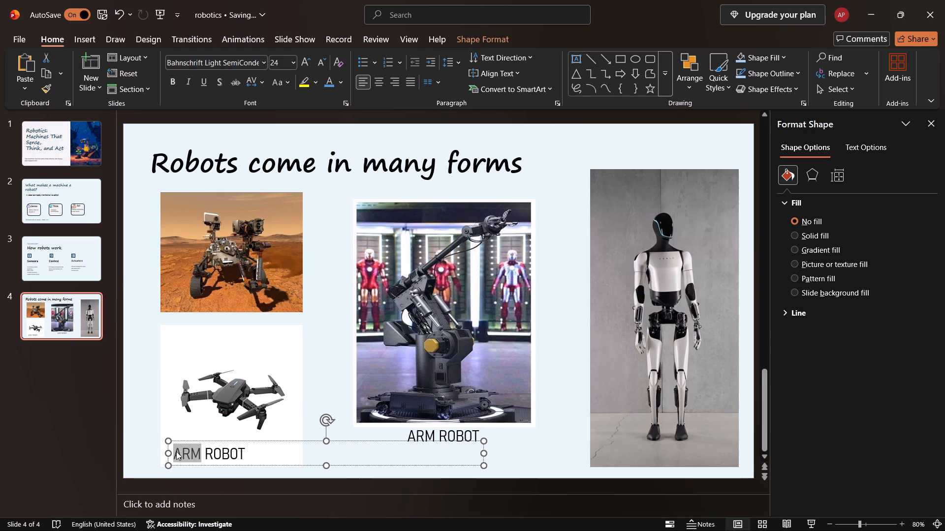
pyautogui.write('DRONE')
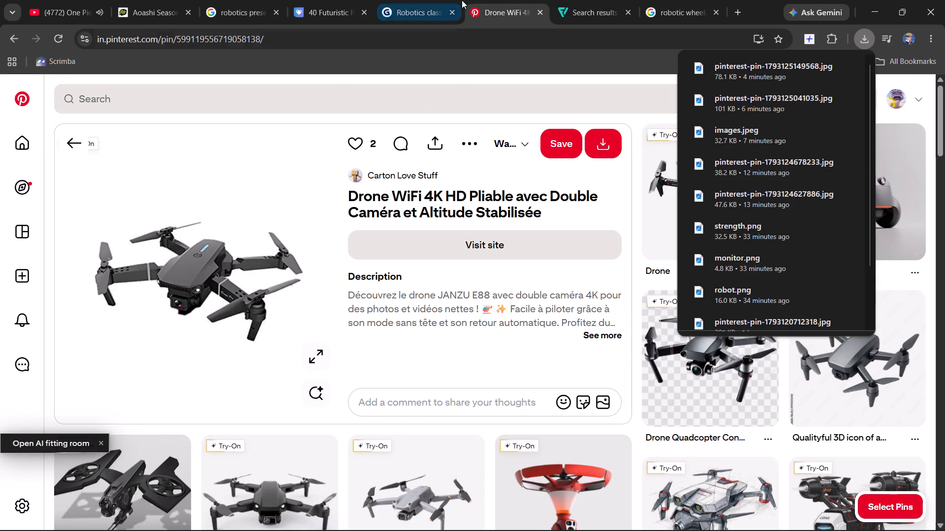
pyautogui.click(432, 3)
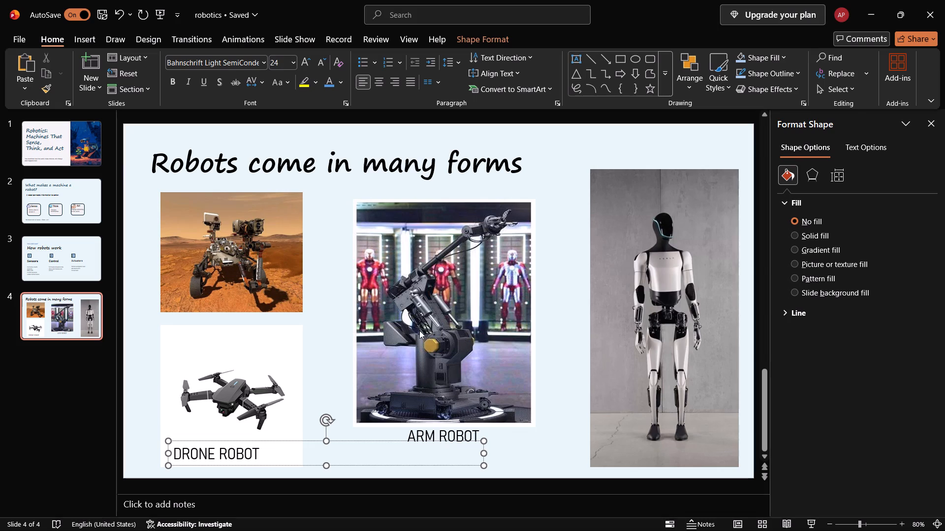
# Change the DRONE ROBOT label over the drone picture to read DRONES.
pyautogui.moveTo(257, 451); pyautogui.dragTo(218, 450)
pyautogui.press('BackSpace')
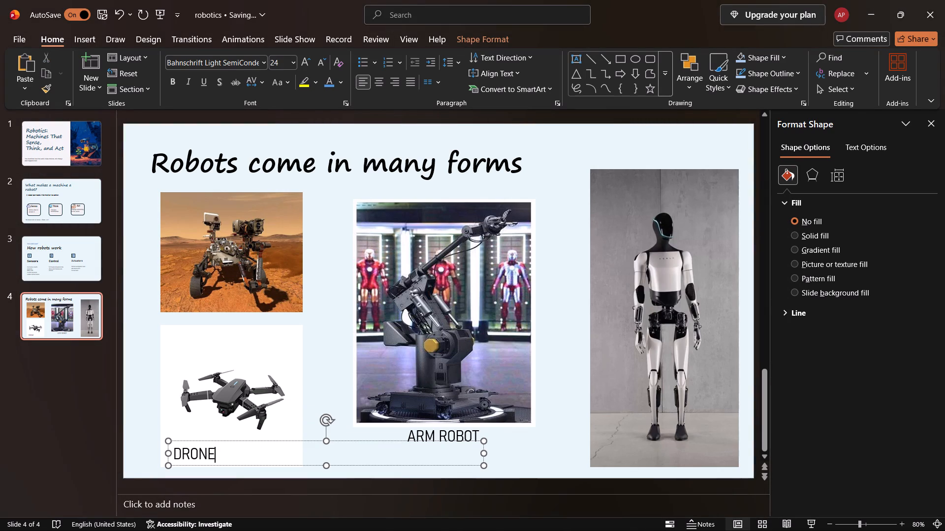
pyautogui.press('s')
pyautogui.press('BackSpace')
pyautogui.hotkey('shift', 's')
pyautogui.click(237, 341)
# Copy the DRONES label text to a new label at the rover picture's upper-right corner and change it to WHEELED.
pyautogui.click(201, 289)
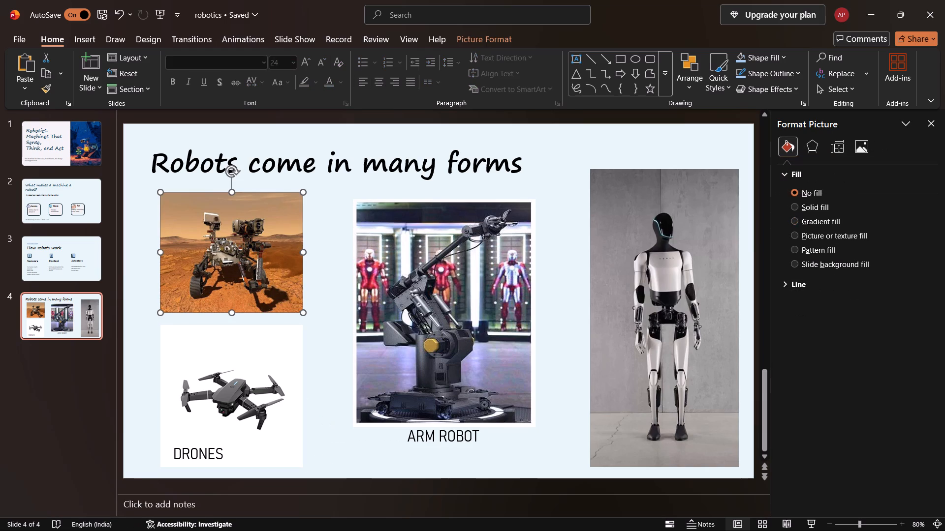
pyautogui.hotkey('ctrl', 'c')
pyautogui.click(206, 387)
pyautogui.doubleClick(199, 455)
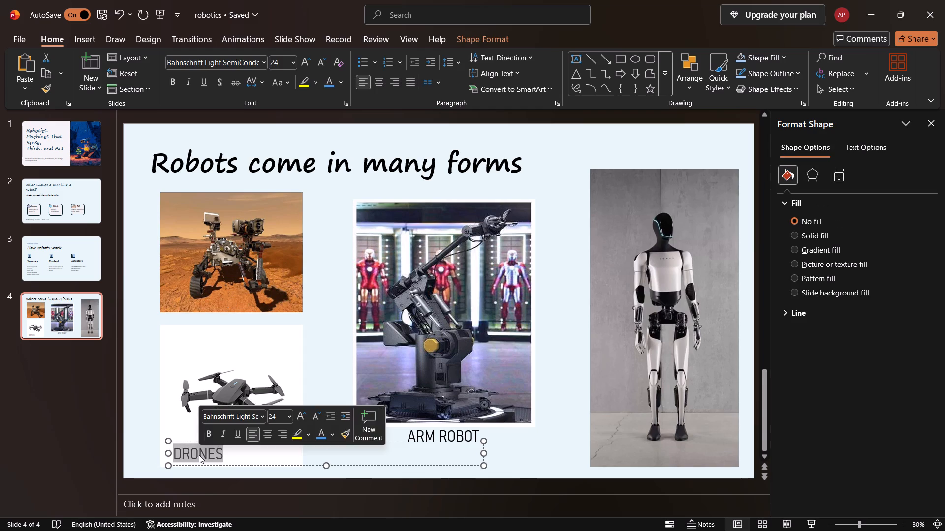
pyautogui.hotkey('ctrl', 'c')
pyautogui.click(223, 334)
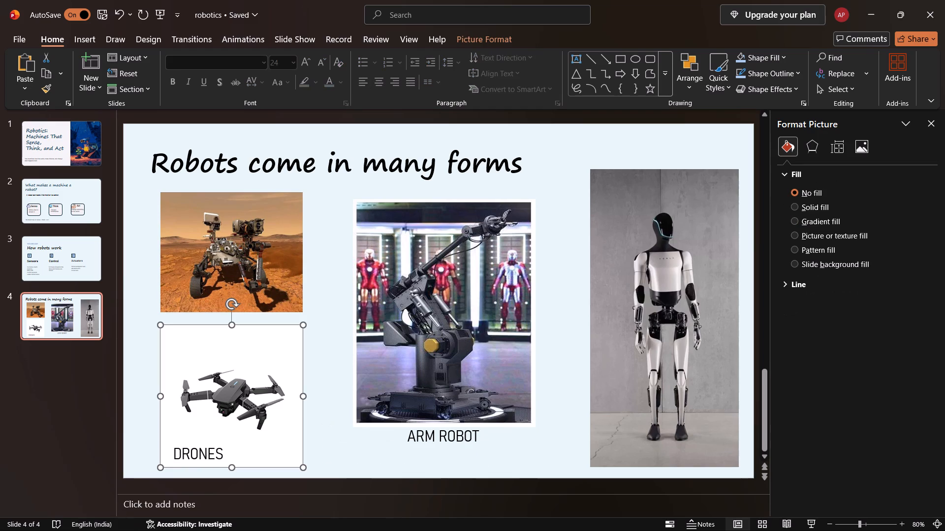
pyautogui.hotkey('ctrl', 'v')
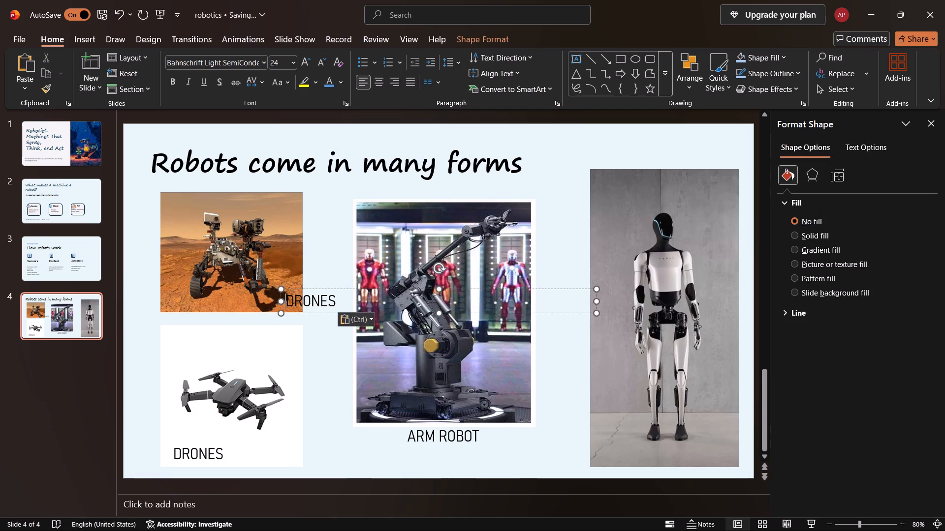
pyautogui.moveTo(311, 287); pyautogui.dragTo(229, 284)
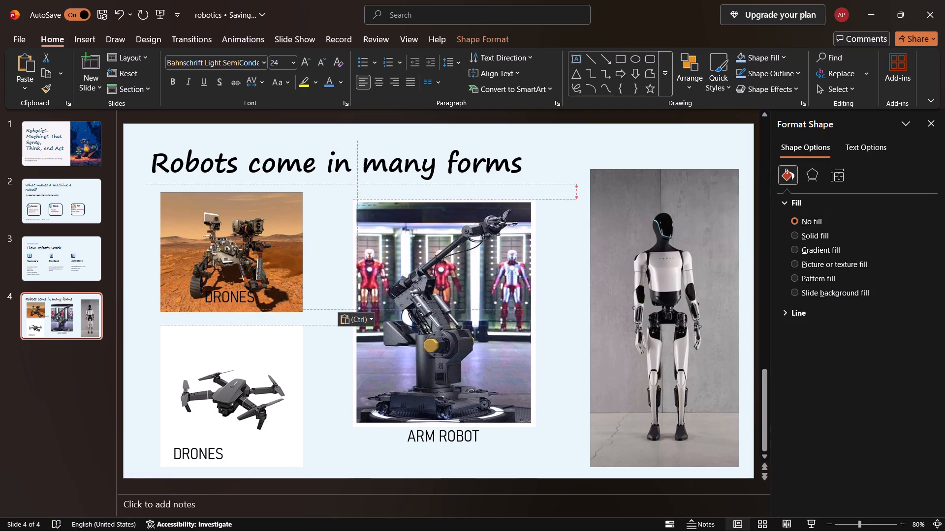
pyautogui.moveTo(229, 284); pyautogui.dragTo(292, 191)
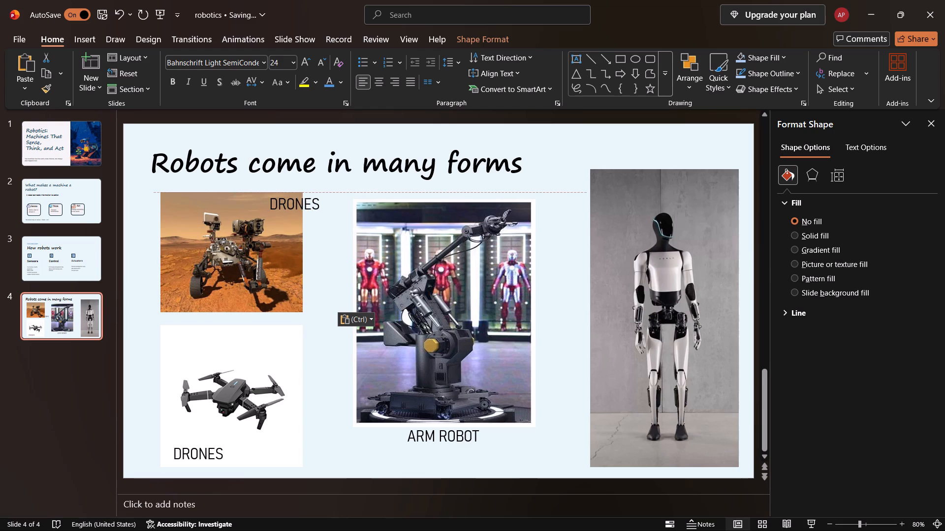
pyautogui.moveTo(292, 191); pyautogui.dragTo(301, 191)
pyautogui.doubleClick(301, 203)
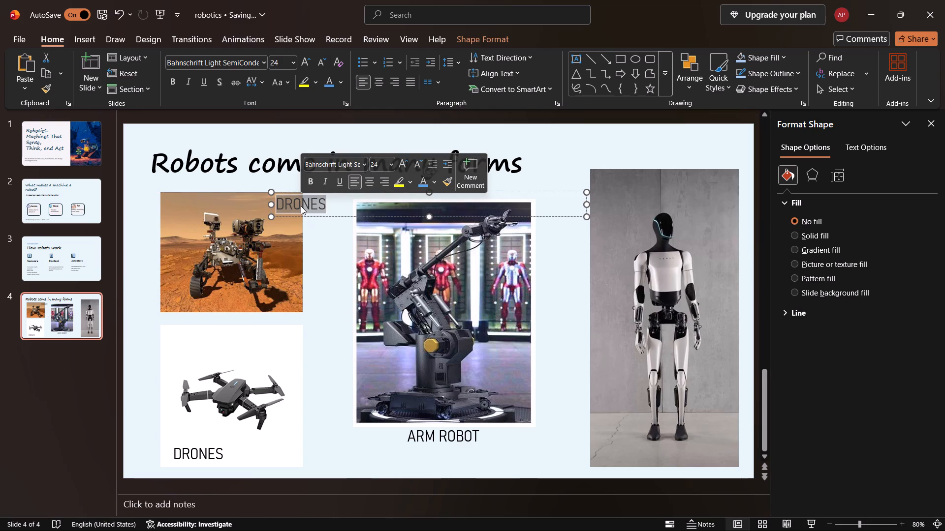
pyautogui.press('BackSpace')
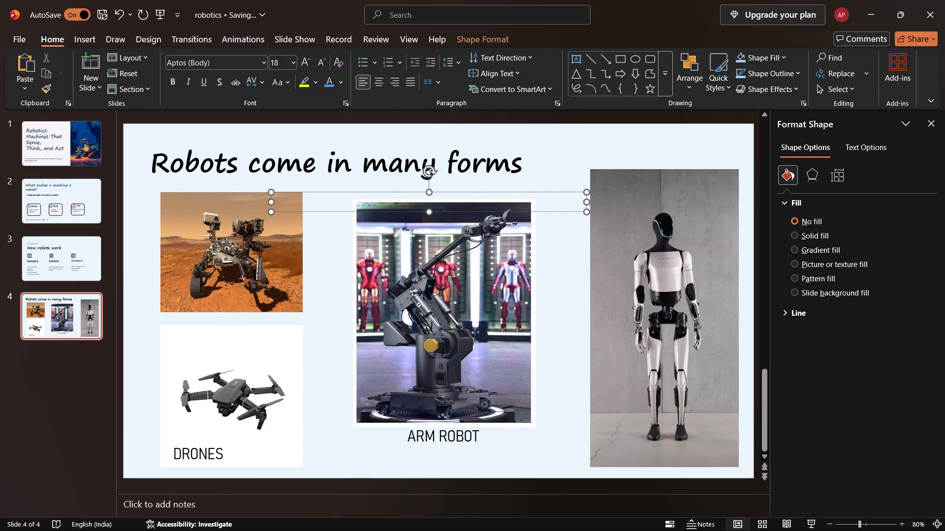
pyautogui.write('WHEELED')
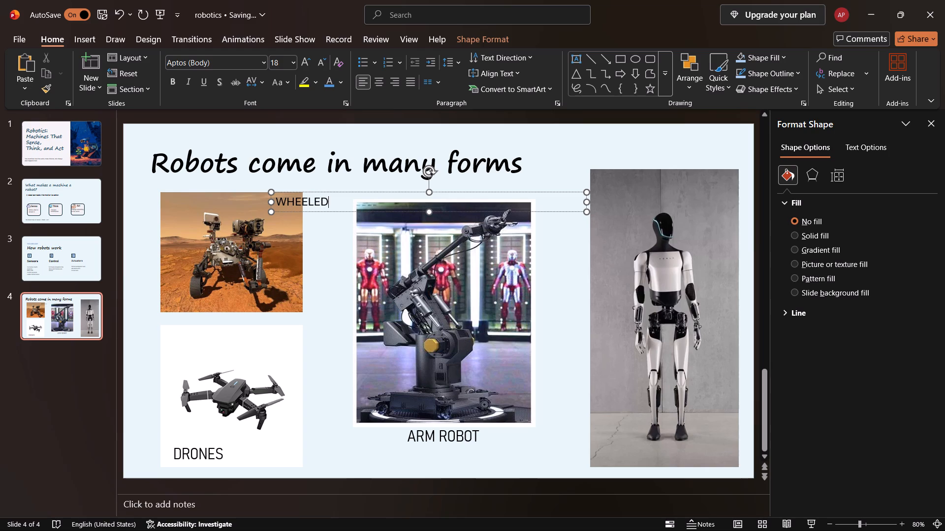
# Make the whole WHEELED label bold.
pyautogui.click(337, 202)
pyautogui.moveTo(324, 202); pyautogui.dragTo(271, 207)
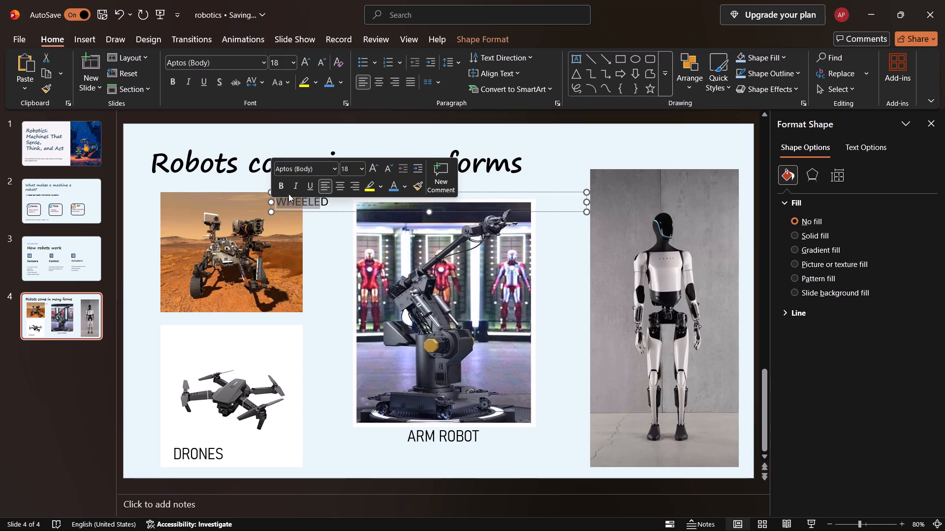
pyautogui.click(283, 185)
pyautogui.click(317, 202)
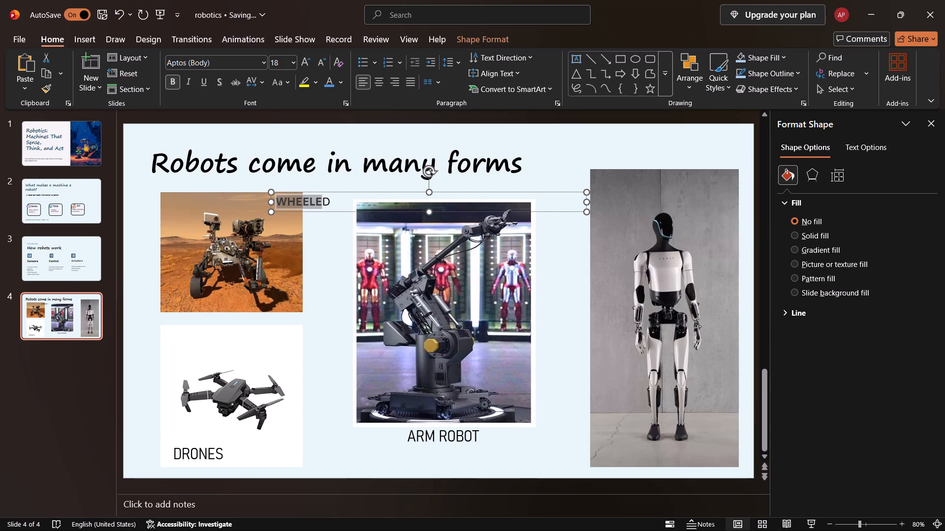
pyautogui.moveTo(329, 202); pyautogui.dragTo(323, 202)
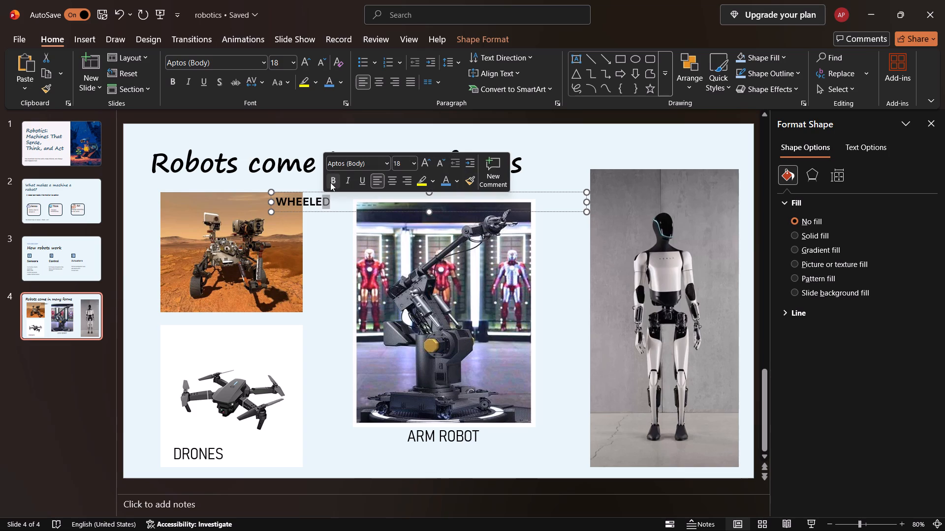
pyautogui.click(331, 182)
pyautogui.click(287, 262)
# Make the DRONES and ARM ROBOT labels bold.
pyautogui.doubleClick(211, 458)
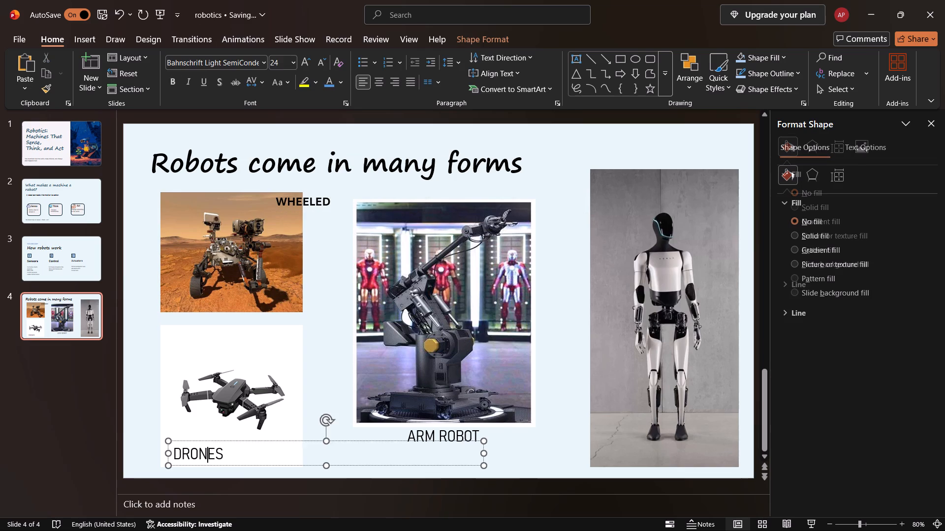
pyautogui.click(222, 438)
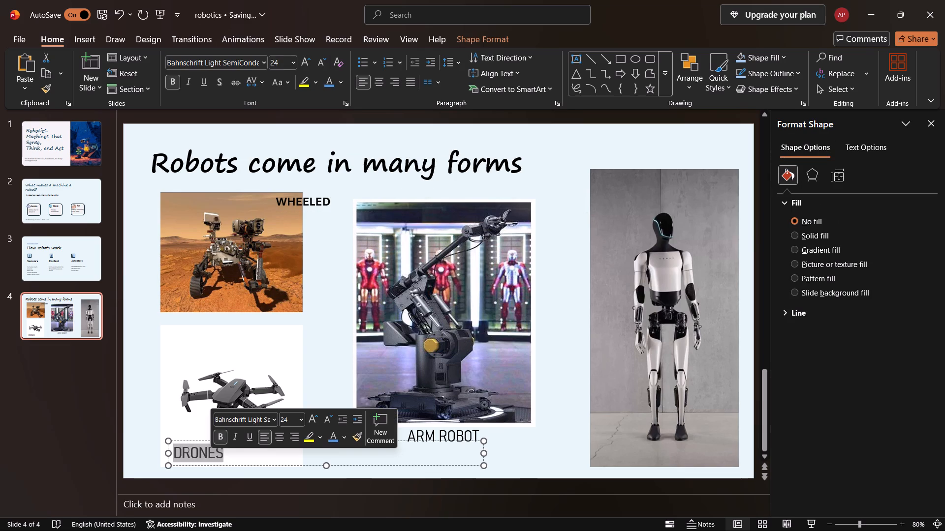
pyautogui.doubleClick(425, 434)
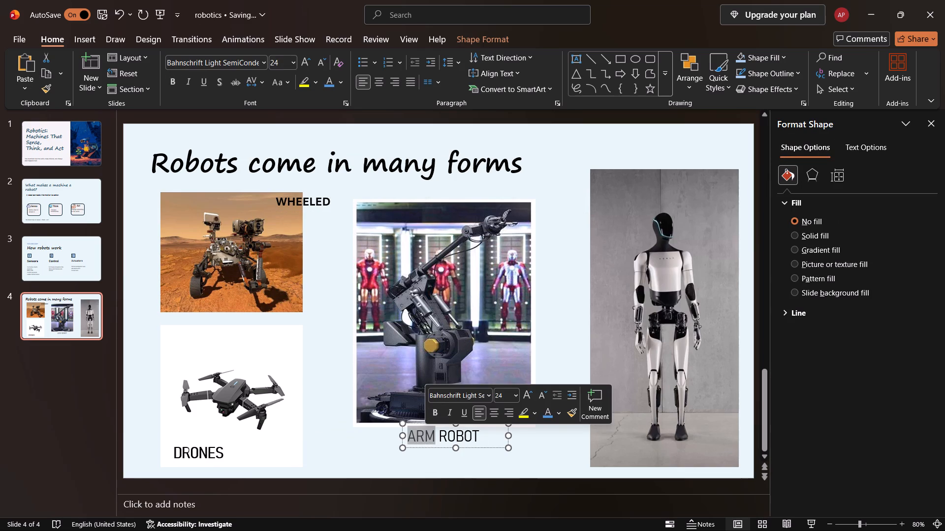
pyautogui.tripleClick(438, 434)
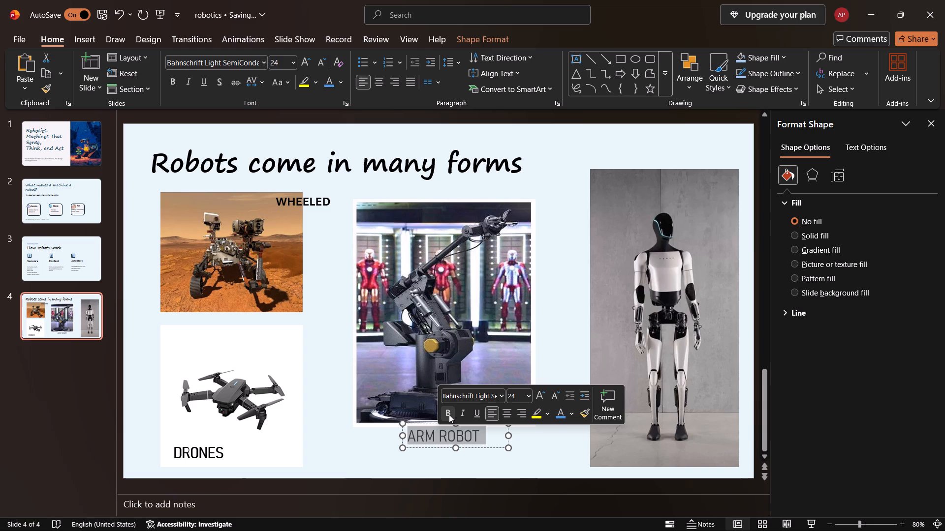
pyautogui.click(449, 414)
pyautogui.click(520, 285)
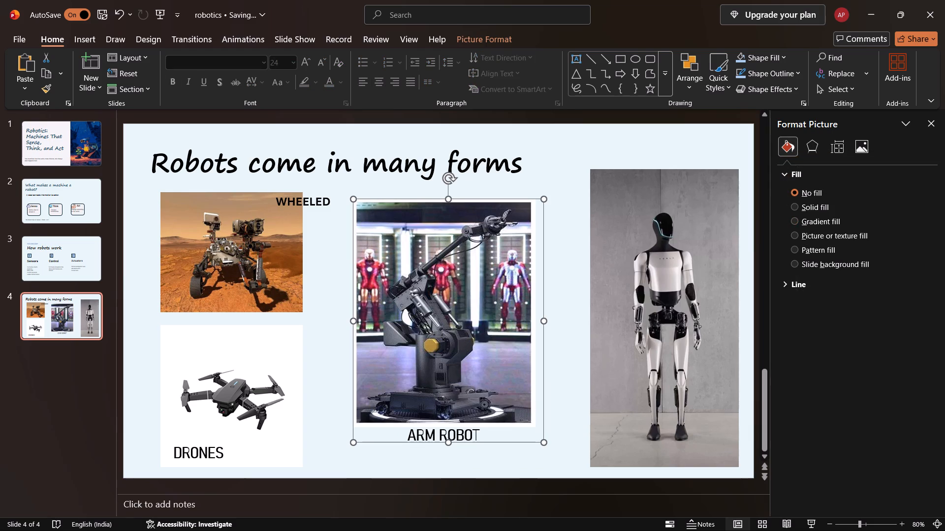
# Copy the ARM ROBOT label text to a new label and change it to HUMANOID ROBOT.
pyautogui.doubleClick(468, 435)
pyautogui.tripleClick(468, 435)
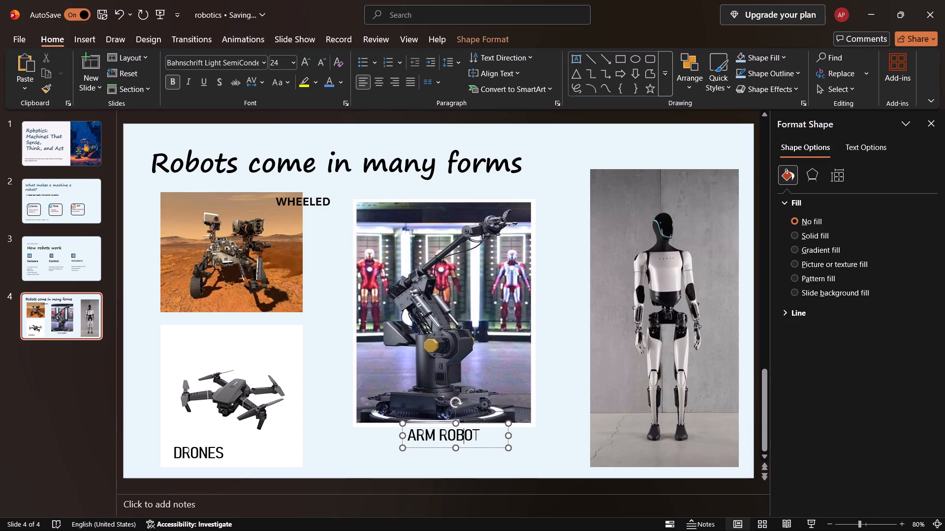
pyautogui.hotkey('ctrl', 'c')
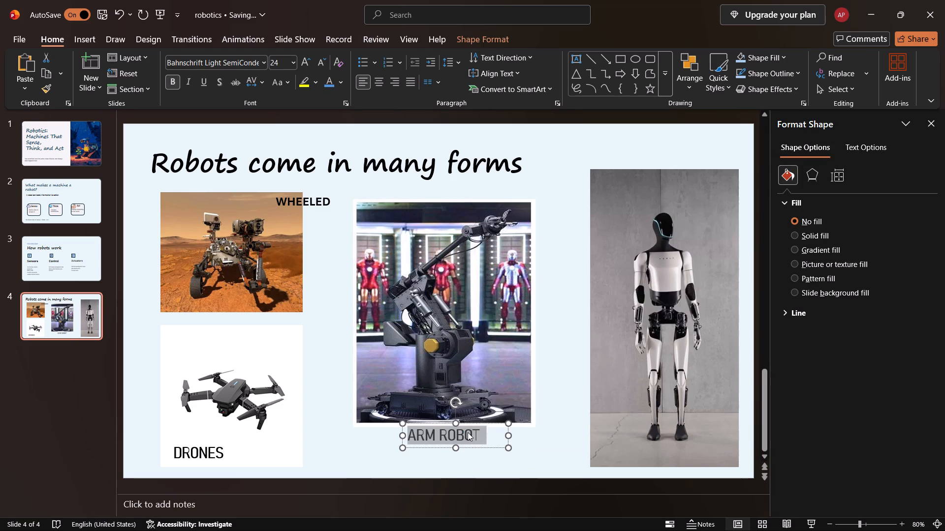
pyautogui.click(631, 451)
pyautogui.hotkey('ctrl', 'v')
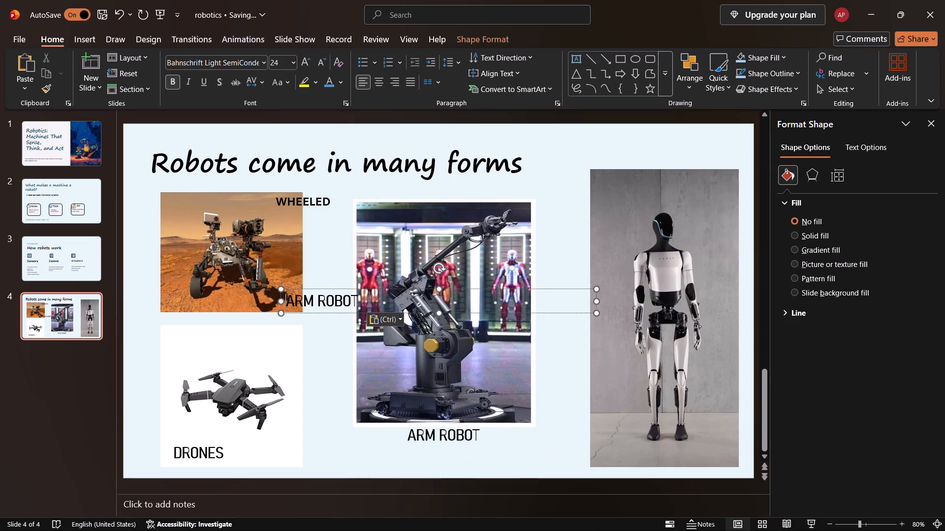
pyautogui.moveTo(318, 298); pyautogui.dragTo(285, 311)
pyautogui.write('Hu')
pyautogui.press('BackSpace')
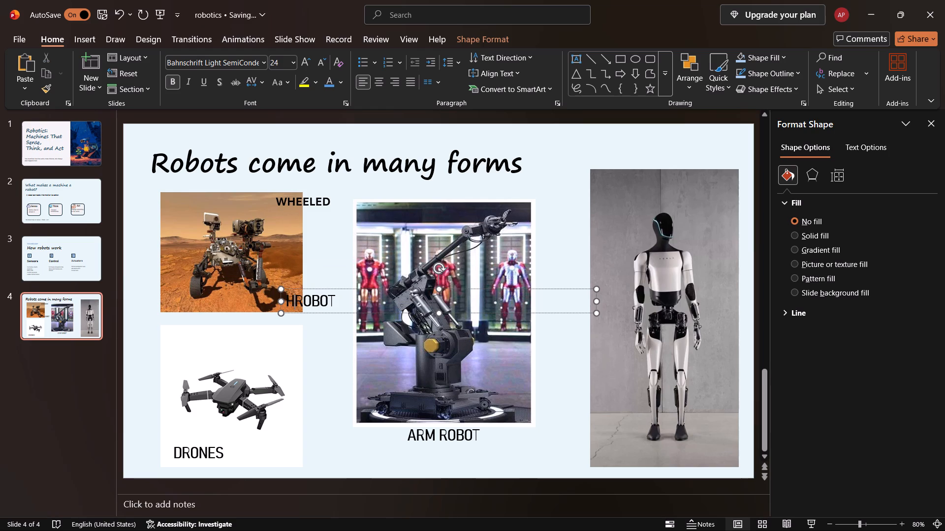
pyautogui.write('UM')
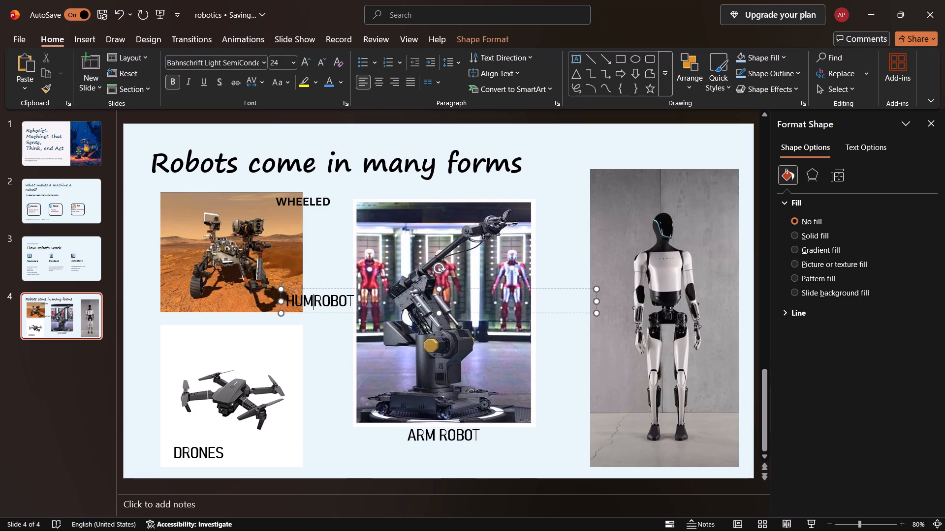
pyautogui.write('ANOID')
pyautogui.press('space')
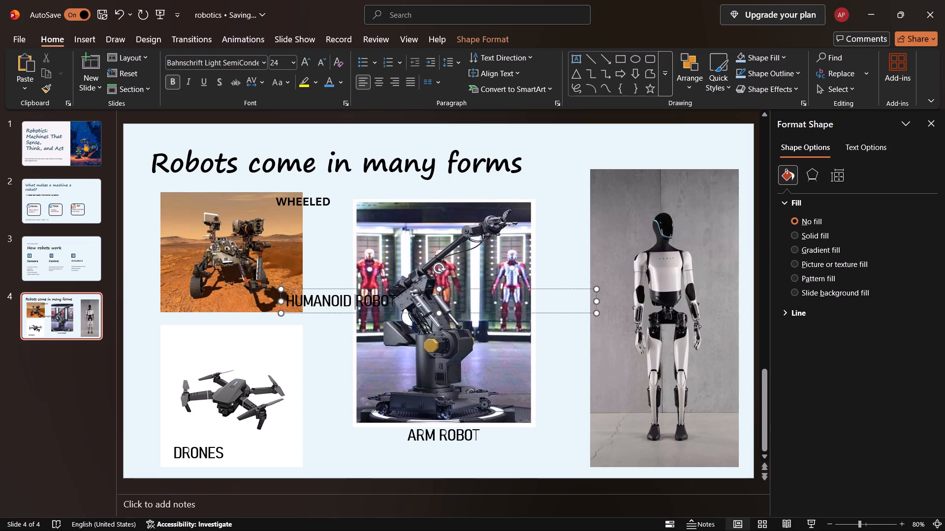
# Move the HUMANOID ROBOT label onto the lower edge of the humanoid picture, below the robot's feet.
pyautogui.moveTo(352, 287); pyautogui.dragTo(699, 412)
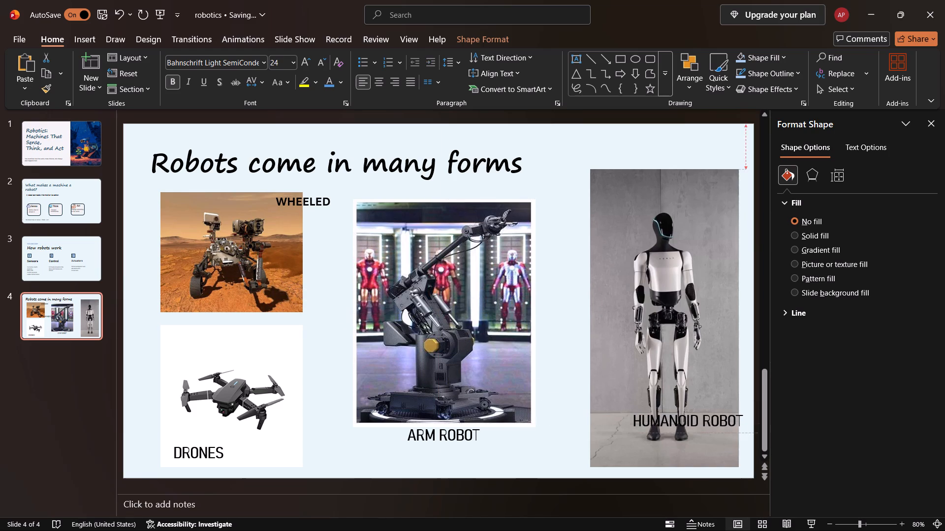
pyautogui.moveTo(699, 412); pyautogui.dragTo(679, 442)
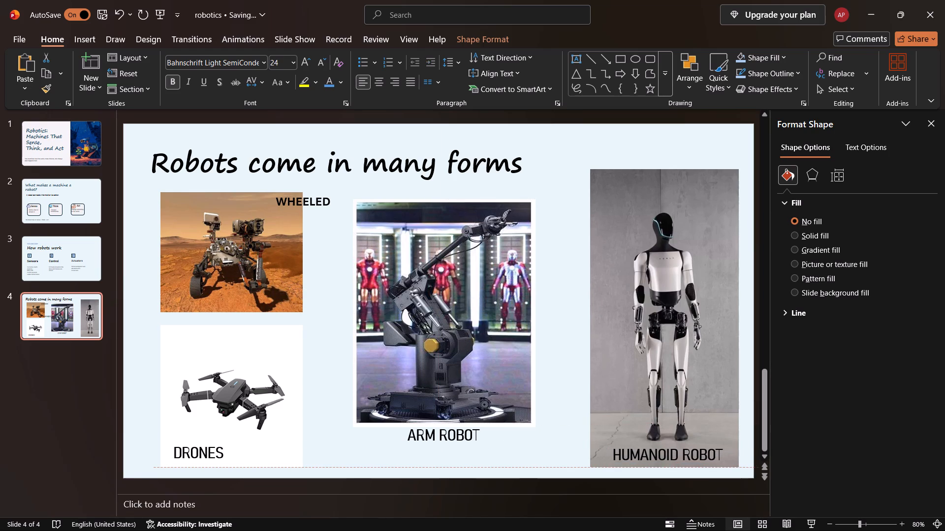
pyautogui.moveTo(679, 442); pyautogui.dragTo(685, 442)
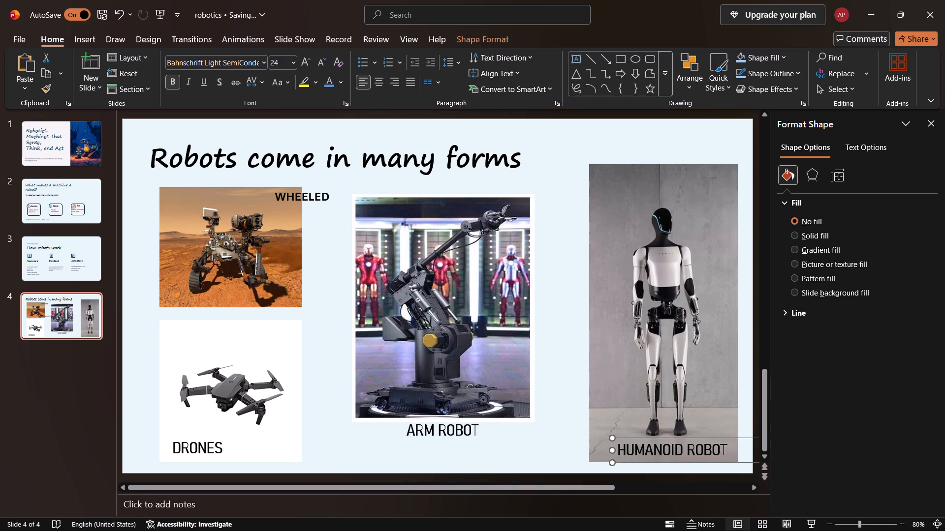
pyautogui.click(544, 316)
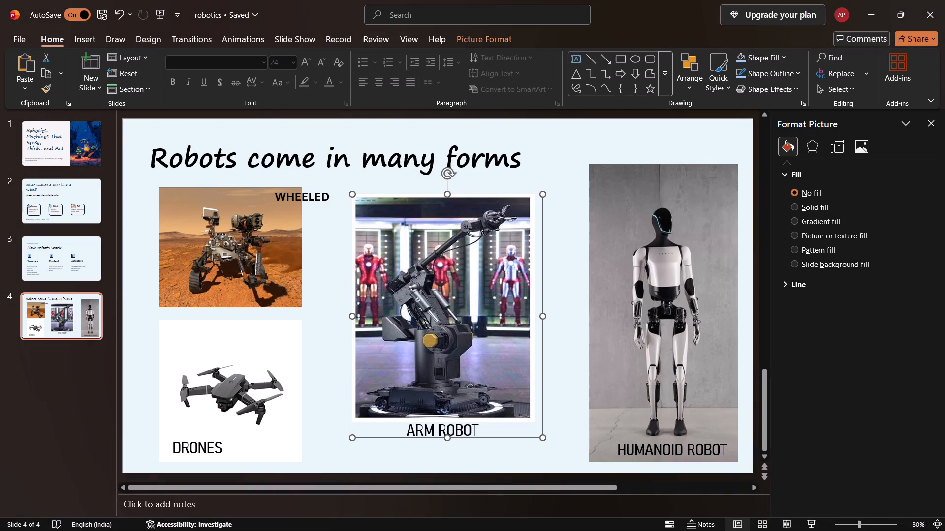
# Shrink the rover picture proportionally to a little over half its width, keeping its upper-left corner in place.
pyautogui.click(264, 252)
pyautogui.moveTo(301, 310); pyautogui.dragTo(299, 308)
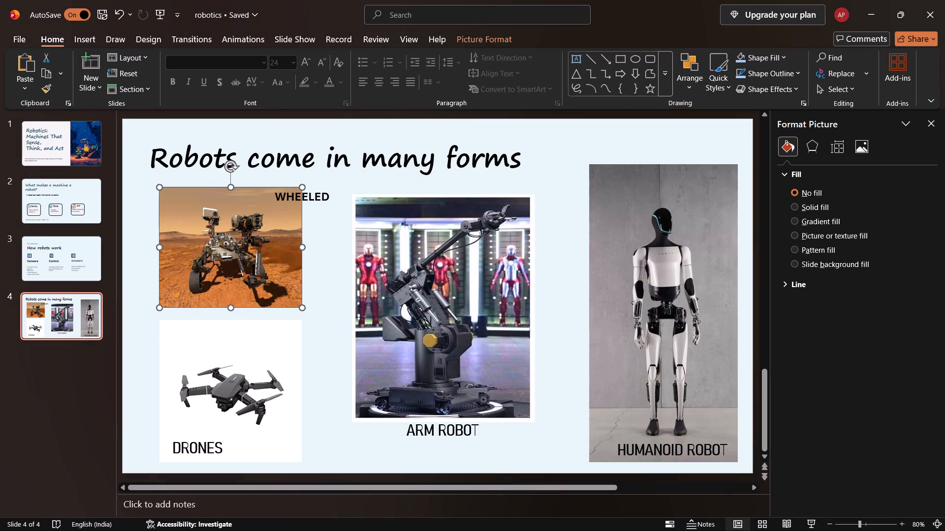
pyautogui.moveTo(299, 308); pyautogui.dragTo(230, 254)
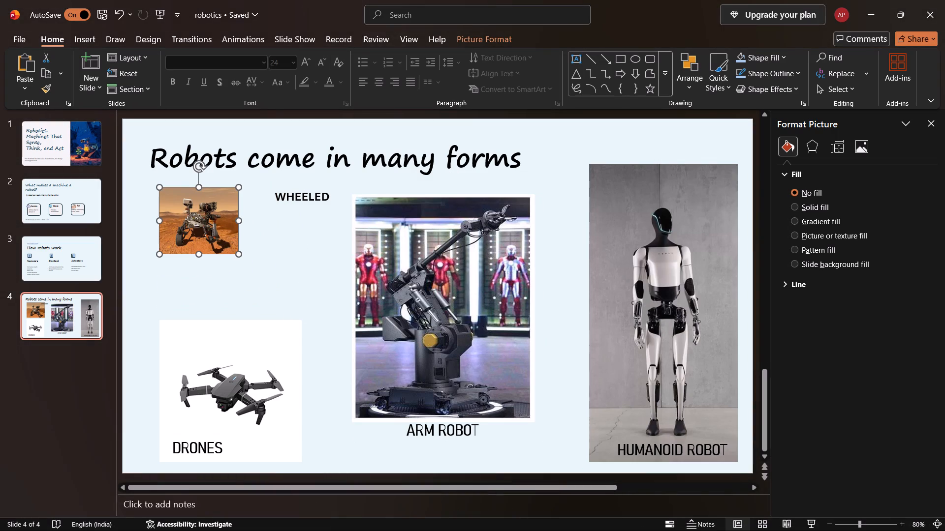
pyautogui.click(240, 284)
# Move the WHEELED label on slide 4 so it sits right beside the top of the shrunken rover picture.
pyautogui.click(286, 196)
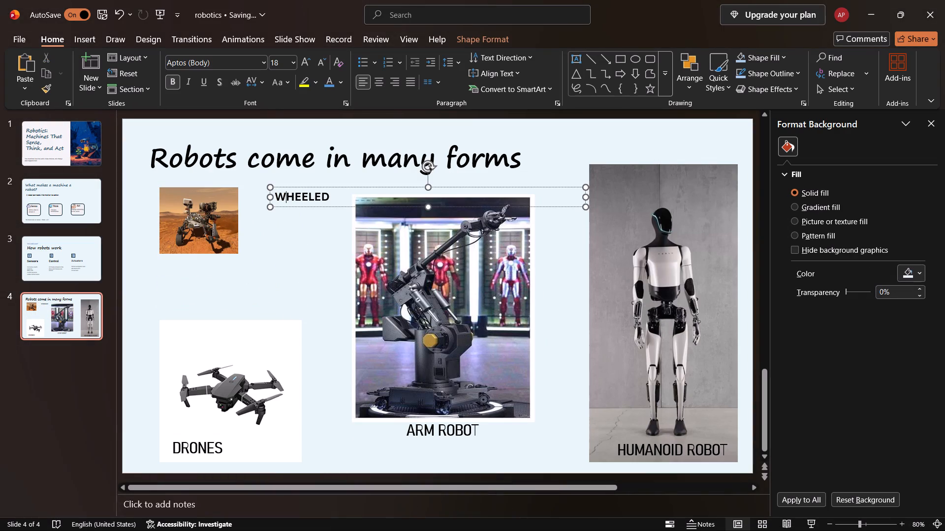
pyautogui.moveTo(364, 183); pyautogui.dragTo(331, 183)
pyautogui.click(307, 226)
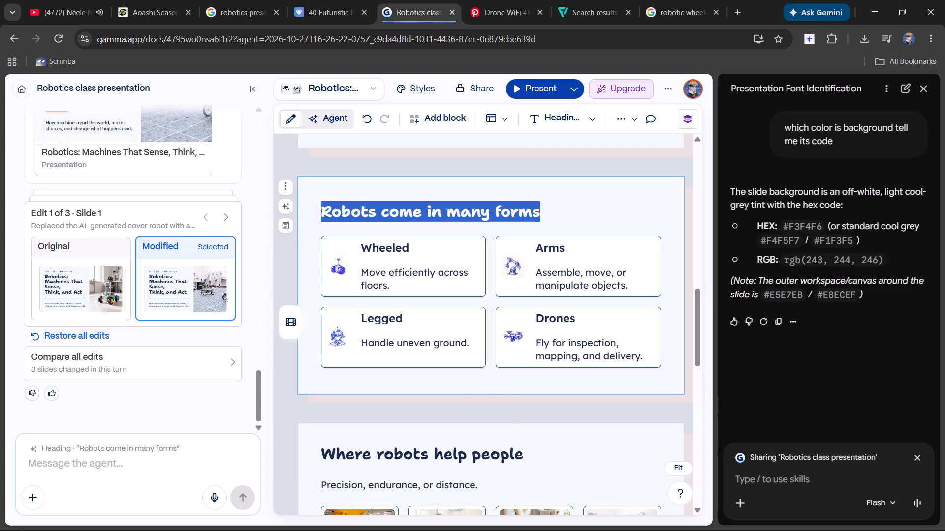
# Copy "Move efficiently across floors." from the Wheeled card in the Gamma reference and paste it onto slide 4 in PowerPoint.
pyautogui.moveTo(362, 272); pyautogui.dragTo(380, 282)
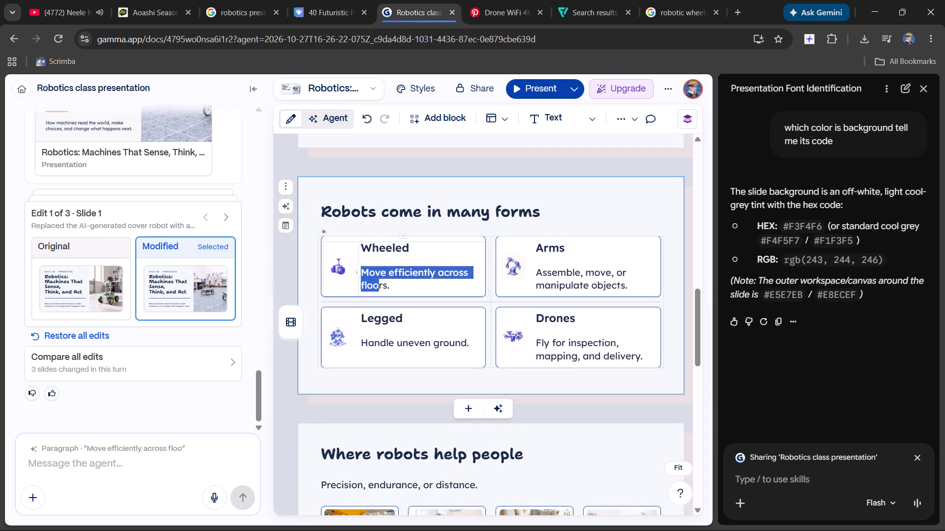
pyautogui.moveTo(380, 282); pyautogui.dragTo(389, 291)
pyautogui.hotkey('ctrl', 'c')
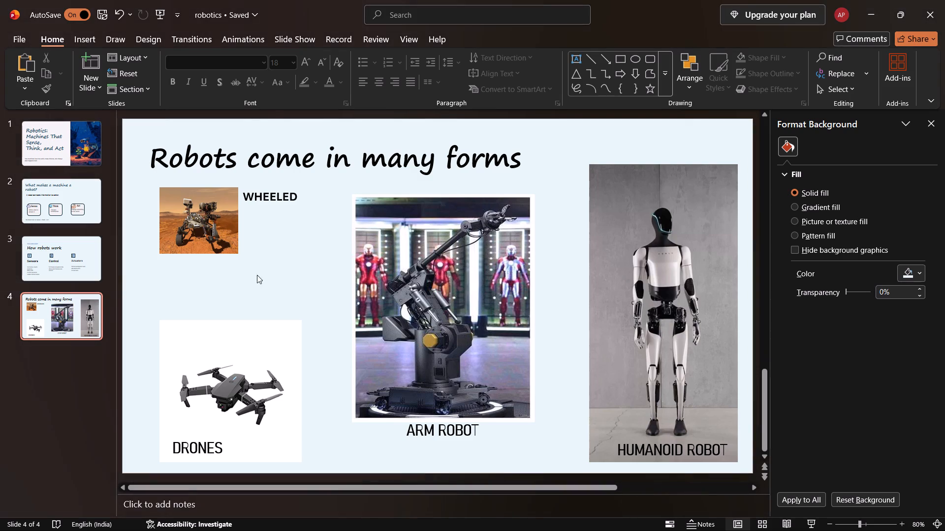
pyautogui.click(258, 226)
pyautogui.click(252, 242)
pyautogui.click(202, 267)
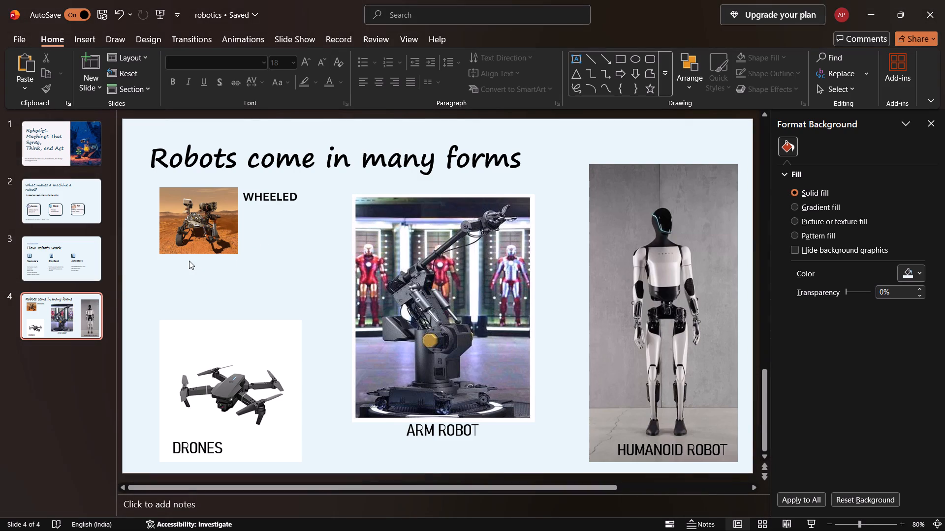
pyautogui.click(173, 262)
pyautogui.click(178, 257)
pyautogui.click(176, 265)
pyautogui.hotkey('ctrl', 'v')
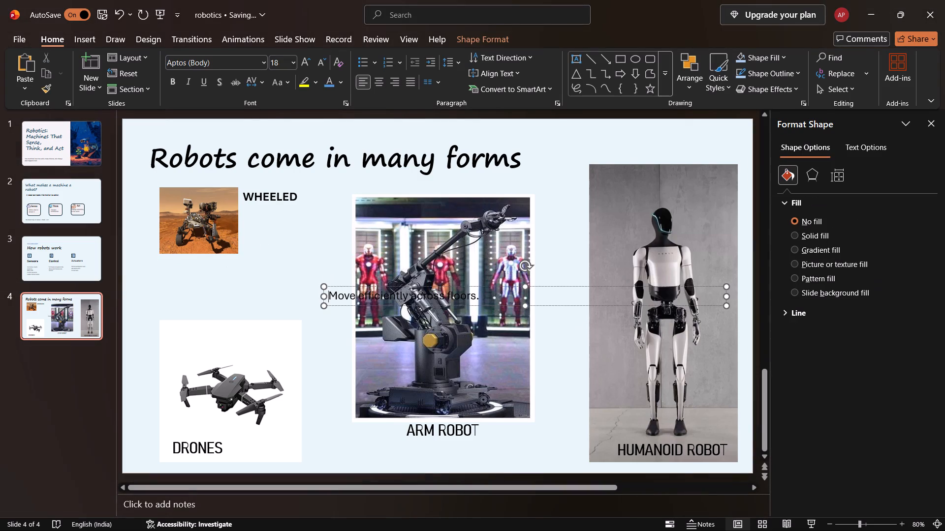
# Place the "Move efficiently across floors." text directly under the WHEELED label and narrow its box so it wraps onto two lines.
pyautogui.moveTo(726, 297); pyautogui.dragTo(488, 300)
pyautogui.moveTo(468, 286); pyautogui.dragTo(361, 268)
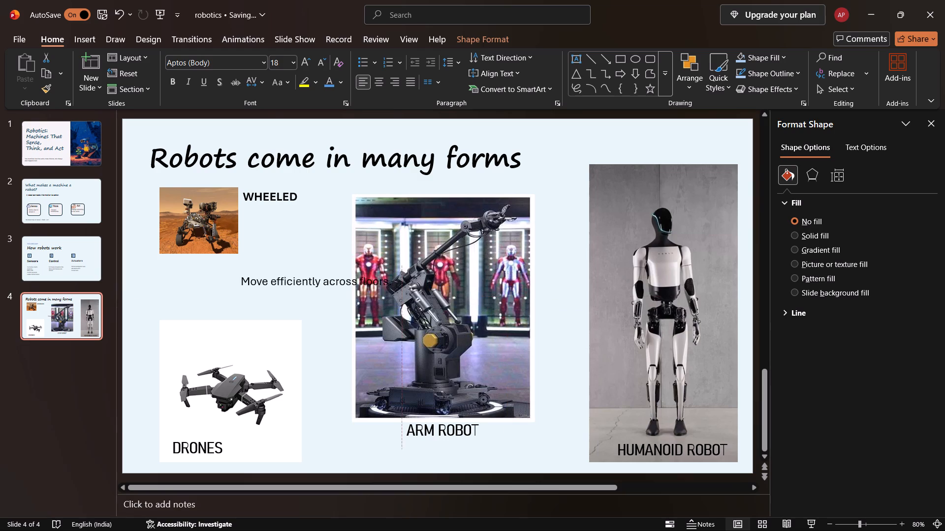
pyautogui.moveTo(361, 268); pyautogui.dragTo(365, 218)
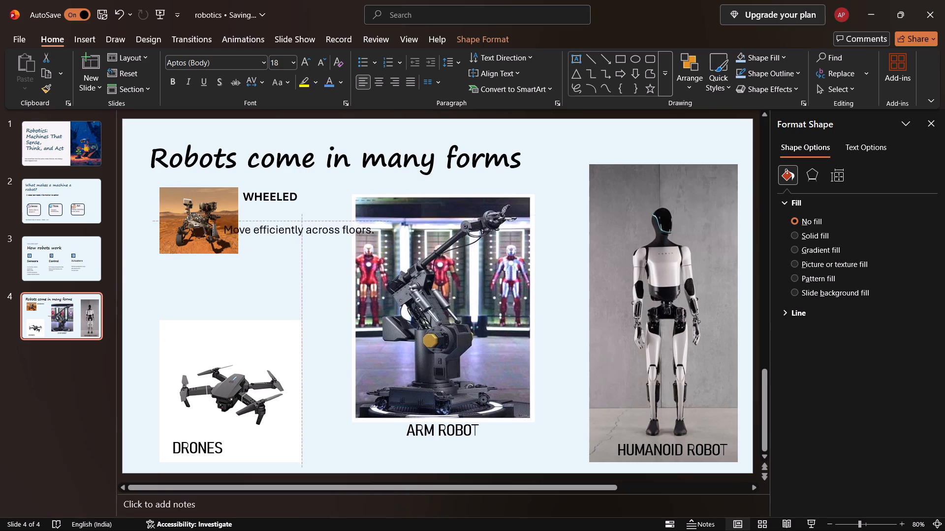
pyautogui.moveTo(365, 218); pyautogui.dragTo(383, 205)
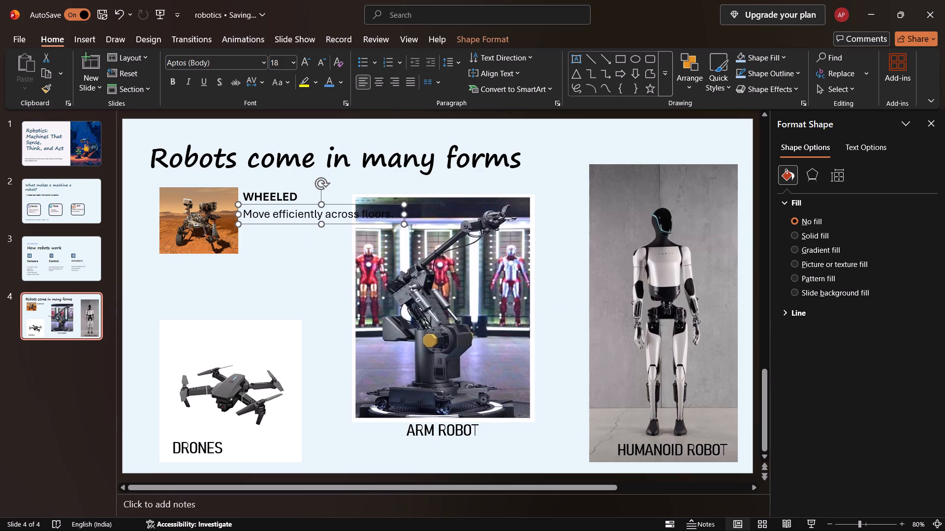
pyautogui.moveTo(405, 215); pyautogui.dragTo(329, 222)
pyautogui.click(292, 262)
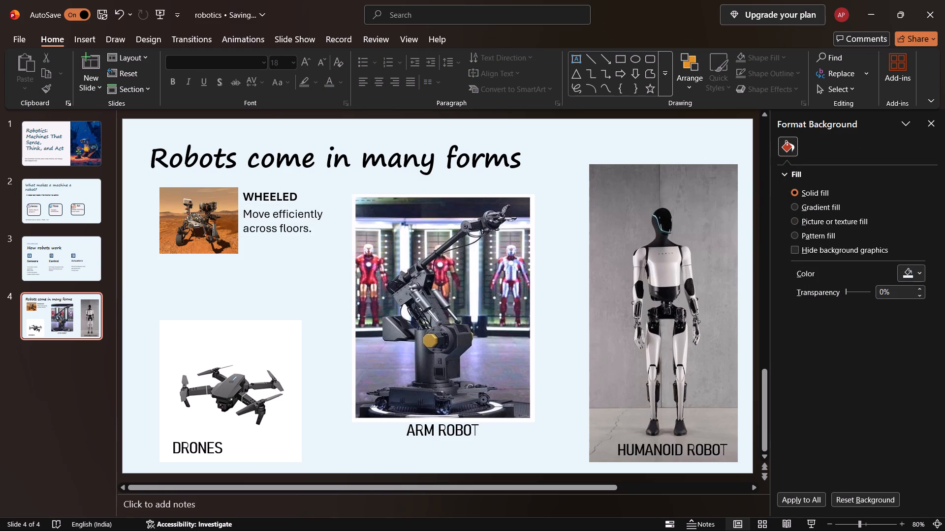
# Shrink the drone picture proportionally to about 60% of its width and move it up below the rover picture, aligning their right edges.
pyautogui.click(218, 378)
pyautogui.moveTo(300, 321); pyautogui.dragTo(279, 345)
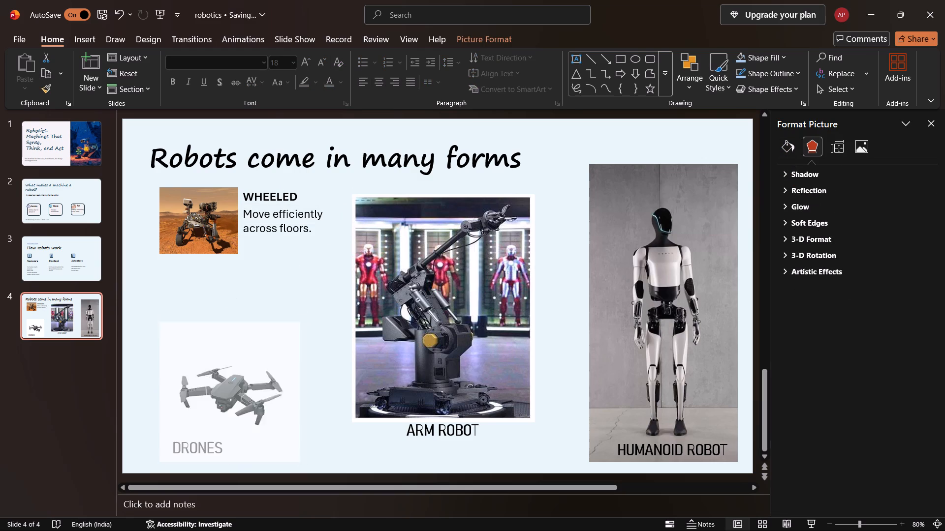
pyautogui.moveTo(279, 345); pyautogui.dragTo(245, 372)
pyautogui.moveTo(210, 417); pyautogui.dragTo(217, 324)
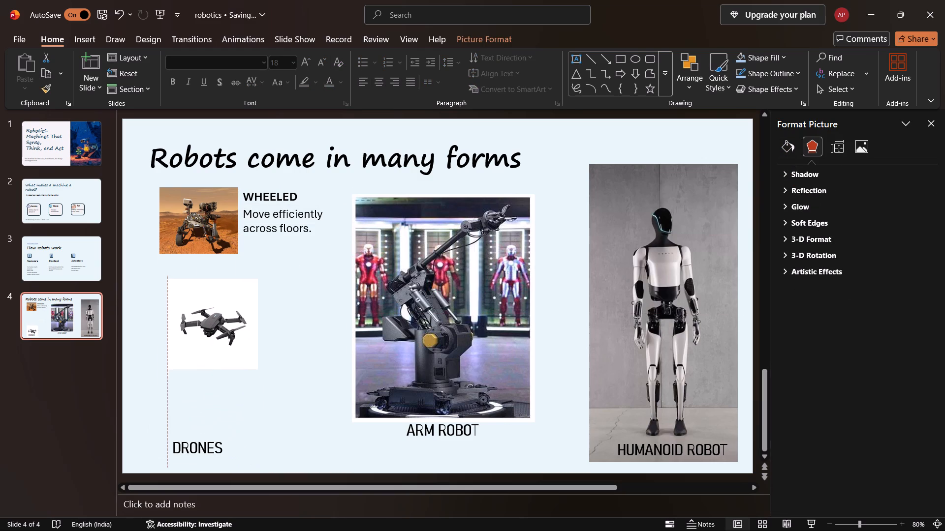
pyautogui.moveTo(217, 324); pyautogui.dragTo(203, 323)
pyautogui.moveTo(244, 277); pyautogui.dragTo(241, 285)
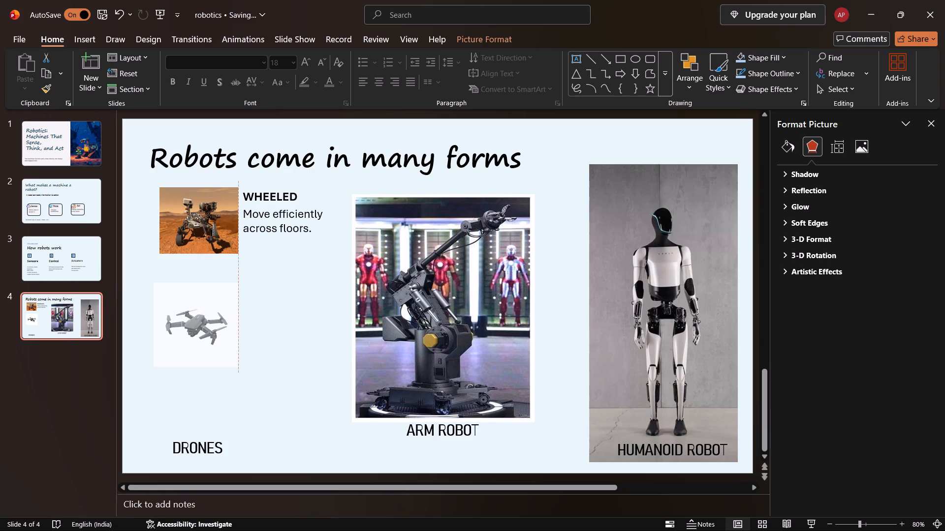
pyautogui.moveTo(241, 285); pyautogui.dragTo(236, 290)
# Move the DRONES label up beside the top of the drone picture.
pyautogui.click(203, 442)
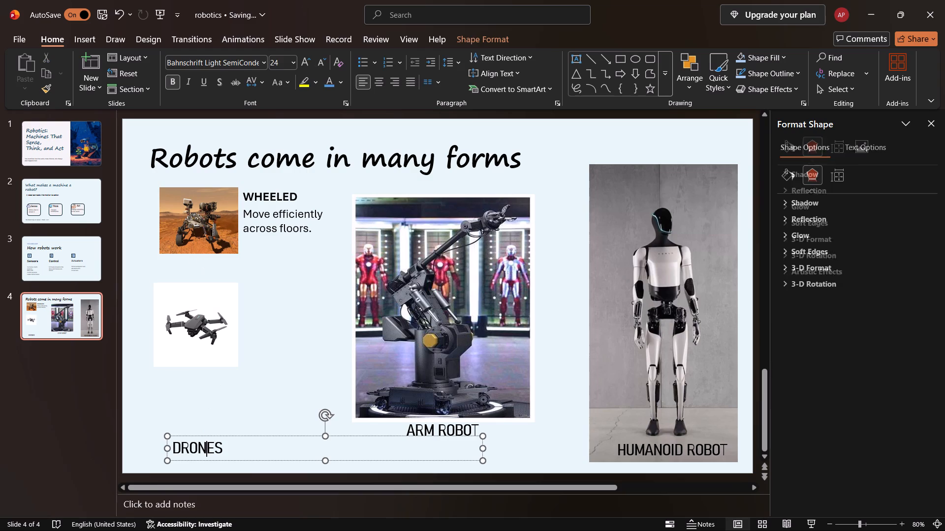
pyautogui.moveTo(211, 434); pyautogui.dragTo(287, 280)
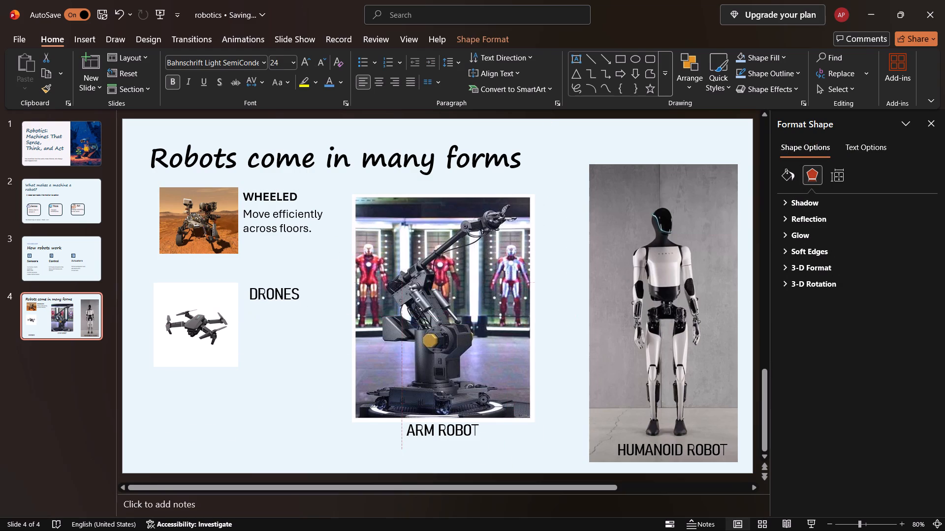
pyautogui.moveTo(287, 280); pyautogui.dragTo(286, 279)
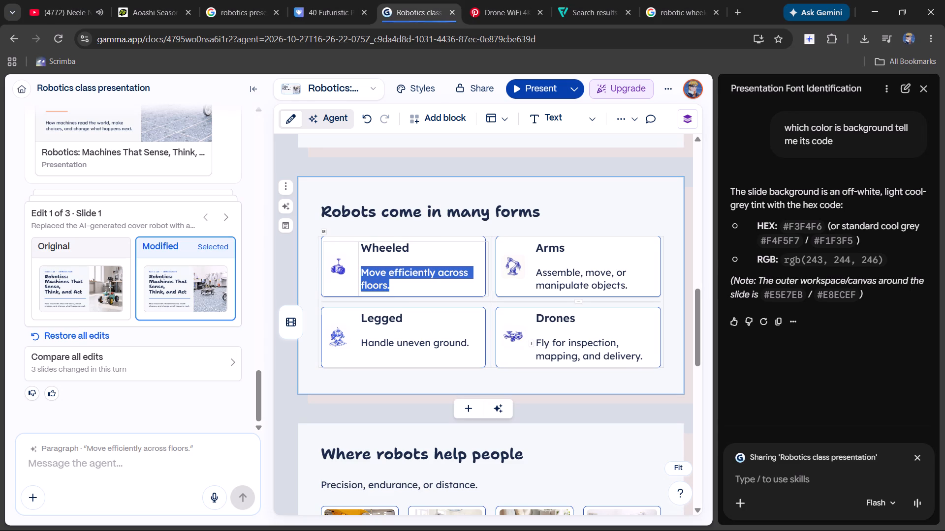
# Copy "Fly for inspection, mapping, and delivery." from the Gamma Drones card into a narrow four-line text box under the DRONES label in PowerPoint.
pyautogui.moveTo(537, 345); pyautogui.dragTo(637, 365)
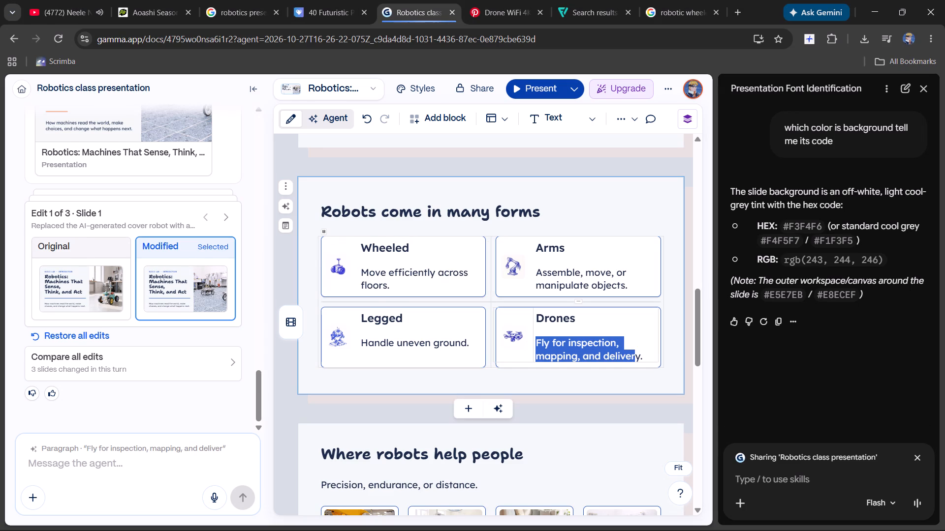
pyautogui.moveTo(637, 365); pyautogui.dragTo(643, 364)
pyautogui.hotkey('ctrl', 'c')
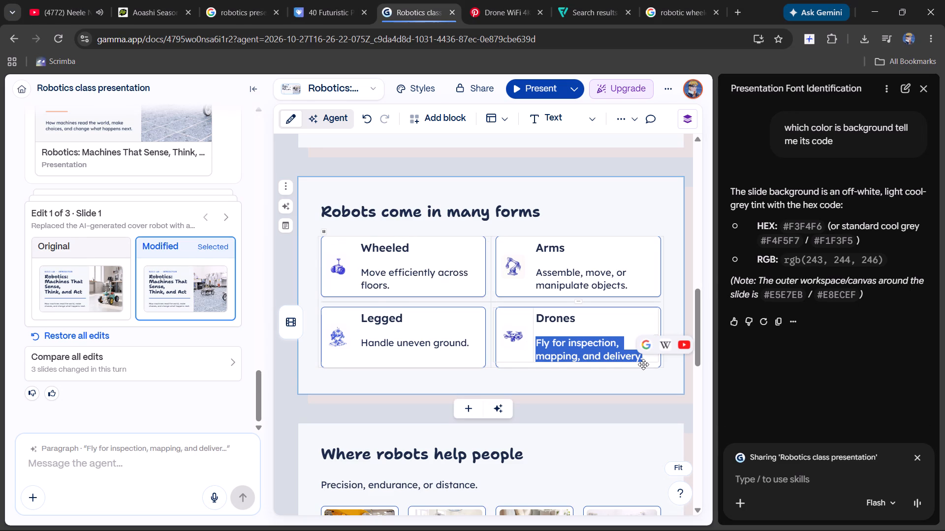
pyautogui.click(291, 337)
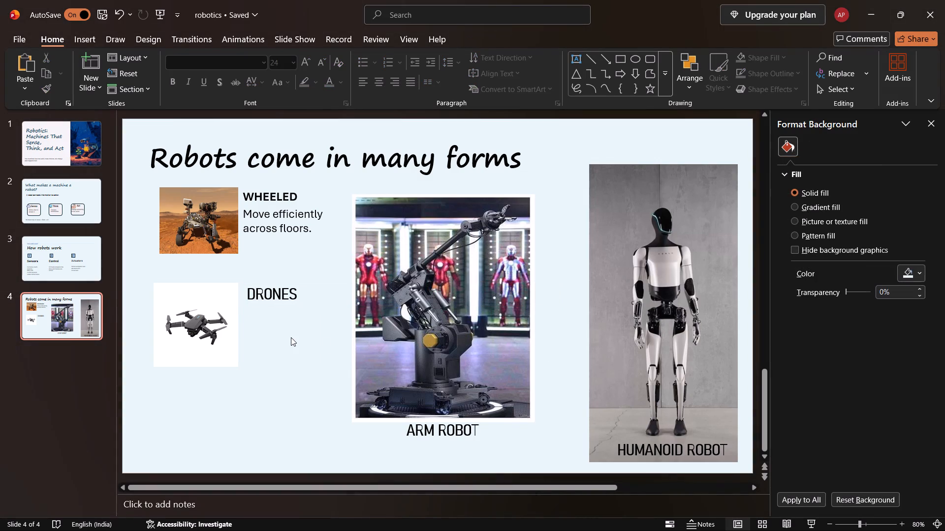
pyautogui.hotkey('ctrl', 'v')
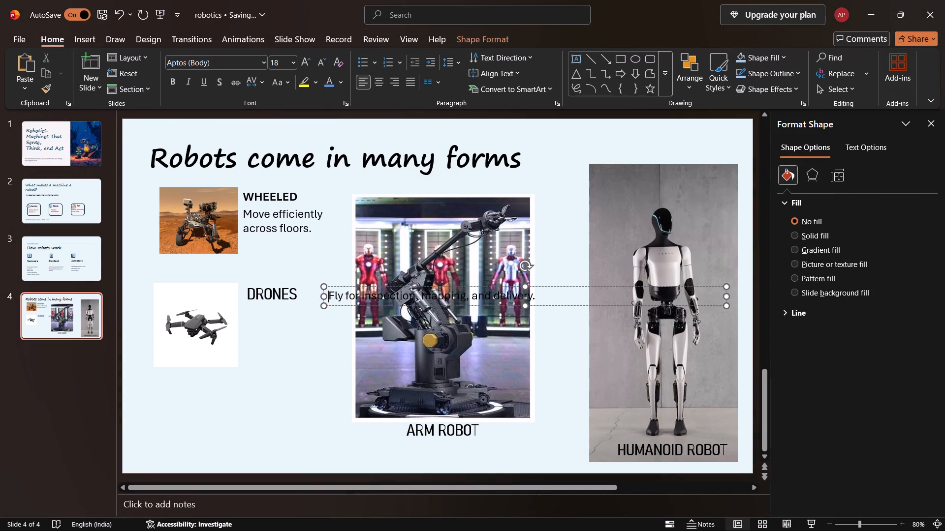
pyautogui.moveTo(546, 288); pyautogui.dragTo(461, 309)
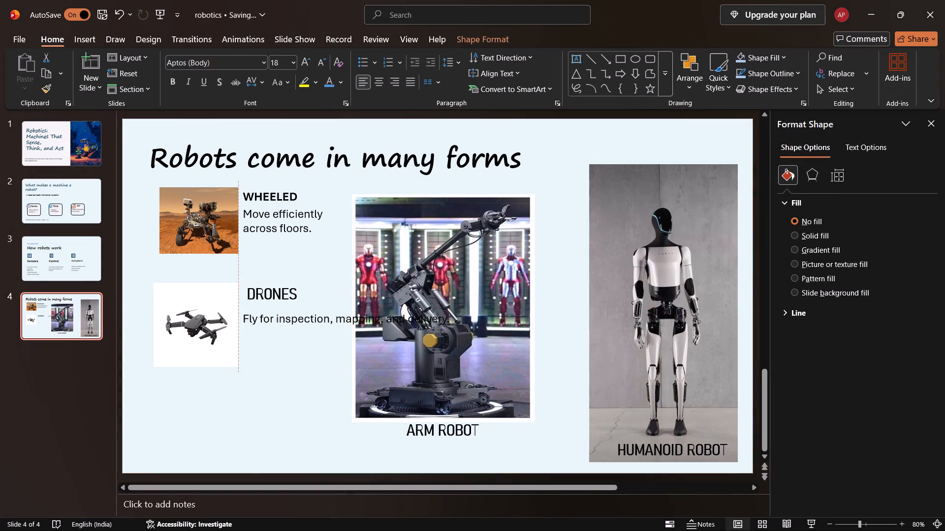
pyautogui.moveTo(461, 309); pyautogui.dragTo(464, 309)
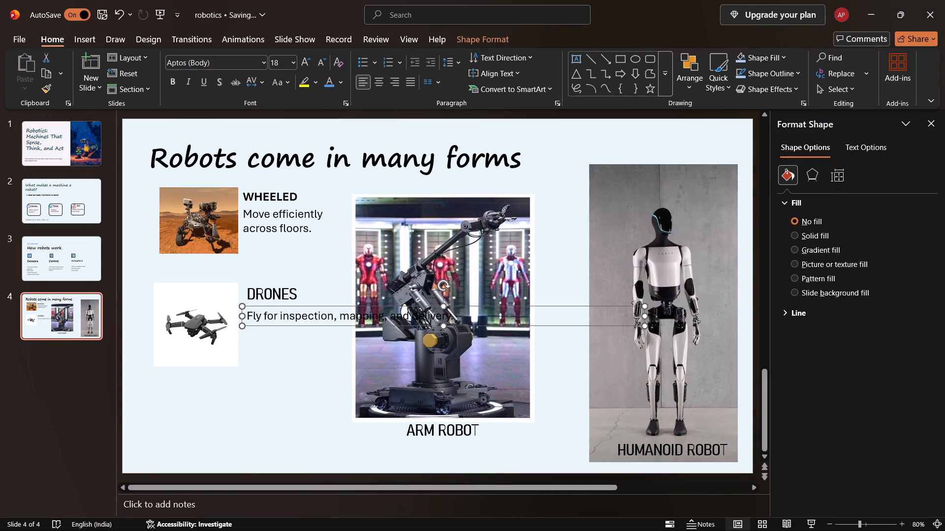
pyautogui.moveTo(647, 318); pyautogui.dragTo(339, 341)
# Shrink the robot arm picture proportionally to about half its width and position it under the title, level with the rover picture.
pyautogui.click(404, 274)
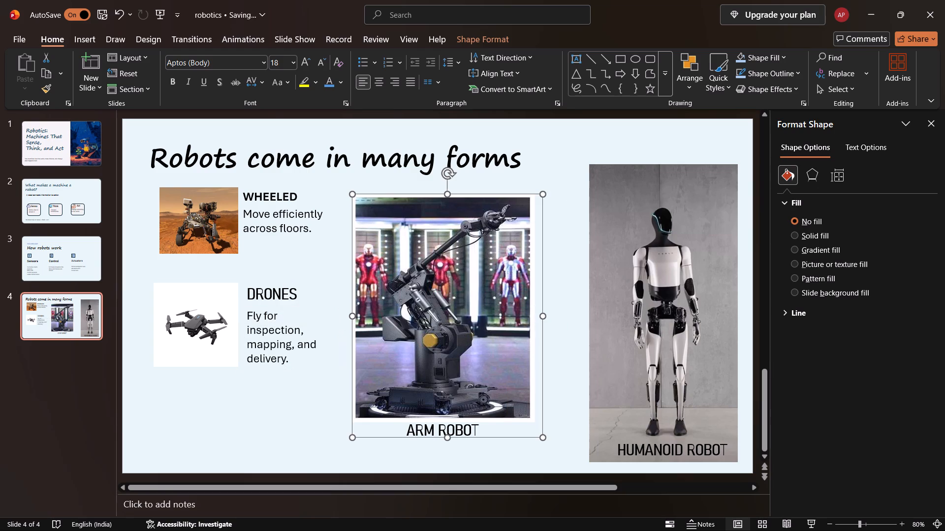
pyautogui.moveTo(543, 438); pyautogui.dragTo(520, 393)
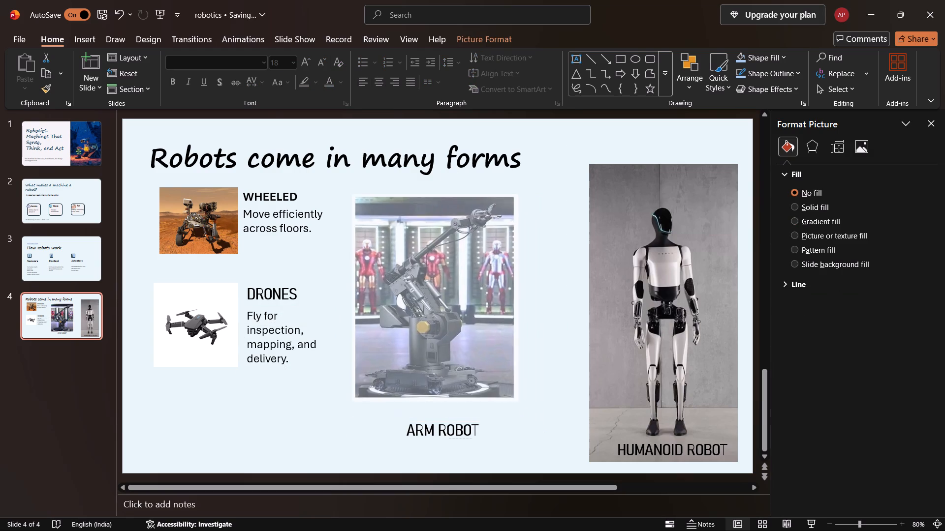
pyautogui.moveTo(520, 393); pyautogui.dragTo(446, 328)
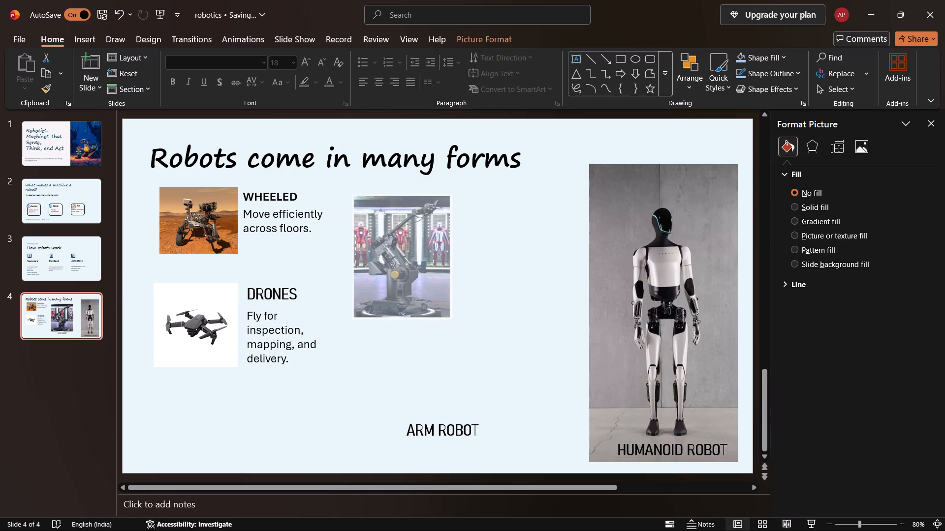
pyautogui.moveTo(446, 328); pyautogui.dragTo(438, 313)
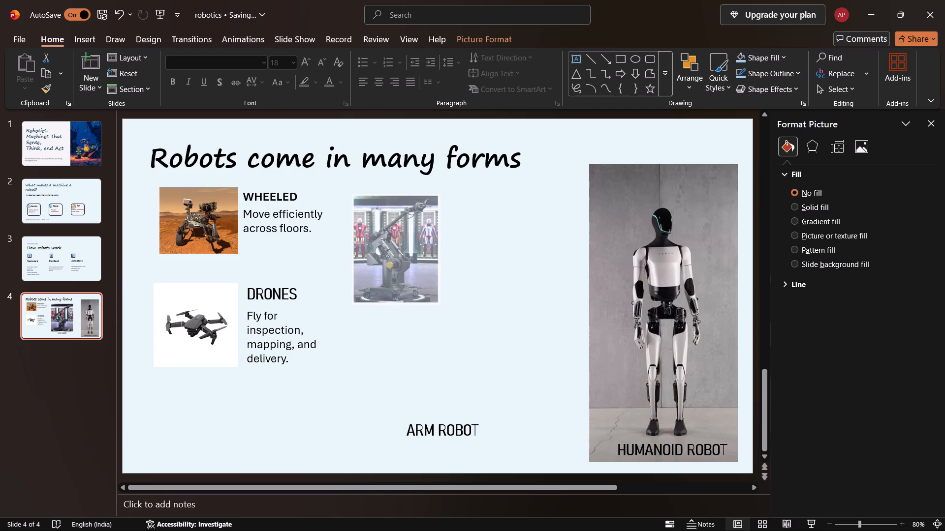
pyautogui.moveTo(438, 313); pyautogui.dragTo(441, 314)
pyautogui.moveTo(394, 255); pyautogui.dragTo(410, 236)
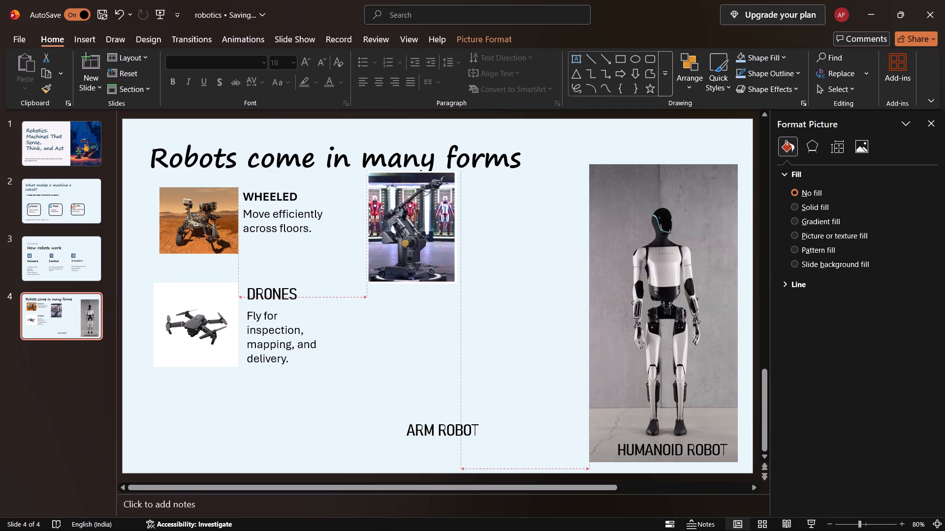
pyautogui.moveTo(410, 236); pyautogui.dragTo(413, 245)
# Move the ARM ROBOT label up, centred directly beneath the robot arm picture.
pyautogui.click(452, 434)
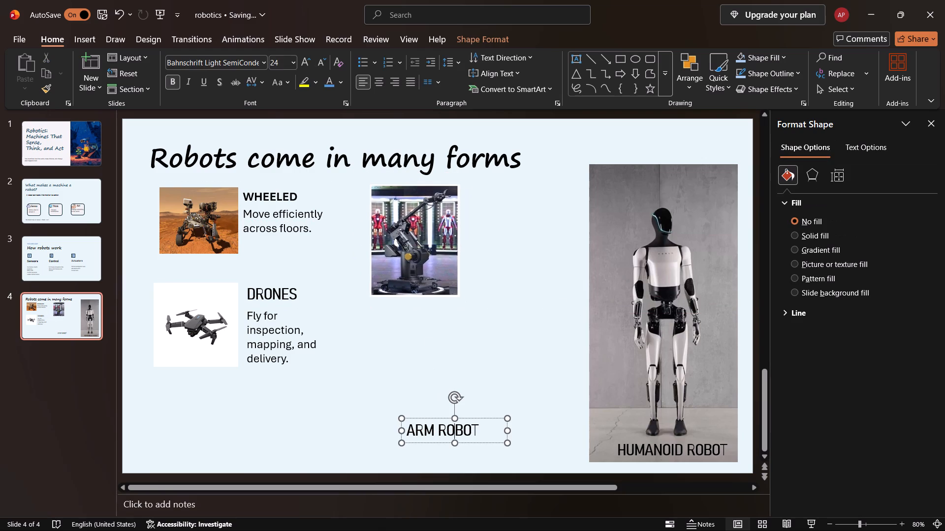
pyautogui.moveTo(449, 418); pyautogui.dragTo(435, 350)
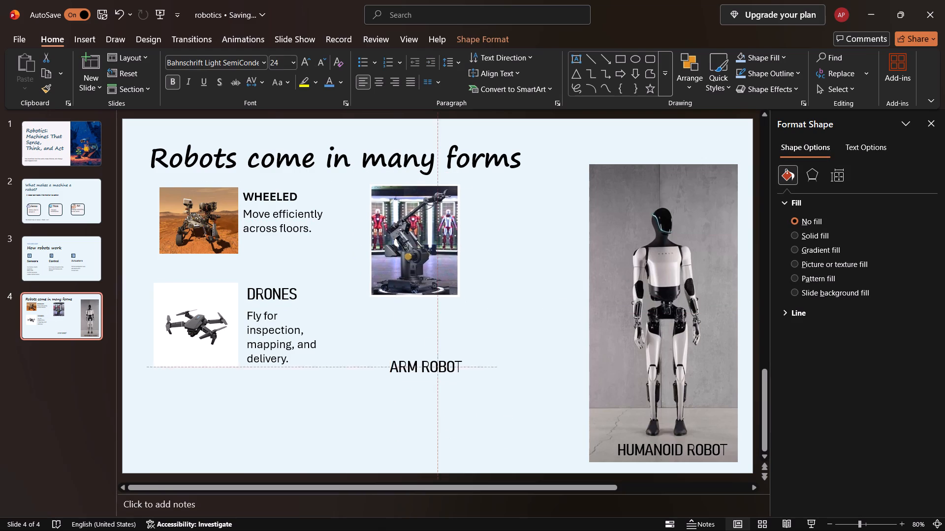
pyautogui.moveTo(435, 350); pyautogui.dragTo(423, 297)
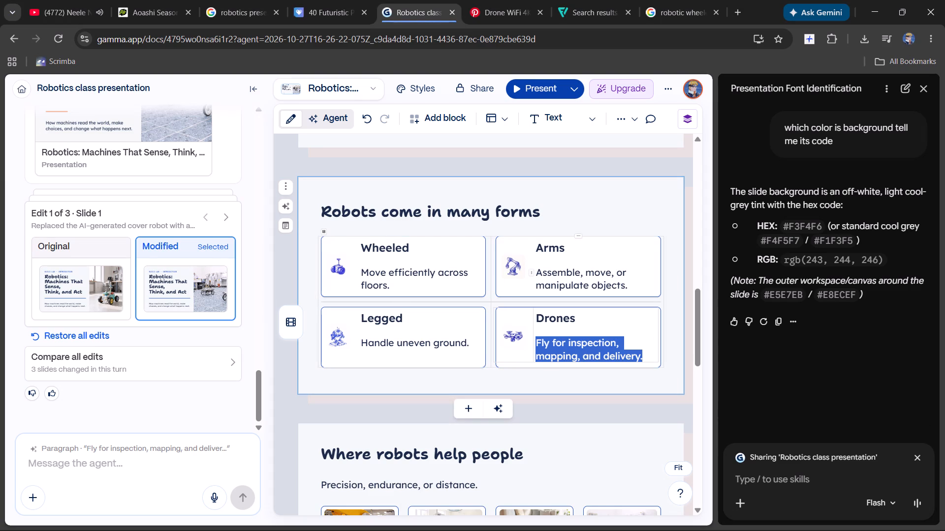
# Copy "Assemble, move, or manipulate objects" from the Gamma Arms card into a narrow three-line text box under the ARM ROBOT label in PowerPoint.
pyautogui.moveTo(536, 275); pyautogui.dragTo(626, 292)
pyautogui.hotkey('ctrl', 'c')
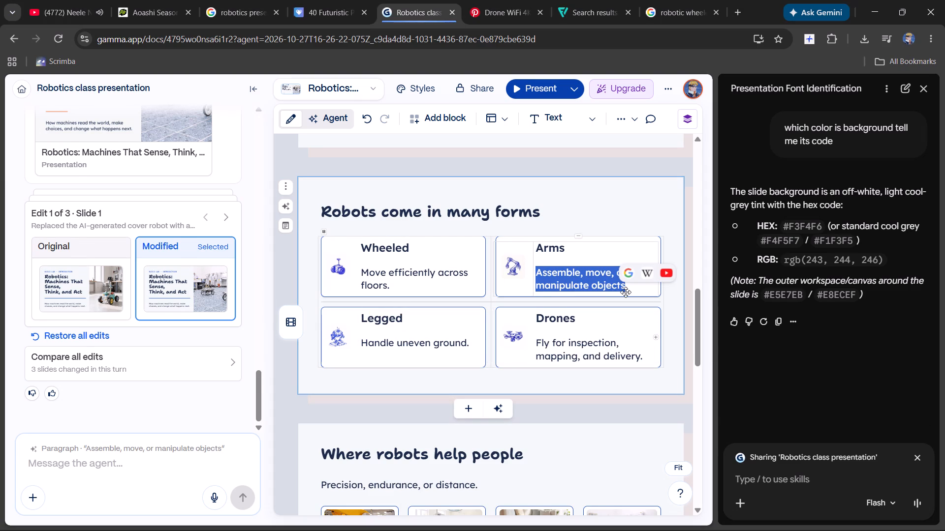
pyautogui.click(443, 373)
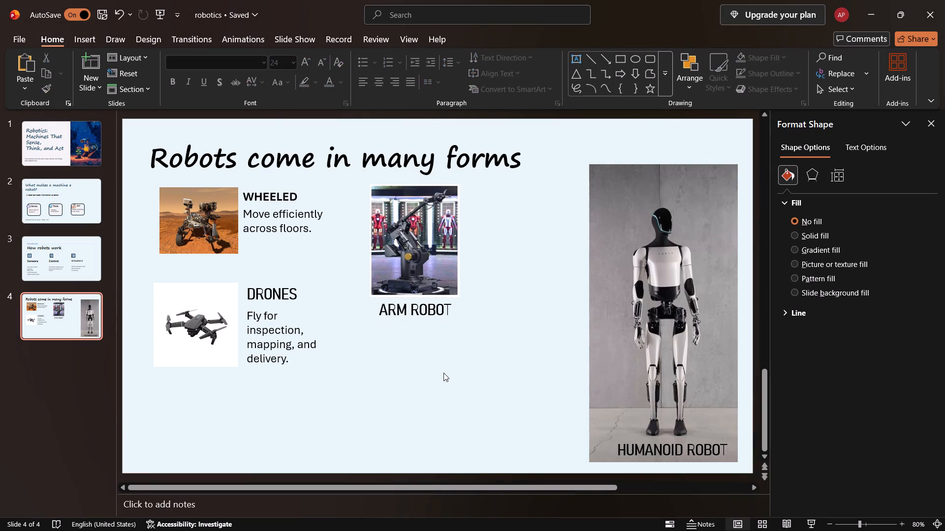
pyautogui.hotkey('ctrl', 'v')
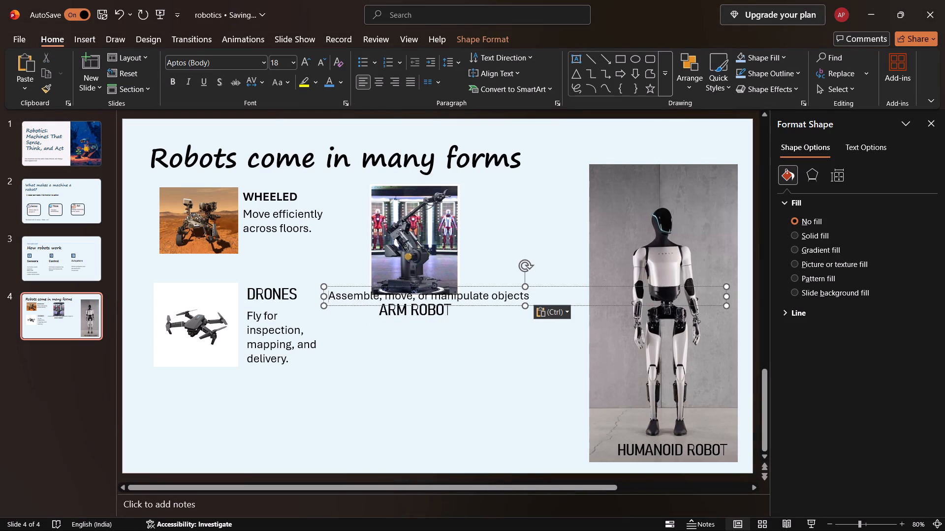
pyautogui.moveTo(503, 287); pyautogui.dragTo(538, 321)
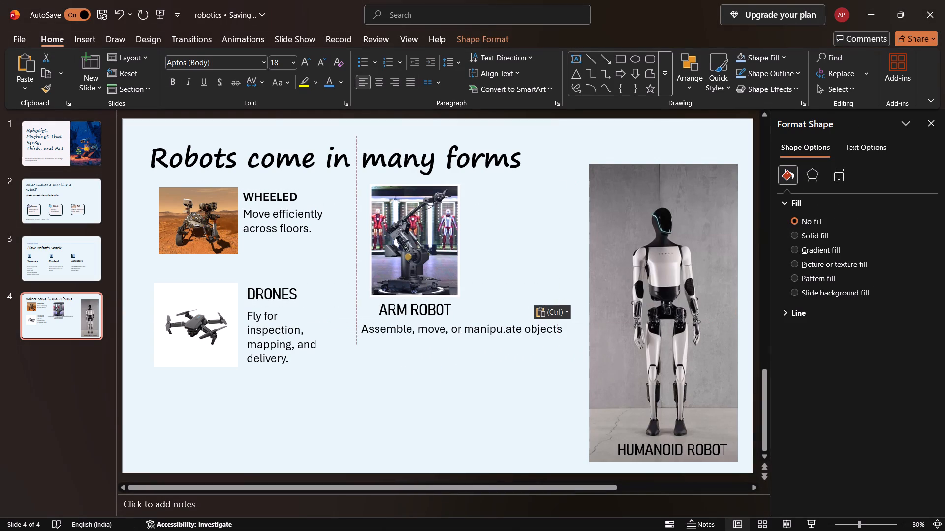
pyautogui.moveTo(538, 321); pyautogui.dragTo(549, 321)
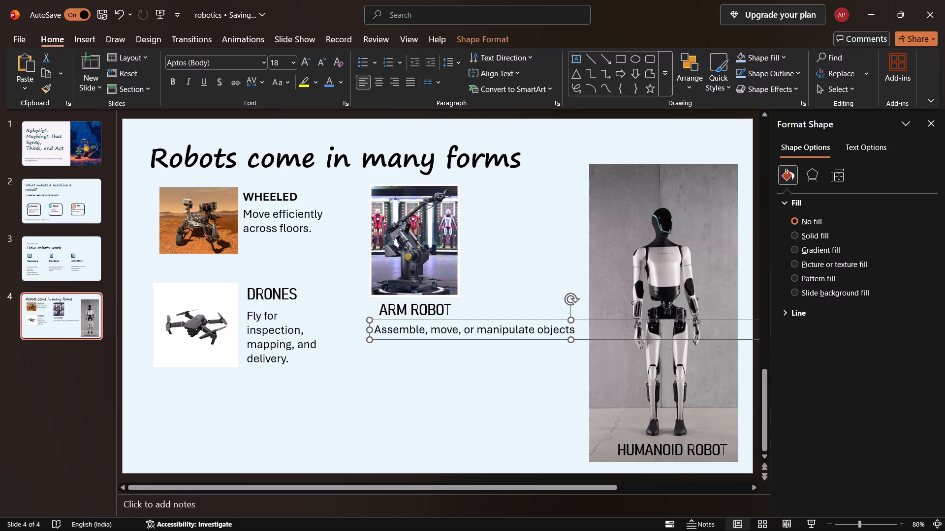
pyautogui.moveTo(572, 342); pyautogui.dragTo(557, 406)
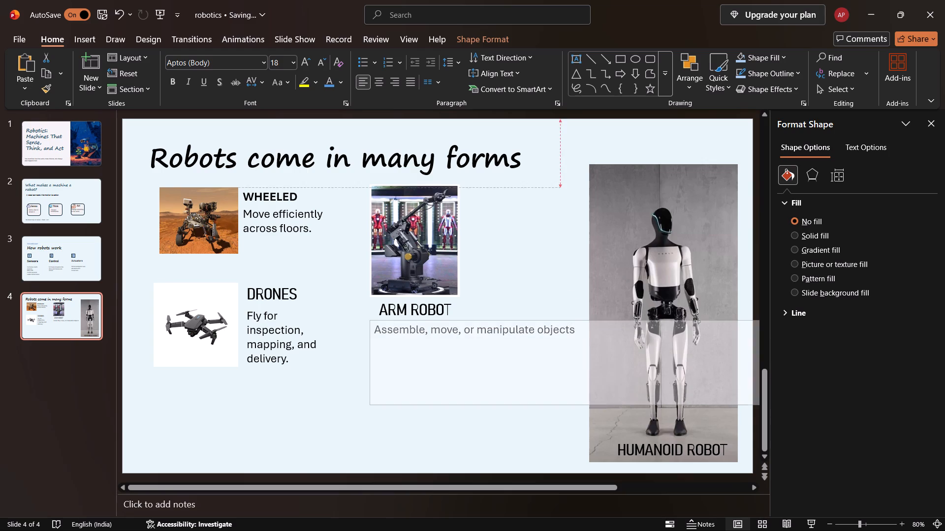
pyautogui.moveTo(557, 406); pyautogui.dragTo(556, 419)
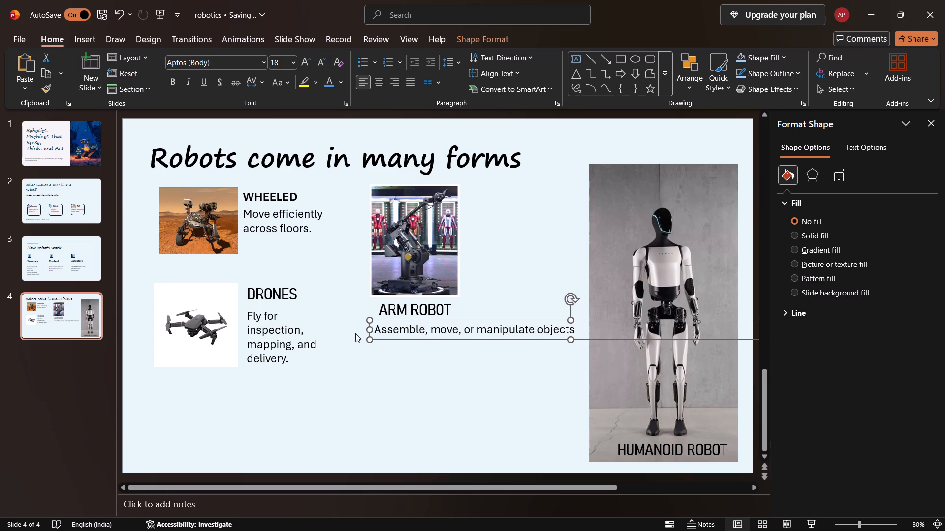
pyautogui.moveTo(369, 330); pyautogui.dragTo(475, 341)
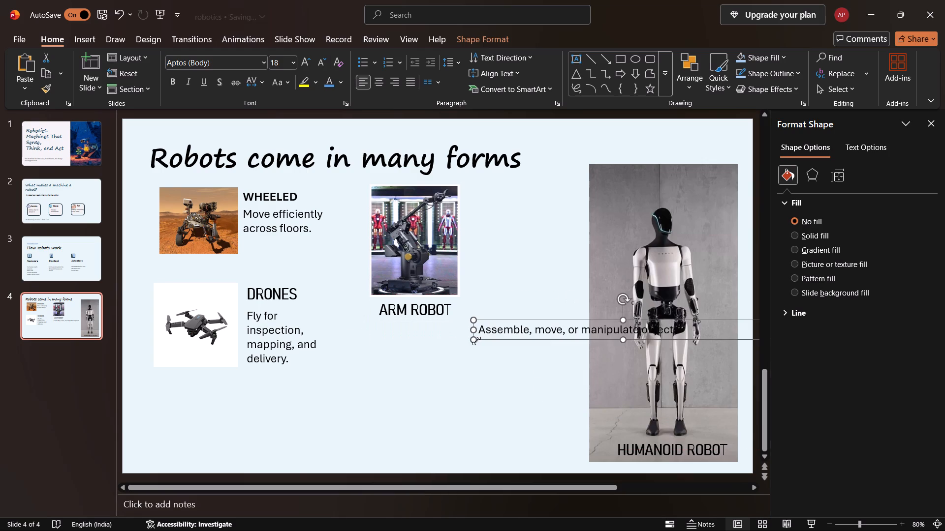
pyautogui.moveTo(509, 321); pyautogui.dragTo(415, 321)
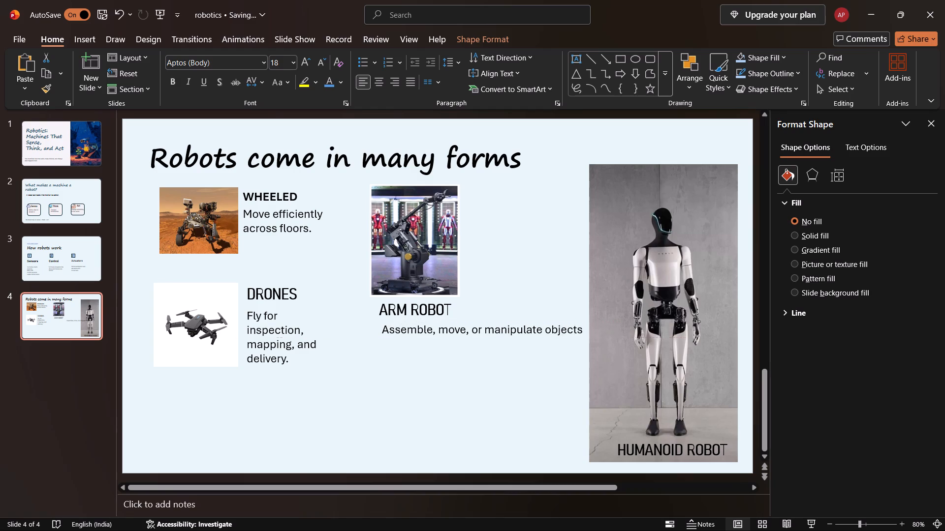
pyautogui.moveTo(415, 321); pyautogui.dragTo(403, 318)
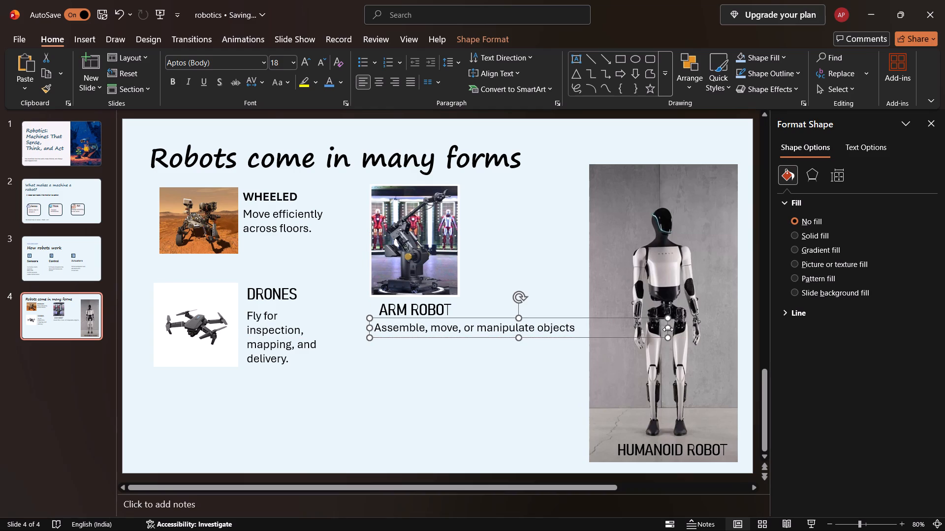
pyautogui.moveTo(667, 329); pyautogui.dragTo(480, 340)
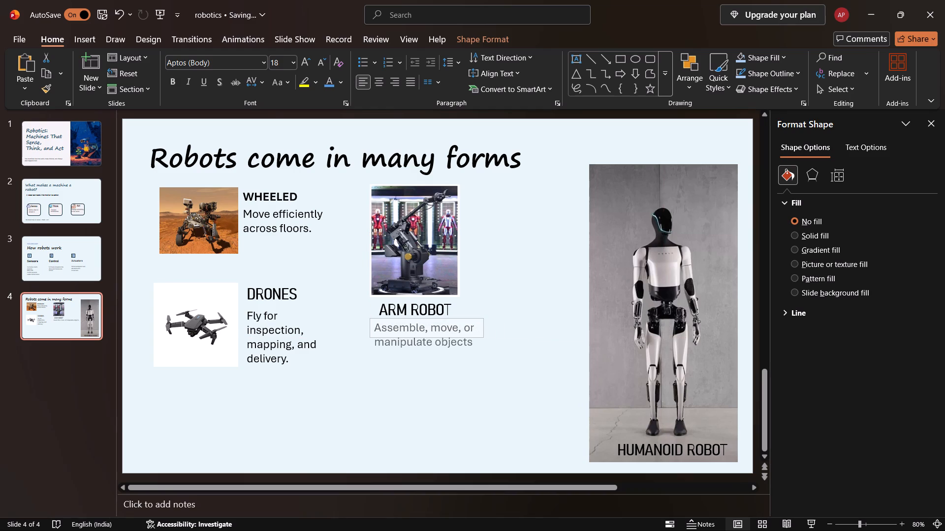
pyautogui.moveTo(480, 340); pyautogui.dragTo(469, 339)
pyautogui.click(502, 358)
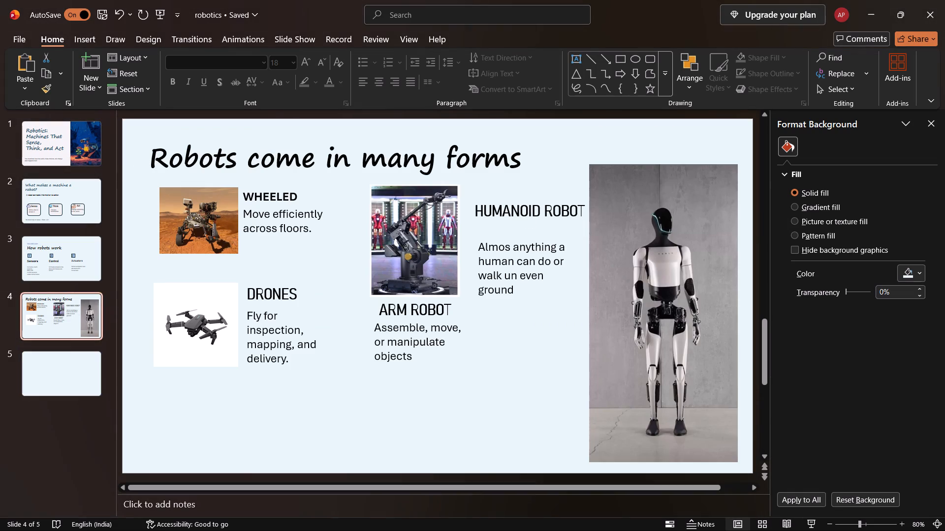
pyautogui.tripleClick(182, 151)
pyautogui.hotkey('ctrl', 'c')
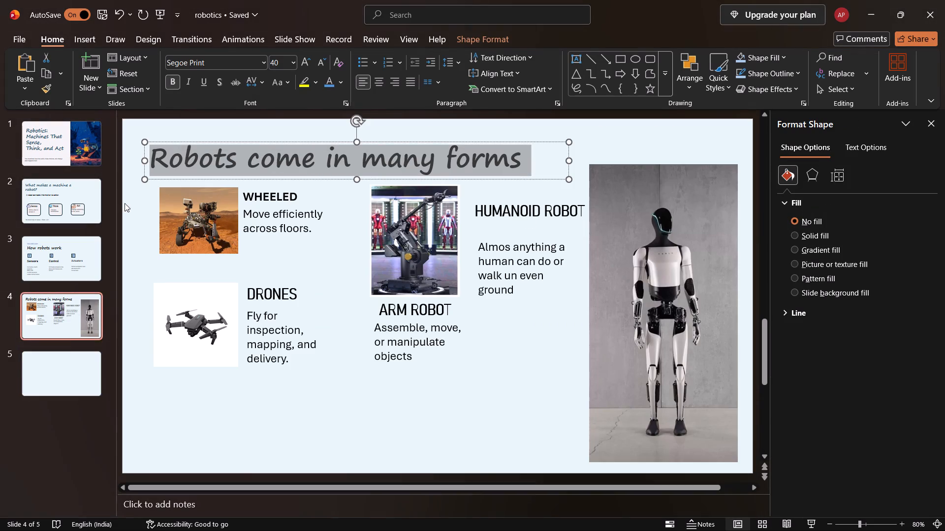
pyautogui.click(74, 381)
pyautogui.click(241, 207)
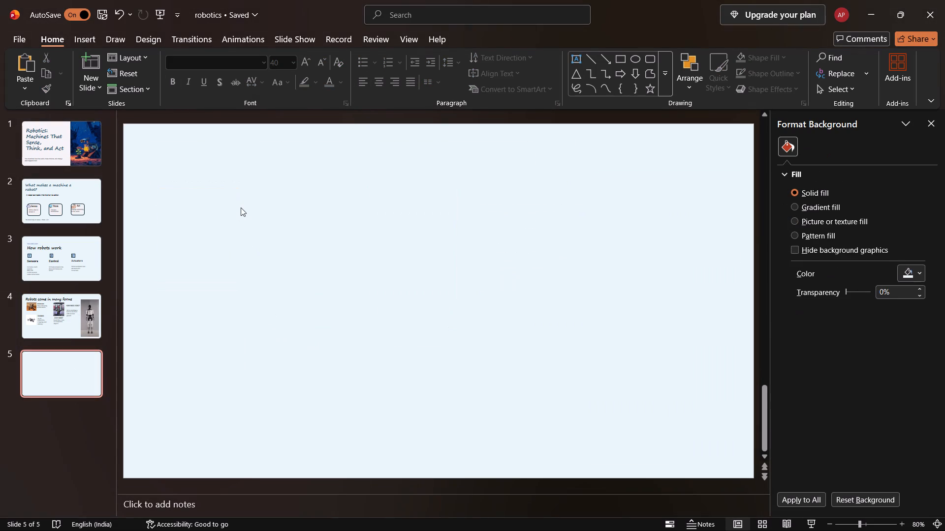
pyautogui.hotkey('ctrl', 'v')
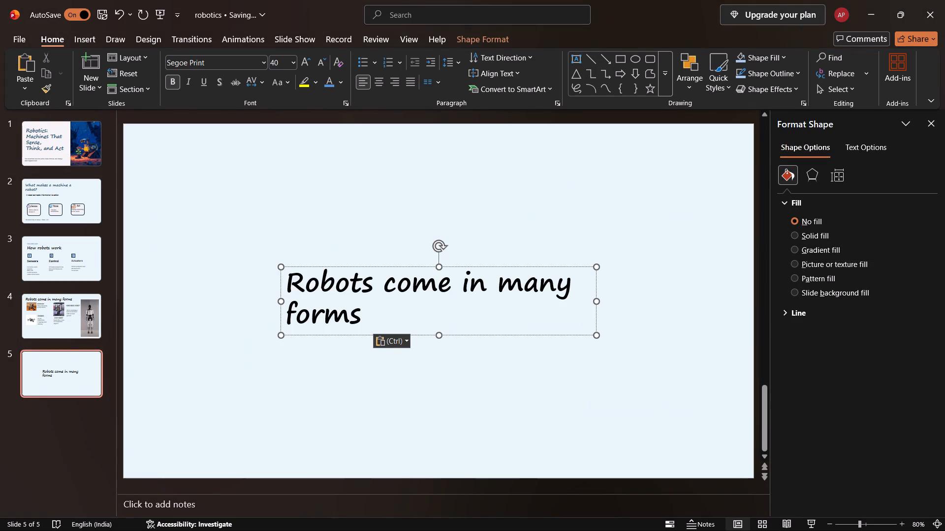
pyautogui.moveTo(394, 267); pyautogui.dragTo(248, 135)
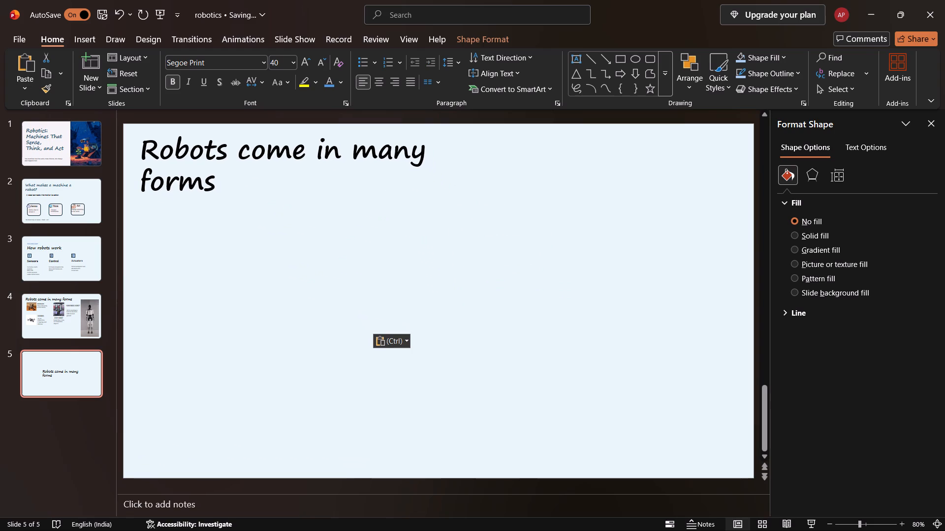
pyautogui.moveTo(248, 135); pyautogui.dragTo(265, 145)
# Replace slide 5's title text with "Where robots help people" from the clipboard history and widen the box to fit one line.
pyautogui.press('super+v')
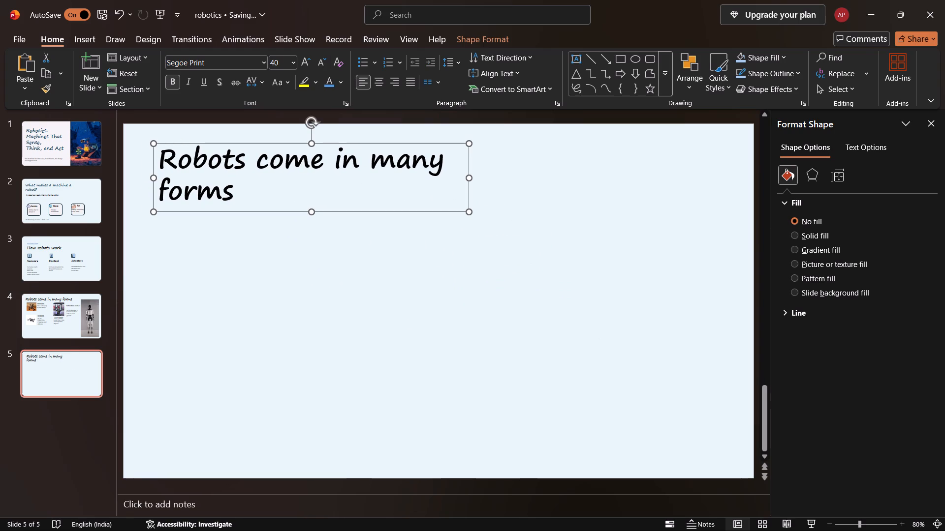
pyautogui.moveTo(403, 26); pyautogui.dragTo(449, 57)
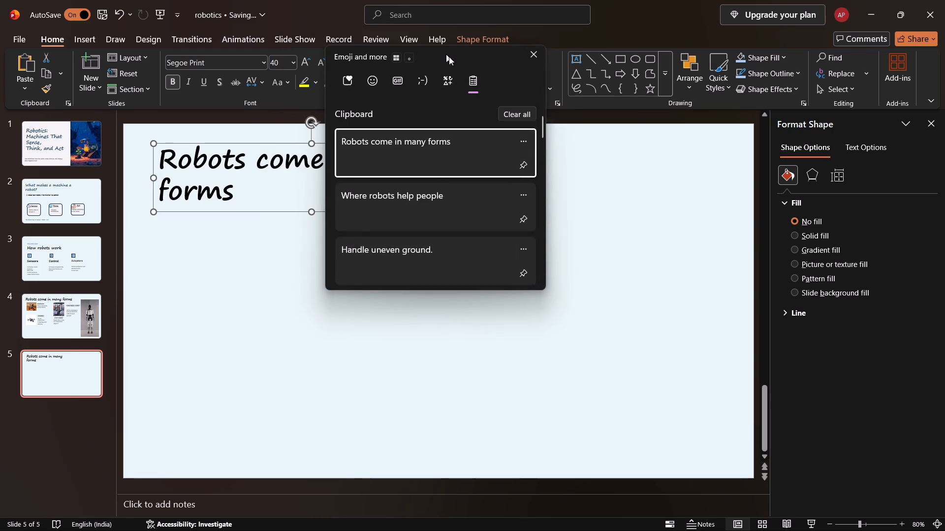
pyautogui.moveTo(449, 57); pyautogui.dragTo(627, 195)
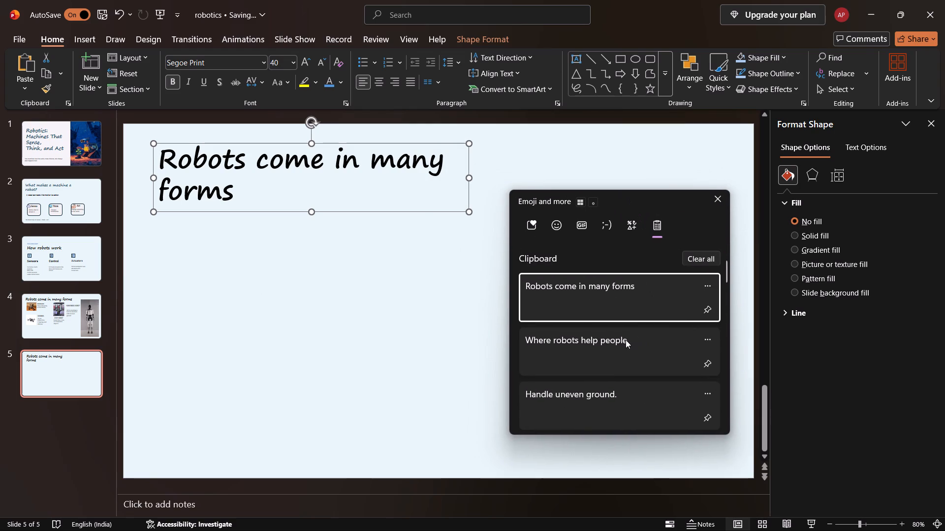
pyautogui.doubleClick(623, 342)
pyautogui.hotkey('ctrl', 'v')
pyautogui.hotkey('ctrl', 'v')
pyautogui.keyDown('ctrl'); pyautogui.click(623, 342); pyautogui.keyUp('ctrl')
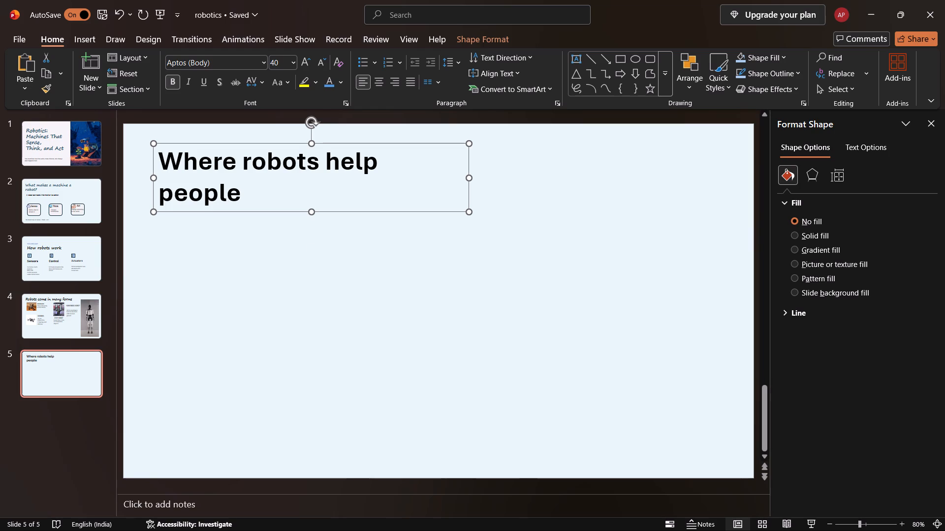
pyautogui.moveTo(469, 177); pyautogui.dragTo(580, 187)
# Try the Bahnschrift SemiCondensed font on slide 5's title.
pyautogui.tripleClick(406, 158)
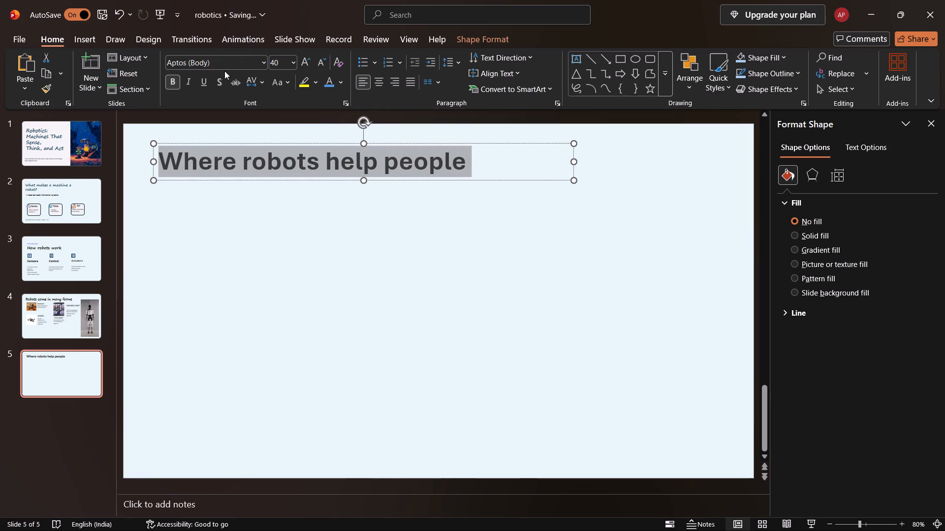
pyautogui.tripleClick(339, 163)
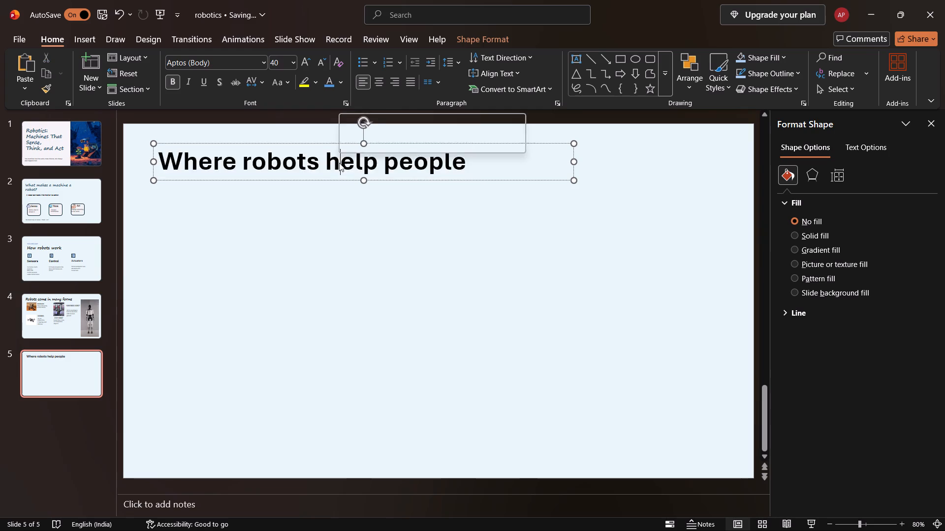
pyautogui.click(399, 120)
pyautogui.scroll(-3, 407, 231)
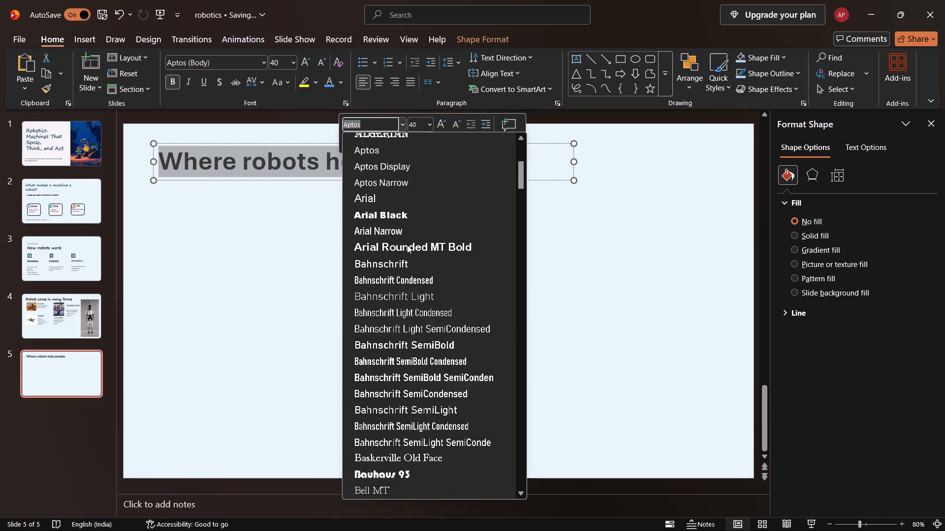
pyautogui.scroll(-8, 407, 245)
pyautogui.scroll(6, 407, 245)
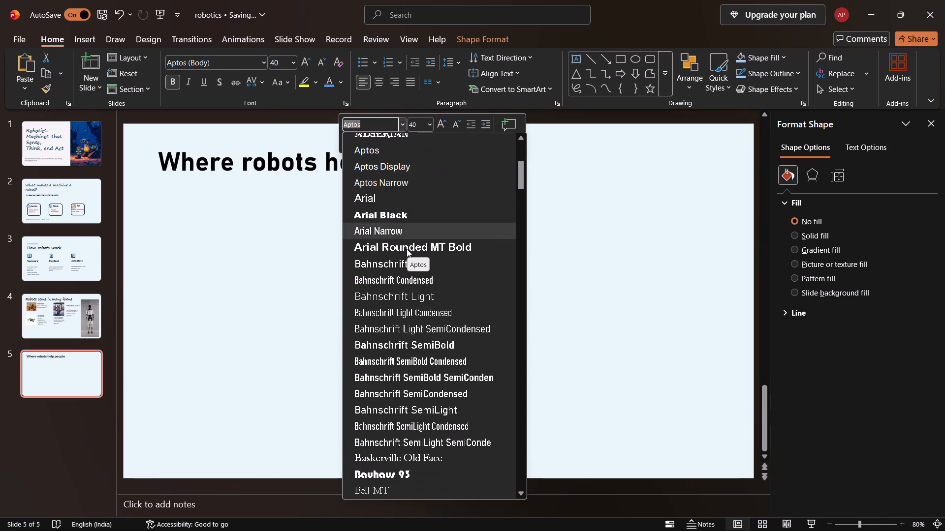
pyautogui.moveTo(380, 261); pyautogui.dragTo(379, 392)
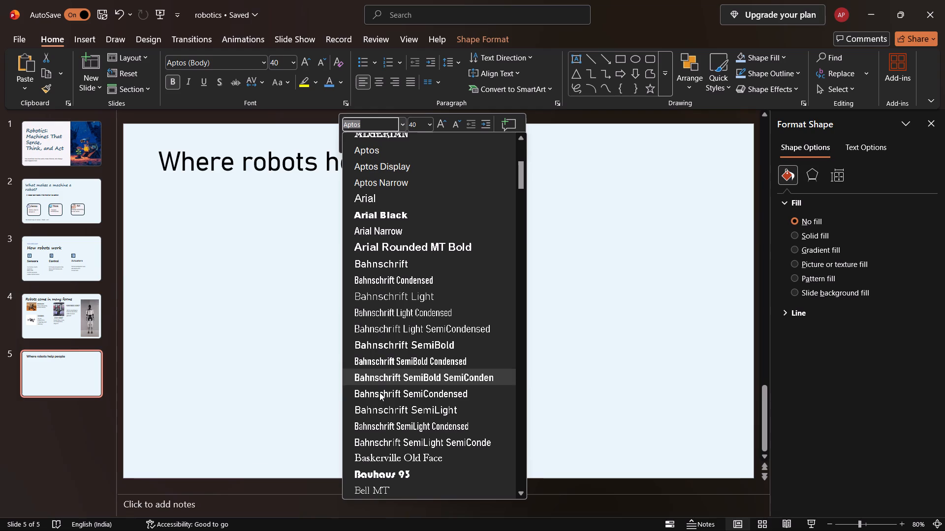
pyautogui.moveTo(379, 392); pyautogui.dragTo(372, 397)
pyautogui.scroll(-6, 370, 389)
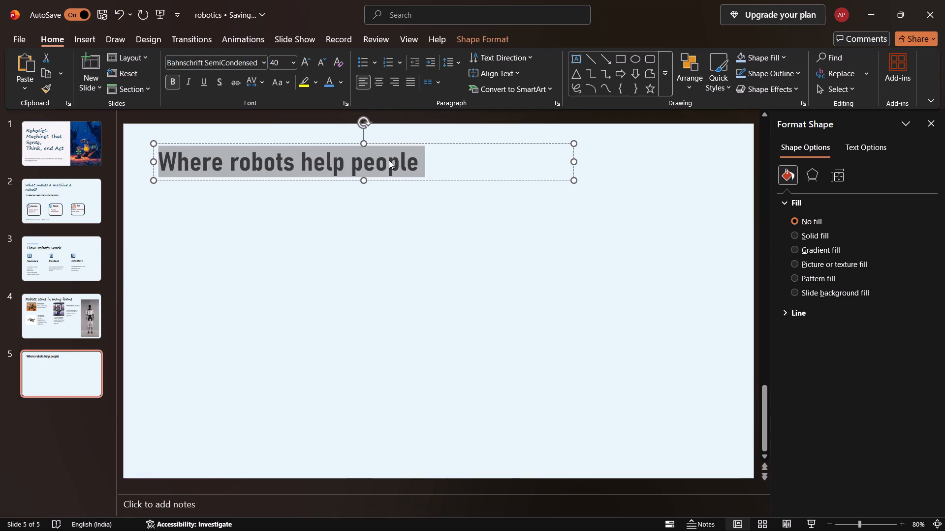
# Set the font of slide 5's title "Where robots help people" to Segoe Print.
pyautogui.tripleClick(389, 159)
pyautogui.click(387, 174)
pyautogui.tripleClick(387, 169)
pyautogui.doubleClick(411, 162)
pyautogui.click(411, 162)
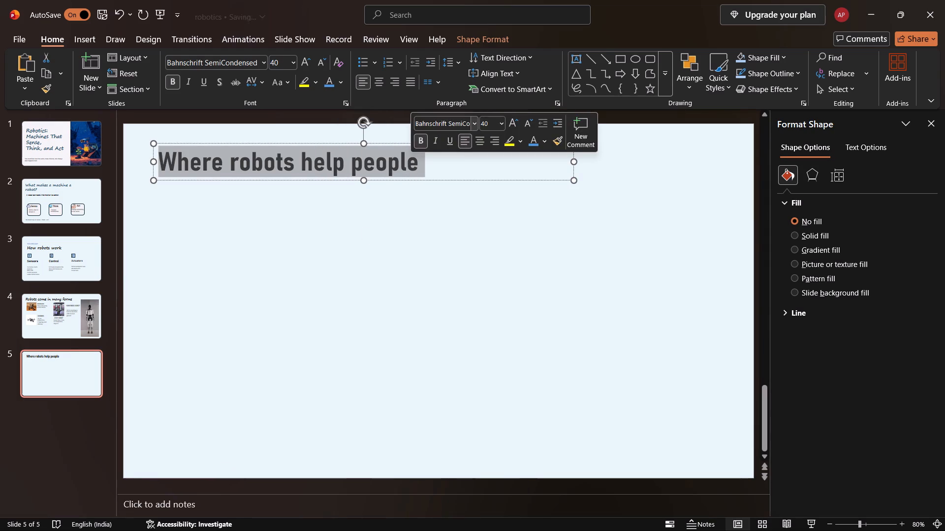
pyautogui.click(472, 124)
pyautogui.scroll(-6, 442, 336)
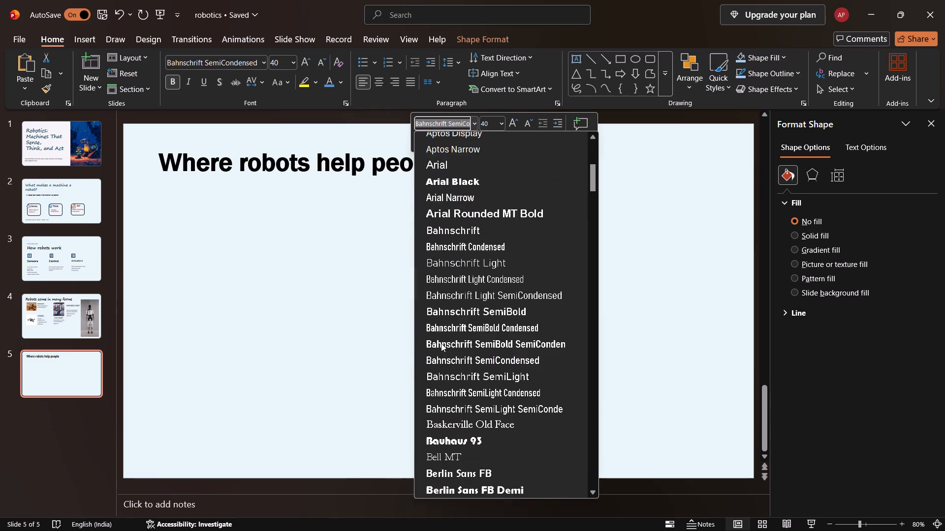
pyautogui.scroll(-18, 441, 343)
pyautogui.scroll(-9, 440, 375)
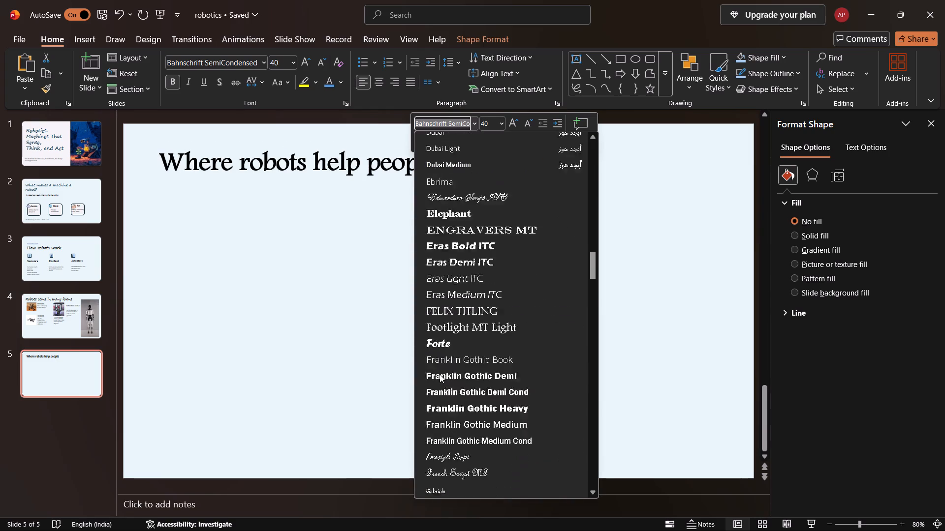
pyautogui.scroll(-4, 440, 374)
pyautogui.scroll(-20, 440, 374)
pyautogui.scroll(-19, 440, 374)
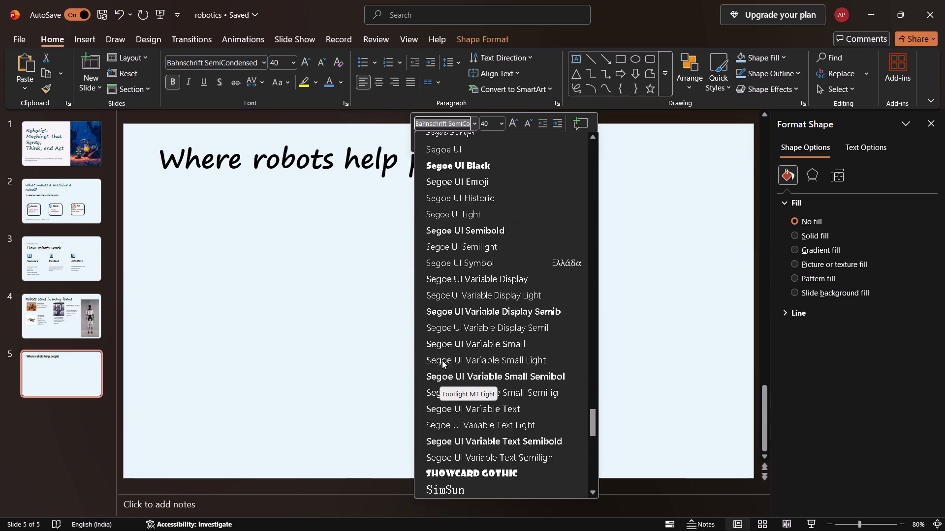
pyautogui.scroll(-2, 442, 360)
pyautogui.scroll(3, 442, 360)
pyautogui.scroll(2, 483, 211)
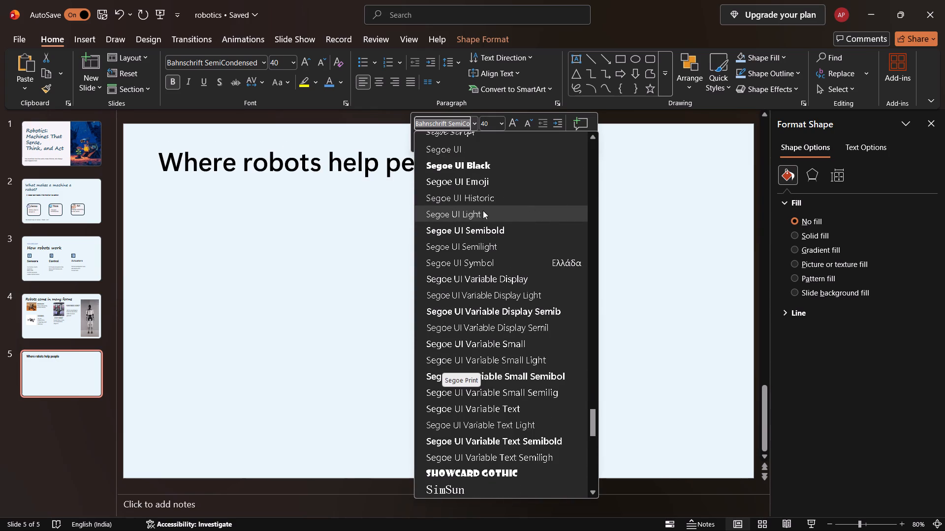
pyautogui.scroll(3, 484, 193)
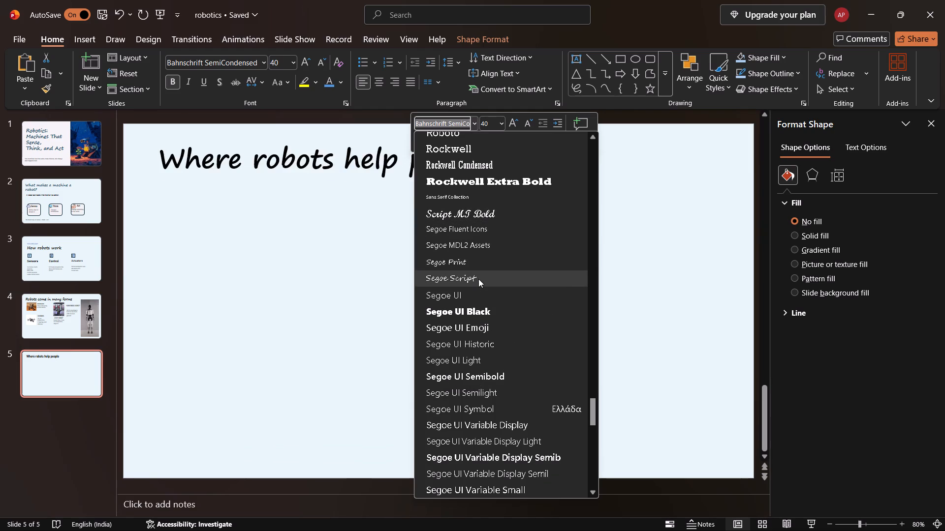
pyautogui.click(479, 262)
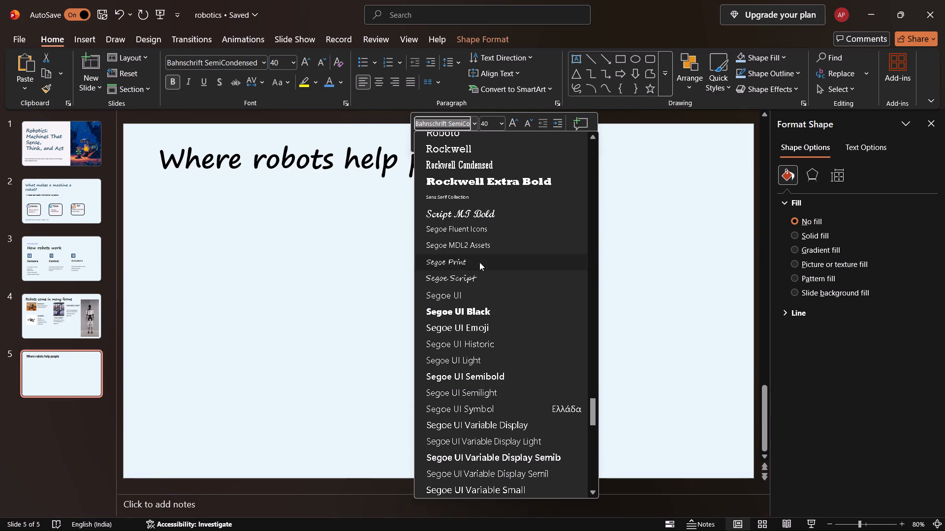
pyautogui.click(479, 262)
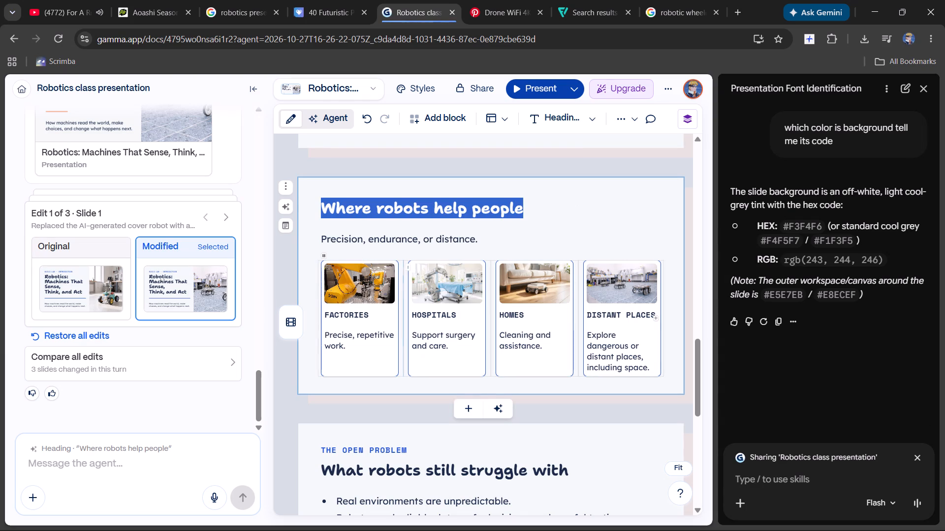
# In Gamma, open the FACTORIES card's picture in the media view to examine it.
pyautogui.click(374, 327)
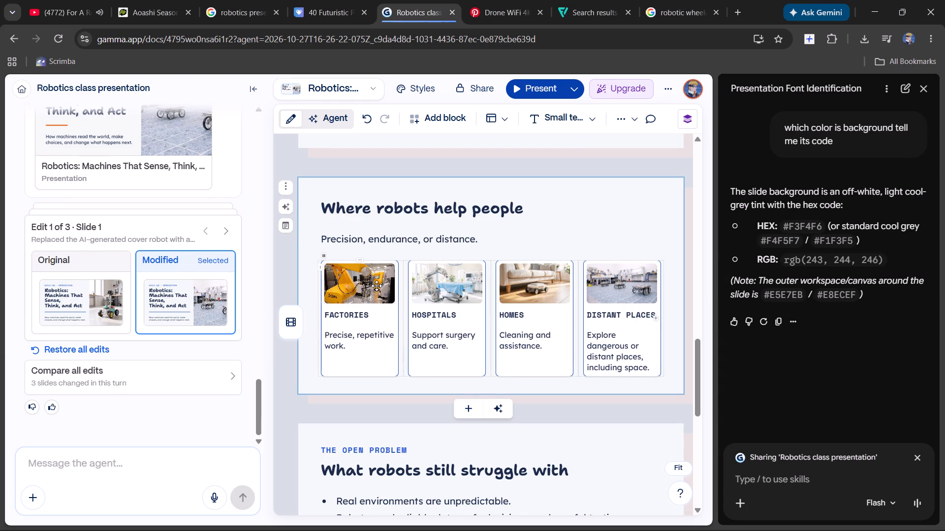
pyautogui.doubleClick(377, 286)
pyautogui.moveTo(377, 286); pyautogui.dragTo(354, 282)
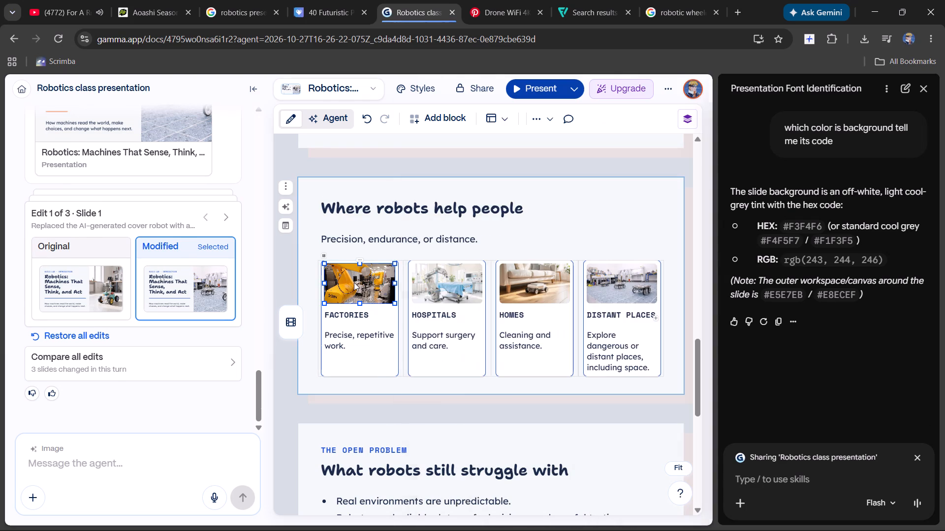
pyautogui.click(354, 282)
pyautogui.doubleClick(354, 282)
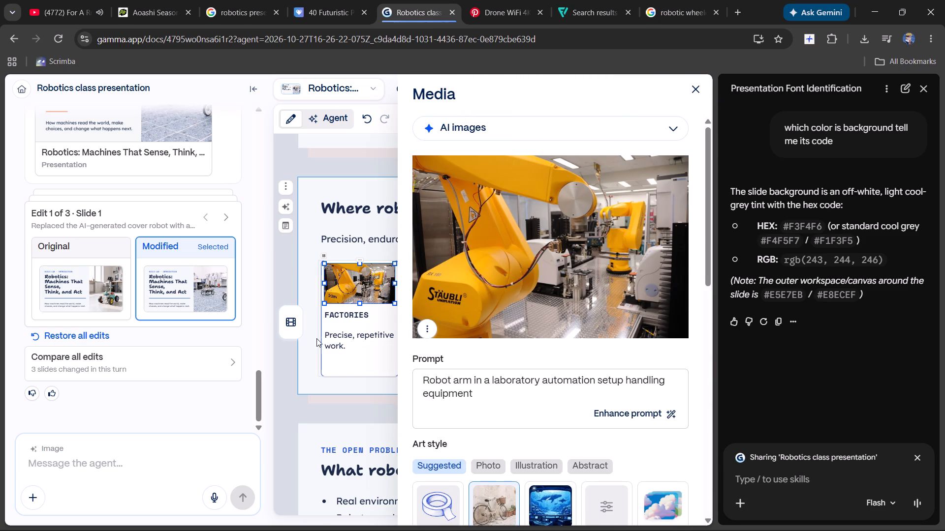
pyautogui.click(315, 359)
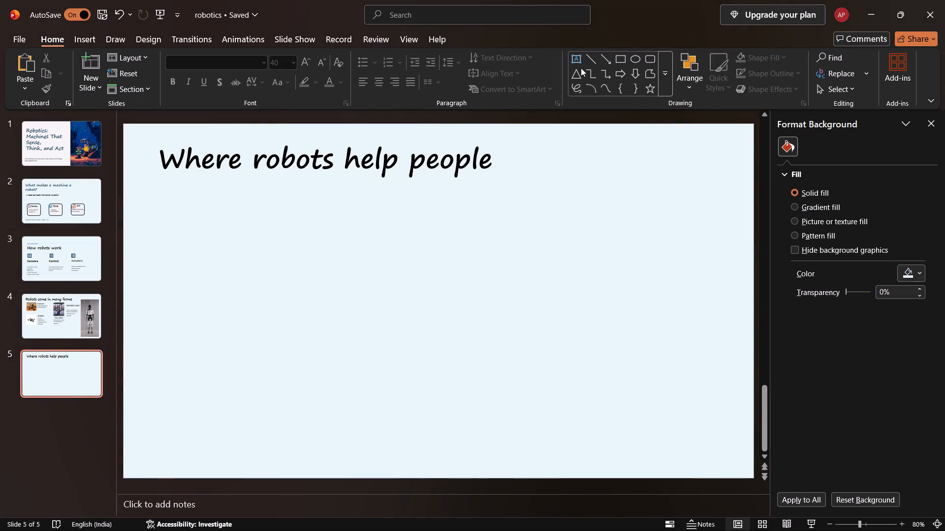
pyautogui.click(579, 63)
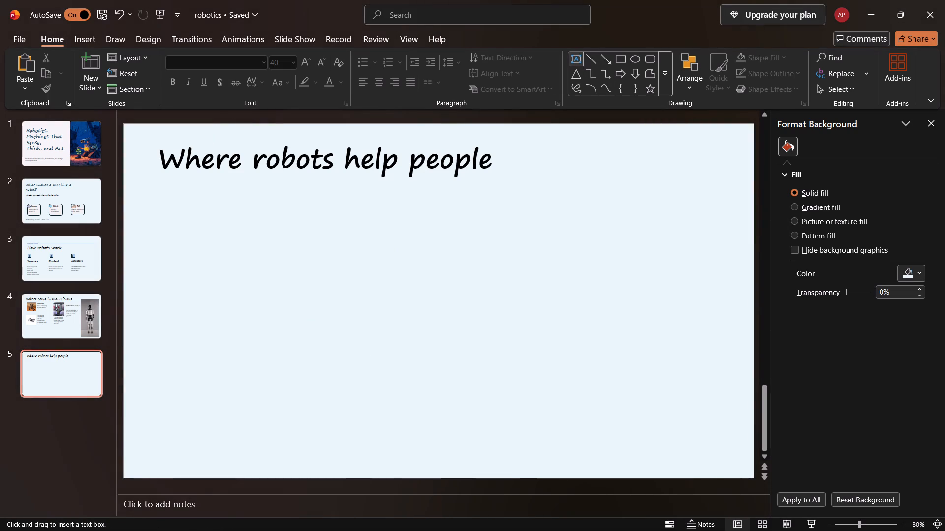
pyautogui.moveTo(162, 193); pyautogui.dragTo(382, 219)
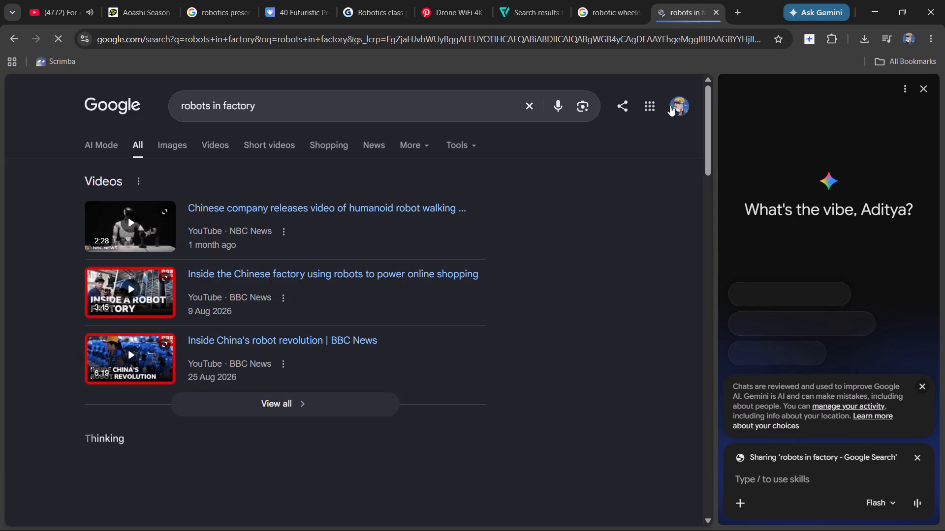
pyautogui.click(187, 149)
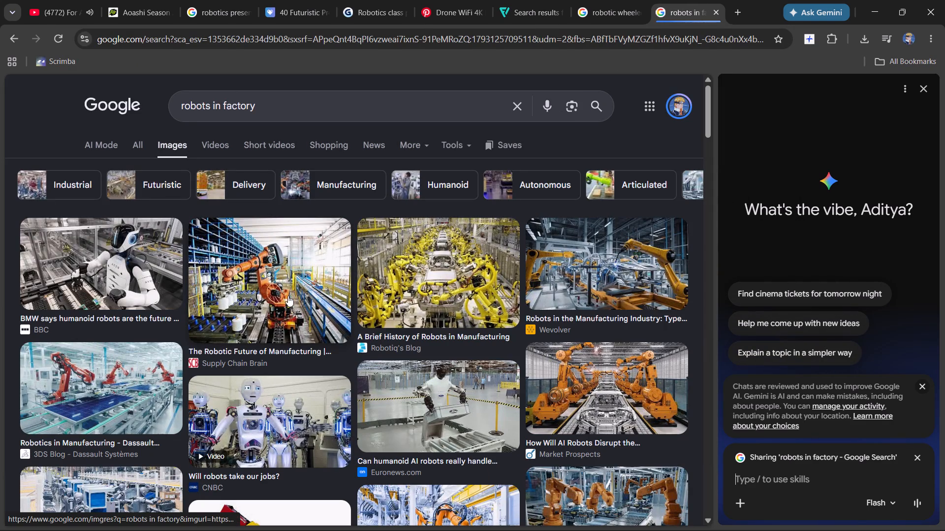
# Save the Dassault Systèmes picture of red robot arms to Downloads as the JPEG robotics-manufacturing-delmia-blog-1024x576.
pyautogui.click(105, 407)
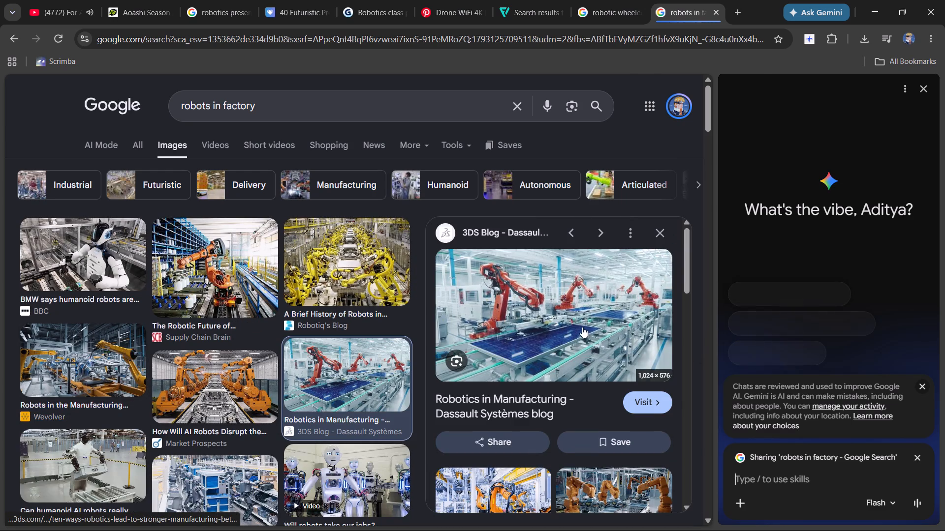
pyautogui.rightClick(582, 327)
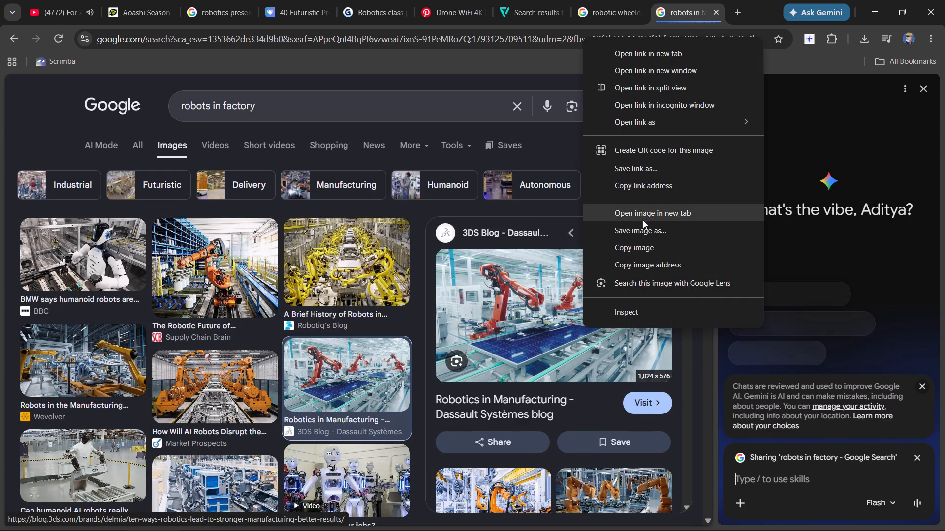
pyautogui.click(645, 236)
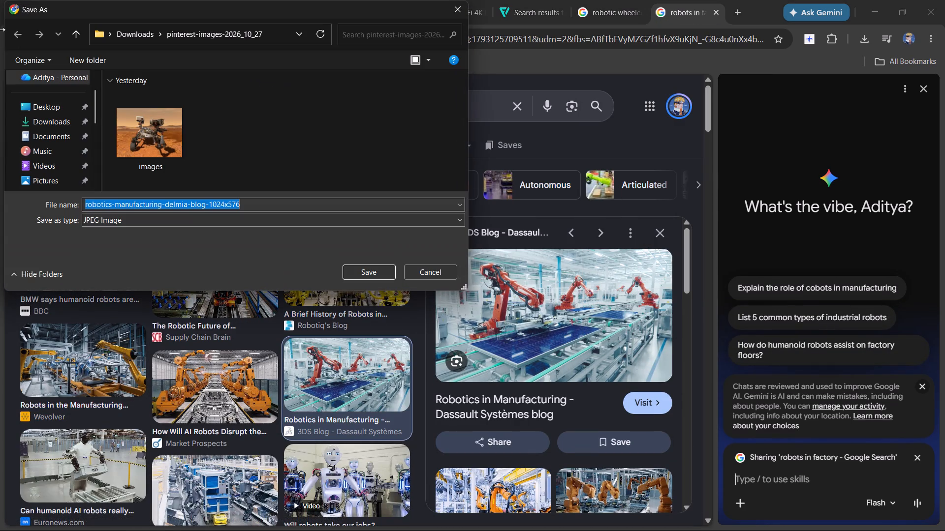
pyautogui.scroll(-4, 190, 118)
pyautogui.click(36, 118)
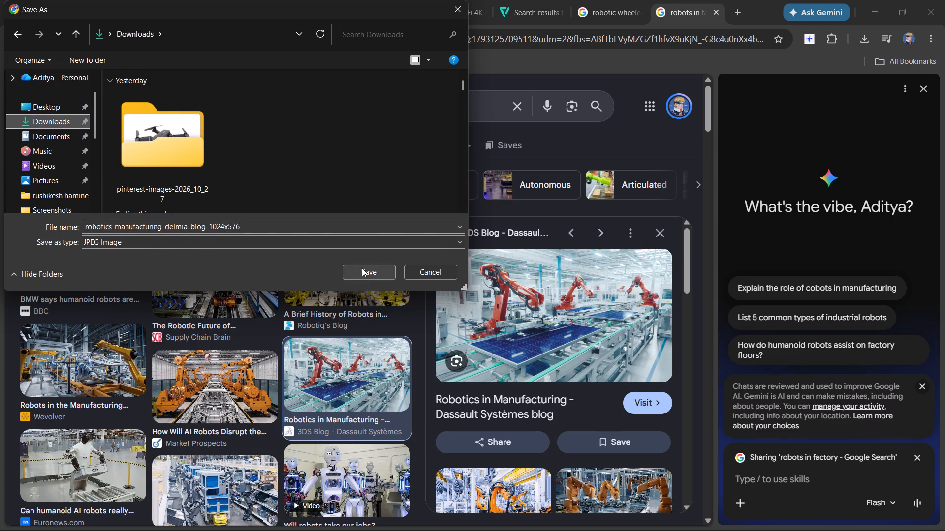
pyautogui.click(362, 271)
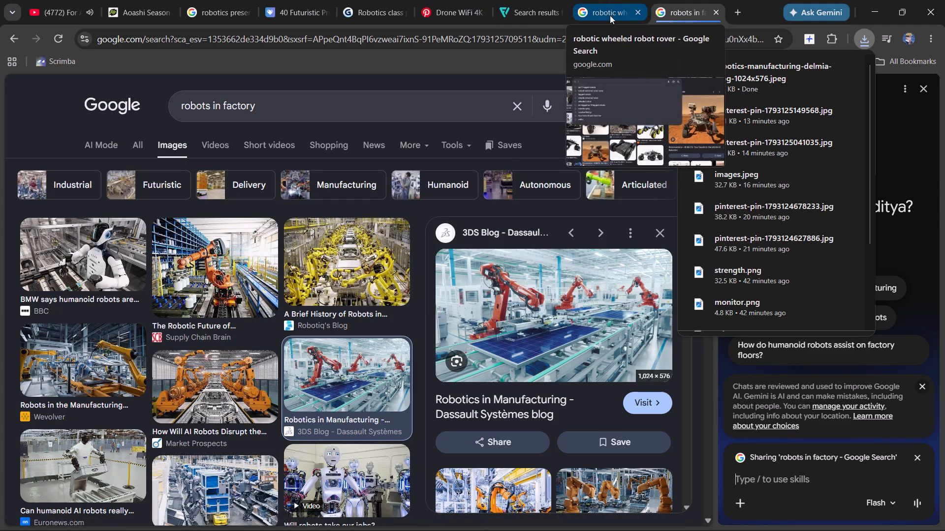
# Check the card topics in the Gamma reference and search Google Images for "robots in hospital picture".
pyautogui.click(376, 8)
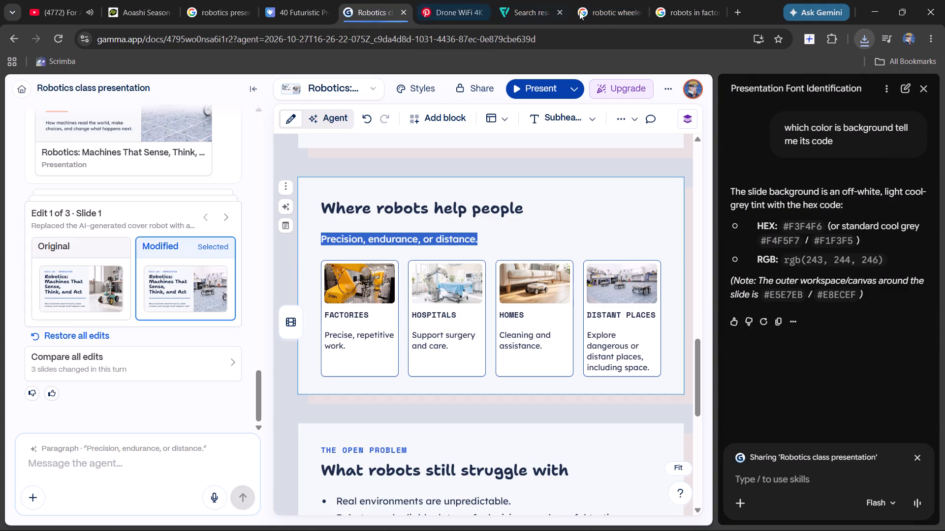
pyautogui.click(695, 10)
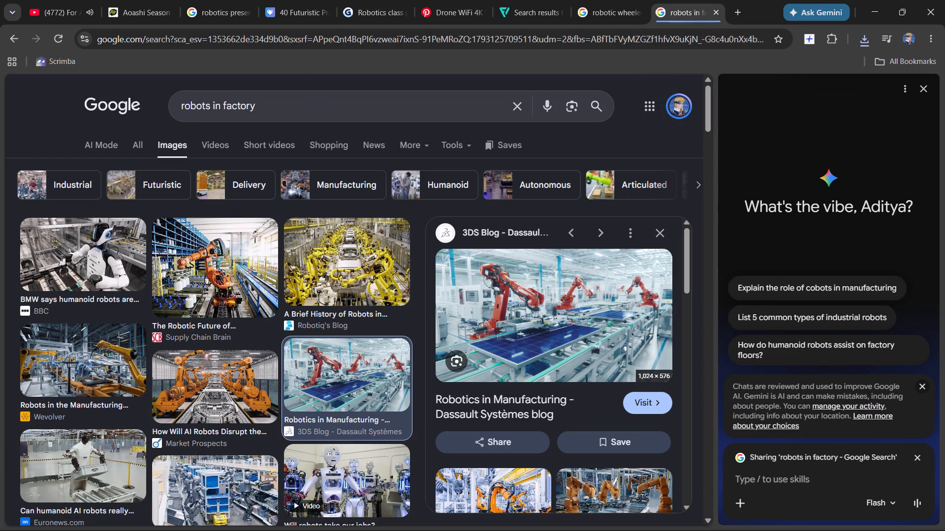
pyautogui.moveTo(266, 108); pyautogui.dragTo(223, 106)
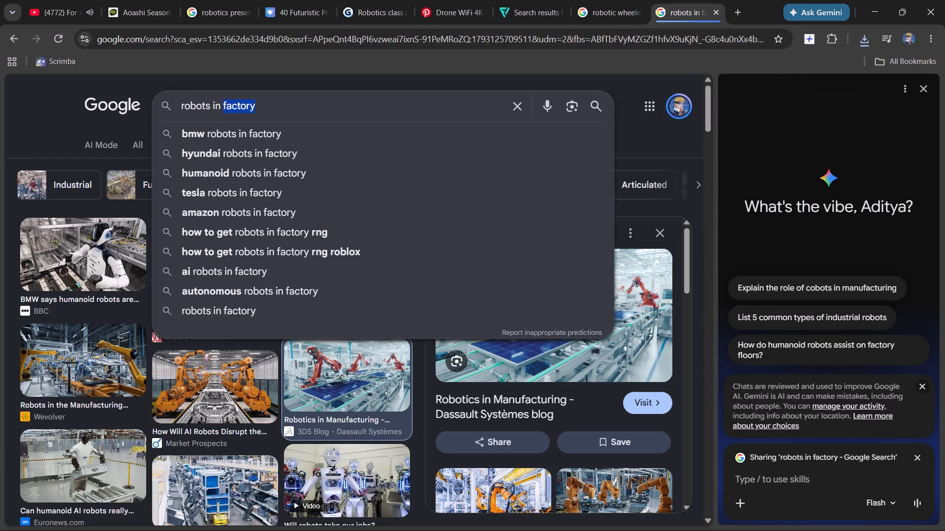
pyautogui.write('hospi')
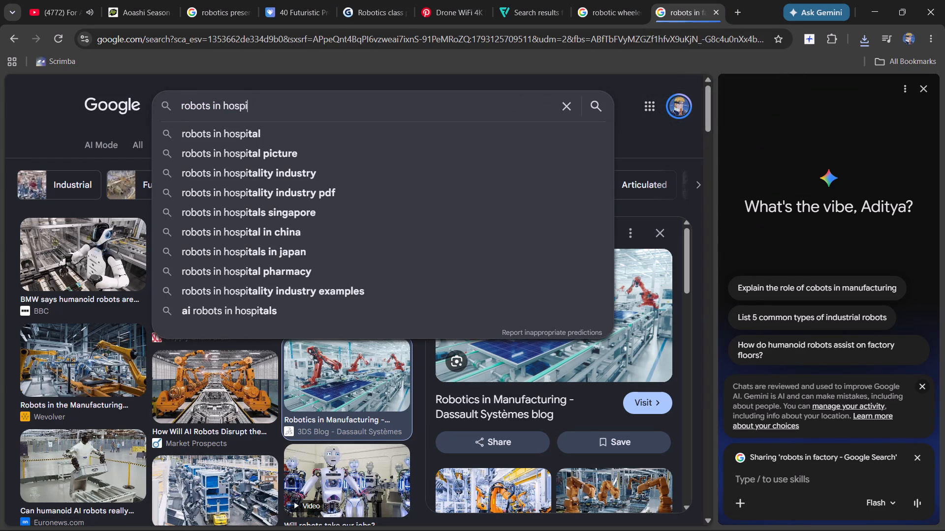
pyautogui.press('Down')
pyautogui.press('Down')
pyautogui.press('Return')
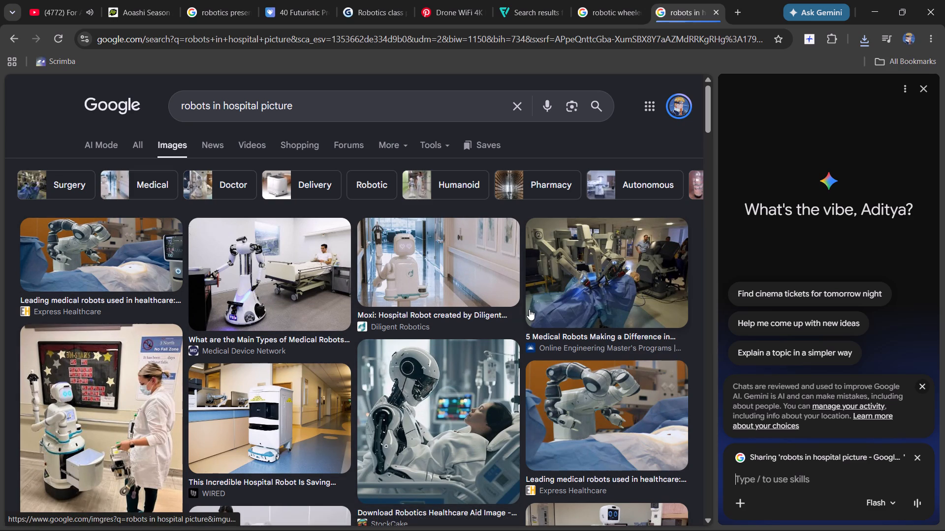
# Look through the hospital robot image results for a picture suited to the HOSPITALS card.
pyautogui.scroll(-5, 526, 310)
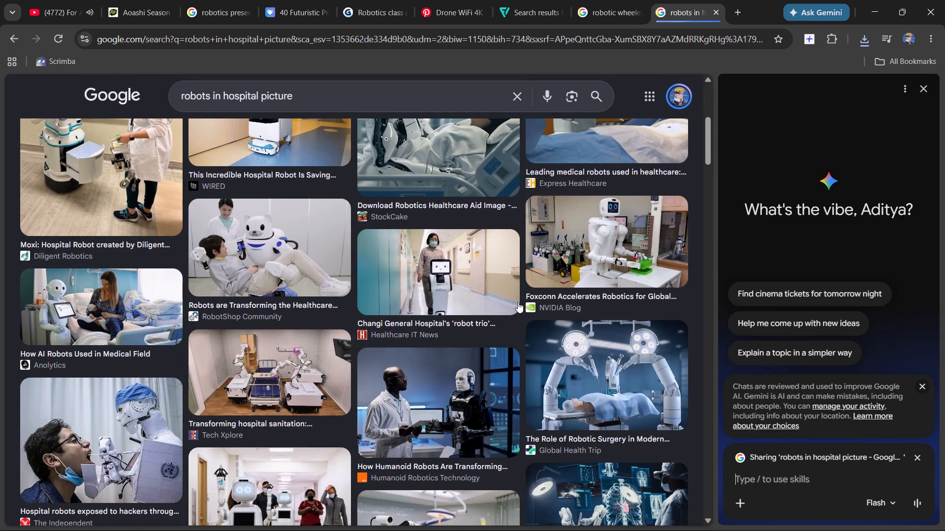
pyautogui.scroll(-7, 508, 289)
pyautogui.scroll(3, 517, 289)
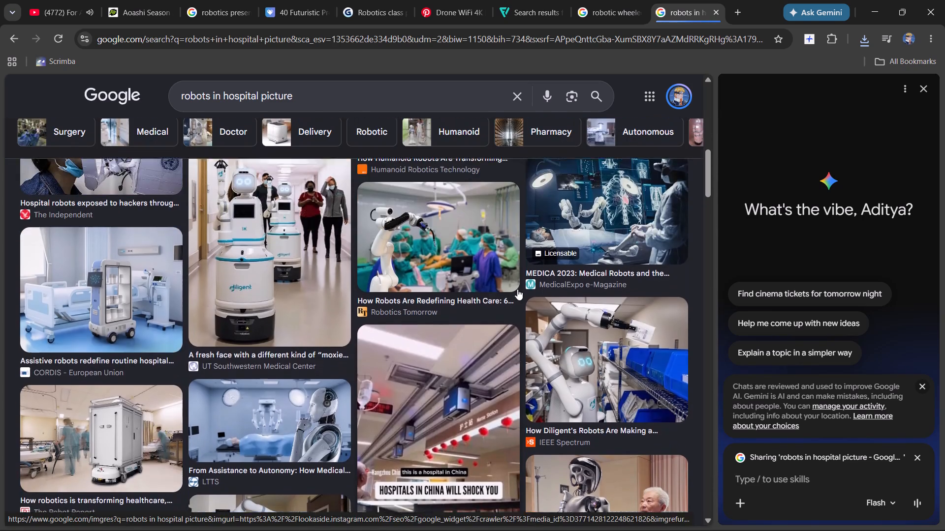
pyautogui.scroll(7, 517, 289)
pyautogui.scroll(3, 448, 319)
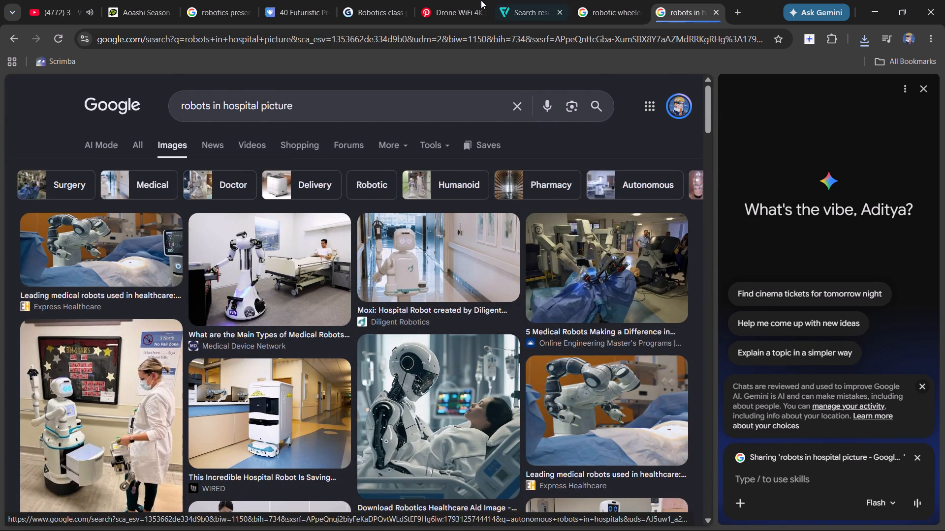
# Play the Isq Risk lyrics song from the YouTube My Mix playlist, and return to the hospital robot image results.
pyautogui.click(57, 0)
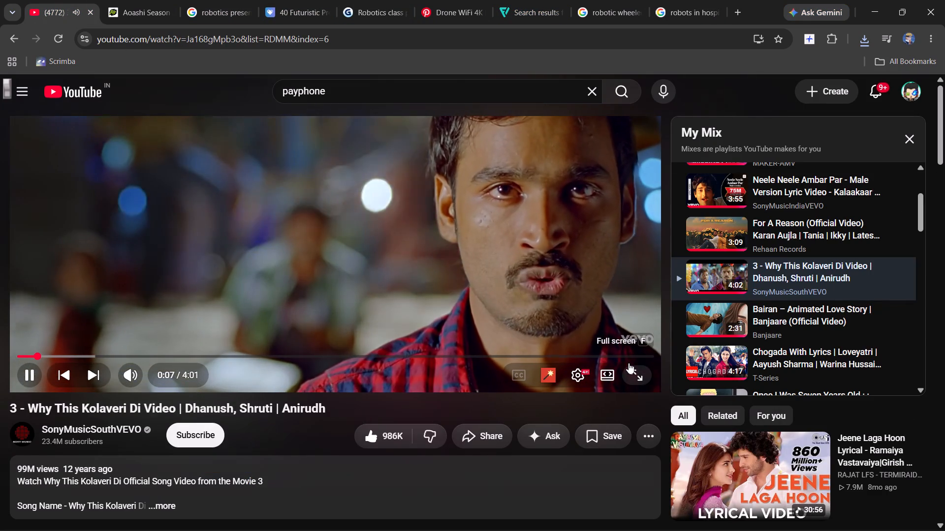
pyautogui.scroll(-2, 708, 321)
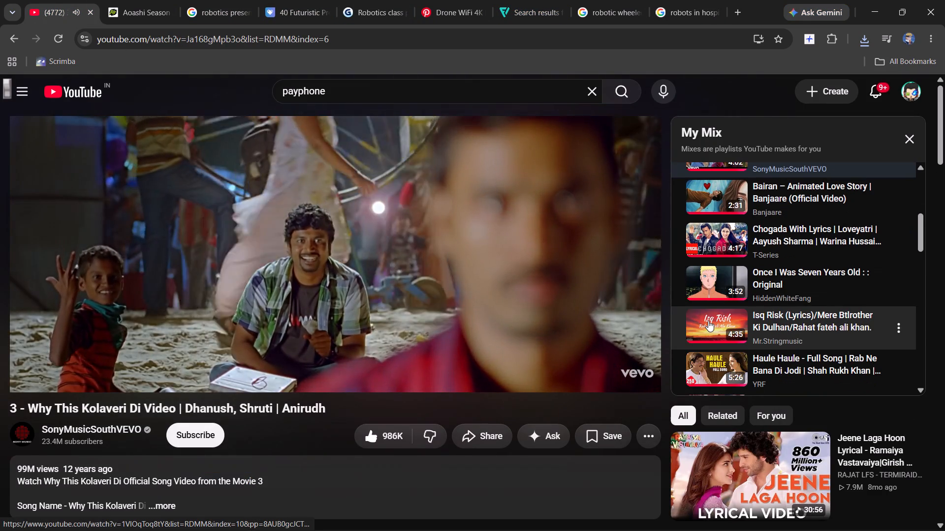
pyautogui.click(708, 321)
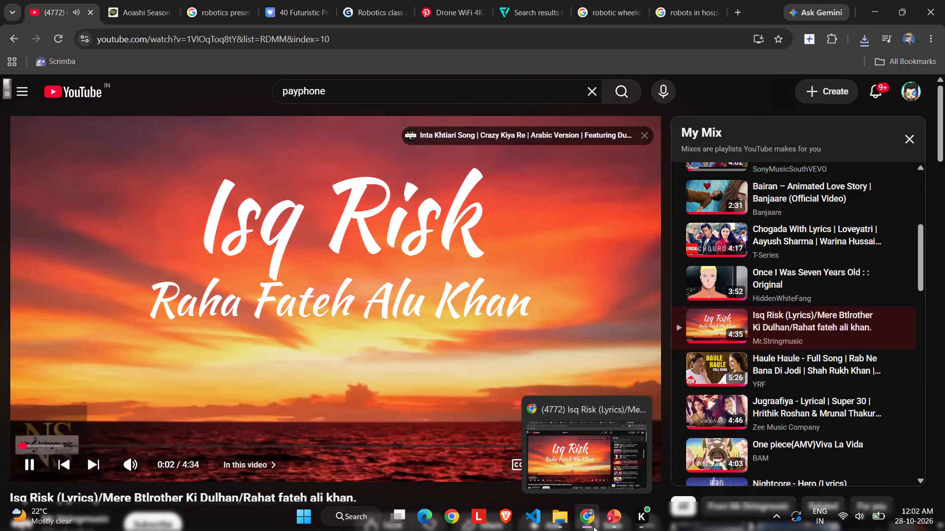
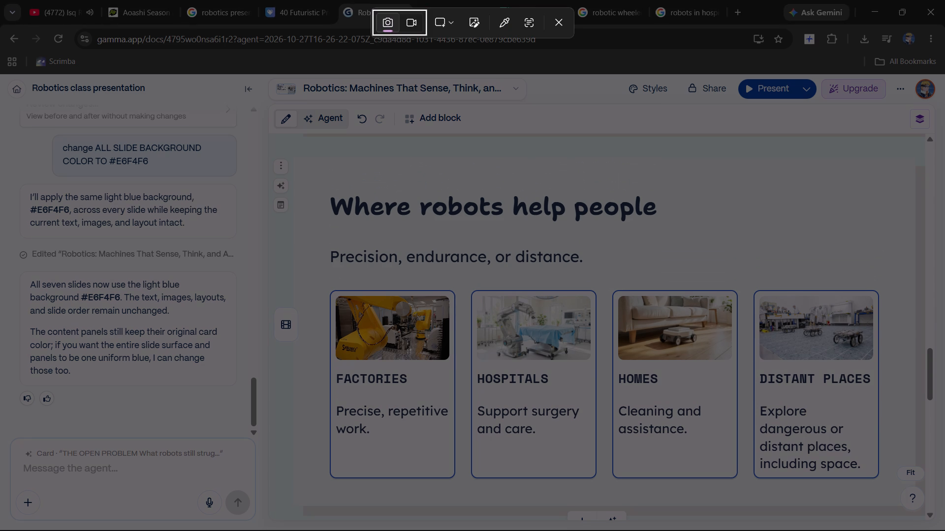
pyautogui.moveTo(293, 158); pyautogui.dragTo(903, 497)
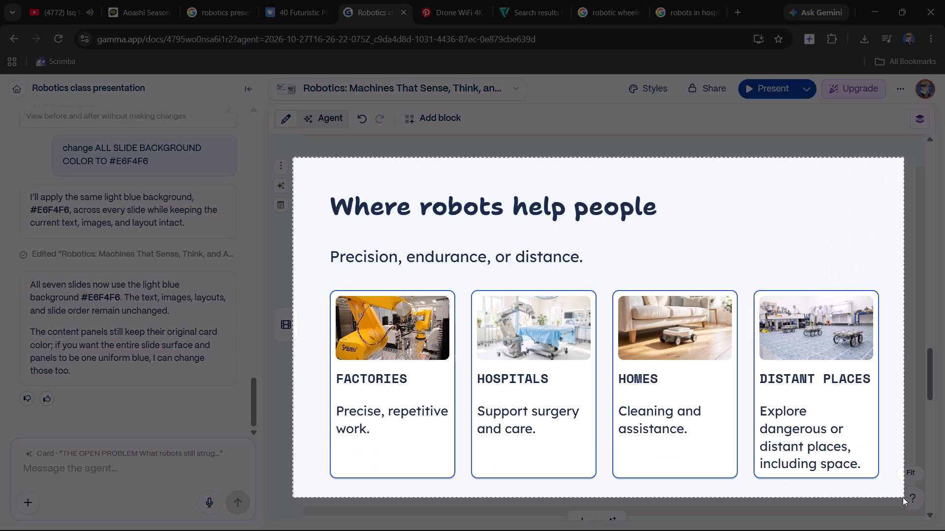
pyautogui.moveTo(903, 497); pyautogui.dragTo(893, 501)
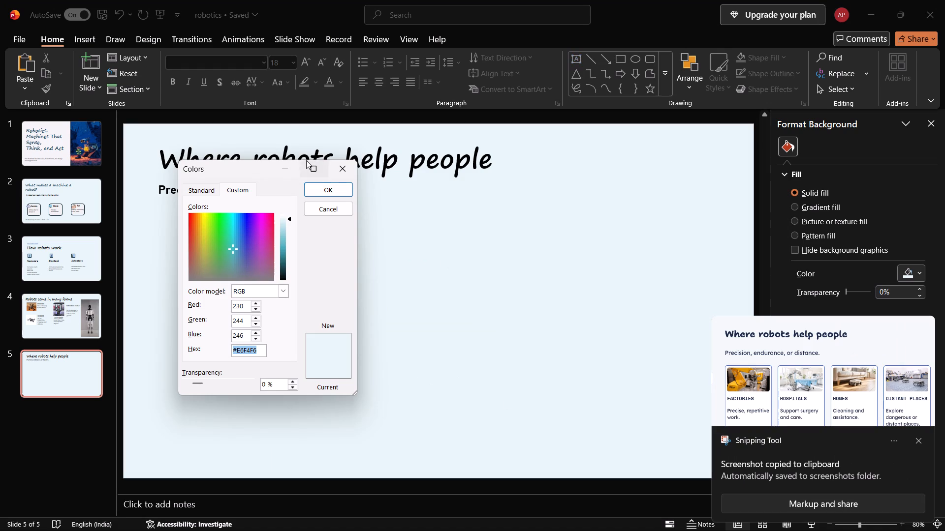
pyautogui.click(338, 170)
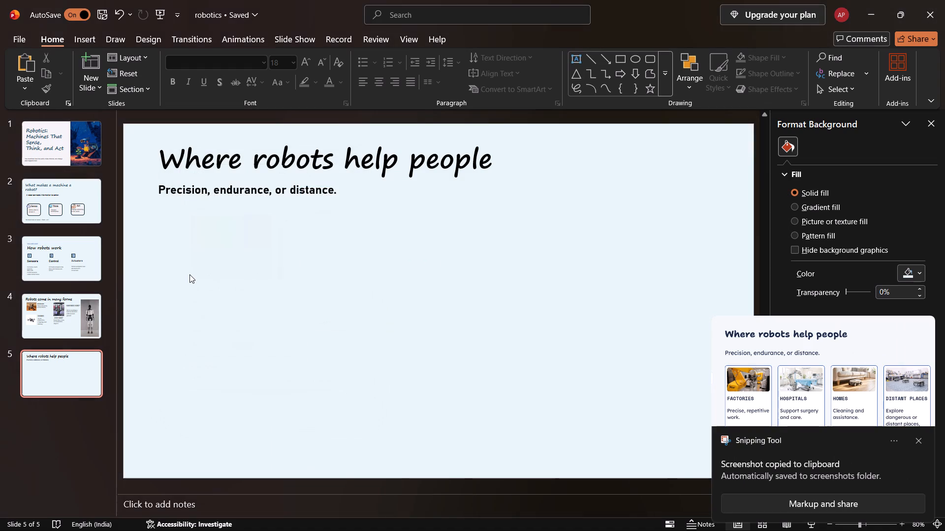
pyautogui.click(90, 40)
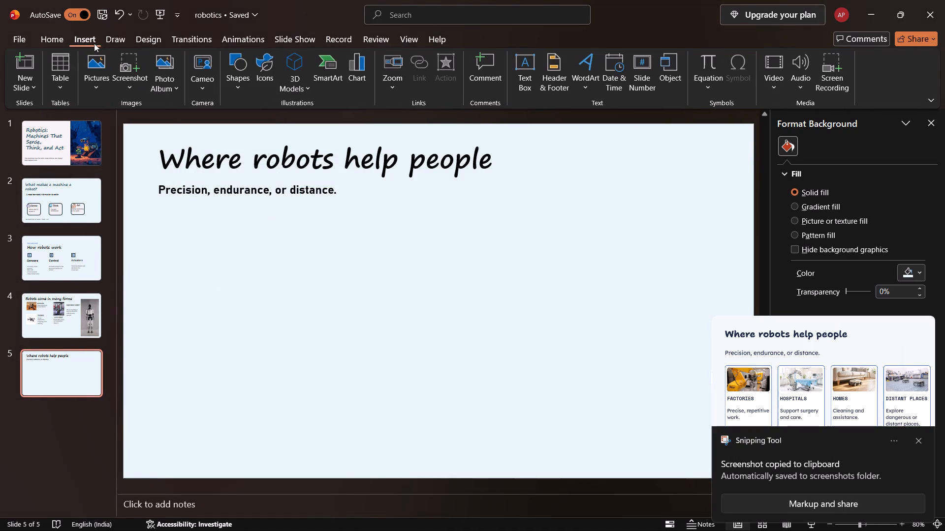
pyautogui.click(100, 84)
pyautogui.click(111, 125)
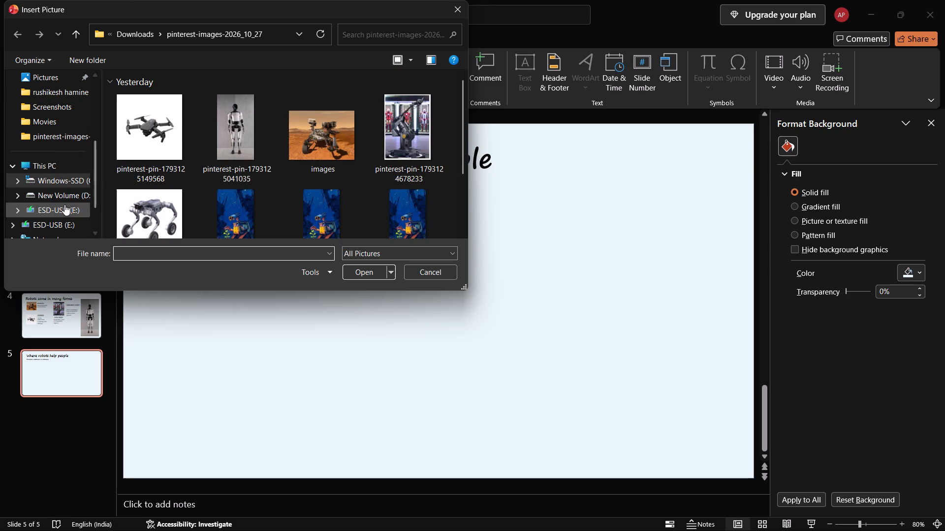
pyautogui.click(62, 84)
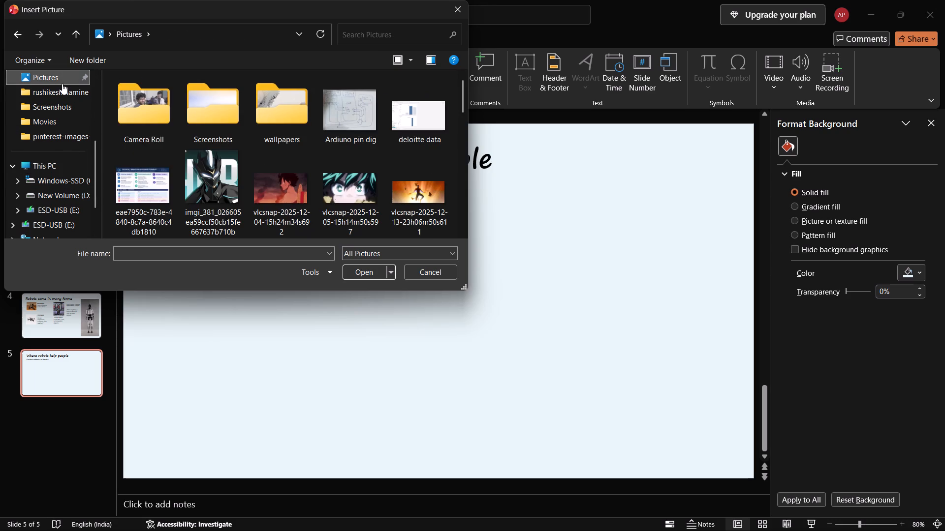
pyautogui.doubleClick(215, 110)
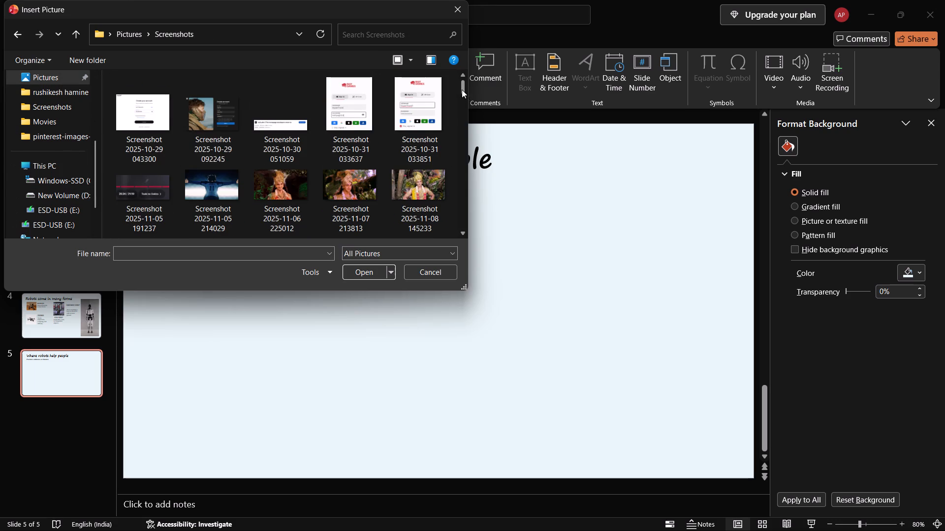
pyautogui.moveTo(461, 89); pyautogui.dragTo(467, 233)
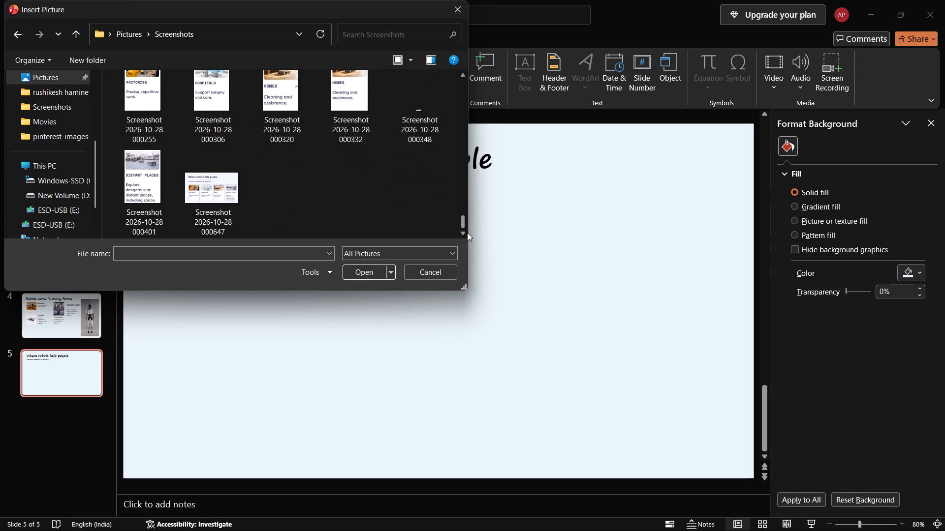
pyautogui.moveTo(467, 233); pyautogui.dragTo(467, 233)
pyautogui.doubleClick(201, 188)
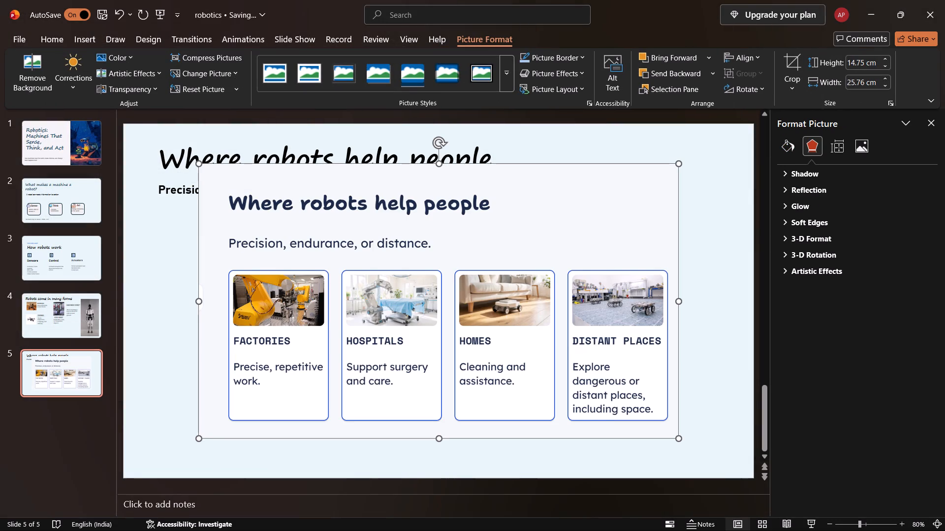
# Move the inserted picture to the slide's lower-left corner, below the subtitle, and narrow it to about 25 cm wide.
pyautogui.moveTo(426, 176); pyautogui.dragTo(355, 219)
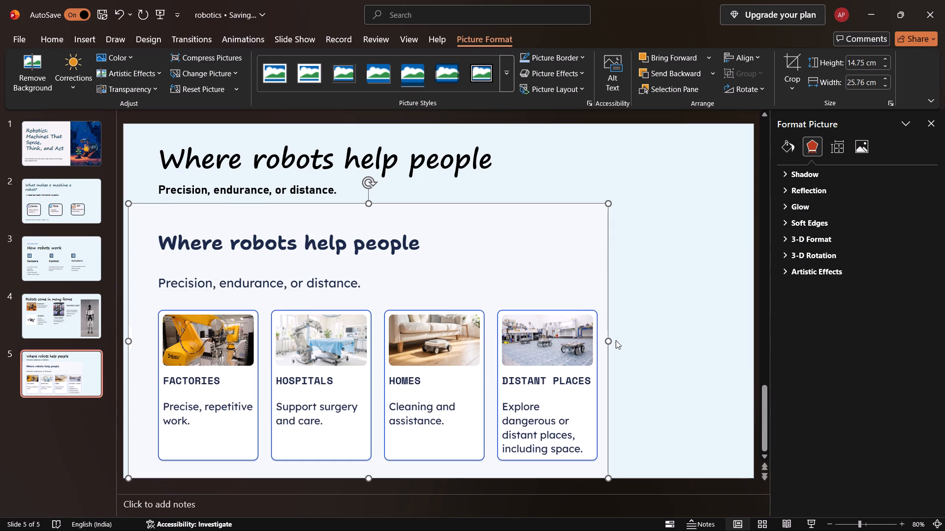
pyautogui.moveTo(604, 340); pyautogui.dragTo(605, 347)
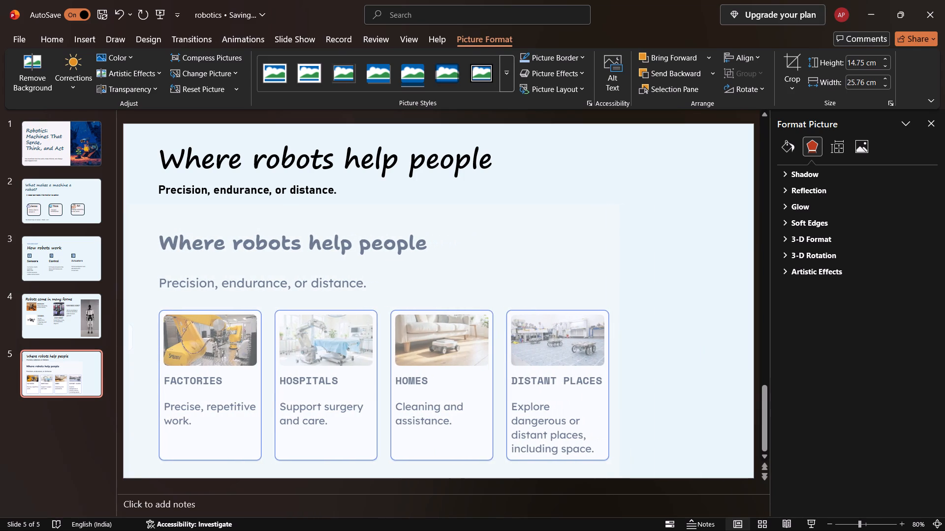
pyautogui.moveTo(605, 347); pyautogui.dragTo(595, 341)
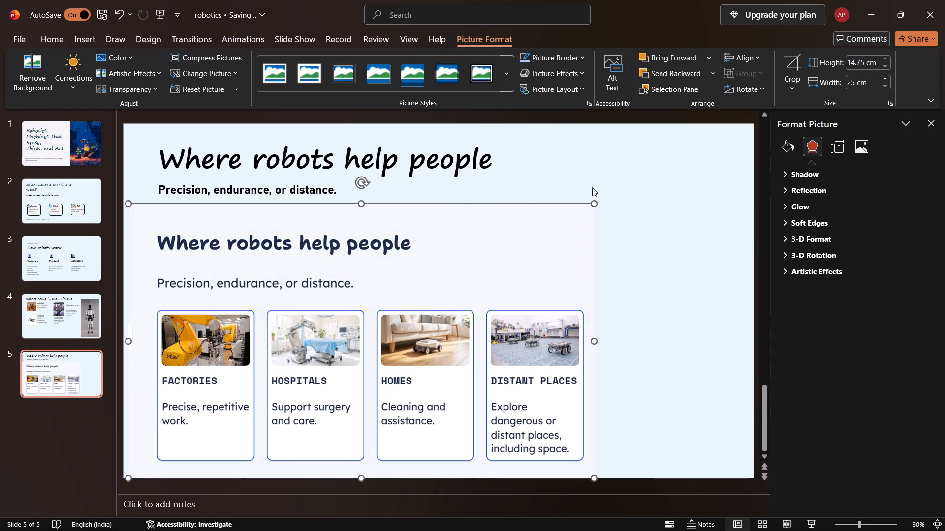
# Delete the original title text "Where robots help people" and the subtitle "Precision, endurance, or distance." above the picture.
pyautogui.tripleClick(429, 160)
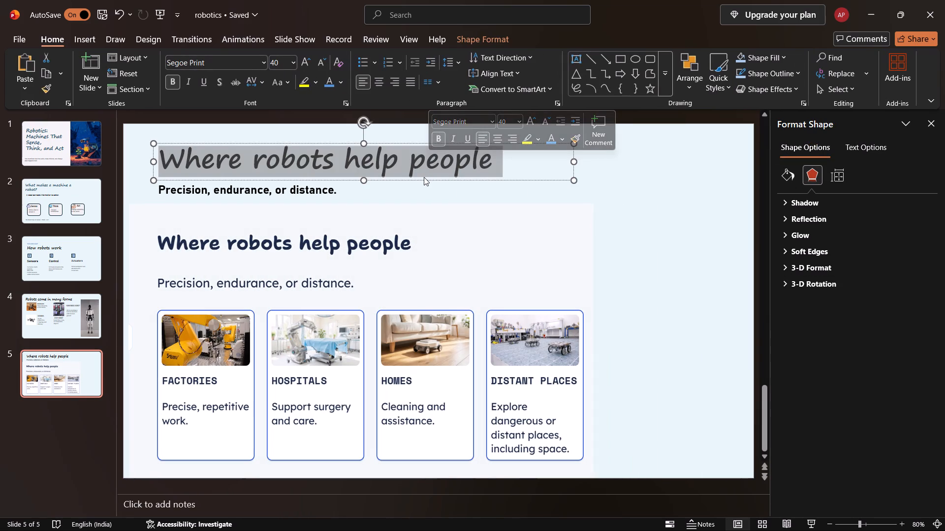
pyautogui.press('Delete')
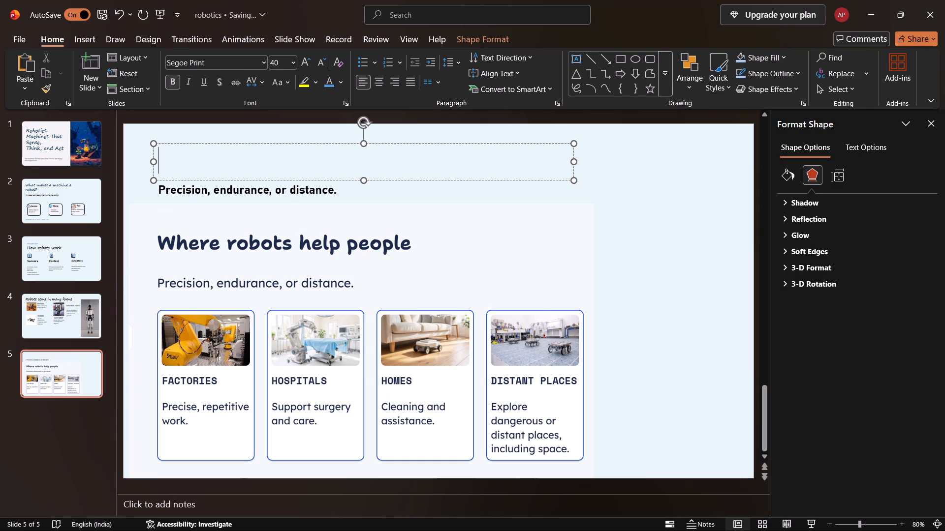
pyautogui.tripleClick(309, 190)
pyautogui.press('Delete')
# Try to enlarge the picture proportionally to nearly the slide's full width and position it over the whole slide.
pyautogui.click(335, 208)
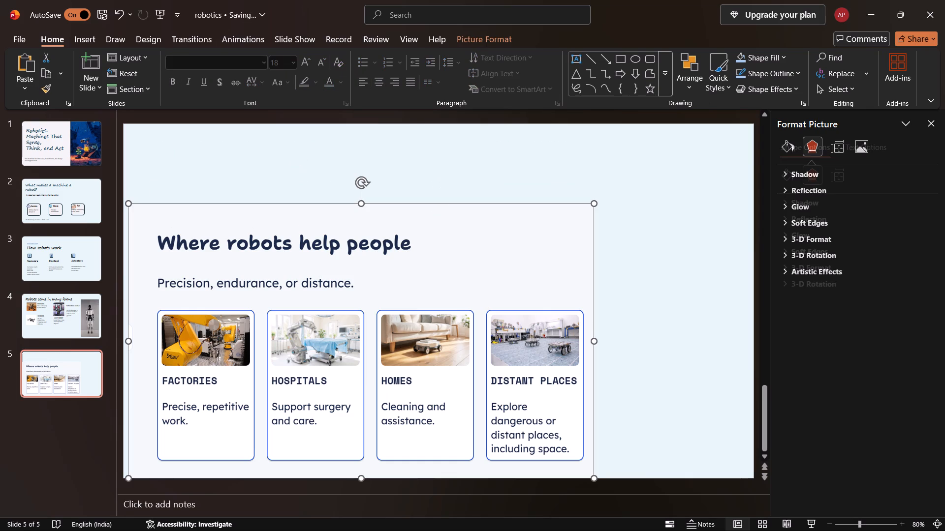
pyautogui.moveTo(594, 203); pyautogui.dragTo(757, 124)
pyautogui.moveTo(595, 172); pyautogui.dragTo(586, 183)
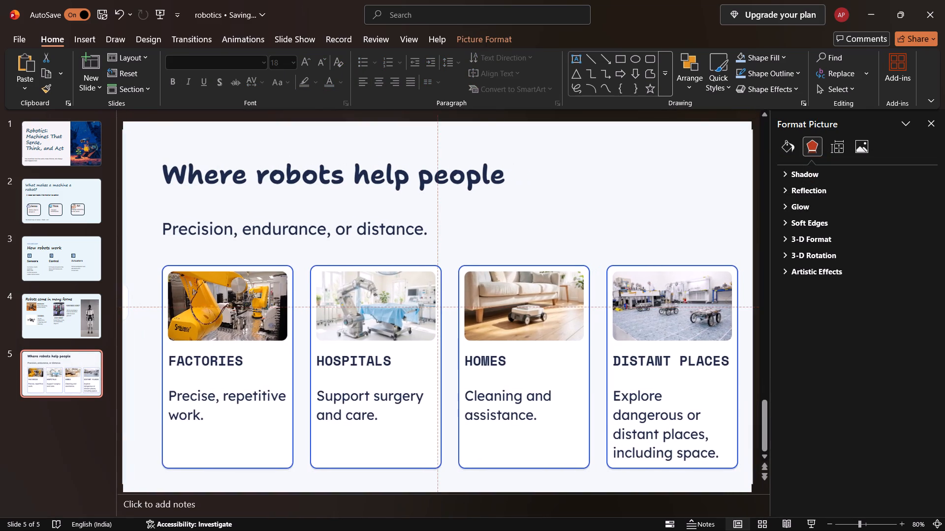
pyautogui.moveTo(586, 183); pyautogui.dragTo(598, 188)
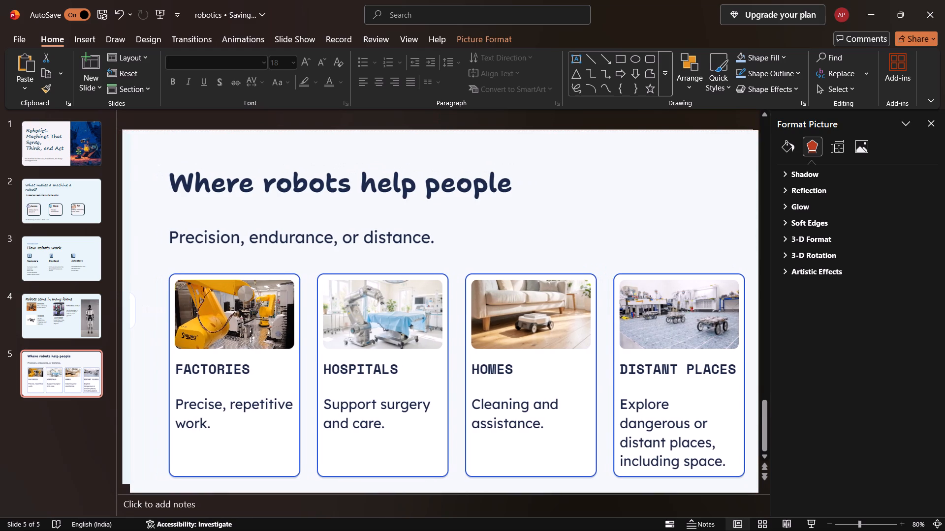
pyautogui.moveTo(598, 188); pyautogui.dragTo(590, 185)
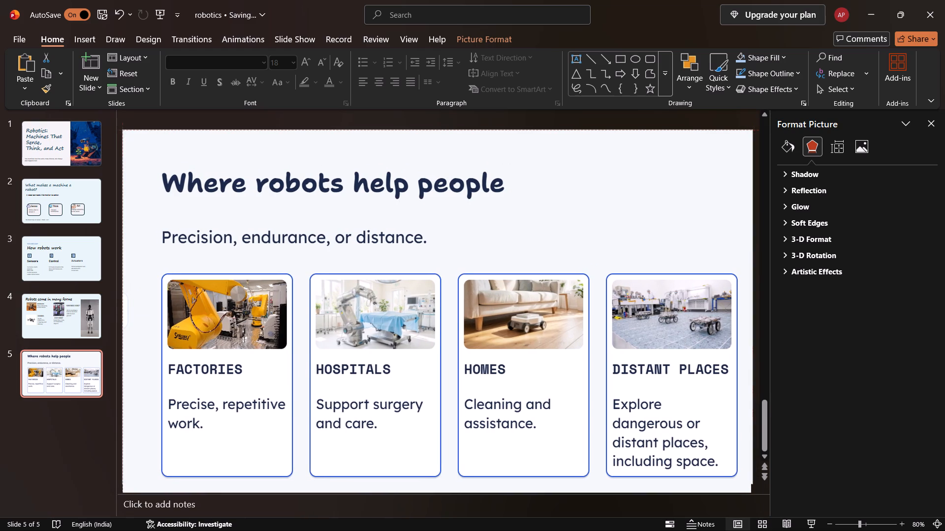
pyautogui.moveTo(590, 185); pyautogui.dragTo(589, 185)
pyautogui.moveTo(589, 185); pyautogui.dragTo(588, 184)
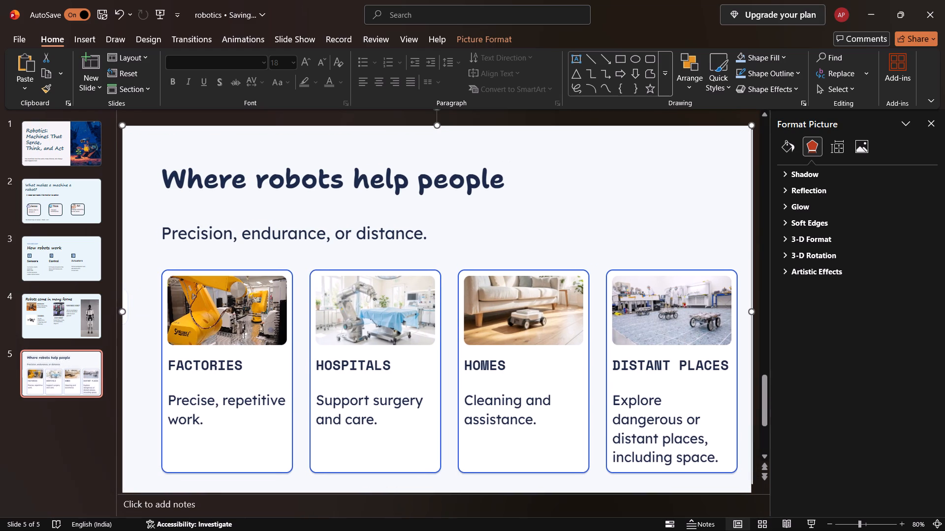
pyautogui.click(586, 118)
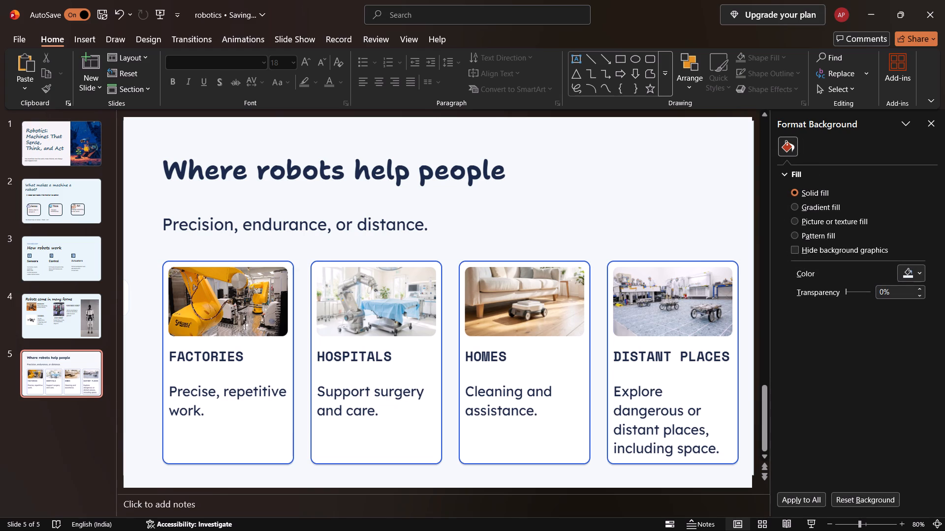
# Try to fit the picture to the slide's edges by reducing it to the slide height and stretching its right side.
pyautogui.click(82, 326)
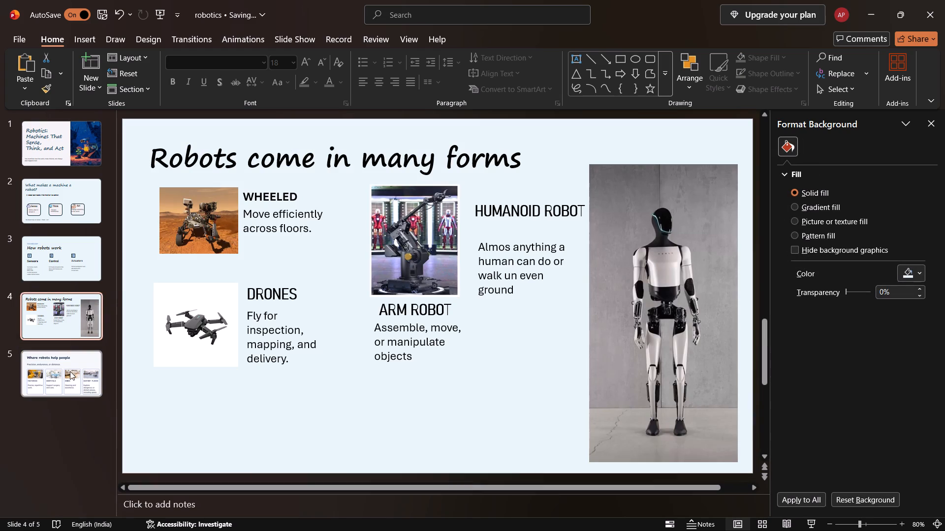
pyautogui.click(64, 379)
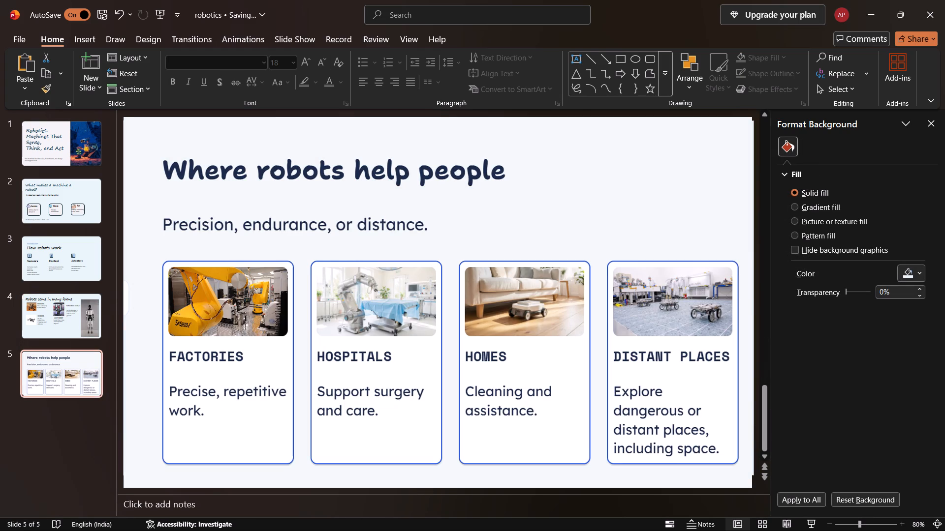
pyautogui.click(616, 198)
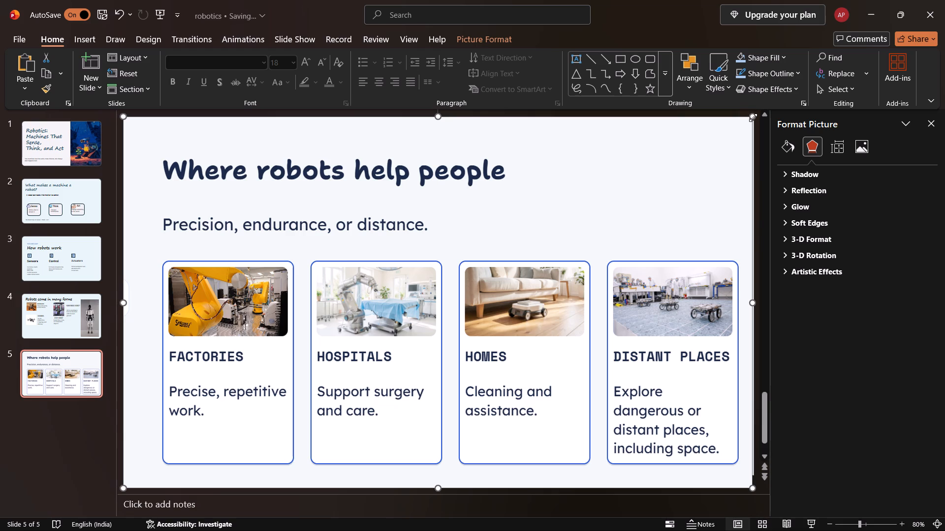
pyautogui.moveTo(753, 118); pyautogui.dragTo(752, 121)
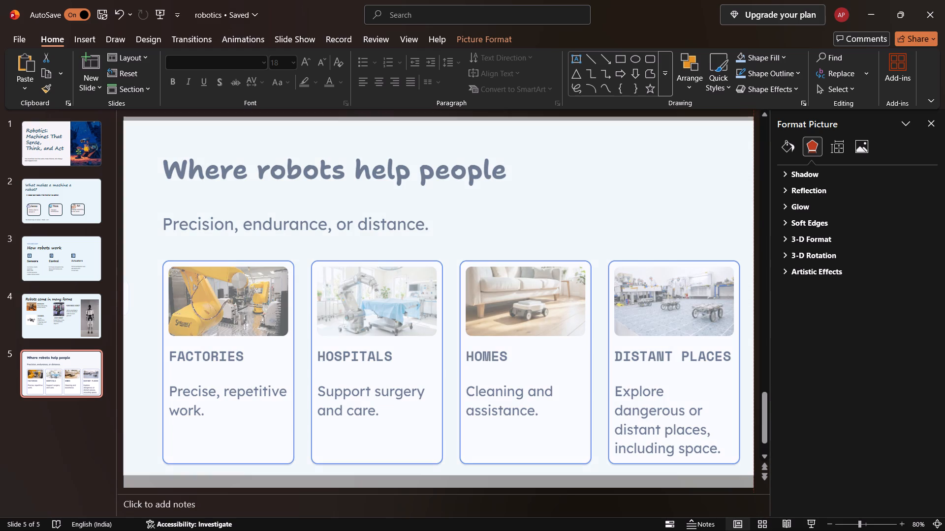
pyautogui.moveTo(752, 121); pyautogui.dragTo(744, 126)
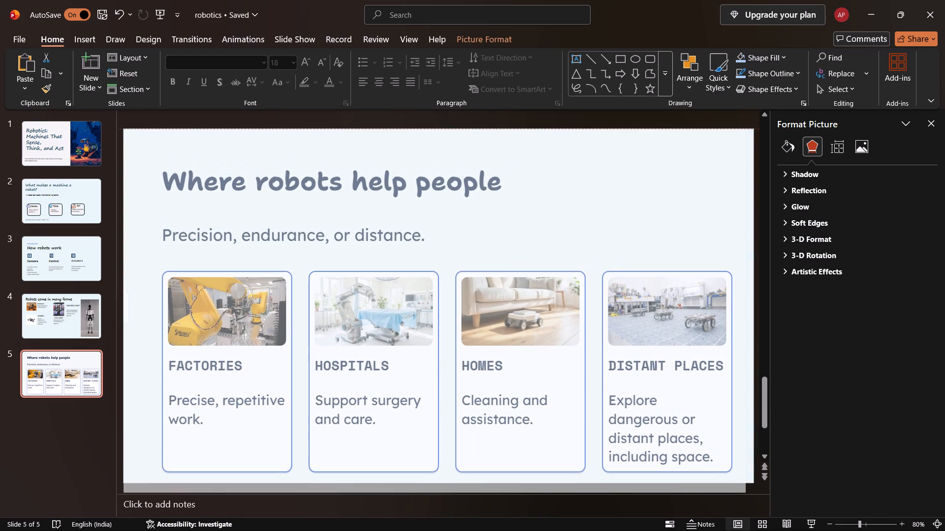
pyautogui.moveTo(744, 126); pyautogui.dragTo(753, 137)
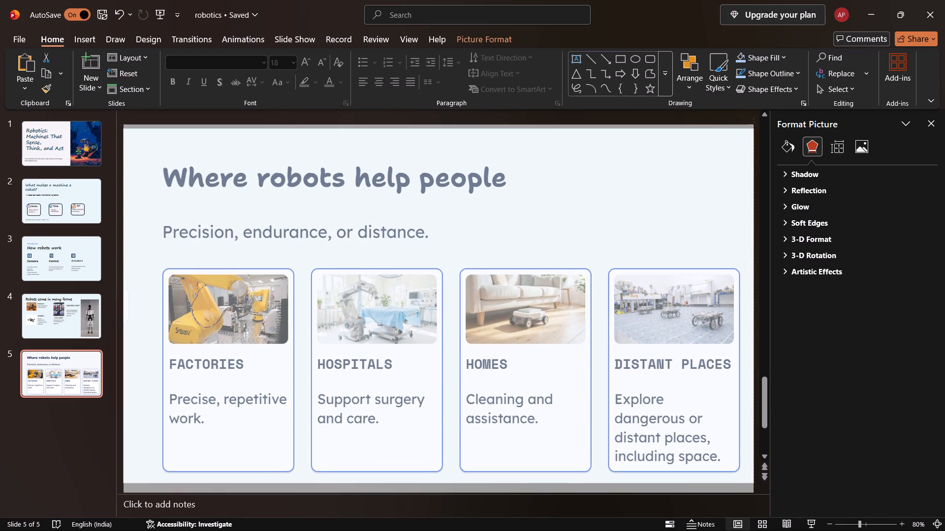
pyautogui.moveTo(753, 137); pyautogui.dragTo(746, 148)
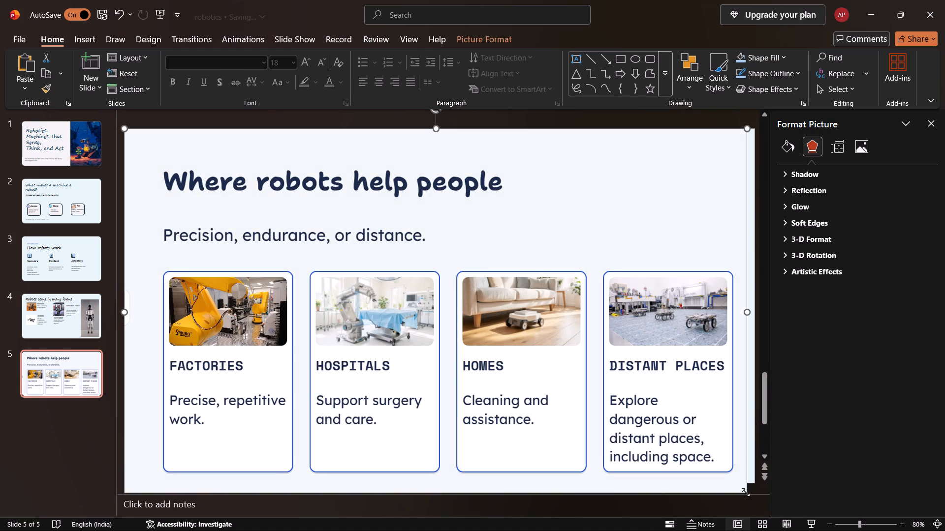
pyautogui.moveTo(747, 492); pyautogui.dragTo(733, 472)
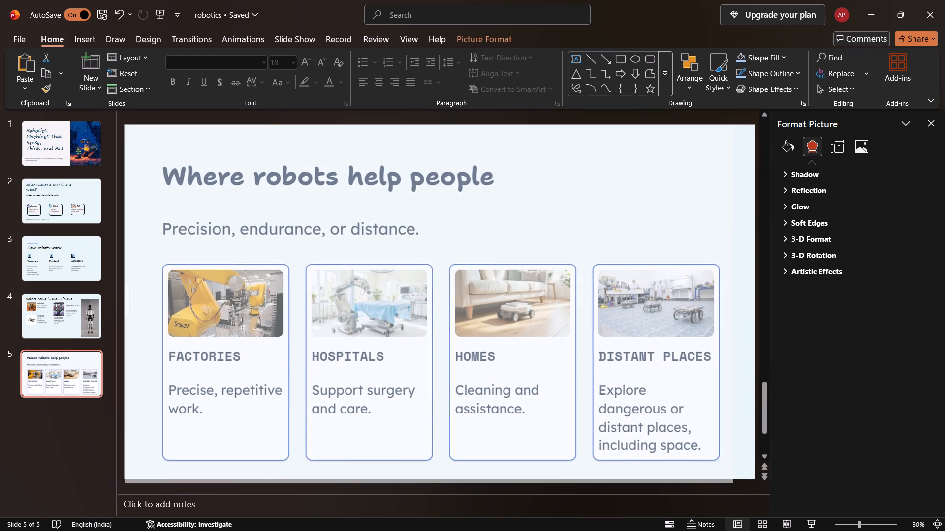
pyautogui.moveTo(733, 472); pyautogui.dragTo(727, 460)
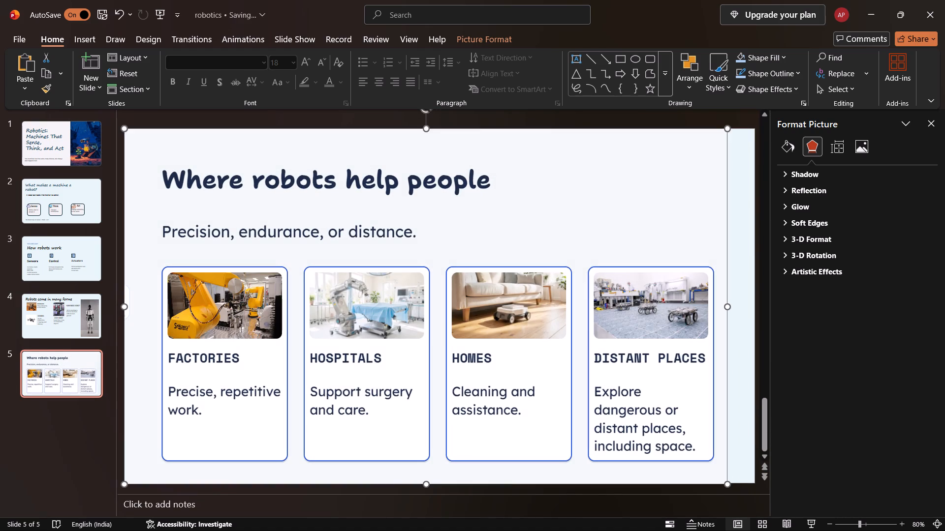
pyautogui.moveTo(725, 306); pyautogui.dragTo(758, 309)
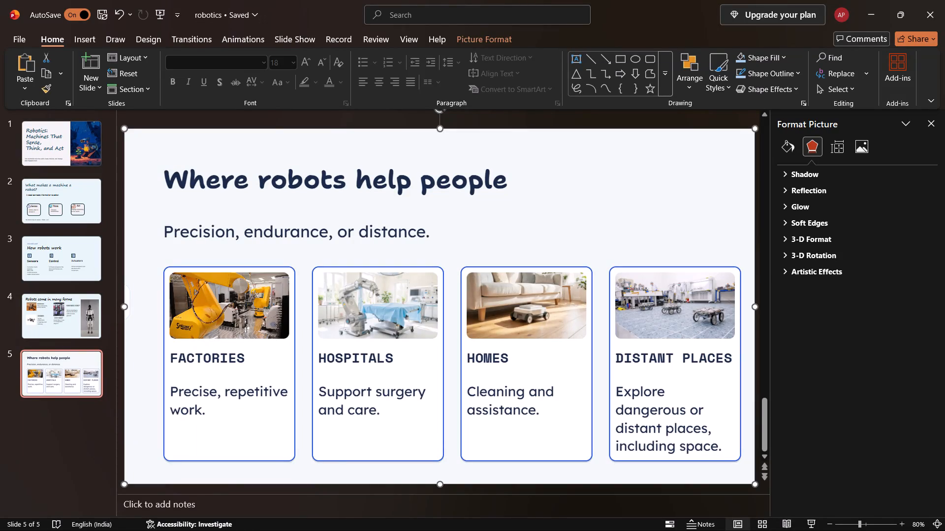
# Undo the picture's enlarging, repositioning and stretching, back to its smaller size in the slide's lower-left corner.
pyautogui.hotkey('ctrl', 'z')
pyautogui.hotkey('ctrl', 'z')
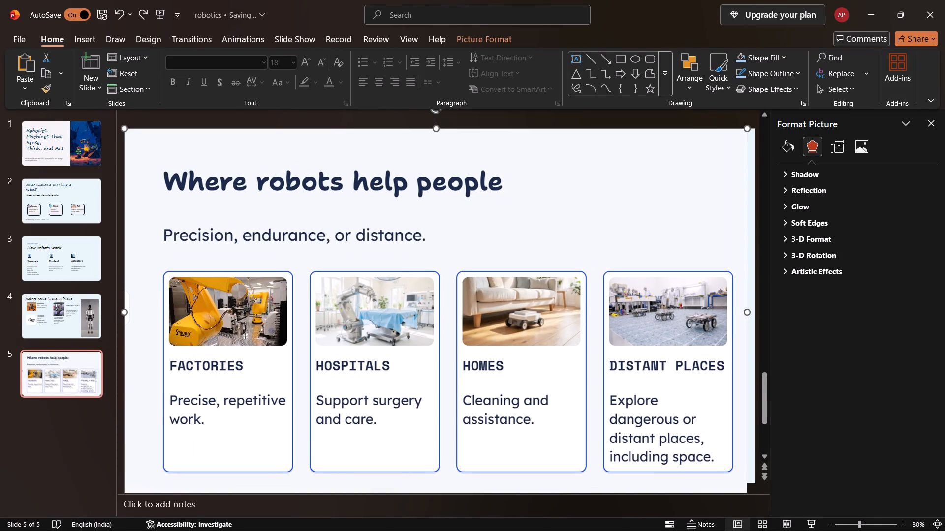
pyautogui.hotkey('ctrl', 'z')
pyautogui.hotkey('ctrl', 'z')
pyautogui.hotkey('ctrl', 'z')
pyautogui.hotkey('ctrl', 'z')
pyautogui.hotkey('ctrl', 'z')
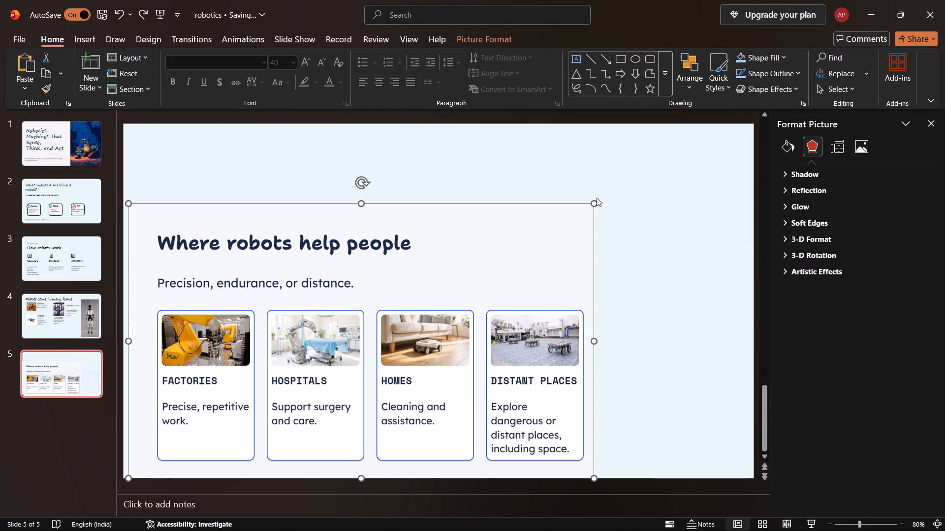
# Enlarge slide 5's picture proportionally to the full slide height and centre it horizontally, leaving equal margins on both sides.
pyautogui.moveTo(596, 201); pyautogui.dragTo(608, 180)
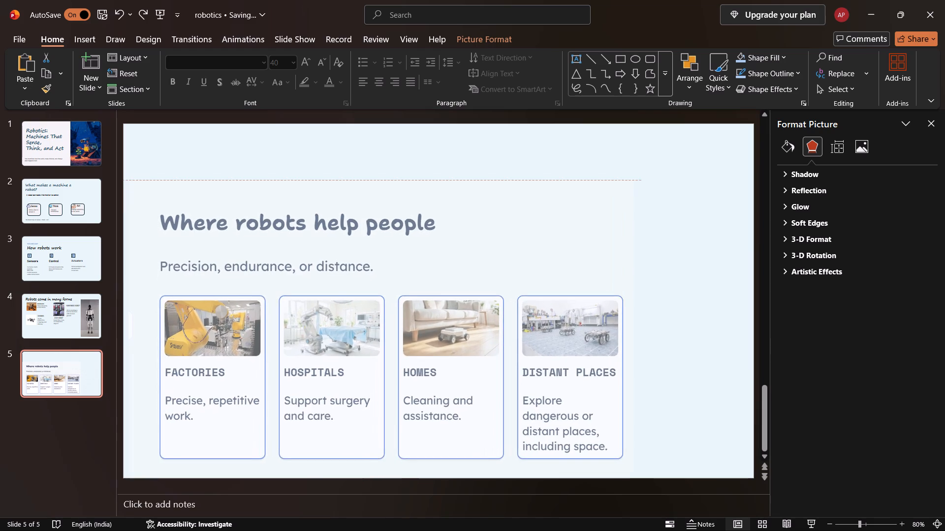
pyautogui.moveTo(608, 180); pyautogui.dragTo(700, 128)
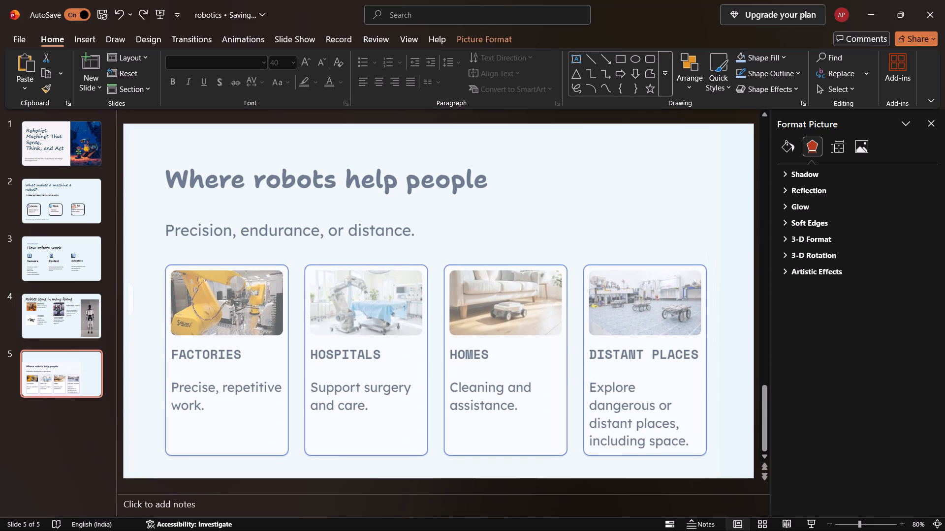
pyautogui.moveTo(700, 128); pyautogui.dragTo(701, 123)
pyautogui.moveTo(686, 169); pyautogui.dragTo(695, 175)
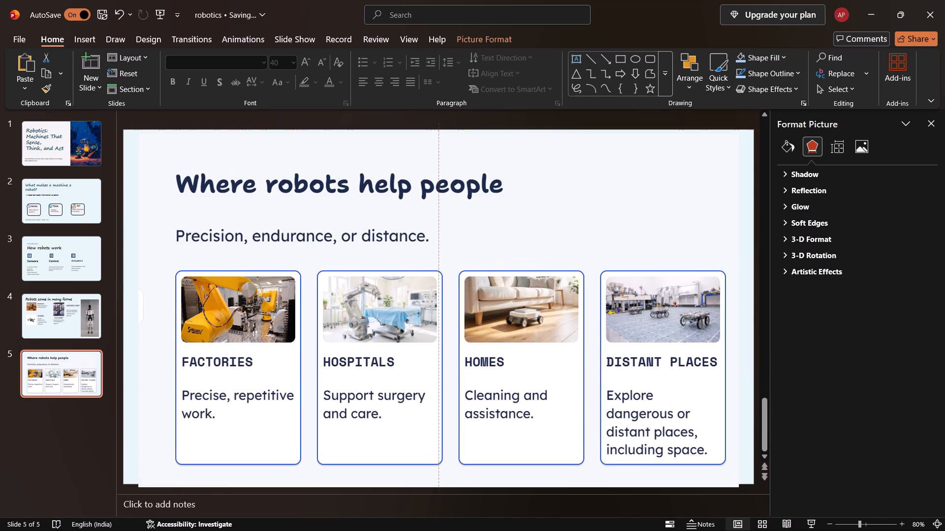
pyautogui.moveTo(695, 175); pyautogui.dragTo(686, 167)
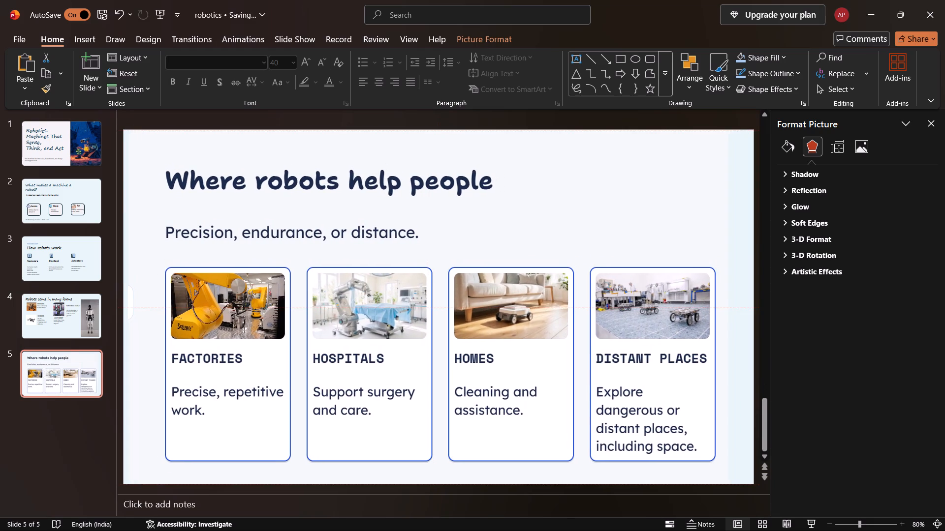
pyautogui.moveTo(686, 167); pyautogui.dragTo(693, 167)
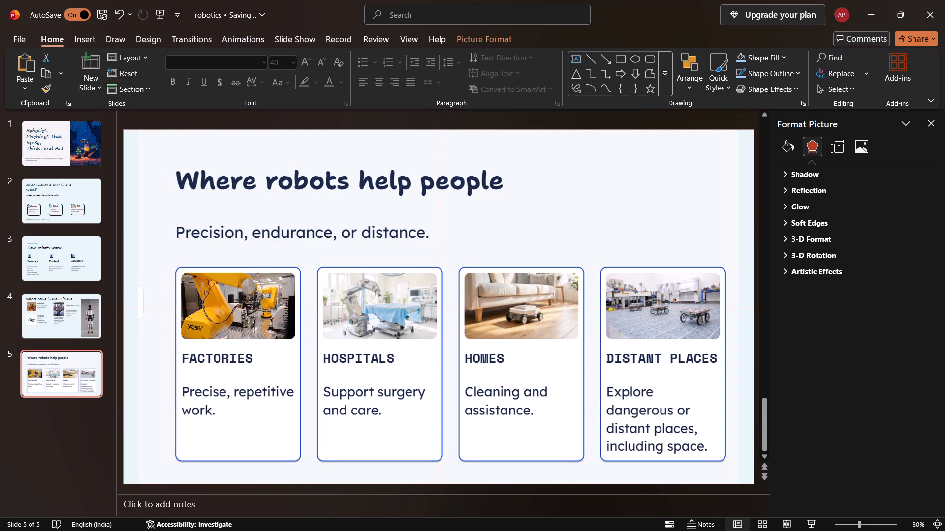
pyautogui.moveTo(693, 167); pyautogui.dragTo(690, 167)
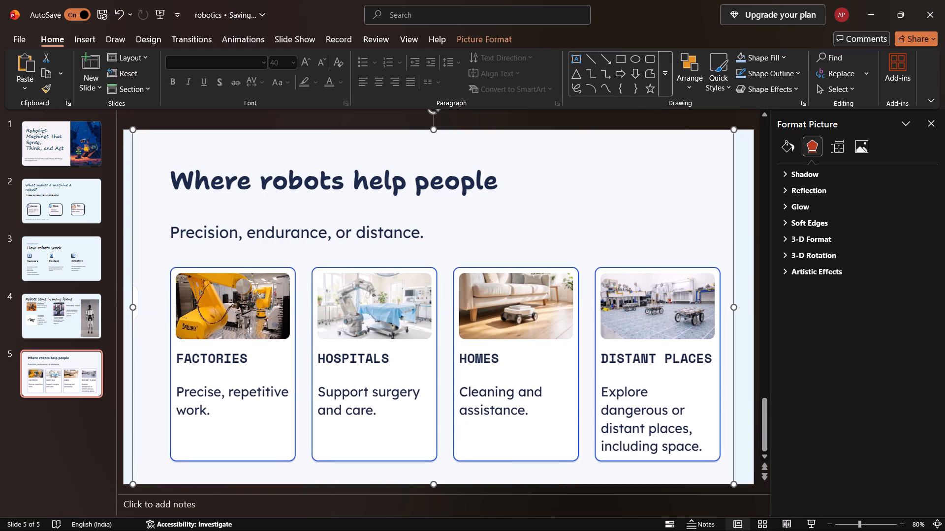
pyautogui.click(744, 187)
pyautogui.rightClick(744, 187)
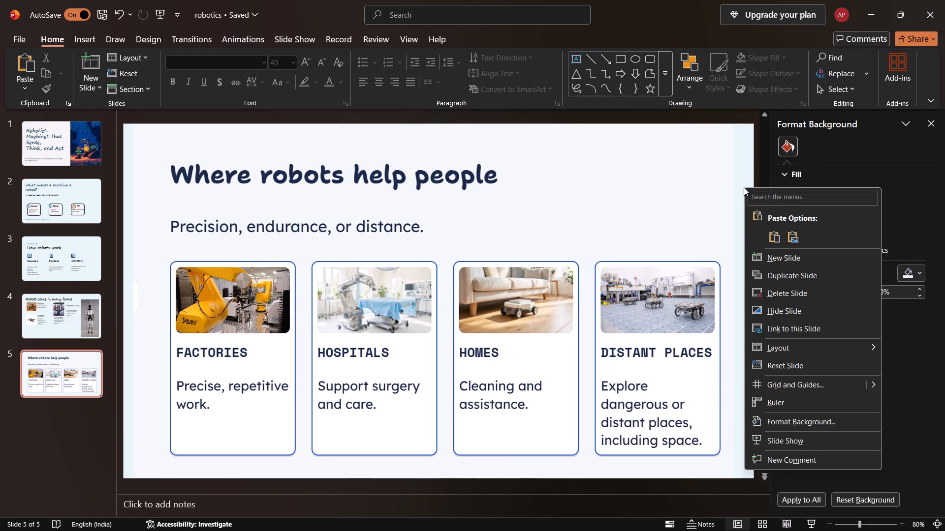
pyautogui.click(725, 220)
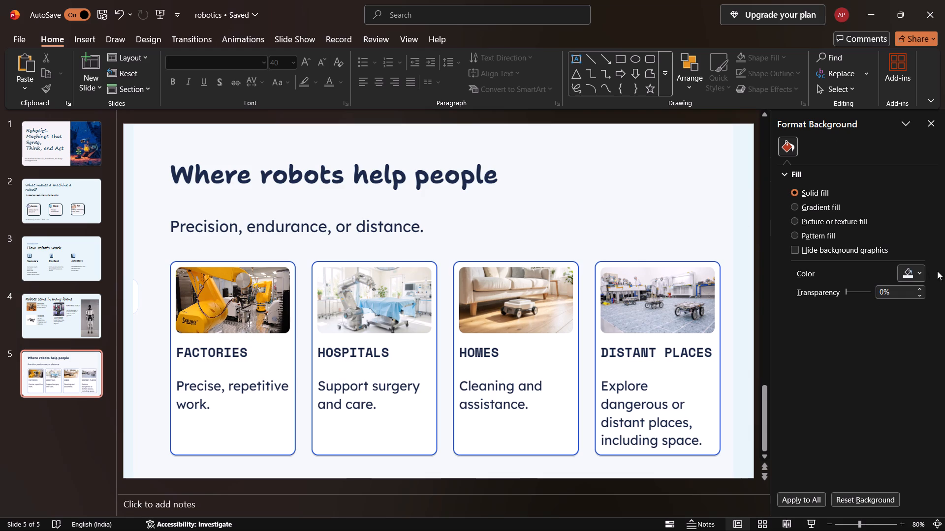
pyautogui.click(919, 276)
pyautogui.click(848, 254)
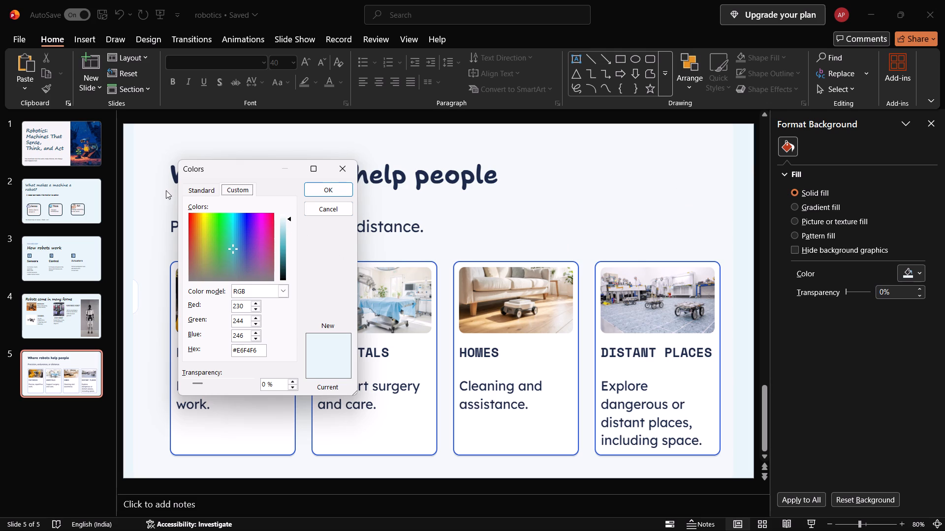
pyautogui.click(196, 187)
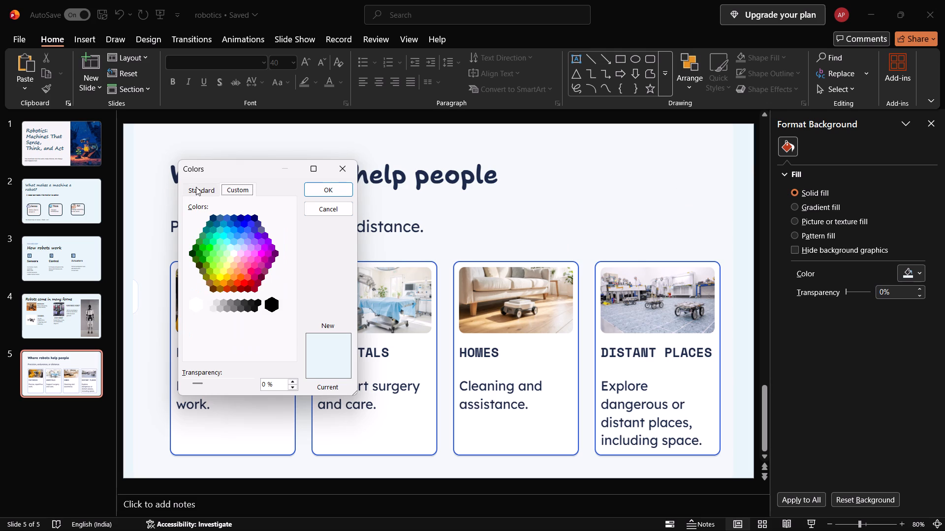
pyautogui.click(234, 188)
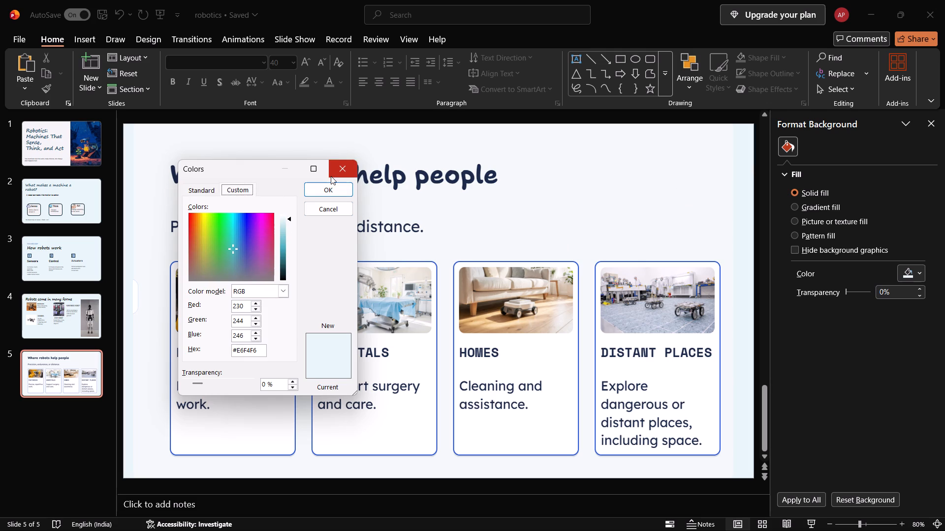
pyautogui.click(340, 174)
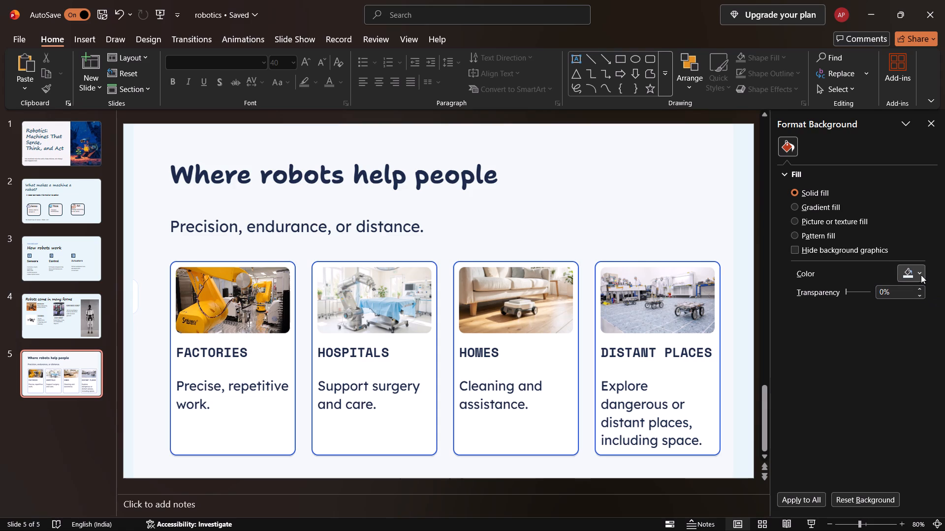
# Set slide 5's background to the pale near-white sampled with the Eyedropper from the picture's empty area beside the subtitle.
pyautogui.click(921, 275)
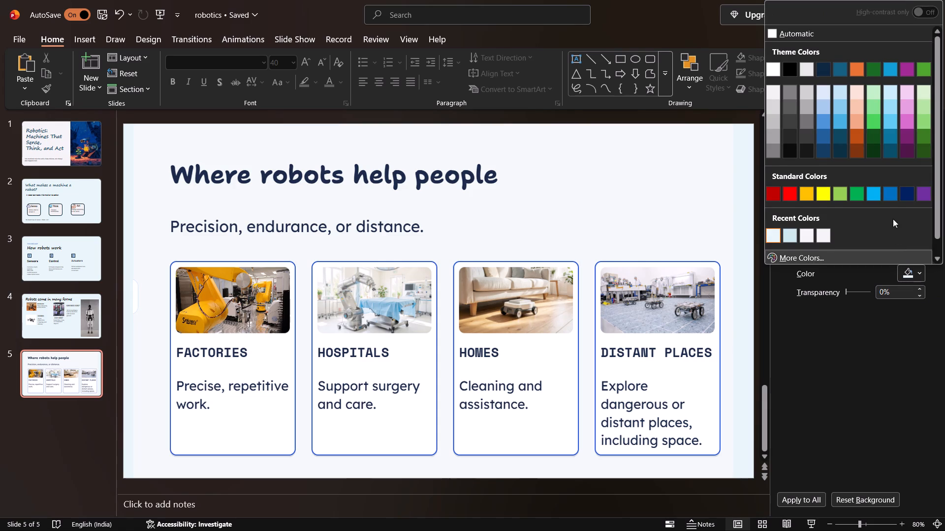
pyautogui.scroll(-3, 892, 206)
pyautogui.click(817, 255)
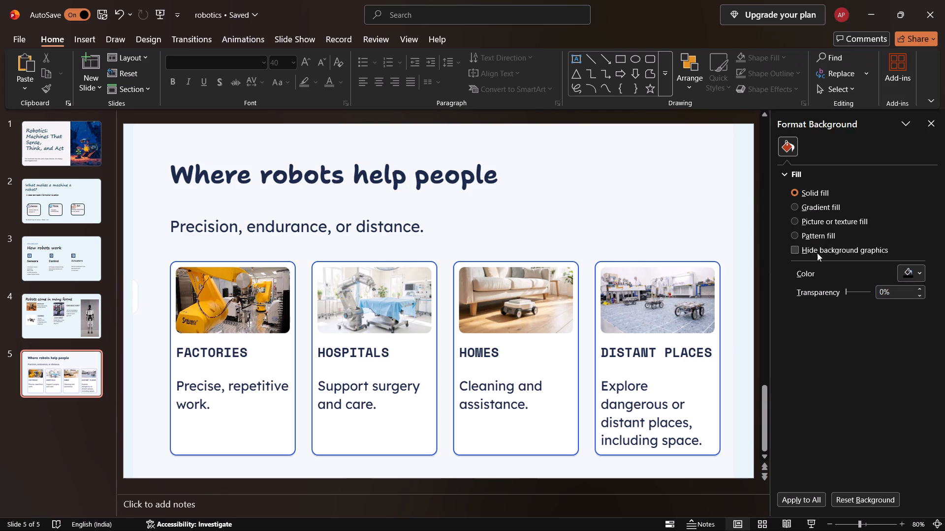
pyautogui.click(684, 204)
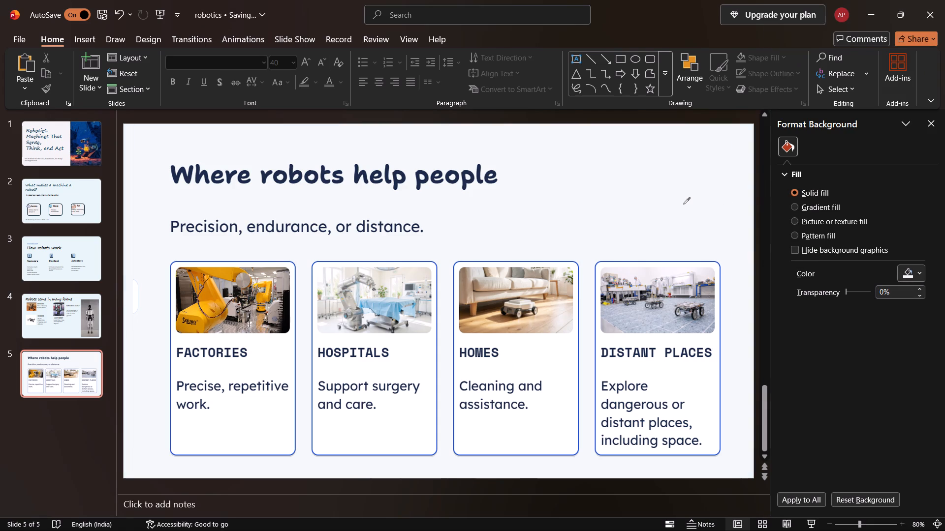
# Apply the sampled near-white from the recent colours as the solid background of slides 4, 3 and 1.
pyautogui.click(72, 329)
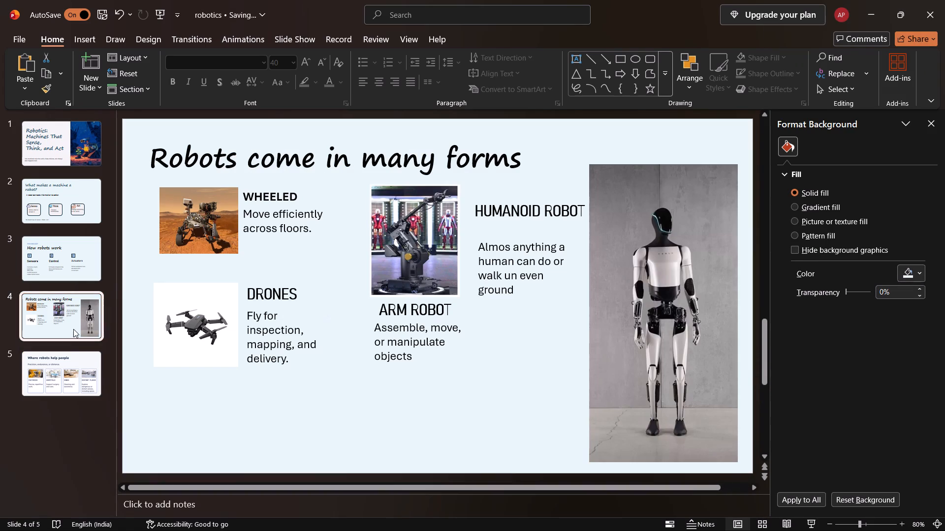
pyautogui.click(913, 292)
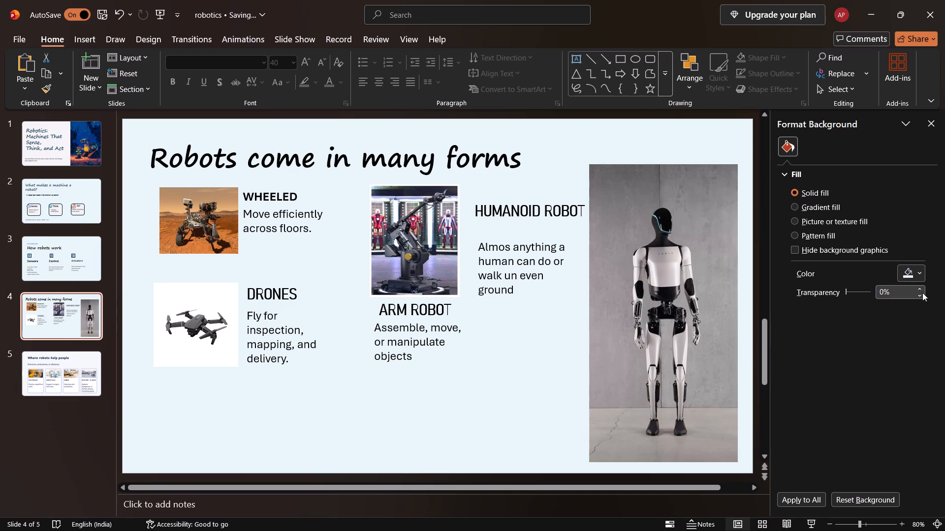
pyautogui.click(923, 273)
pyautogui.click(776, 239)
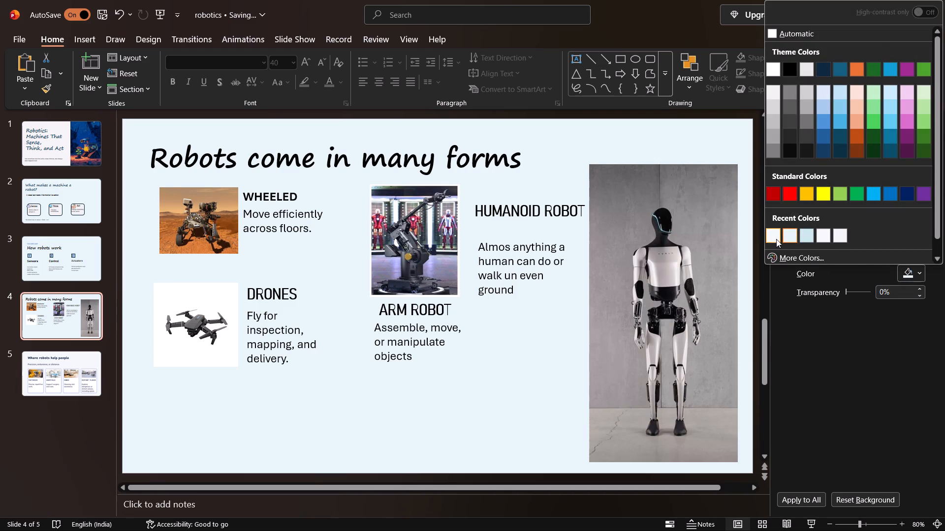
pyautogui.click(31, 257)
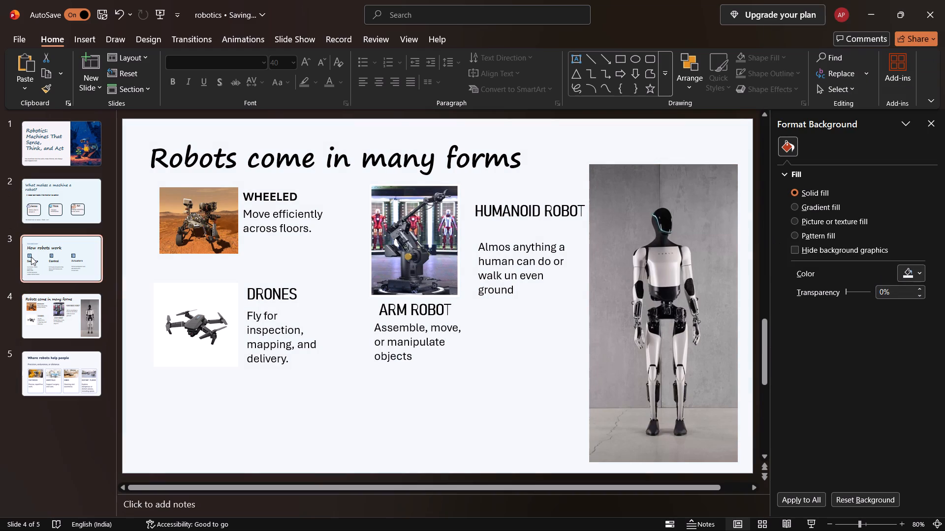
pyautogui.rightClick(644, 216)
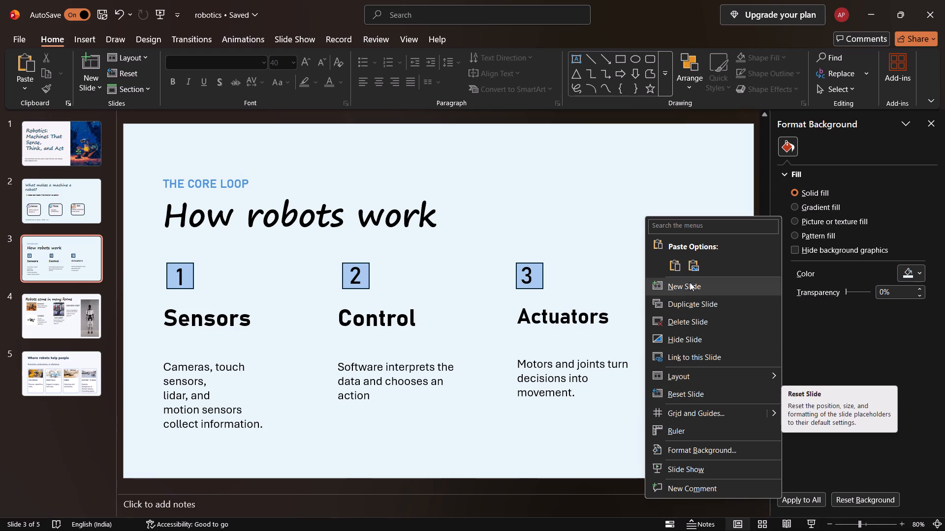
pyautogui.click(920, 274)
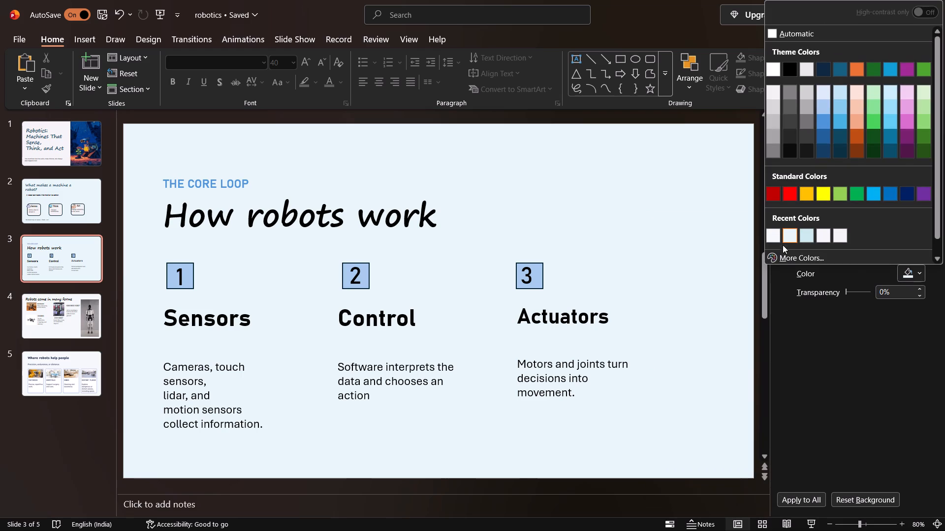
pyautogui.click(776, 235)
pyautogui.click(42, 150)
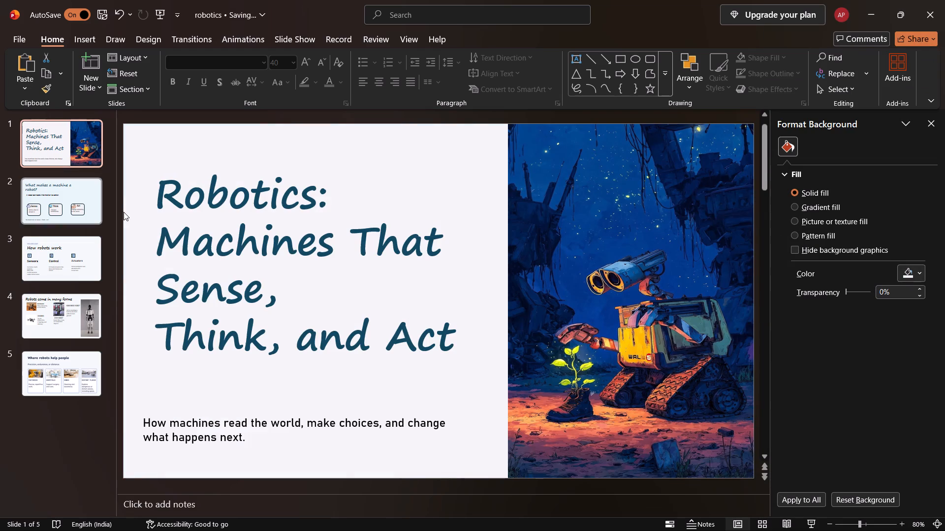
pyautogui.click(912, 272)
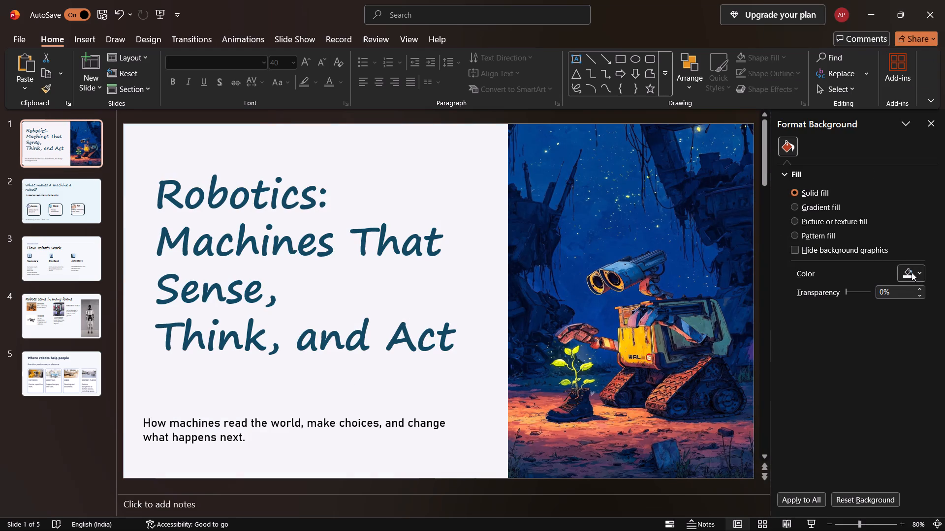
pyautogui.click(776, 235)
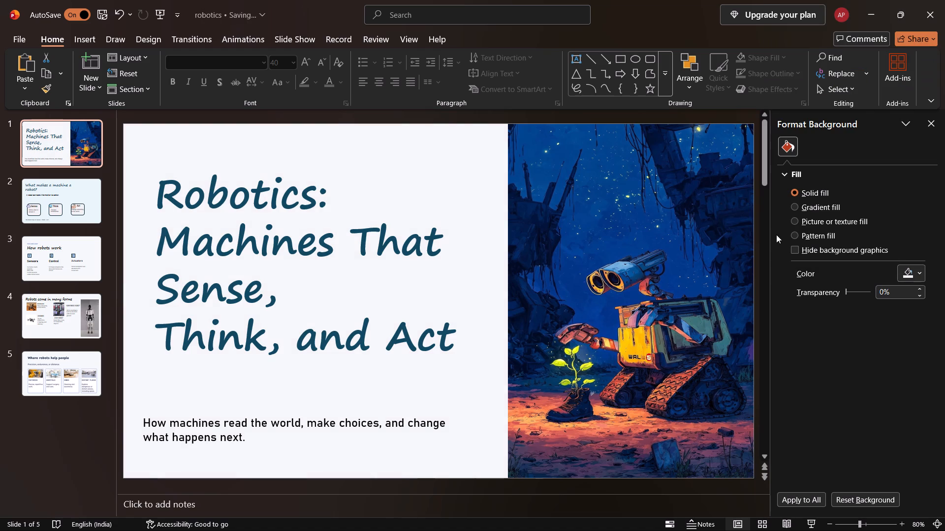
# Add a blank slide after slide 5 and give it the same recent near-white background colour.
pyautogui.click(66, 318)
pyautogui.click(62, 383)
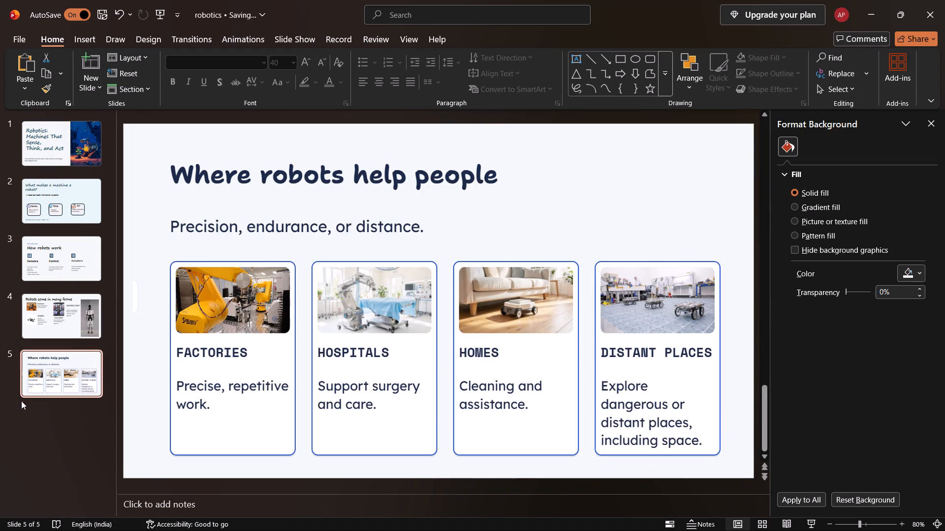
pyautogui.click(38, 431)
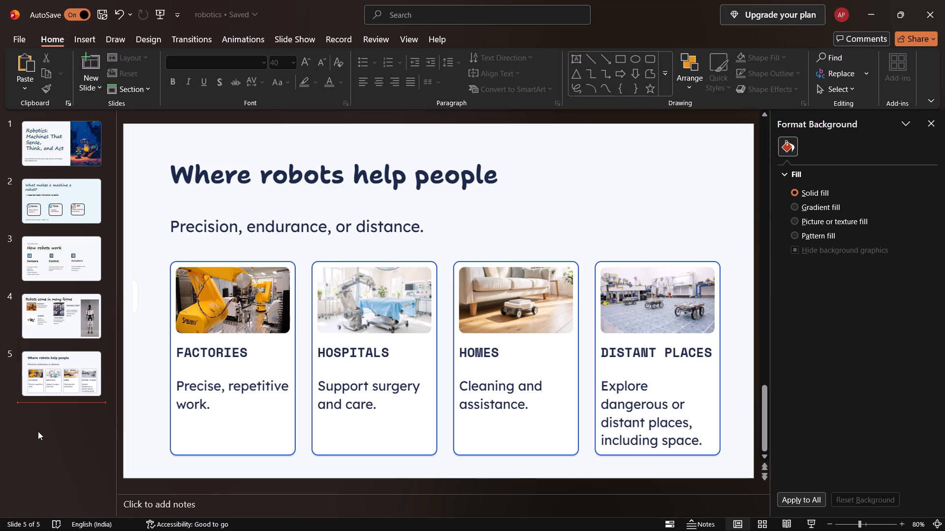
pyautogui.click(92, 88)
pyautogui.click(114, 254)
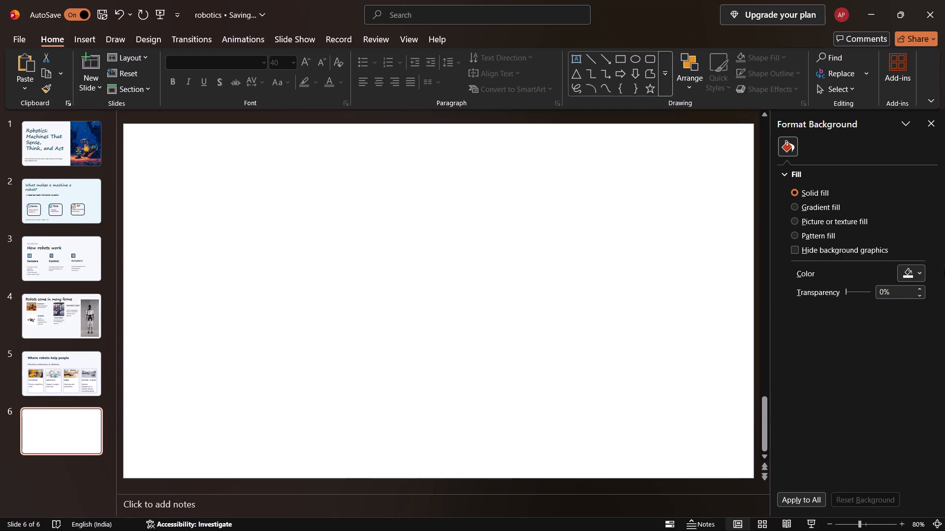
pyautogui.click(922, 271)
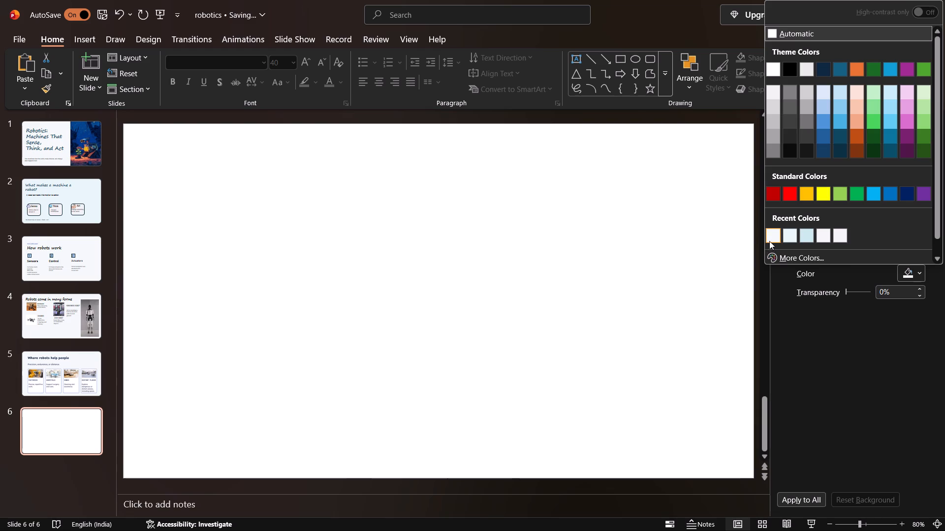
pyautogui.click(771, 240)
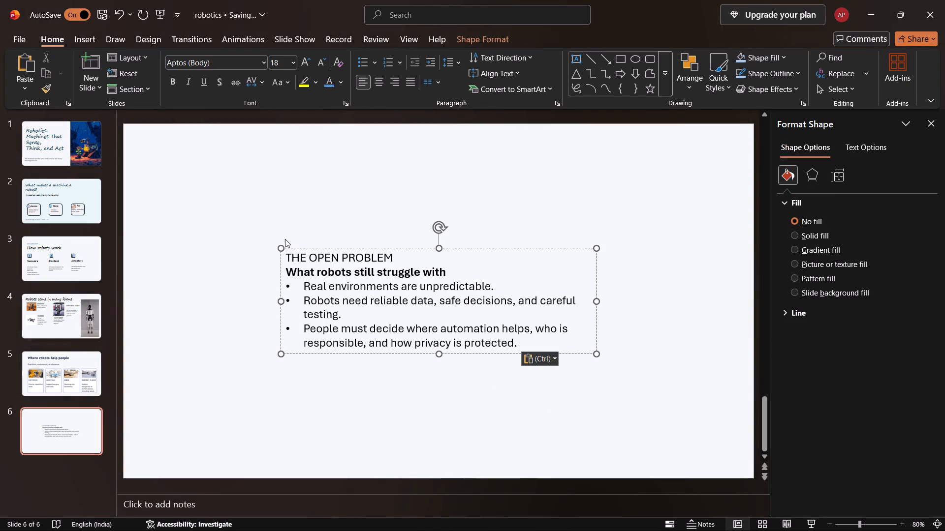
# Widen the pasted text box on slide 6 by extending its upper-left corner toward the slide's upper-left area.
pyautogui.moveTo(281, 249); pyautogui.dragTo(158, 142)
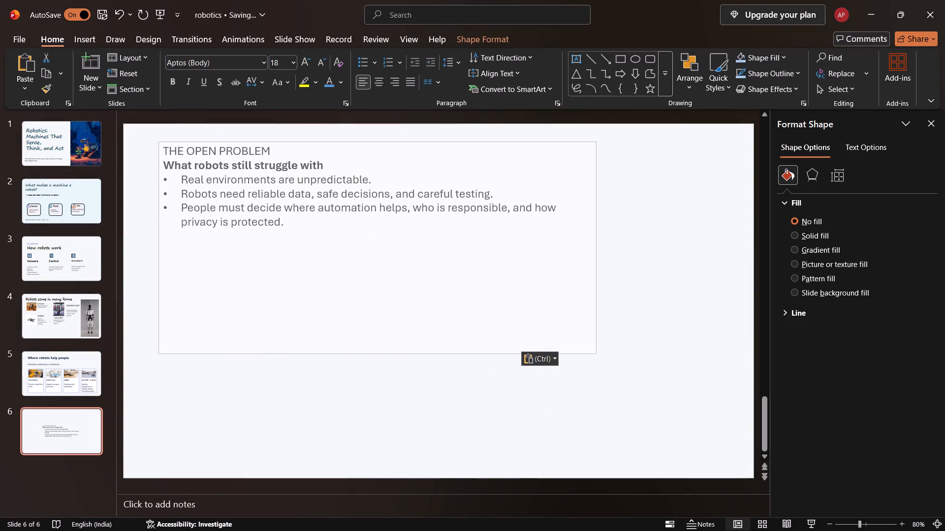
pyautogui.moveTo(158, 142); pyautogui.dragTo(162, 171)
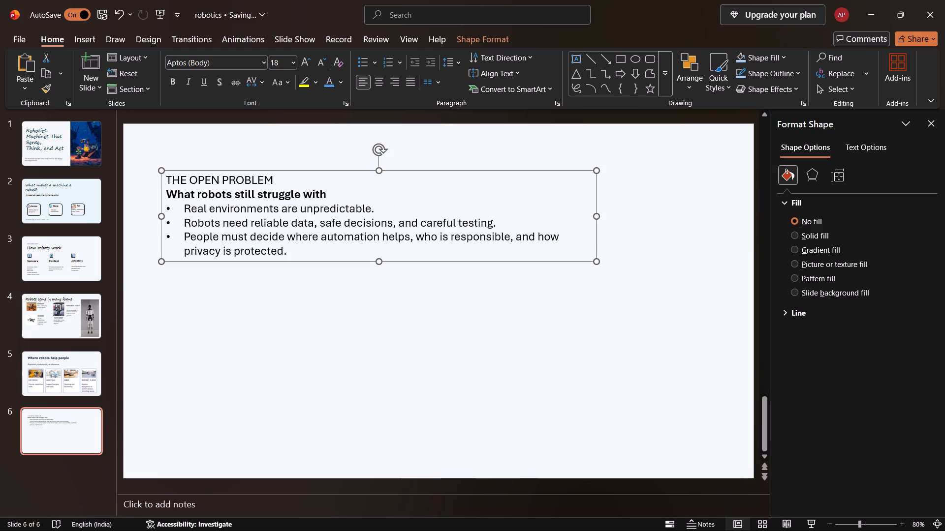
# Format the "THE OPEN PROBLEM" label on slide 6 in Bahnschrift at size 16.
pyautogui.moveTo(278, 180); pyautogui.dragTo(172, 178)
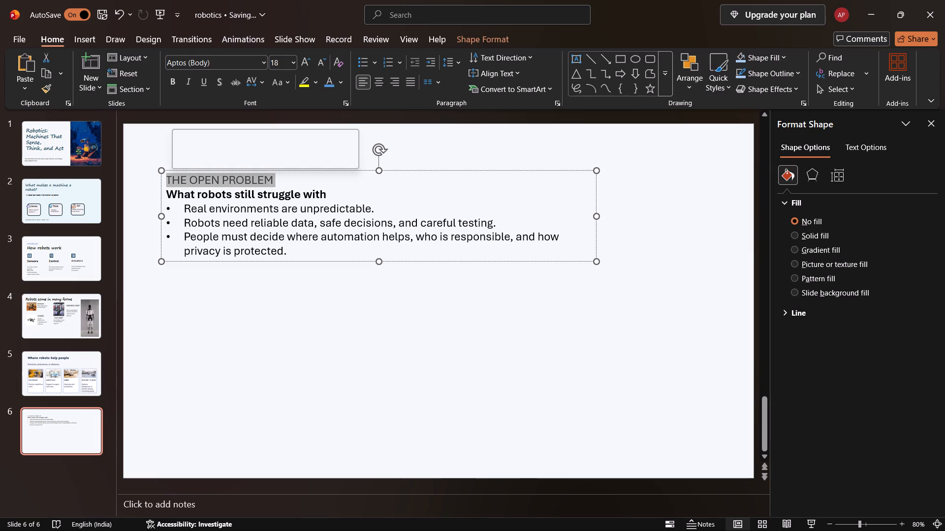
pyautogui.click(264, 141)
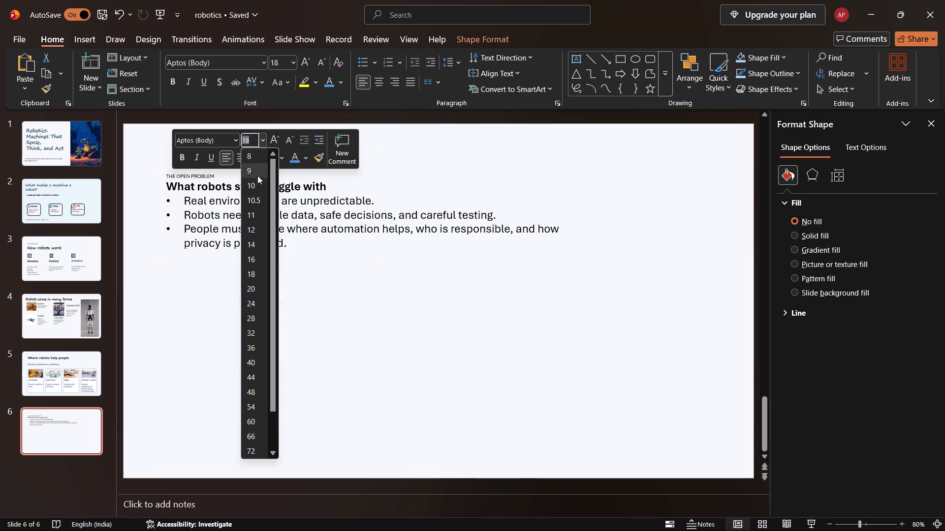
pyautogui.click(251, 258)
pyautogui.click(233, 140)
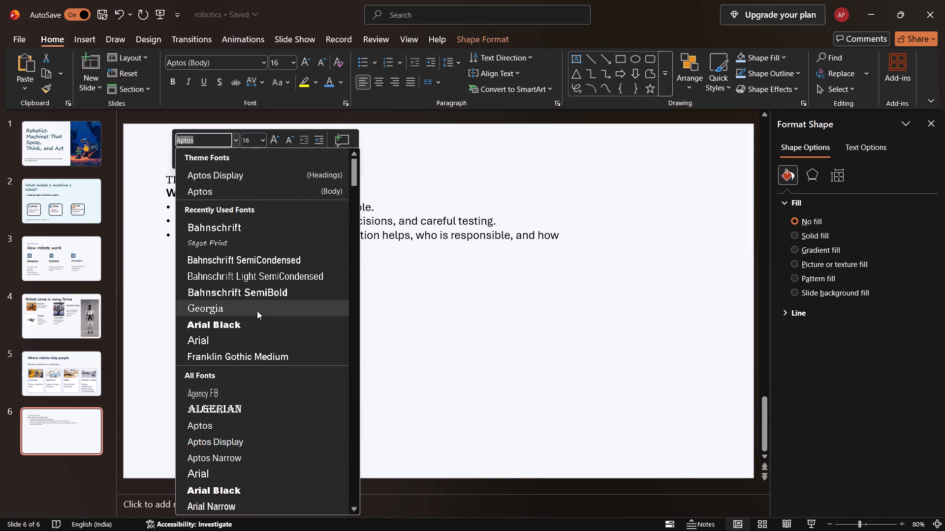
pyautogui.click(249, 229)
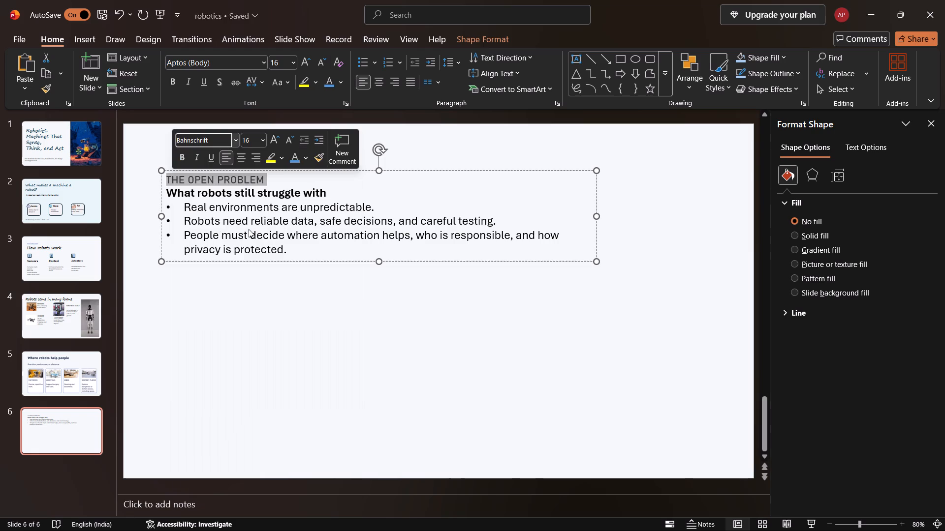
pyautogui.click(249, 229)
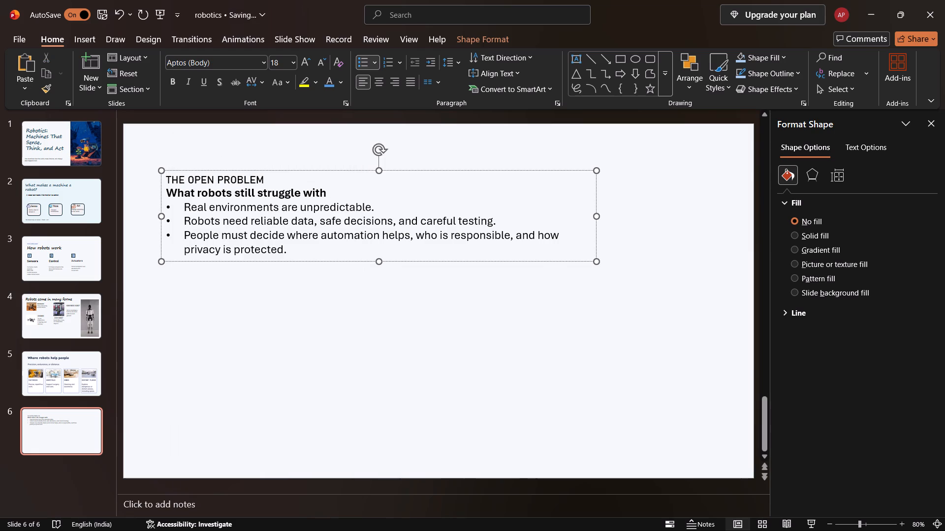
# Format the "What robots still struggle with" heading in Segoe Print at size 40.
pyautogui.moveTo(166, 196); pyautogui.dragTo(318, 198)
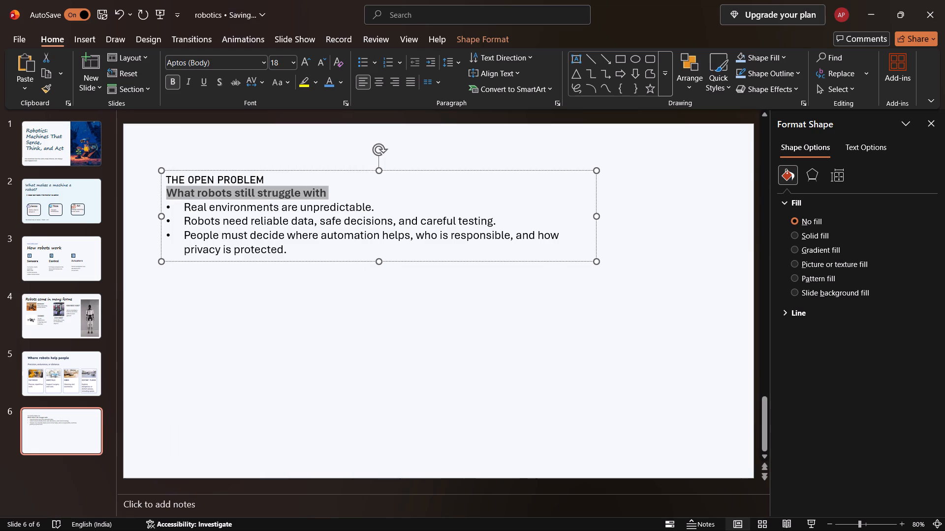
pyautogui.moveTo(318, 198); pyautogui.dragTo(319, 198)
pyautogui.click(379, 161)
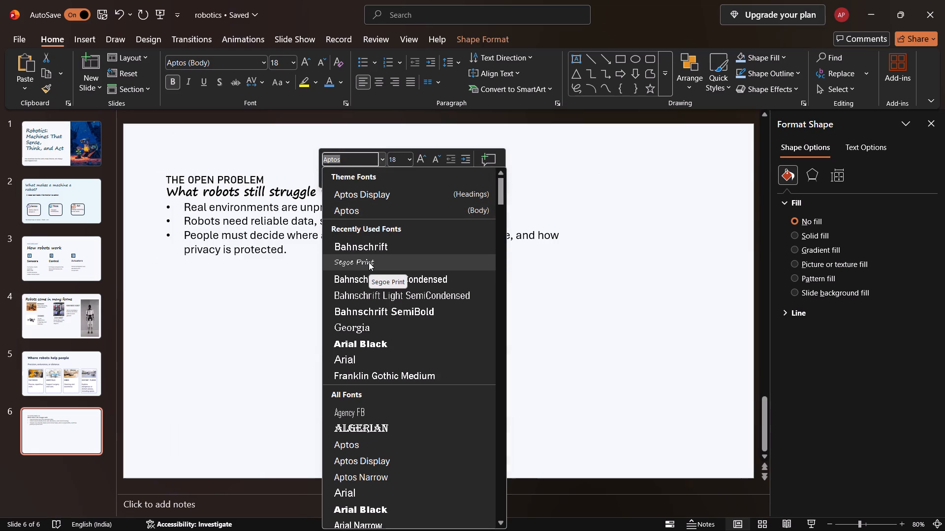
pyautogui.click(369, 262)
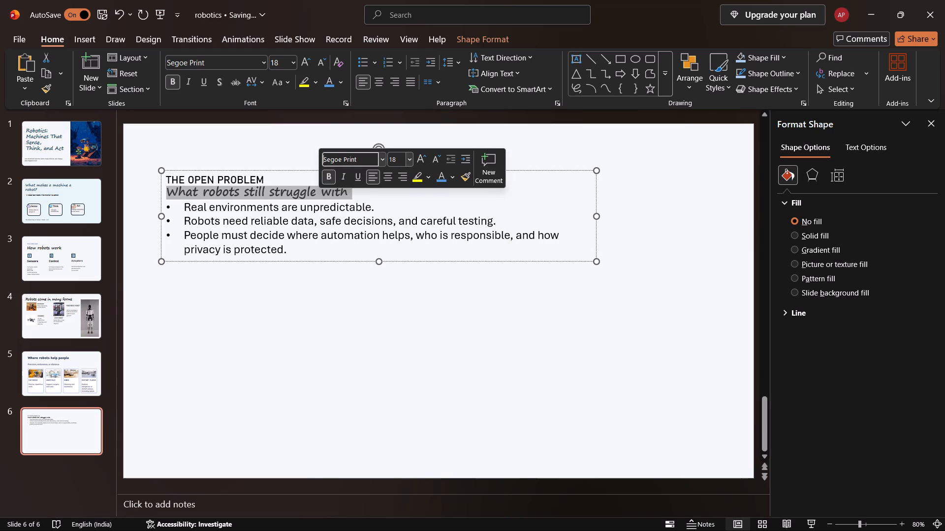
pyautogui.click(410, 162)
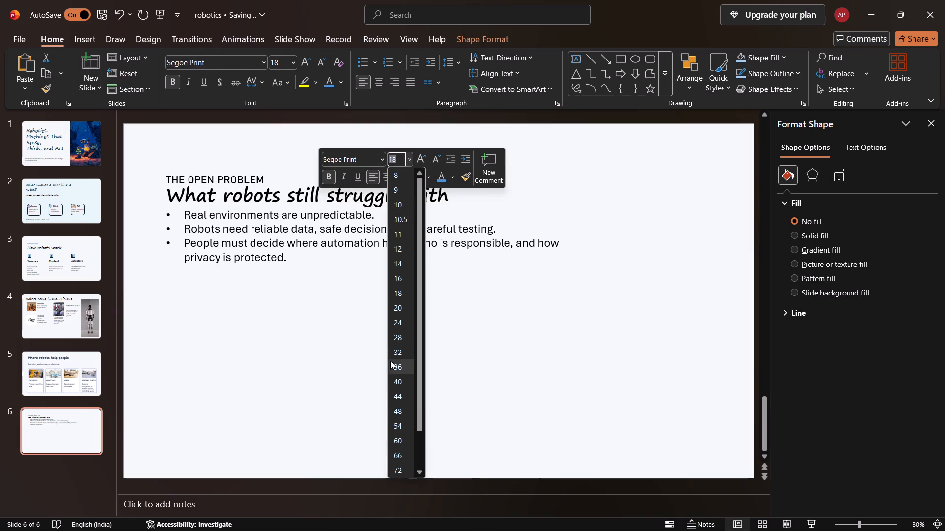
pyautogui.click(395, 385)
pyautogui.click(395, 385)
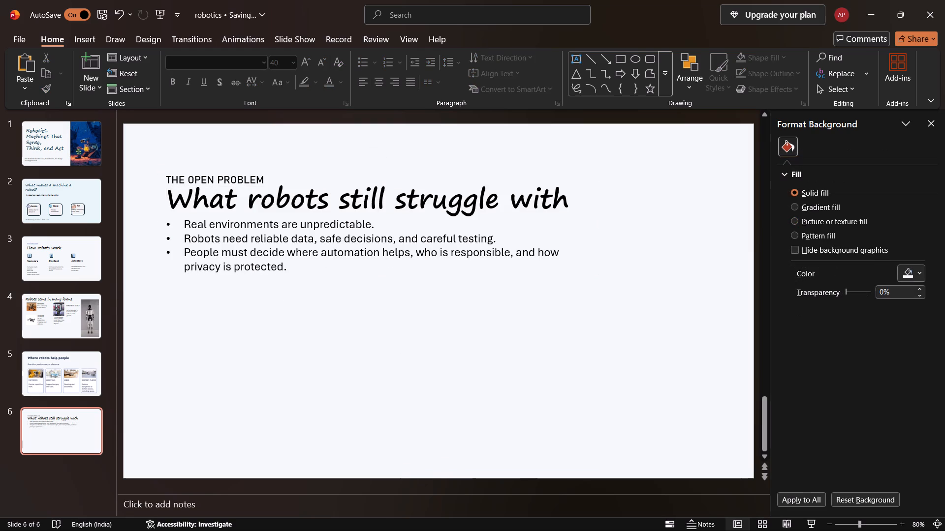
# Insert one blank line between the "What robots still struggle with" heading and the first bullet point.
pyautogui.click(573, 195)
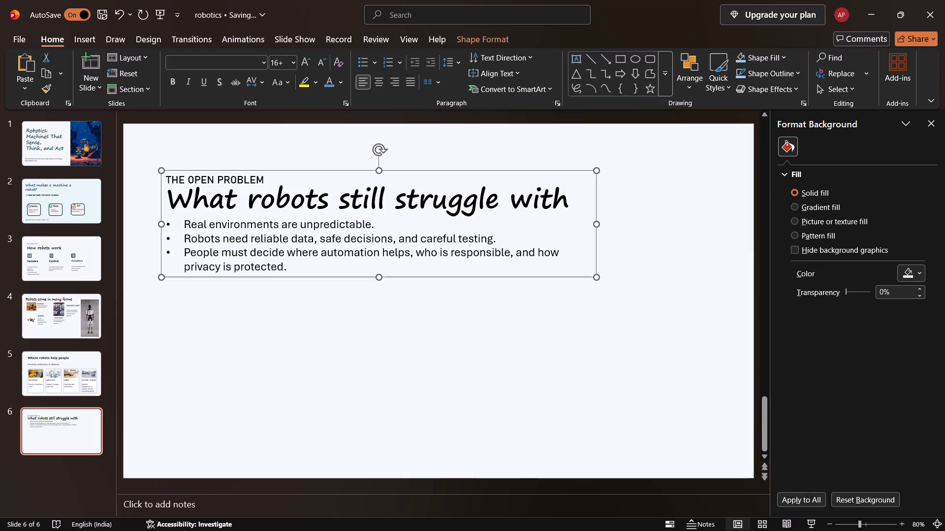
pyautogui.click(571, 205)
pyautogui.click(565, 214)
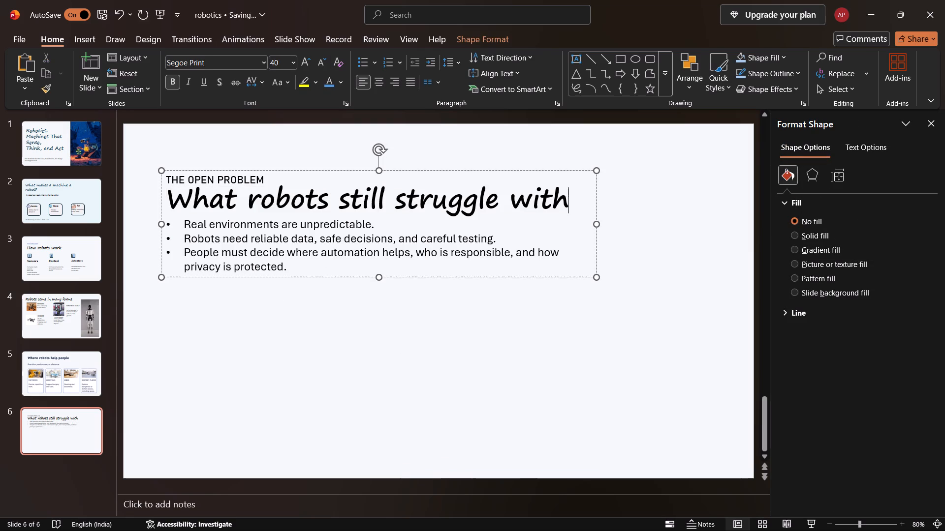
pyautogui.press('Return')
pyautogui.press('Return')
pyautogui.press('Return')
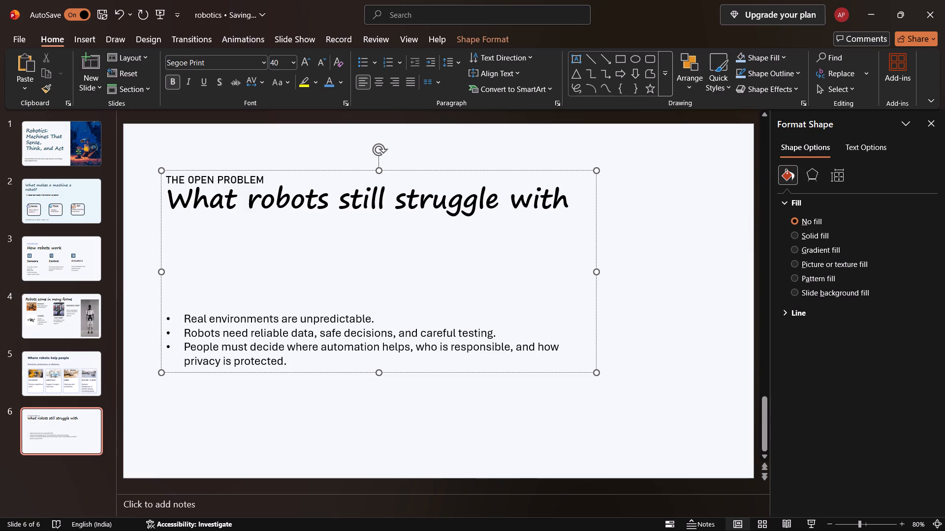
pyautogui.press('BackSpace')
pyautogui.press('BackSpace')
pyautogui.press('BackSpace')
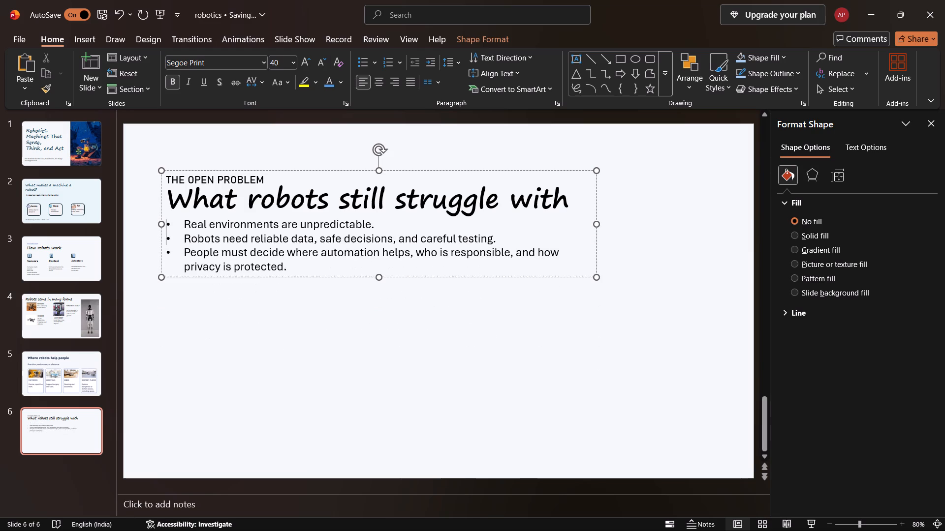
pyautogui.press('Return')
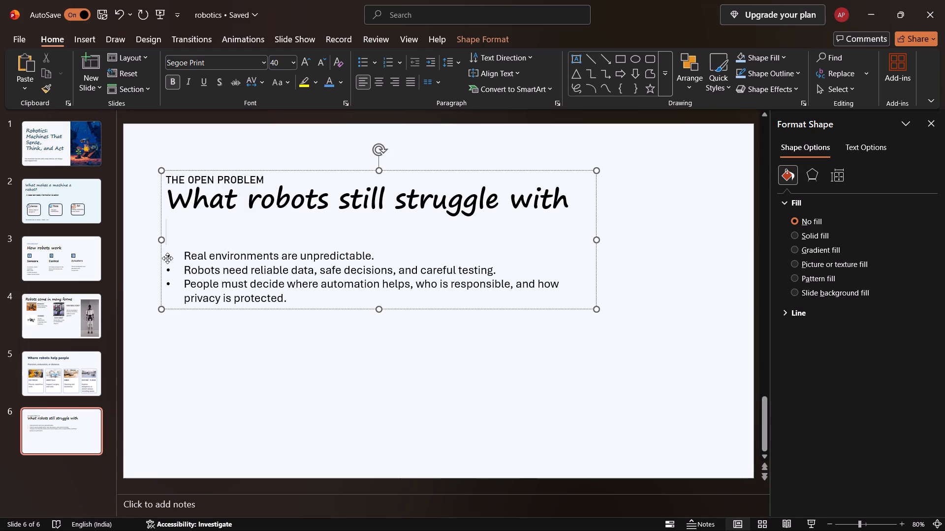
# Change the bullet of "Real environments are unpredictable." to the hollow square style.
pyautogui.rightClick(168, 259)
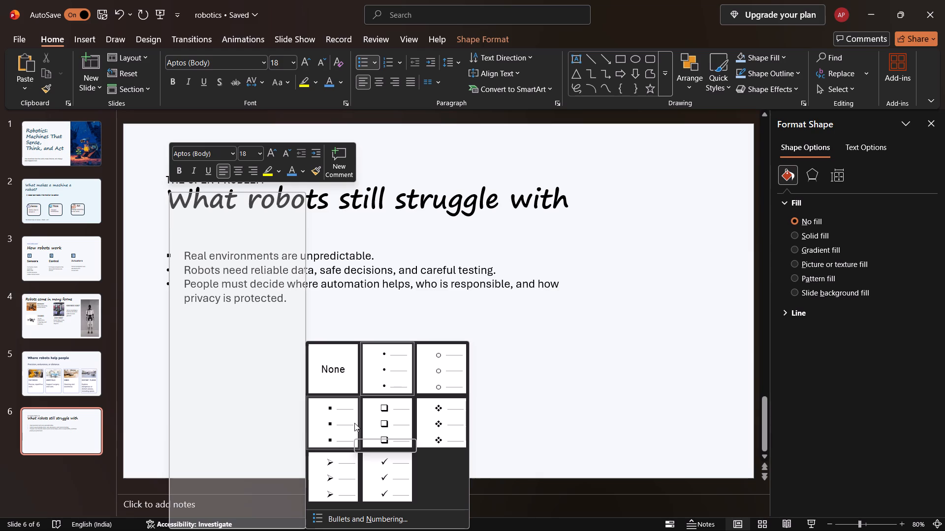
pyautogui.click(375, 426)
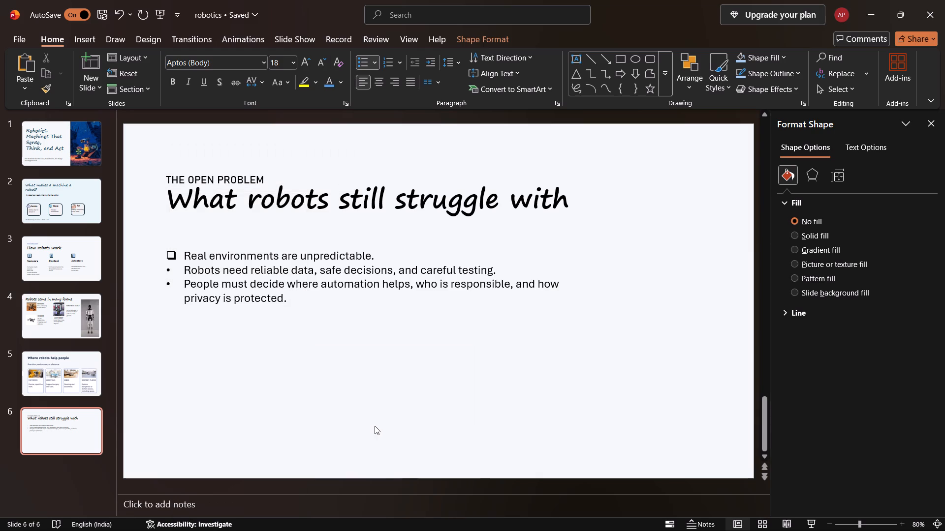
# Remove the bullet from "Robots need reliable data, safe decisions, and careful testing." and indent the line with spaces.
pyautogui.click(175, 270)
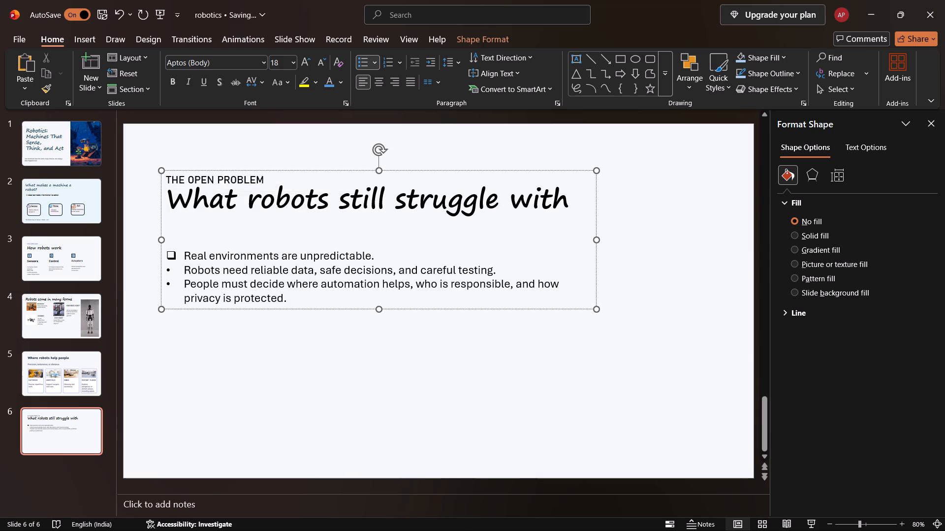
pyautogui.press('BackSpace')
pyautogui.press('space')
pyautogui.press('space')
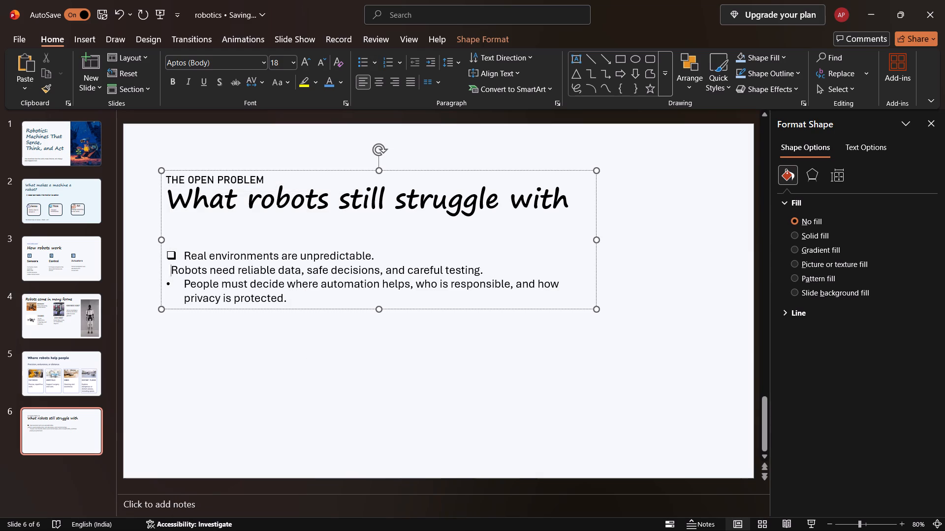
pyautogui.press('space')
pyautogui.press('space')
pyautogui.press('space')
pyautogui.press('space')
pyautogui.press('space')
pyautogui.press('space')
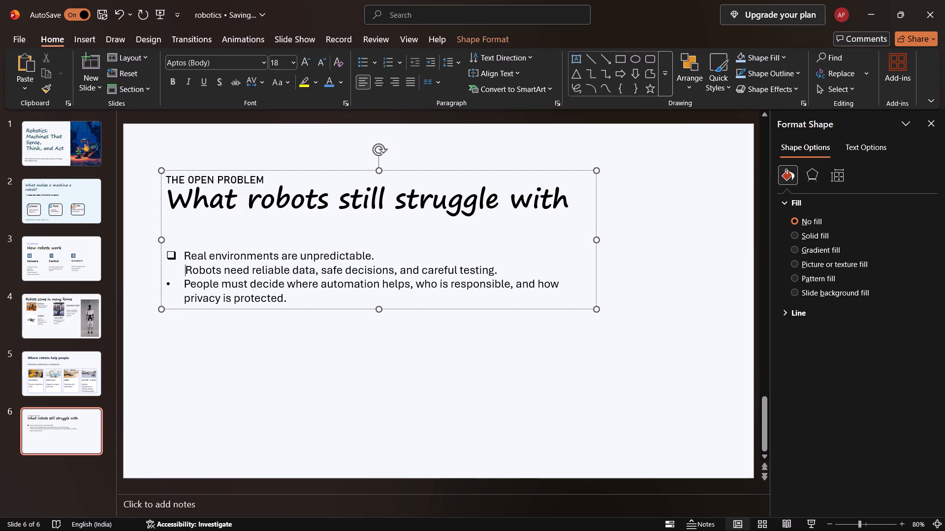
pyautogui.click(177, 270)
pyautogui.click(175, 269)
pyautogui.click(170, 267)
# Give the "Robots need reliable data" line a hollow square bullet and delete its extra leading spaces to align the text.
pyautogui.rightClick(169, 276)
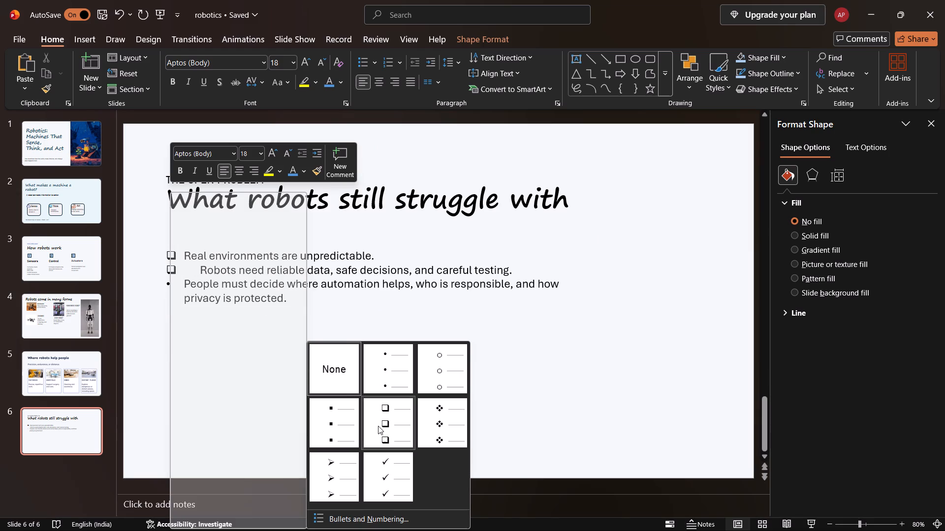
pyautogui.click(378, 426)
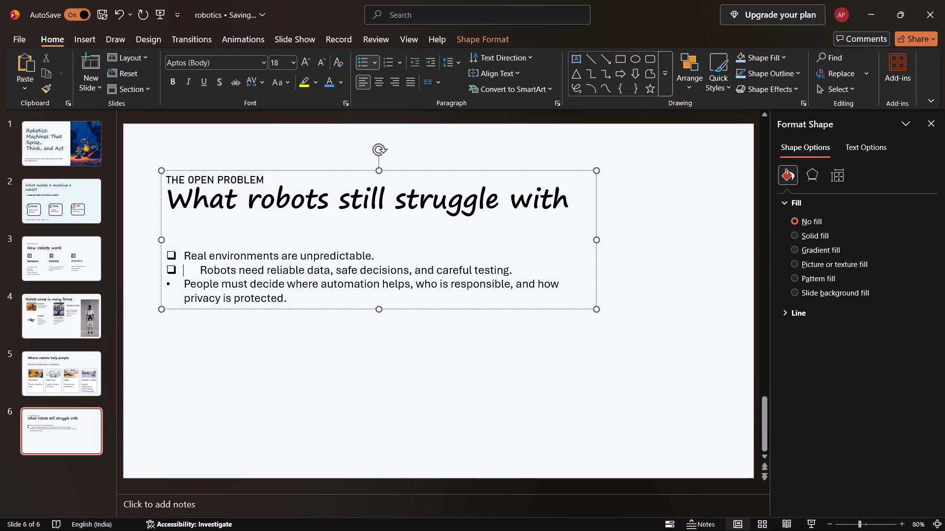
pyautogui.click(198, 269)
pyautogui.press('BackSpace')
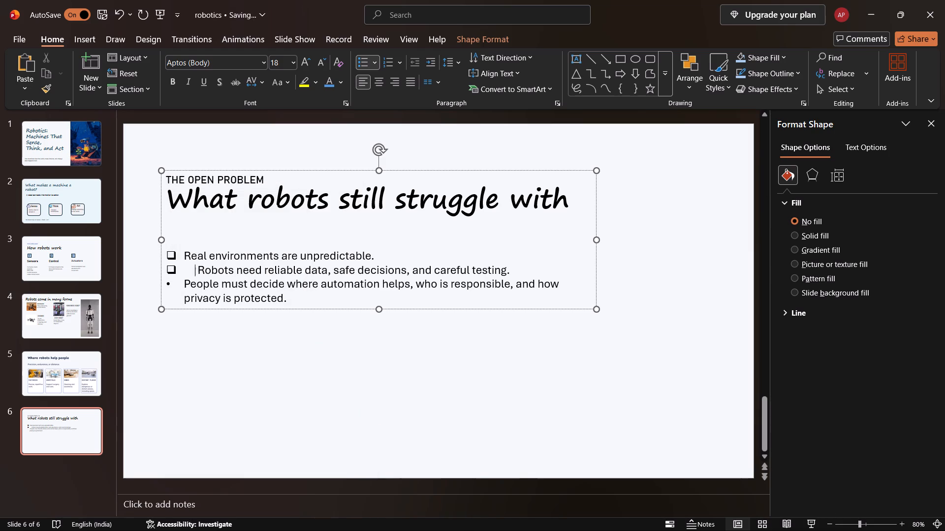
pyautogui.press('BackSpace')
pyautogui.press('BackSpace')
pyautogui.press('BackSpace')
pyautogui.press('BackSpace')
pyautogui.press('BackSpace')
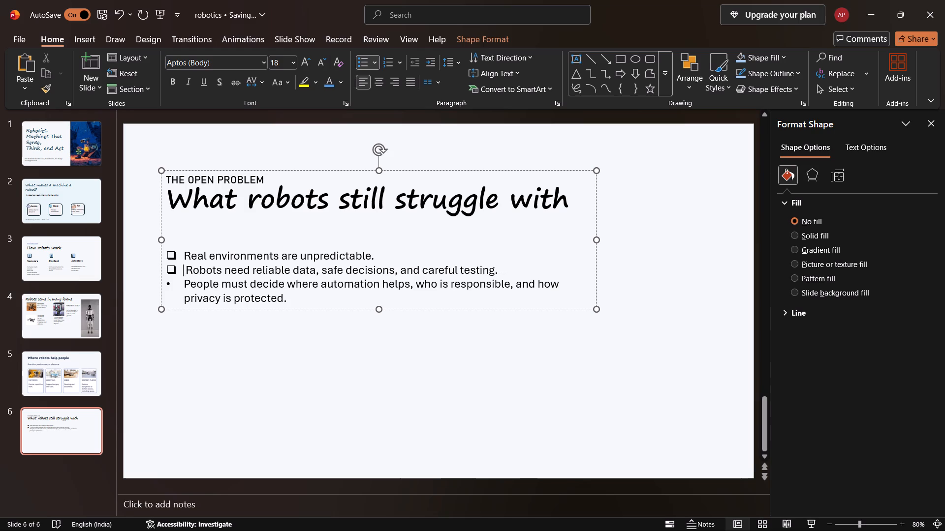
pyautogui.press('BackSpace')
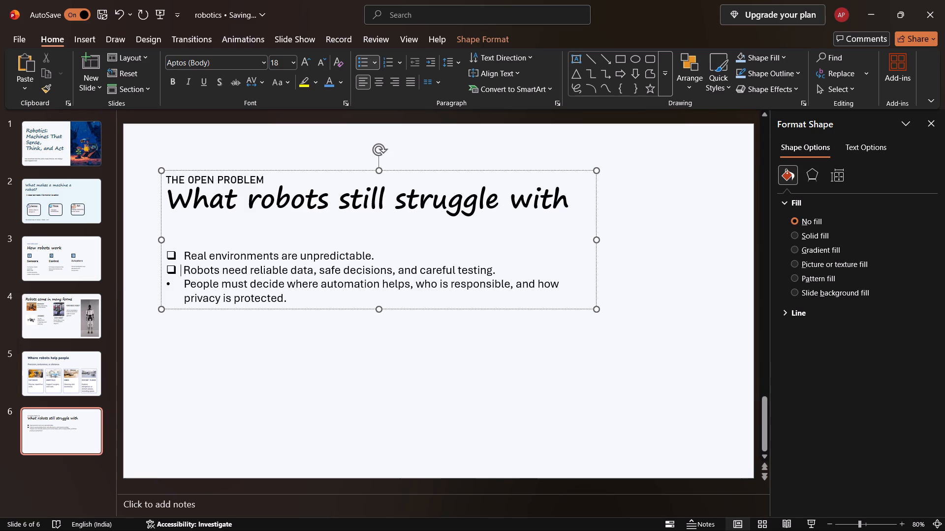
# Join the "People must decide" point to the line above and split it off again with the same hollow square bullet.
pyautogui.doubleClick(174, 286)
pyautogui.click(168, 280)
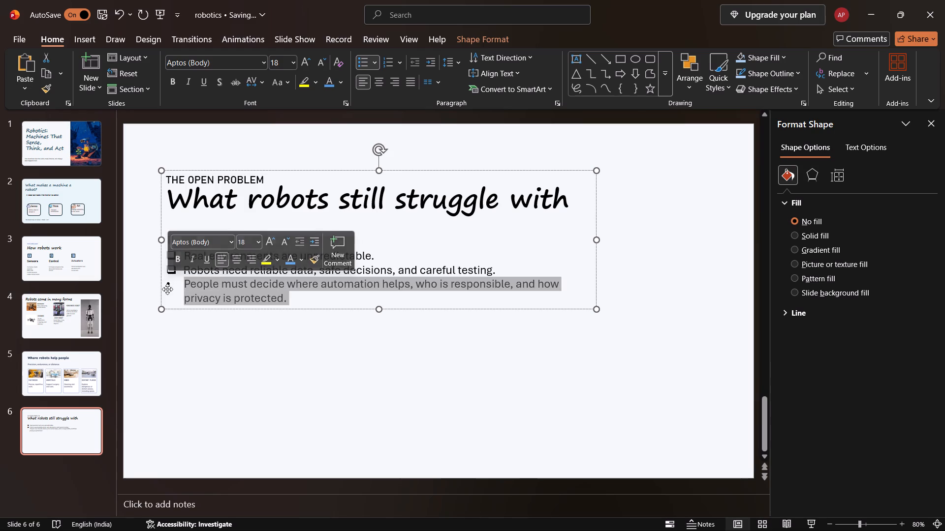
pyautogui.click(169, 291)
pyautogui.click(170, 283)
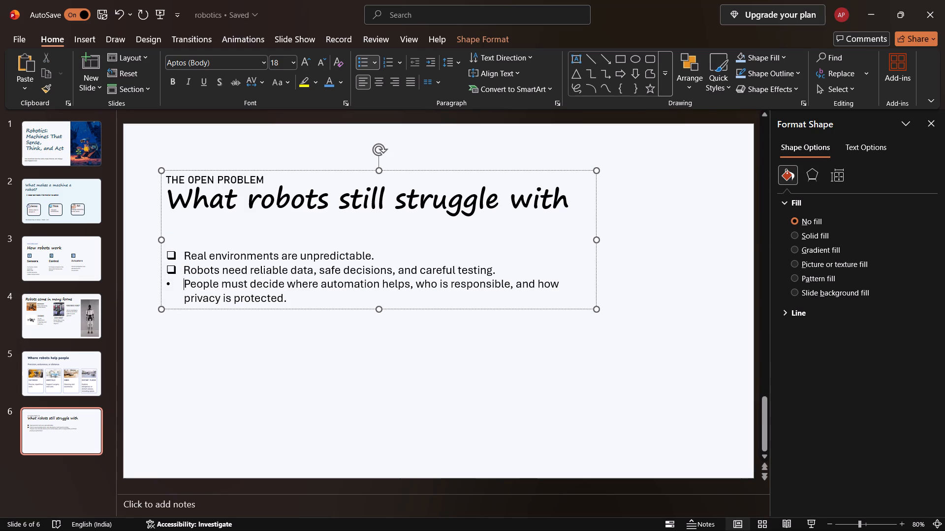
pyautogui.press('BackSpace')
pyautogui.press('BackSpace')
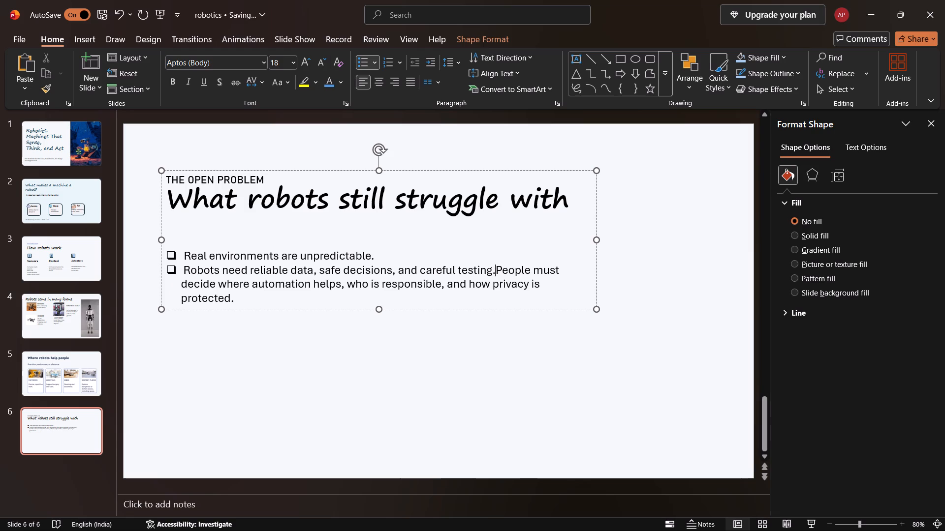
pyautogui.press('Return')
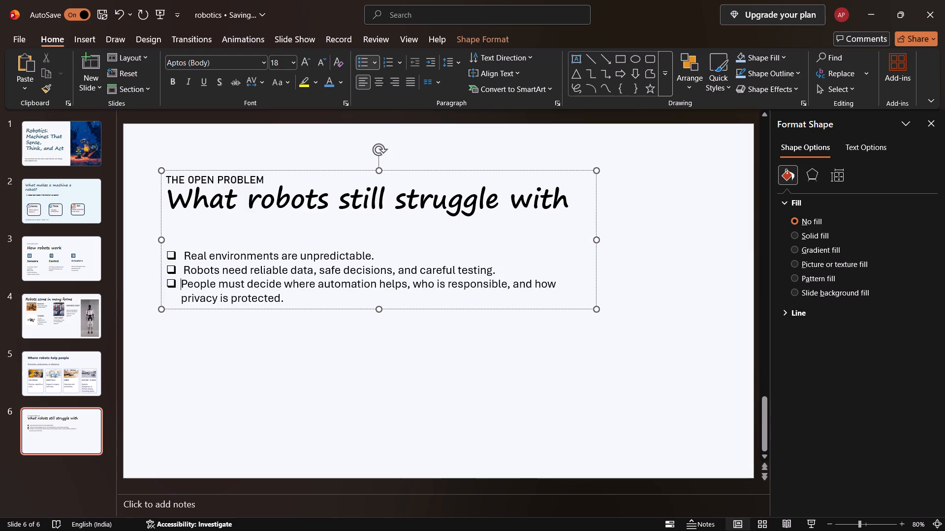
# Insert one blank unbulleted line between the first and second bullet points on slide 6.
pyautogui.click(366, 254)
pyautogui.click(381, 256)
pyautogui.press('Return')
pyautogui.press('Return')
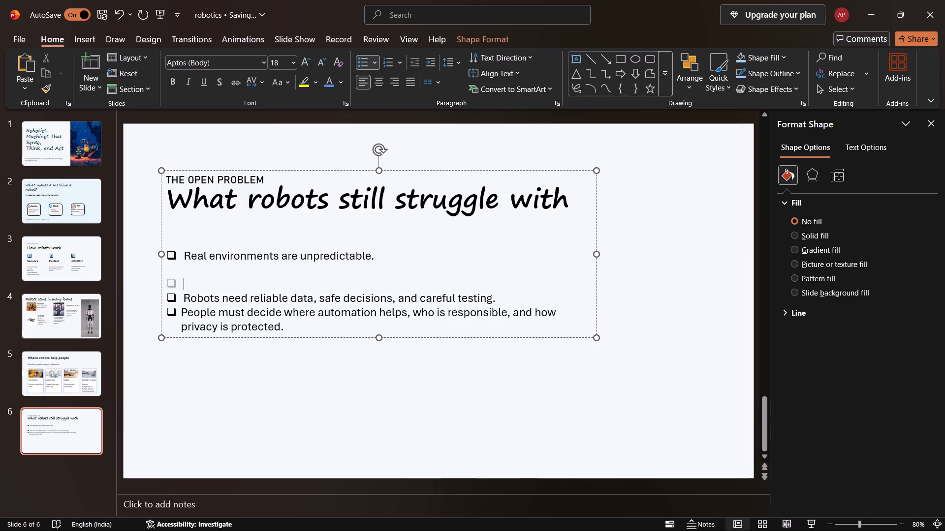
pyautogui.press('BackSpace')
pyautogui.press('BackSpace')
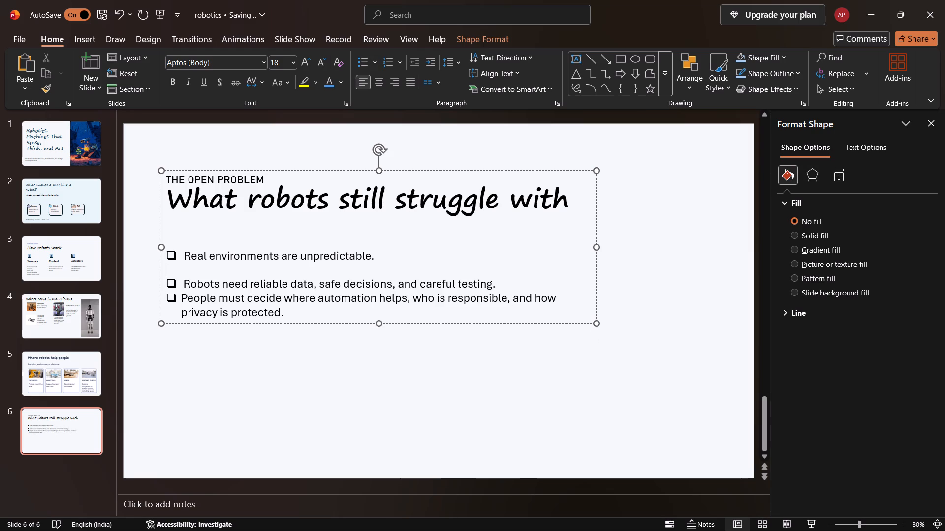
# Insert one blank unbulleted line between the second and third bullet points on slide 6.
pyautogui.click(500, 283)
pyautogui.press('Return')
pyautogui.press('Return')
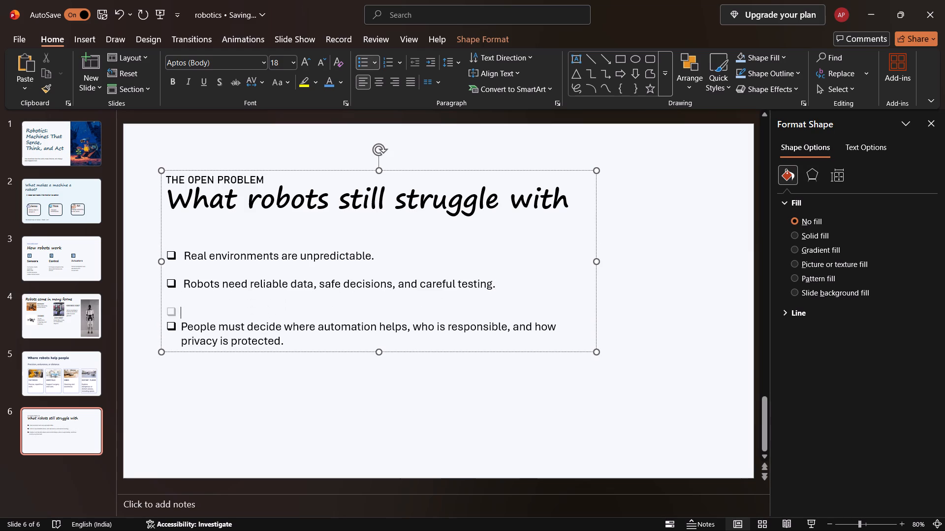
pyautogui.press('BackSpace')
pyautogui.press('BackSpace')
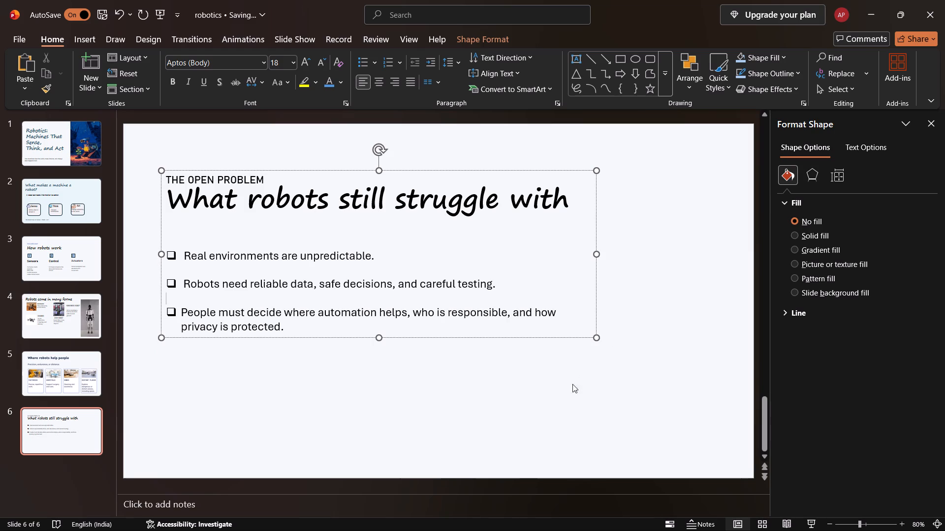
# Set the text of all three bullet points on slide 6 to Bahnschrift at size 28.
pyautogui.moveTo(184, 253); pyautogui.dragTo(186, 257)
pyautogui.moveTo(186, 257); pyautogui.dragTo(277, 336)
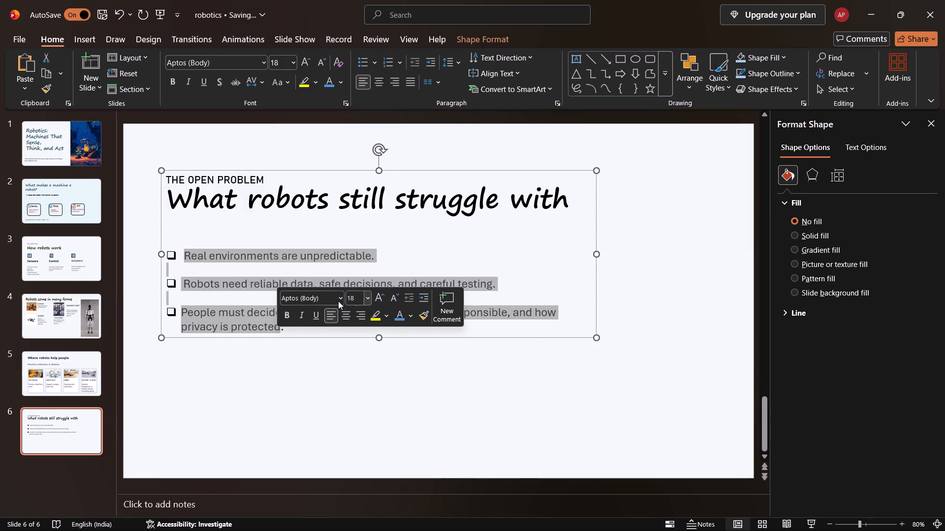
pyautogui.click(338, 300)
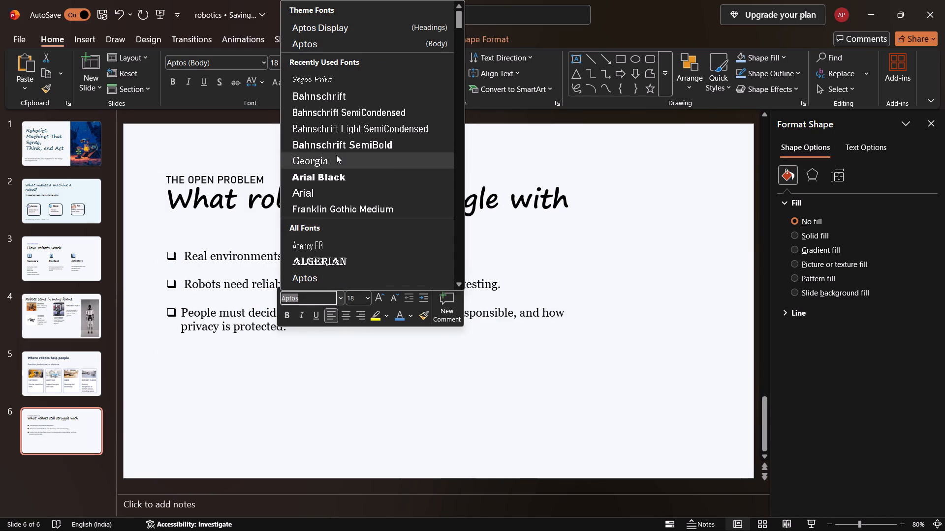
pyautogui.click(338, 99)
pyautogui.rightClick(331, 261)
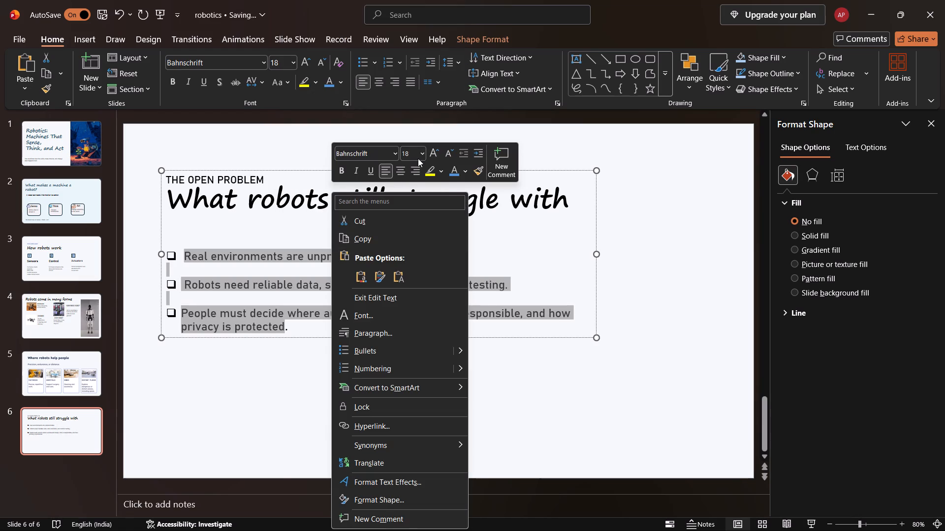
pyautogui.click(418, 157)
pyautogui.click(420, 156)
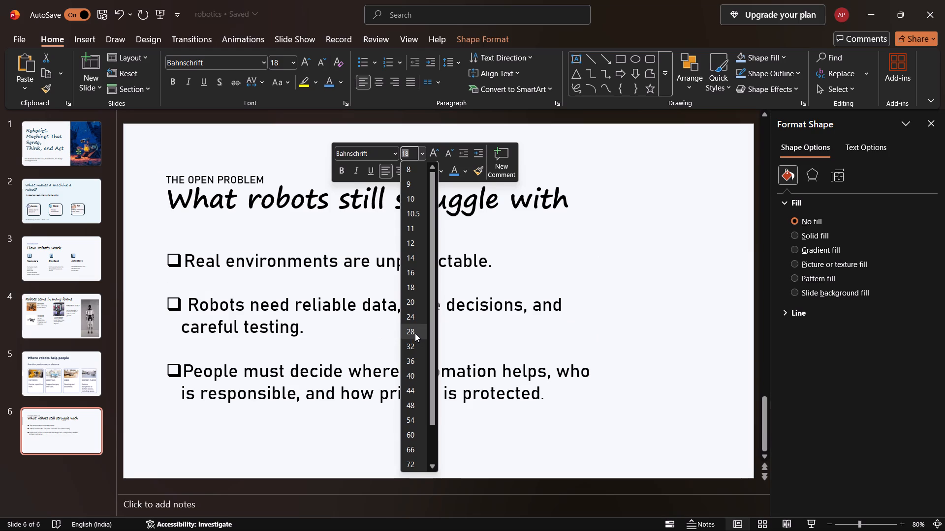
pyautogui.click(415, 333)
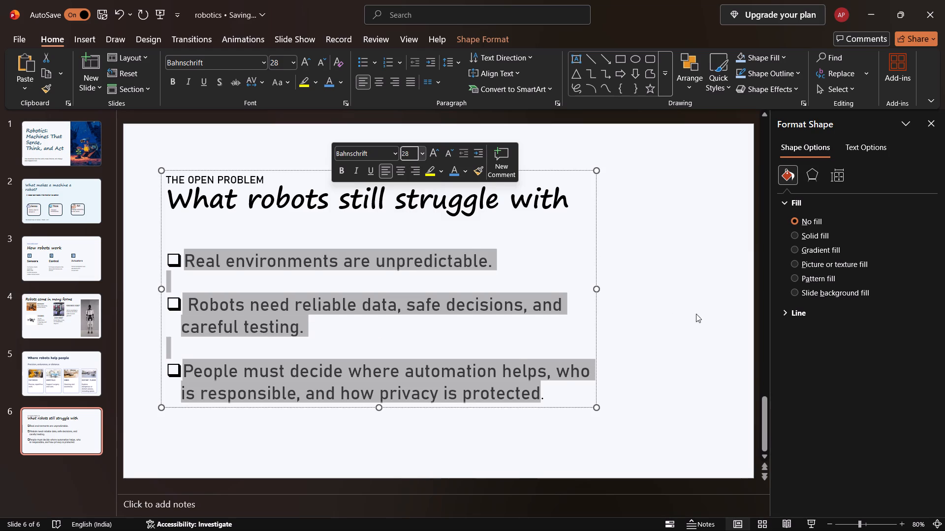
pyautogui.click(699, 299)
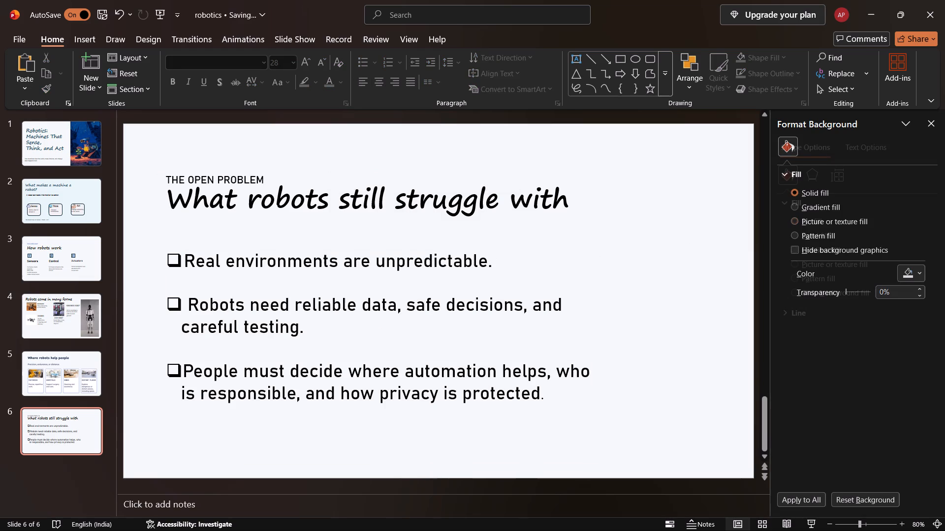
# Color the "THE OPEN PROBLEM" label above the slide 6 title light blue.
pyautogui.click(189, 204)
pyautogui.click(194, 180)
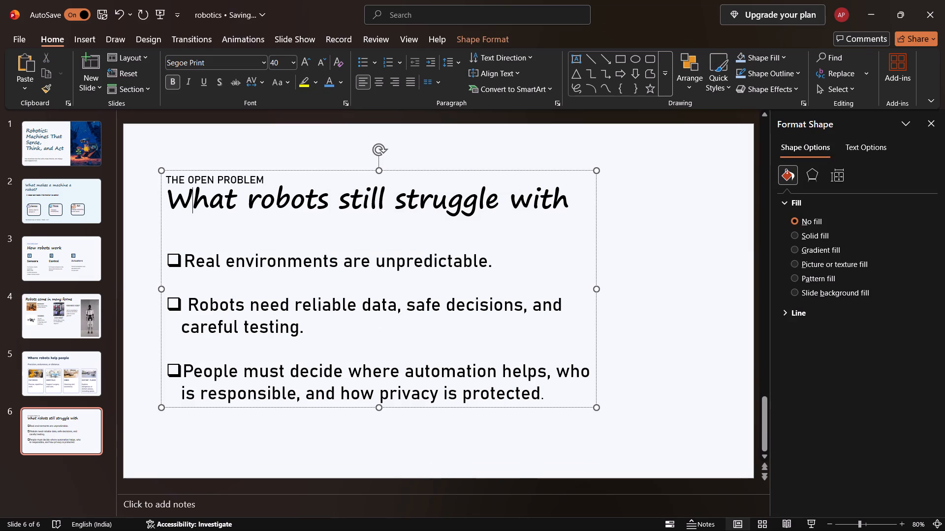
pyautogui.tripleClick(196, 178)
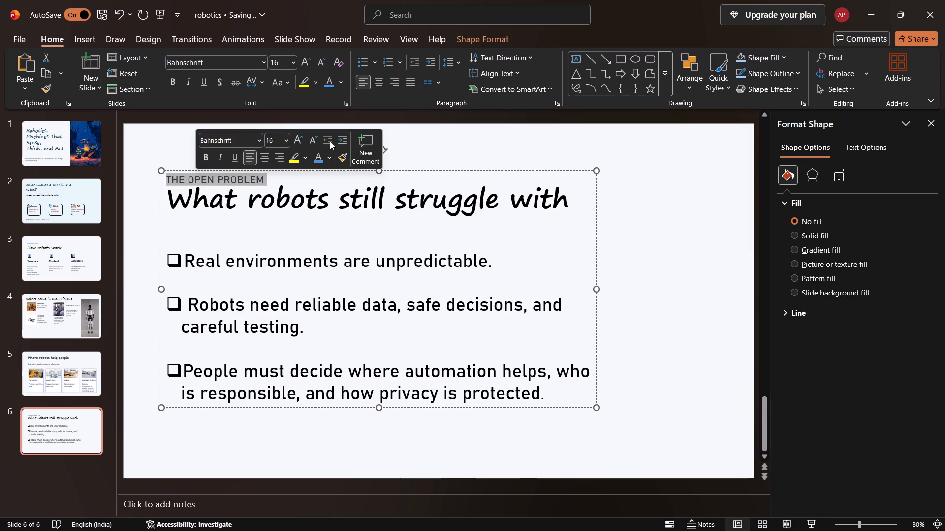
pyautogui.click(325, 159)
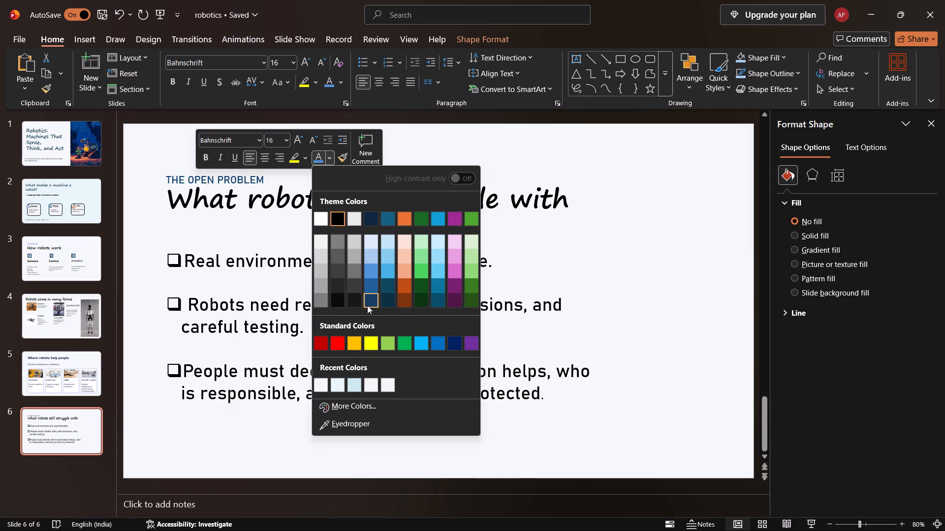
pyautogui.click(381, 268)
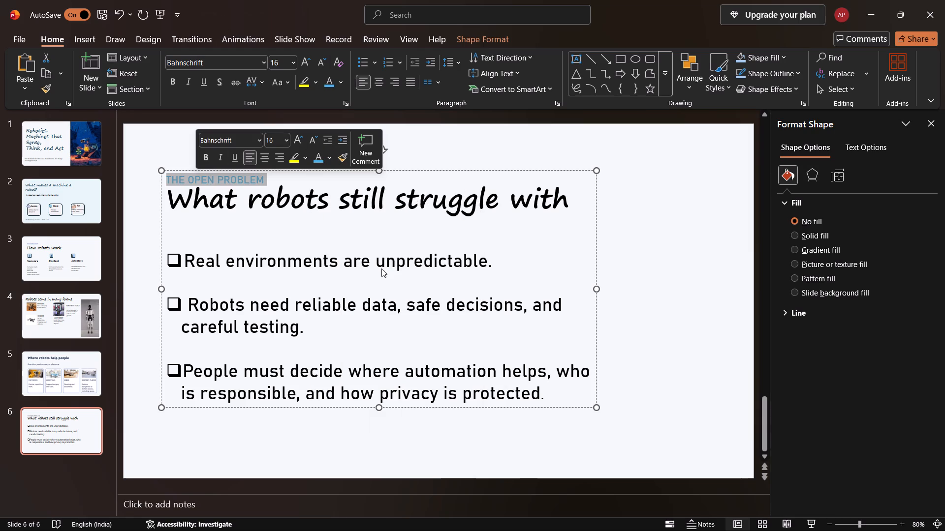
# Enlarge the title "What robots still struggle with" to size 44 and widen its text box to suit.
pyautogui.click(215, 202)
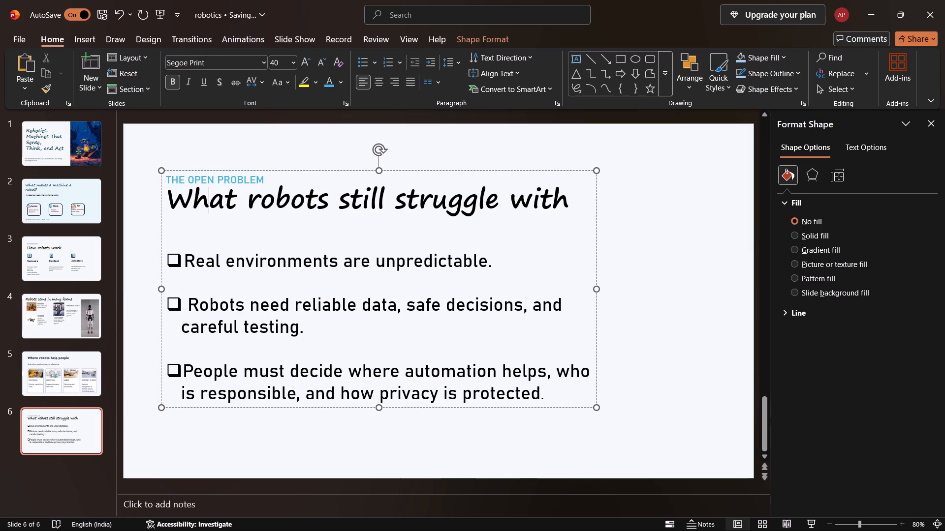
pyautogui.moveTo(170, 201); pyautogui.dragTo(564, 237)
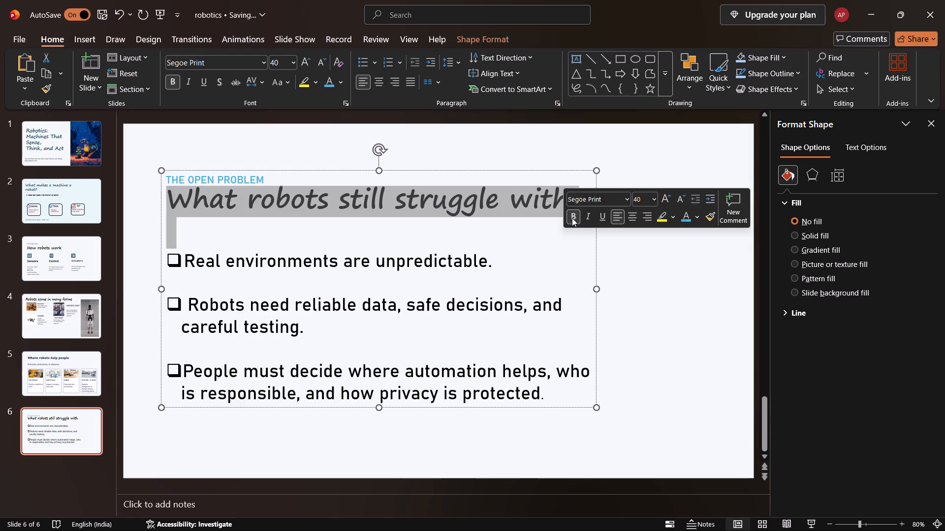
pyautogui.click(650, 203)
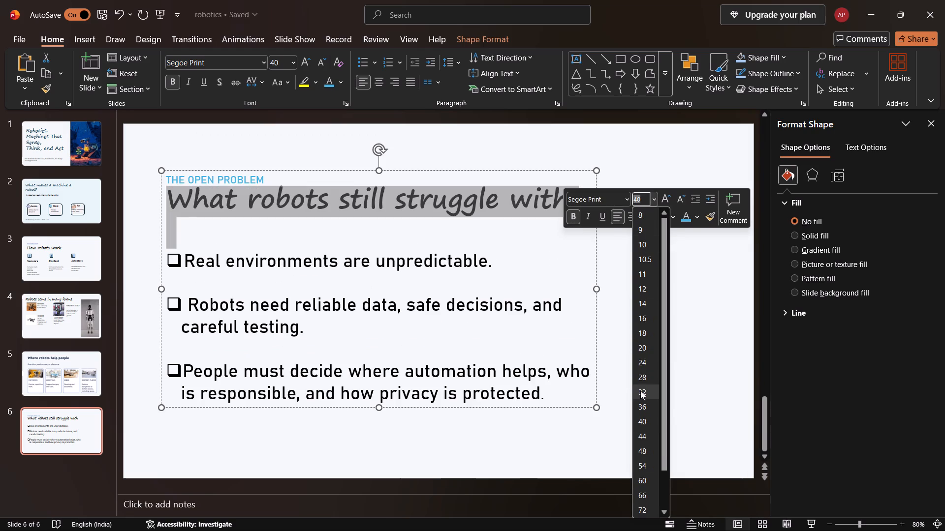
pyautogui.click(641, 437)
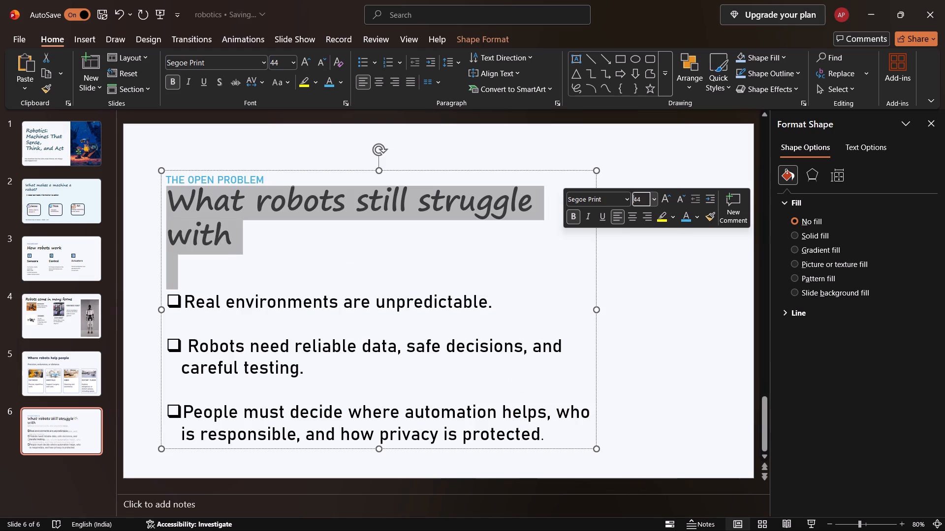
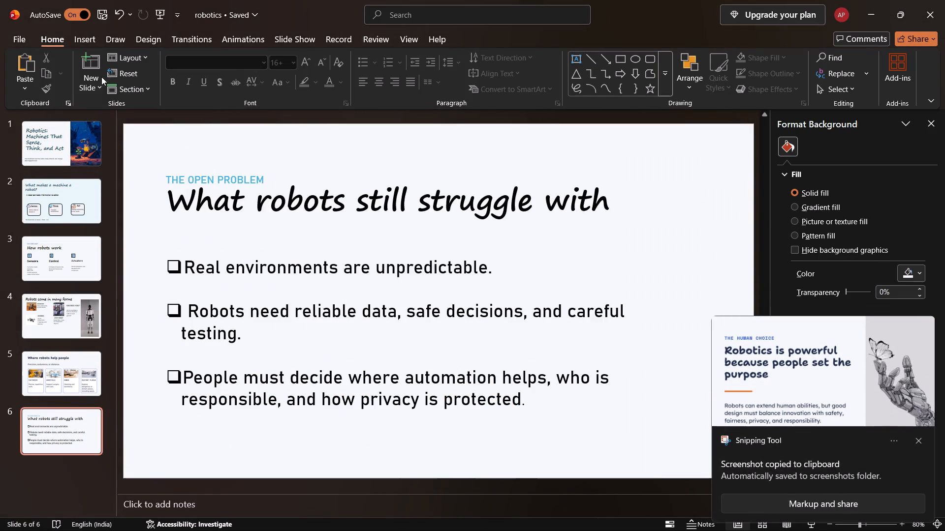
# Switch to the robotics presentation in PowerPoint and add a blank slide after slide 6.
pyautogui.click(85, 83)
pyautogui.click(109, 274)
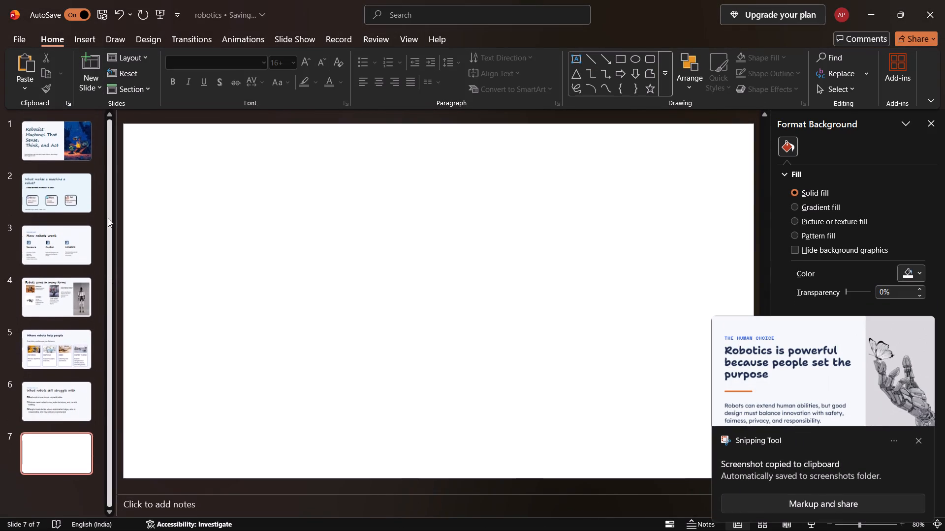
pyautogui.click(87, 34)
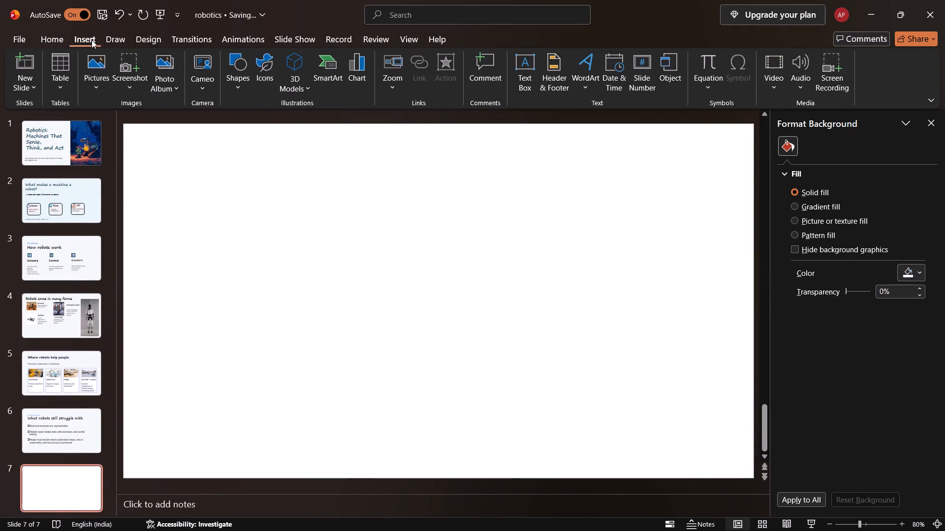
pyautogui.click(92, 91)
pyautogui.click(110, 123)
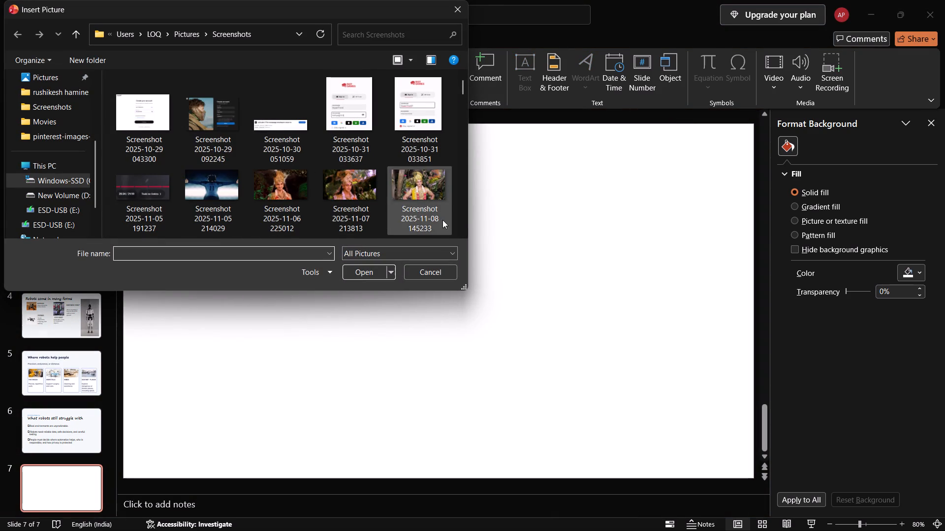
pyautogui.click(461, 231)
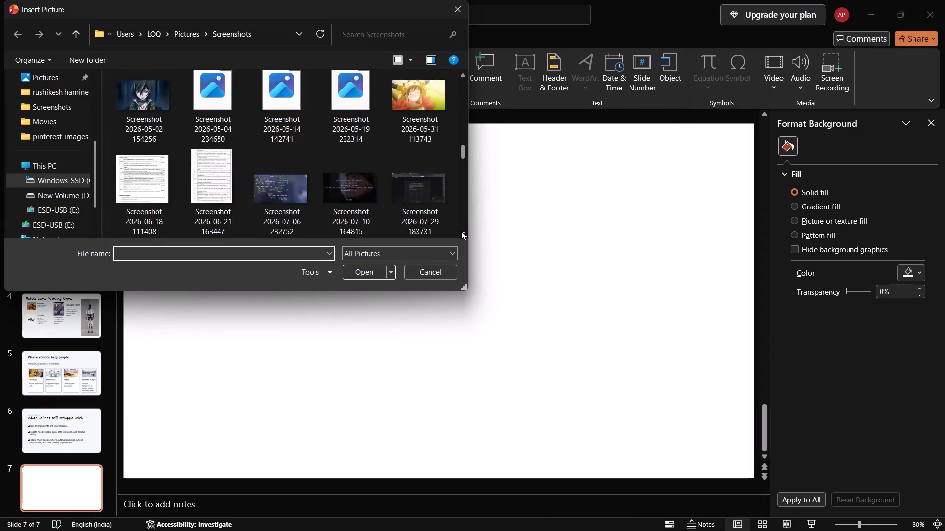
pyautogui.click(461, 231)
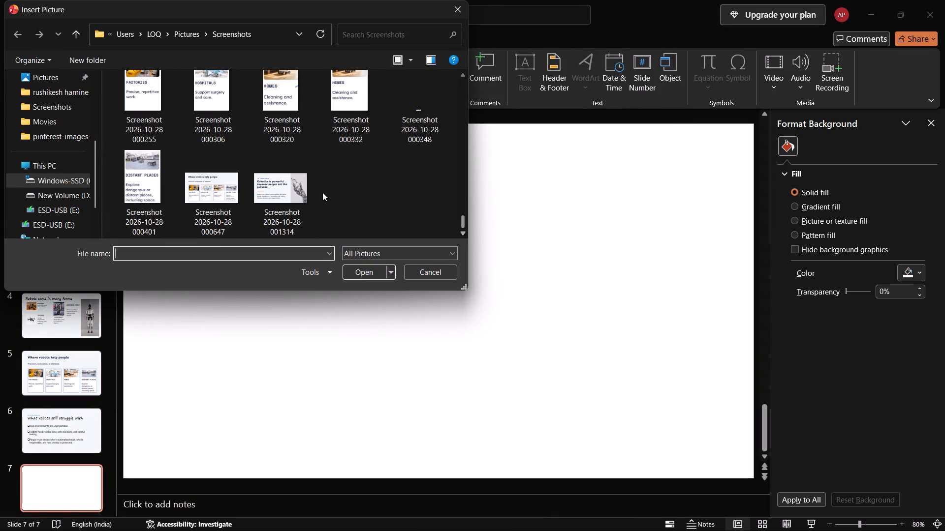
pyautogui.doubleClick(291, 197)
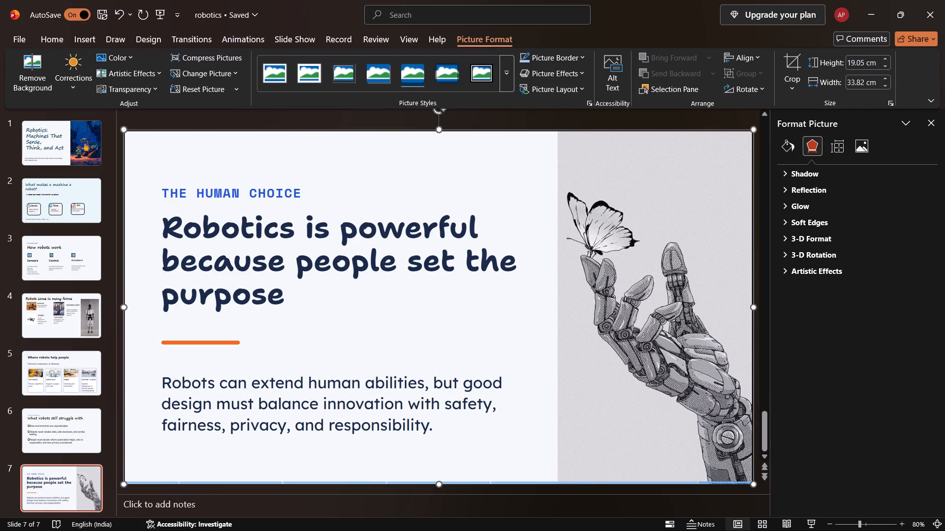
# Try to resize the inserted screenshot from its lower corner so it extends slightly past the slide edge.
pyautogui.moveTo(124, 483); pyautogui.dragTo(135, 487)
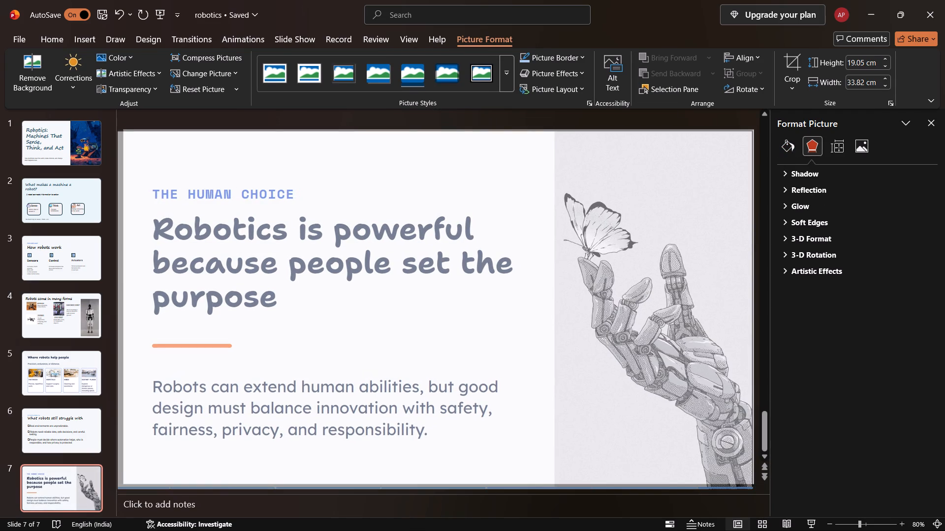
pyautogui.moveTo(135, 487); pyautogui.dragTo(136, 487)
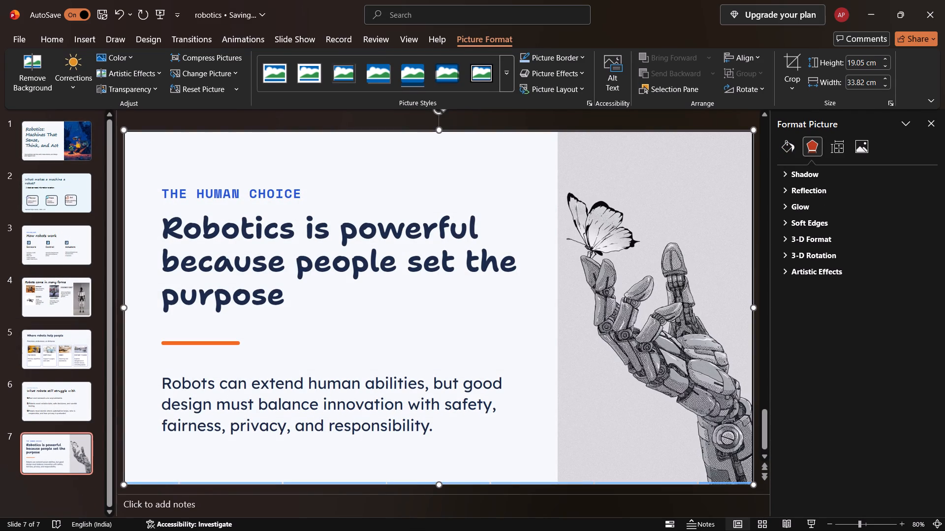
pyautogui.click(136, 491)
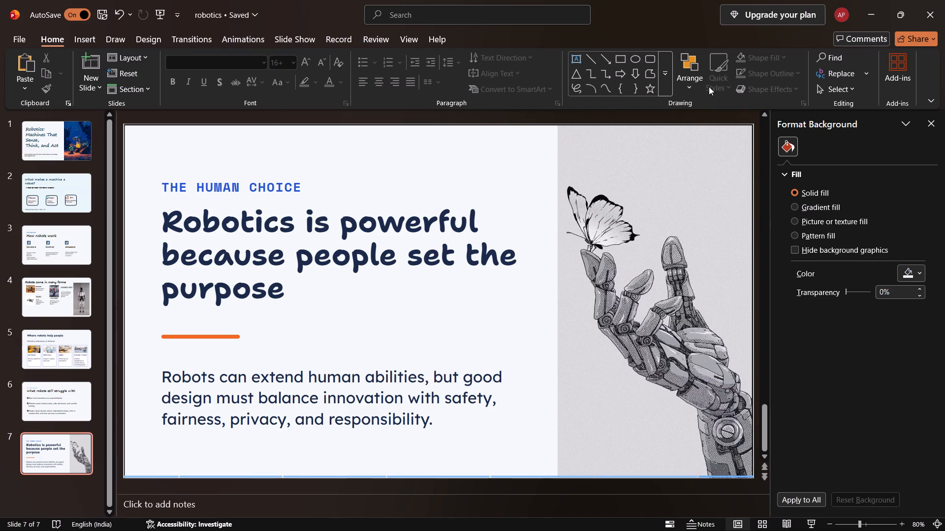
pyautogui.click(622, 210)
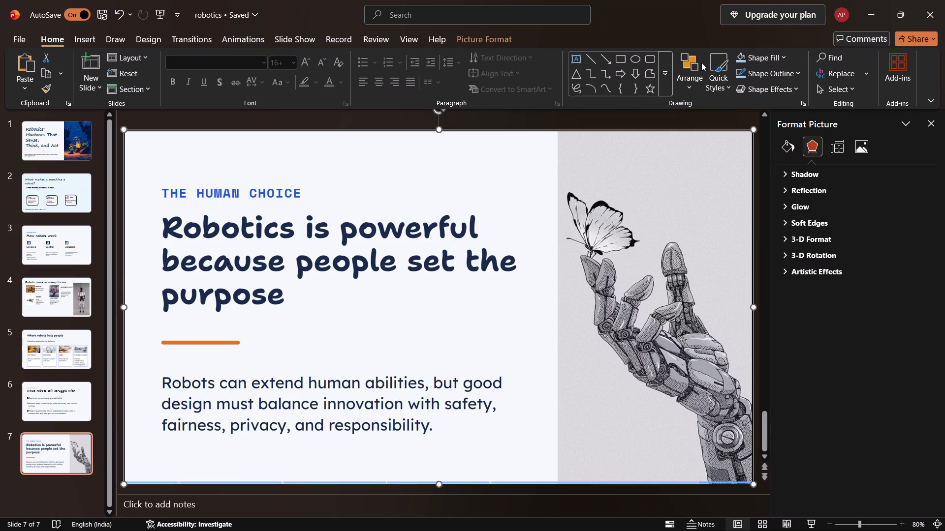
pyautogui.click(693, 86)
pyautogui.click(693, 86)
# Crop the slide 7 screenshot to trim the thin blue progress strip from its lower edge and a sliver of its right edge.
pyautogui.rightClick(204, 180)
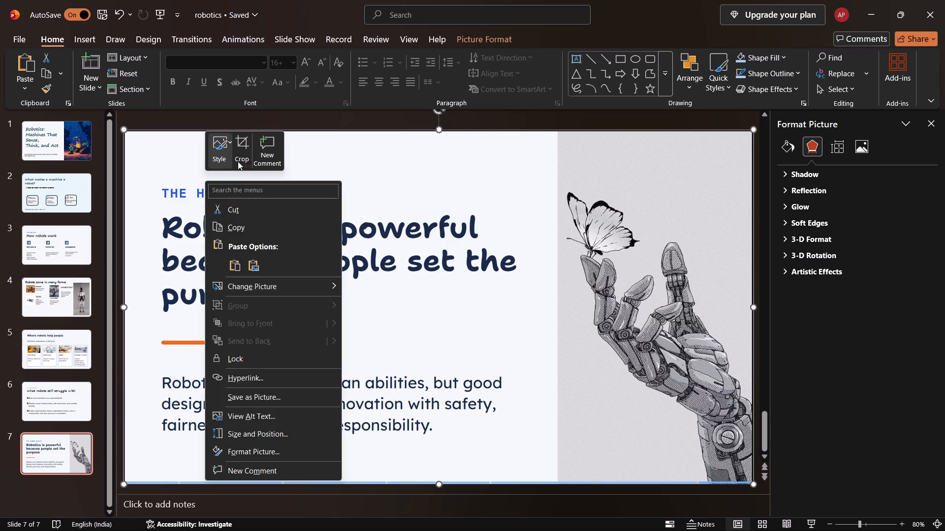
pyautogui.click(252, 156)
pyautogui.click(247, 156)
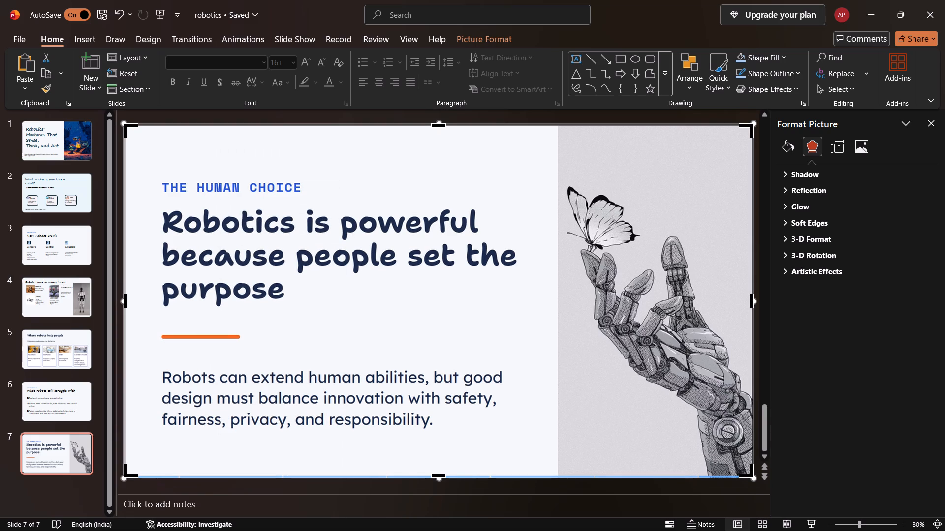
pyautogui.moveTo(751, 477); pyautogui.dragTo(750, 477)
pyautogui.moveTo(750, 477); pyautogui.dragTo(755, 472)
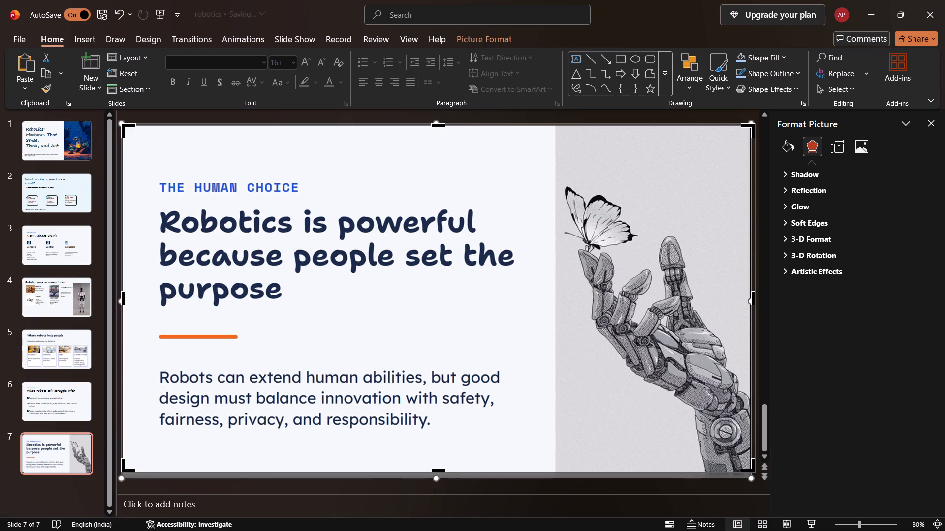
pyautogui.click(752, 127)
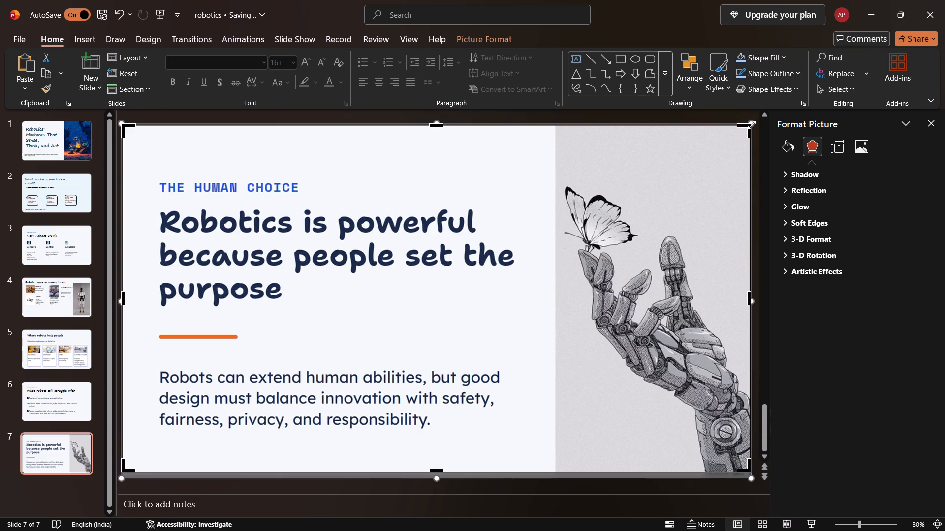
pyautogui.click(764, 192)
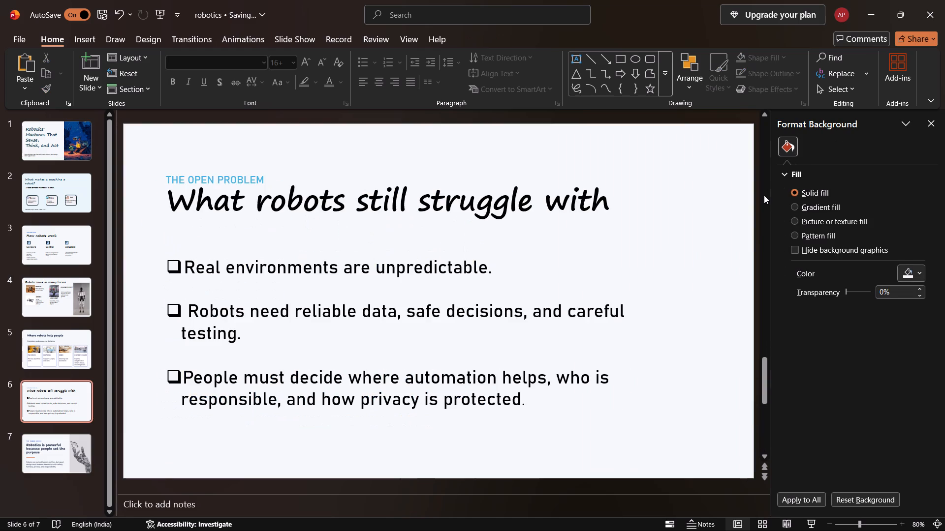
# Review the finished robotics slides one by one, from slide 7 back to the title slide.
pyautogui.click(64, 453)
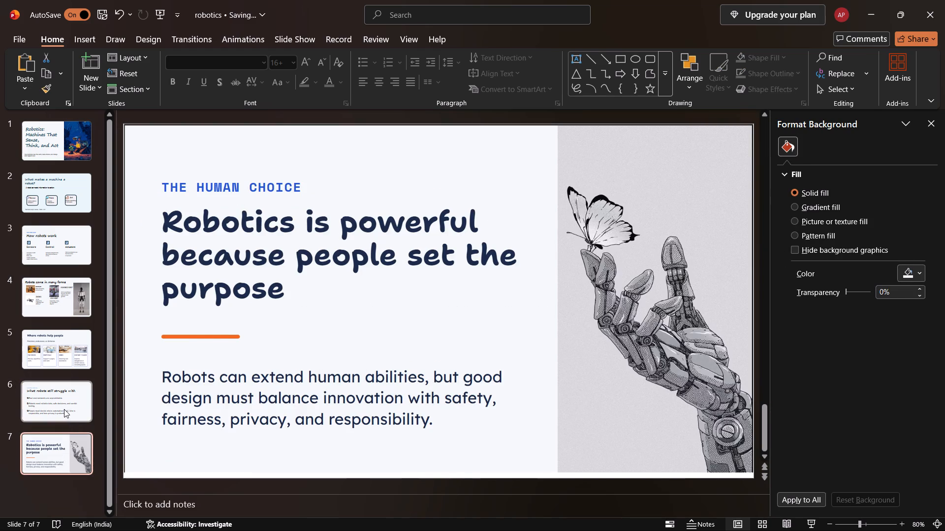
pyautogui.click(64, 406)
pyautogui.click(65, 439)
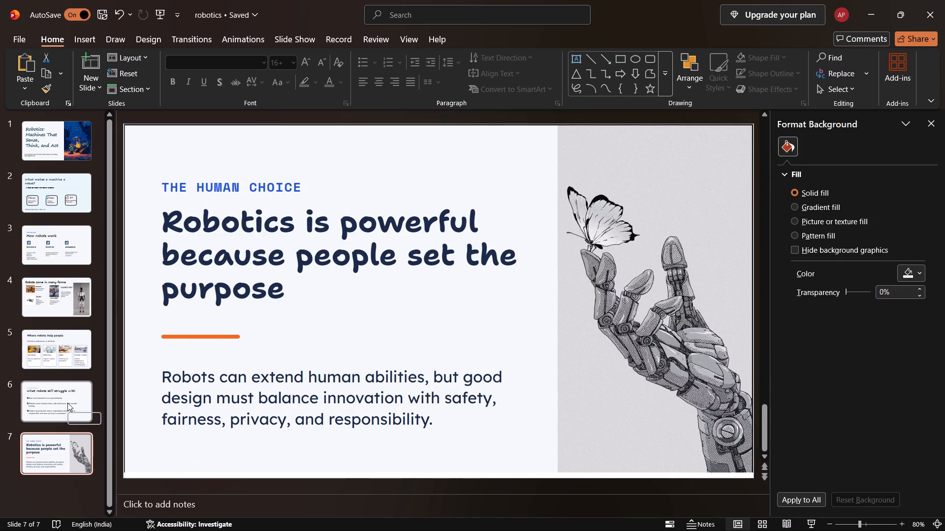
pyautogui.click(67, 403)
pyautogui.click(69, 349)
pyautogui.click(65, 299)
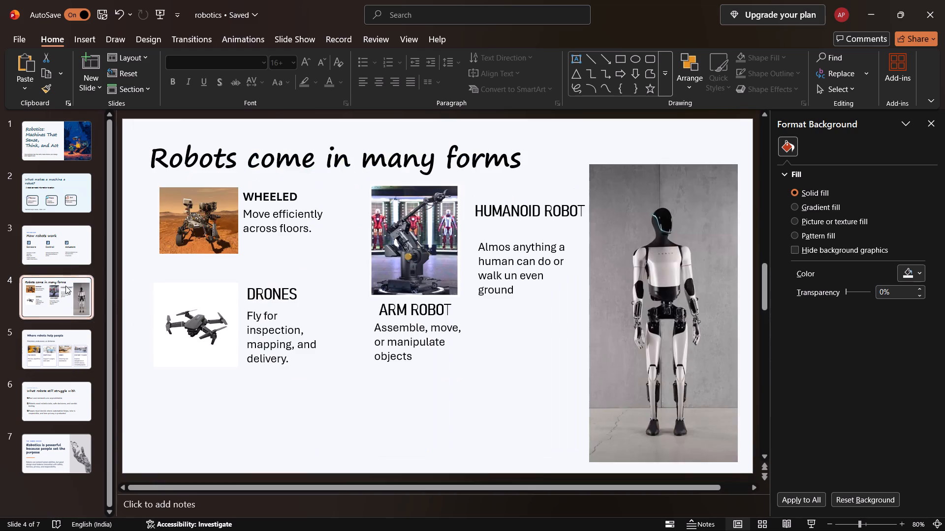
pyautogui.click(65, 240)
pyautogui.click(65, 204)
pyautogui.click(63, 147)
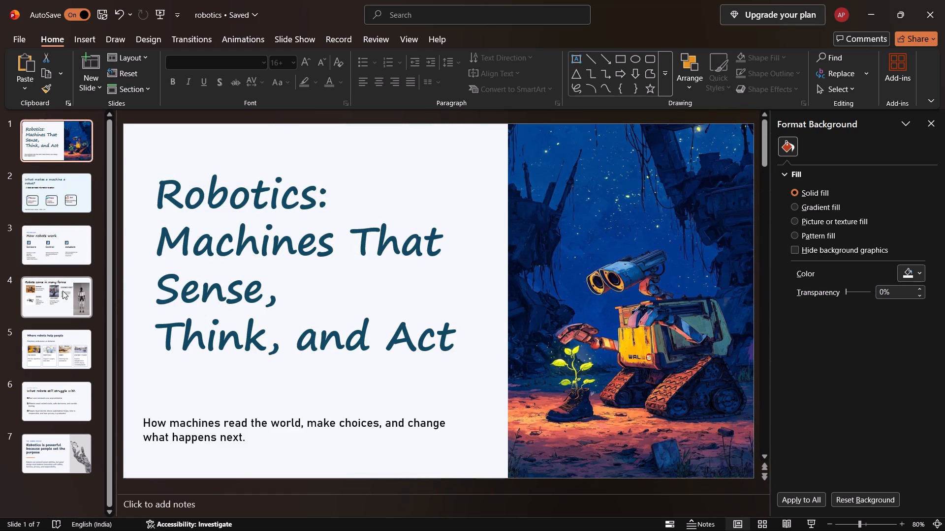
pyautogui.scroll(3, 63, 293)
pyautogui.scroll(-5, 63, 293)
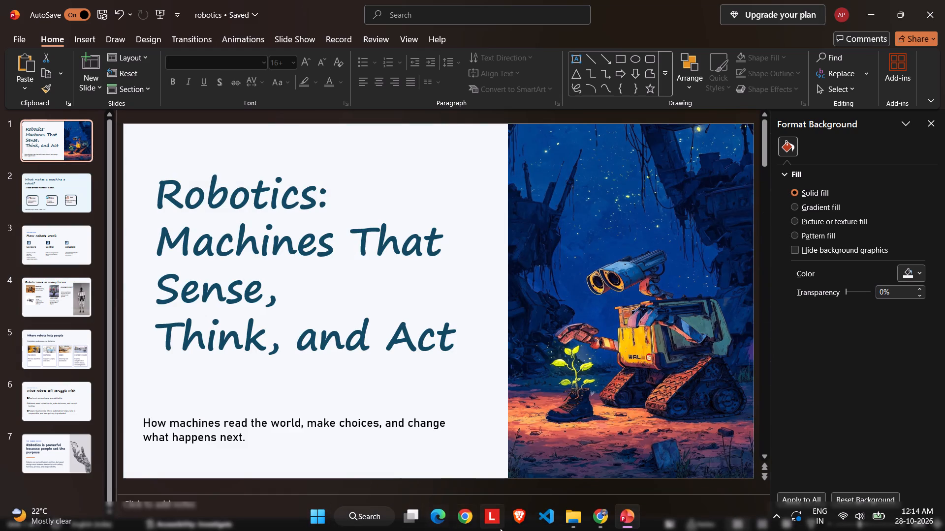
# Switch to Chrome and look up WhatsApp Web in a new tab.
pyautogui.click(604, 526)
pyautogui.click(734, 12)
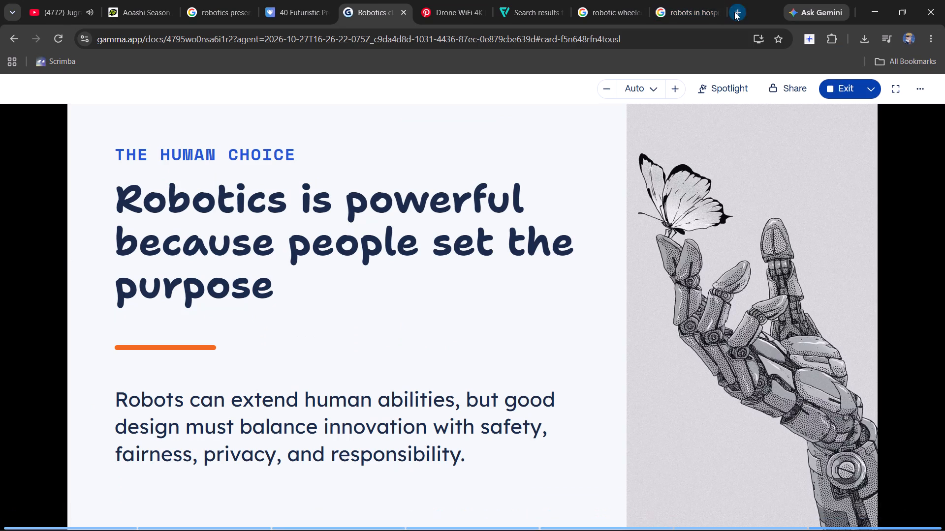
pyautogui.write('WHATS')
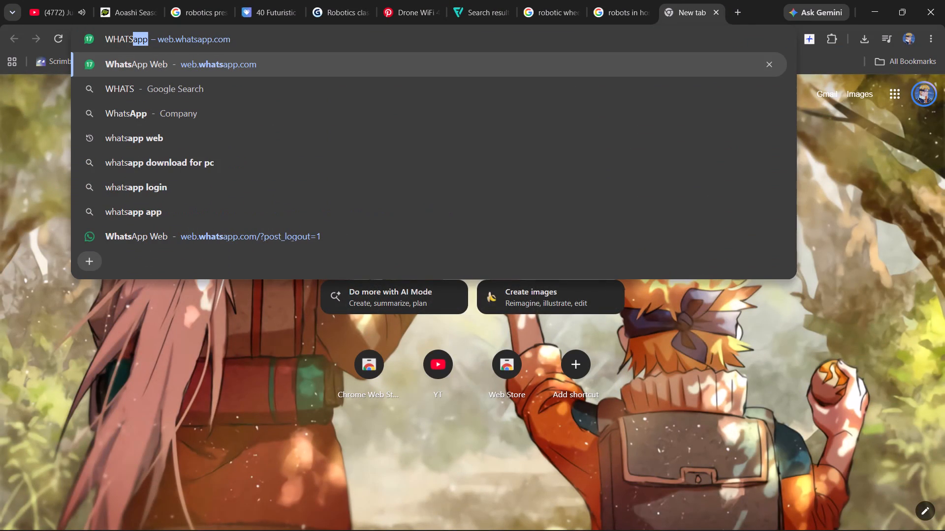
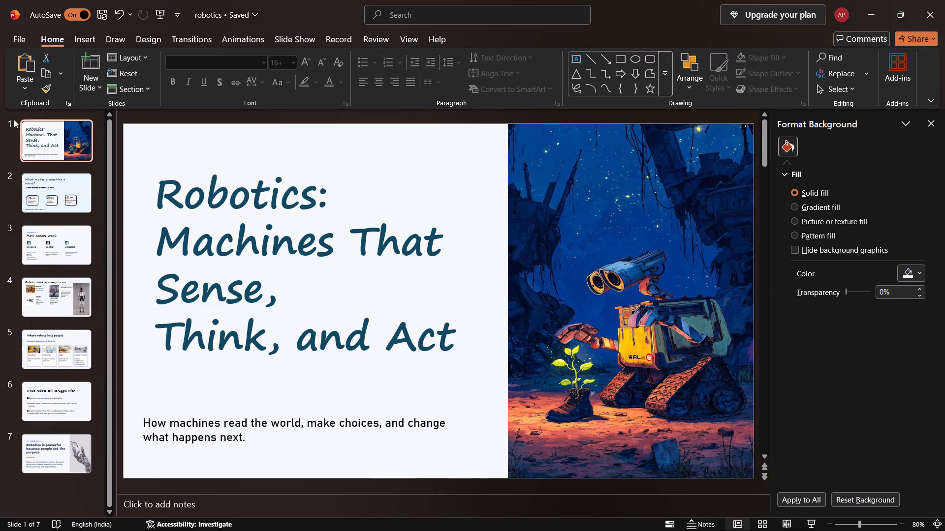
# Paste the copied "Soft Skill Development" college cover slide before slide 1 of the robotics deck, using the destination theme.
pyautogui.rightClick(6, 119)
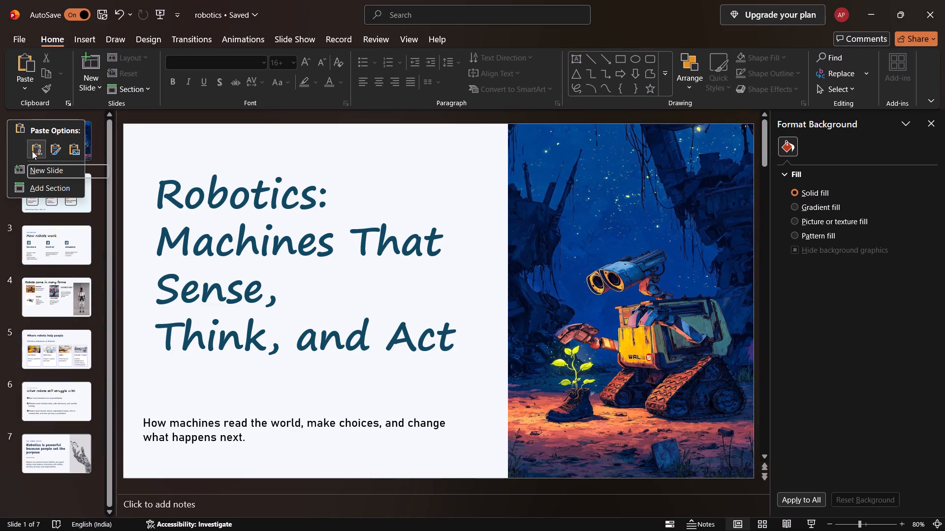
pyautogui.click(32, 151)
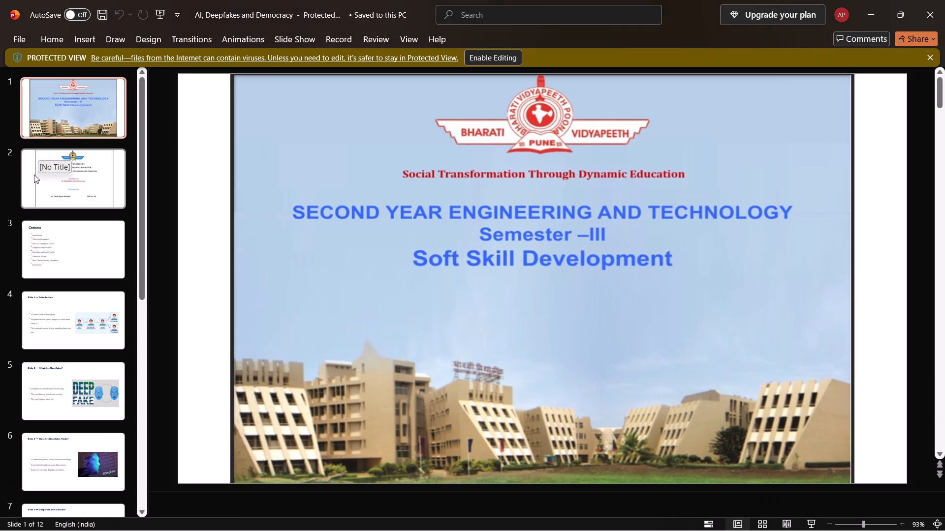
# Copy slide 2 of the "AI, Deepfakes and Democracy" presentation and paste it after slide 1 of the robotics deck, using the destination theme.
pyautogui.click(20, 177)
pyautogui.rightClick(58, 187)
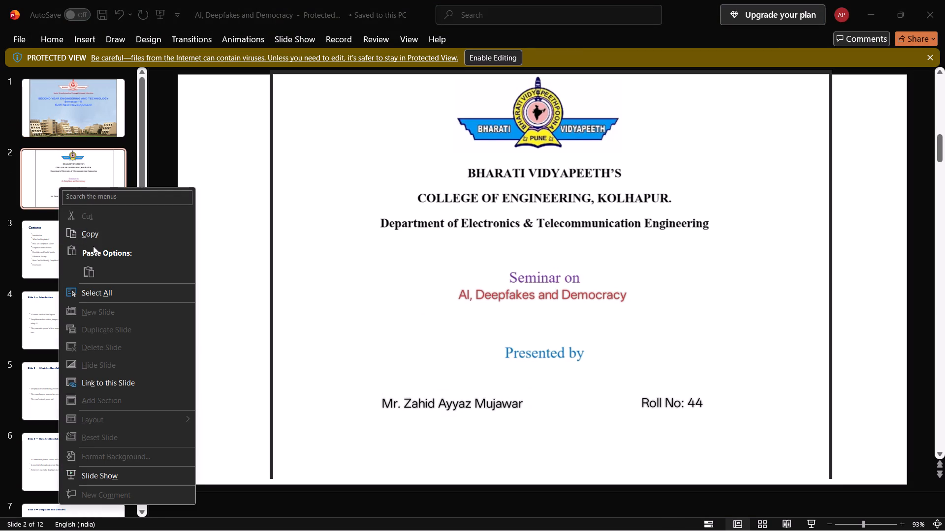
pyautogui.click(93, 238)
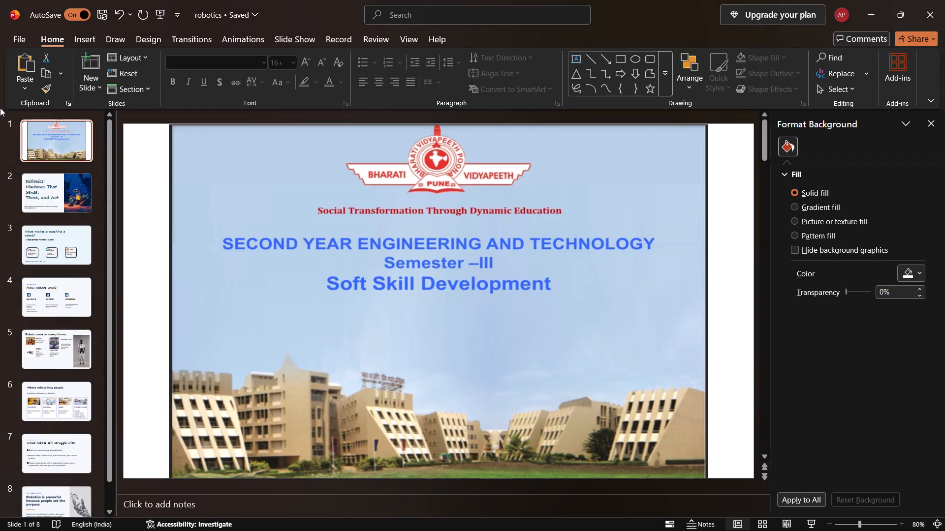
pyautogui.rightClick(23, 166)
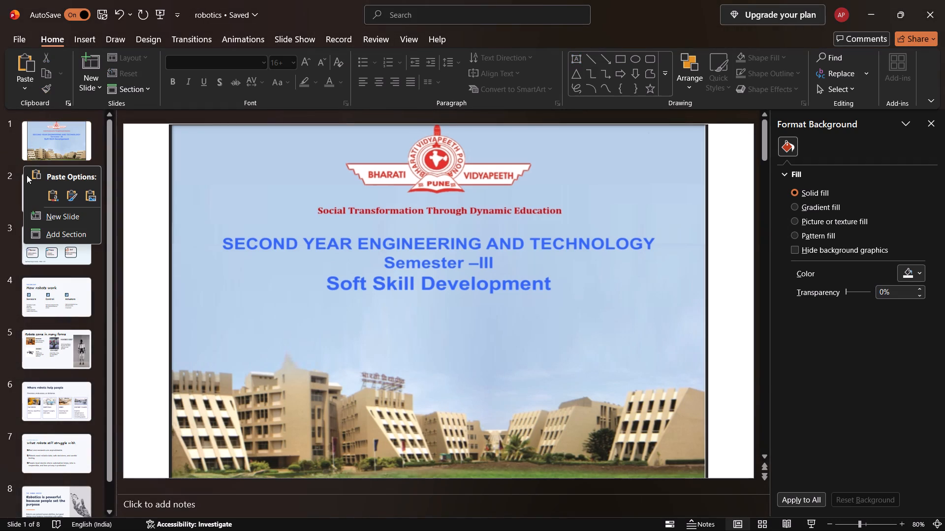
pyautogui.click(59, 196)
# Cover the presenter's name on slide 2 with a white rectangle about 7.2 cm wide and 1.11 cm high.
pyautogui.click(381, 335)
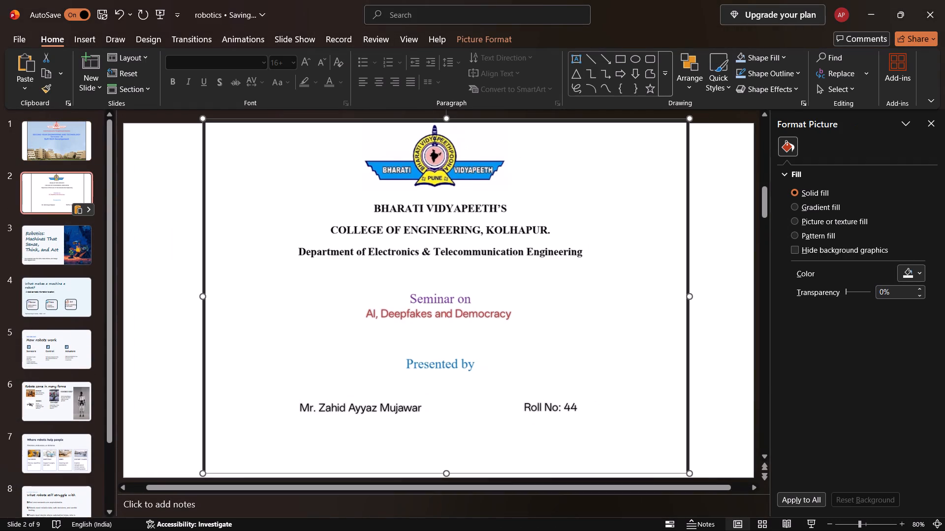
pyautogui.click(420, 362)
pyautogui.doubleClick(421, 367)
pyautogui.doubleClick(409, 400)
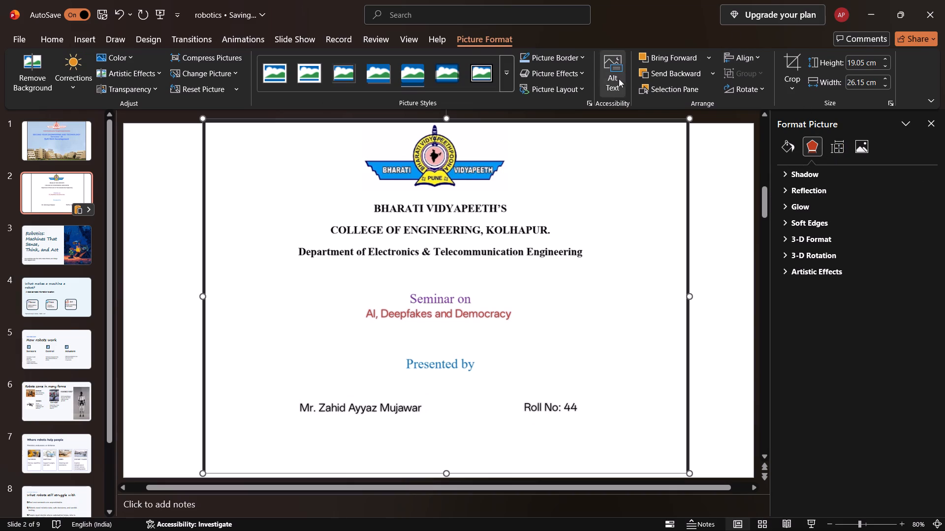
pyautogui.click(189, 38)
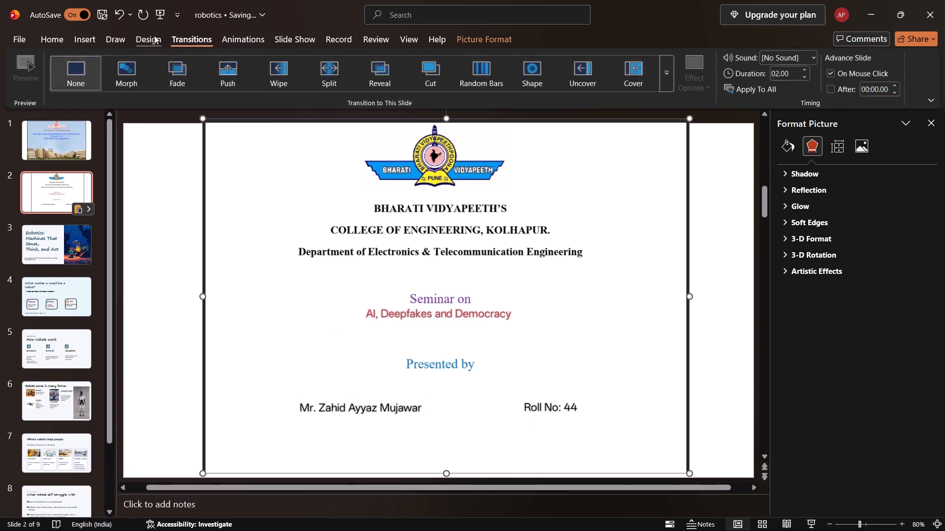
pyautogui.click(153, 35)
pyautogui.click(108, 40)
pyautogui.click(93, 38)
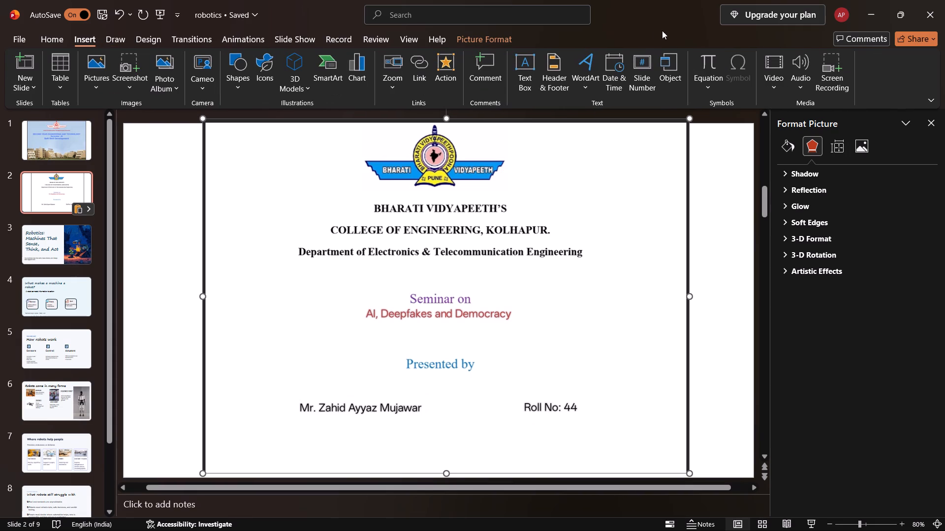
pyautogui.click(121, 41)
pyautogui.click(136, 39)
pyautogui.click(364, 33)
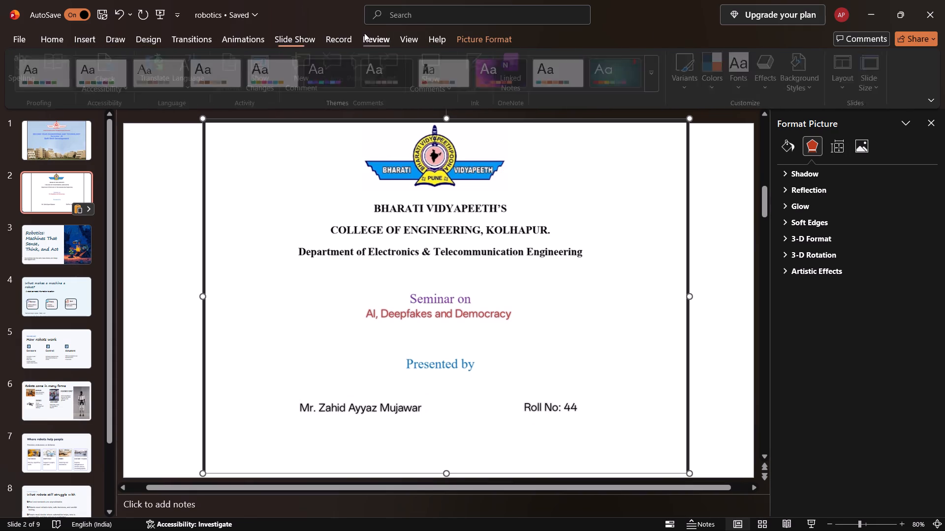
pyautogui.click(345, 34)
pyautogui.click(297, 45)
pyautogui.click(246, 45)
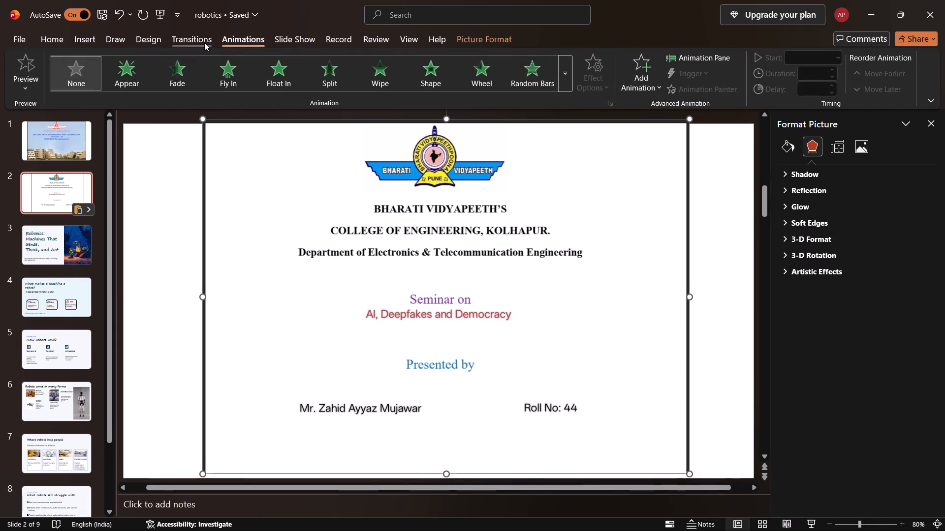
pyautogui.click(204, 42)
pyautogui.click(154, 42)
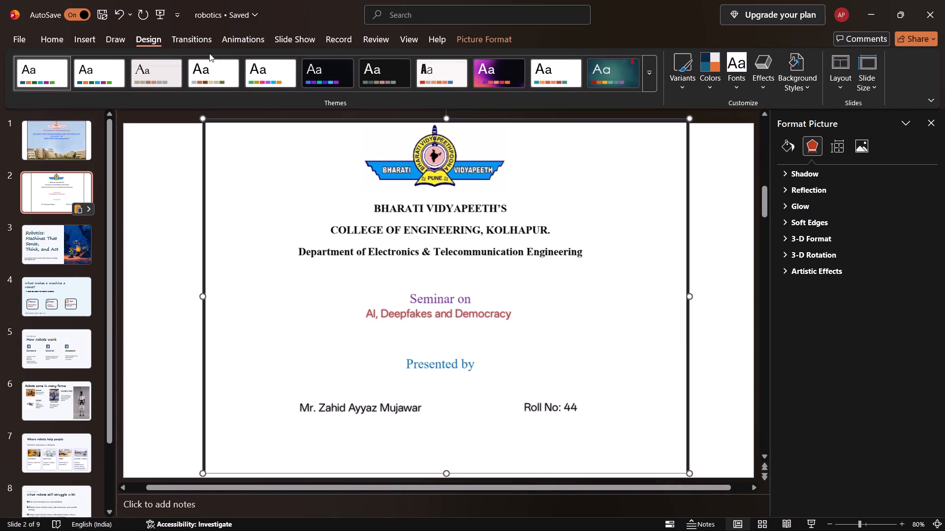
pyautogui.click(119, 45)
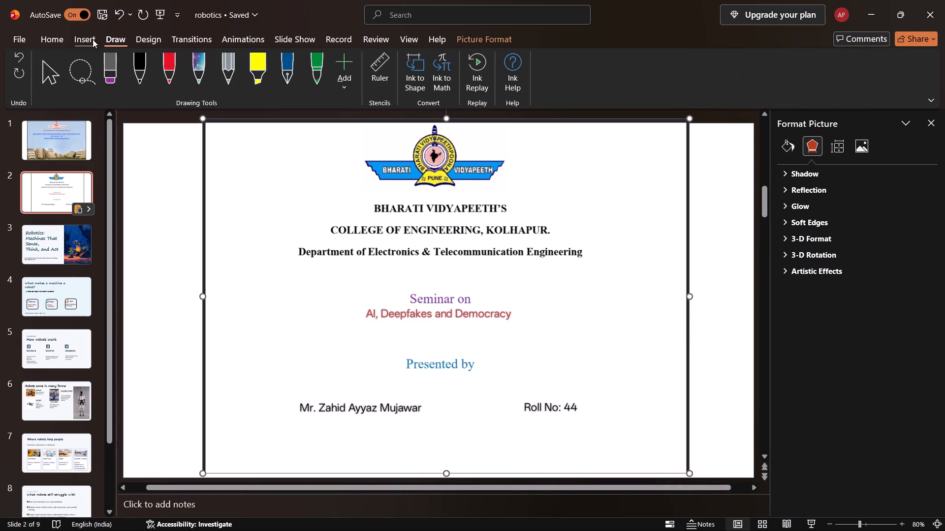
# Cover the presenter's name on slide 2 with a rectangle about 7.2 cm by 1.11 cm, filled with white sampled from the slide background.
pyautogui.click(86, 39)
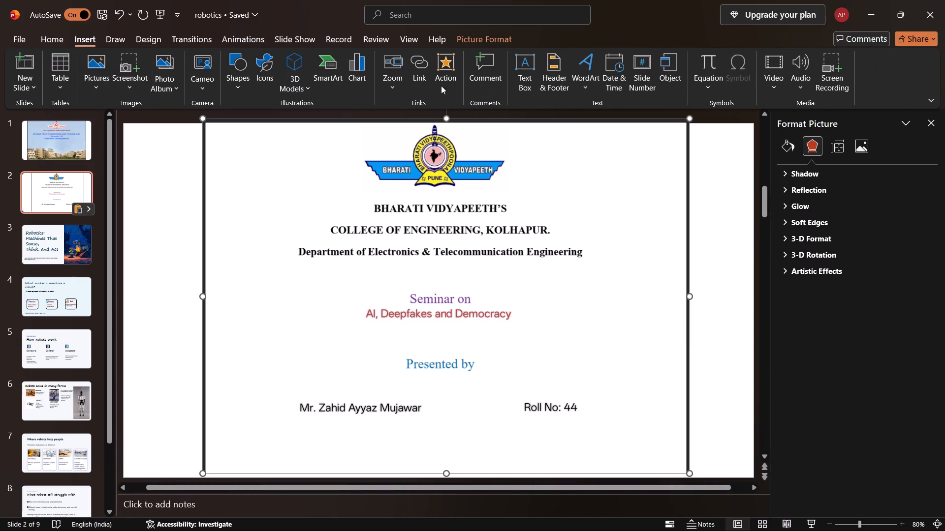
pyautogui.click(243, 89)
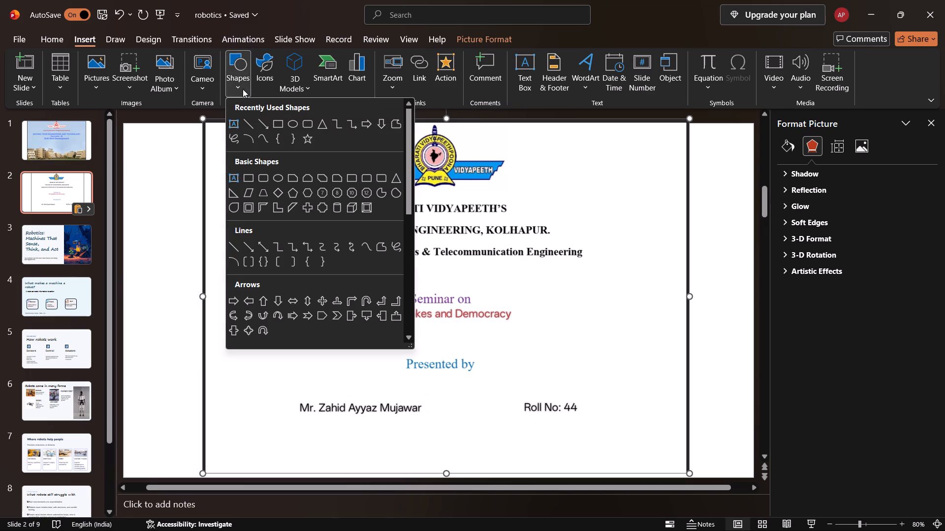
pyautogui.click(280, 123)
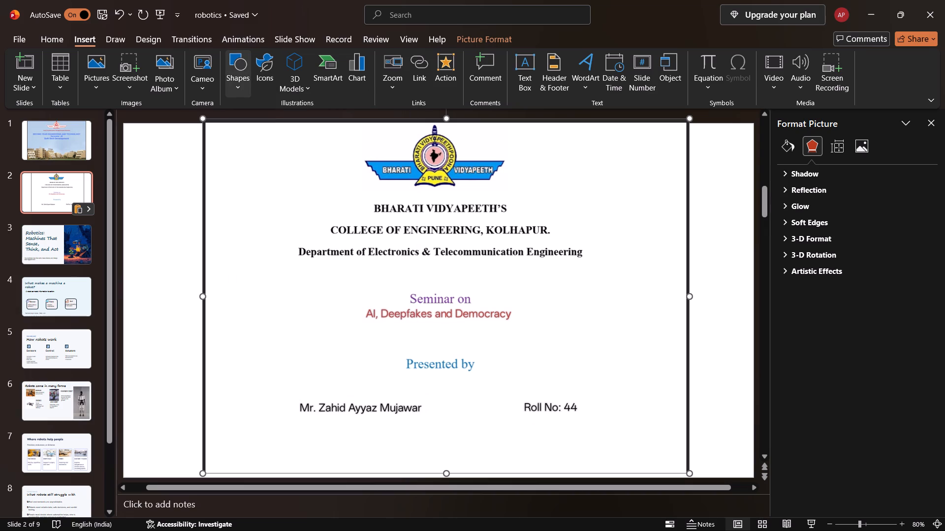
pyautogui.moveTo(293, 399); pyautogui.dragTo(434, 415)
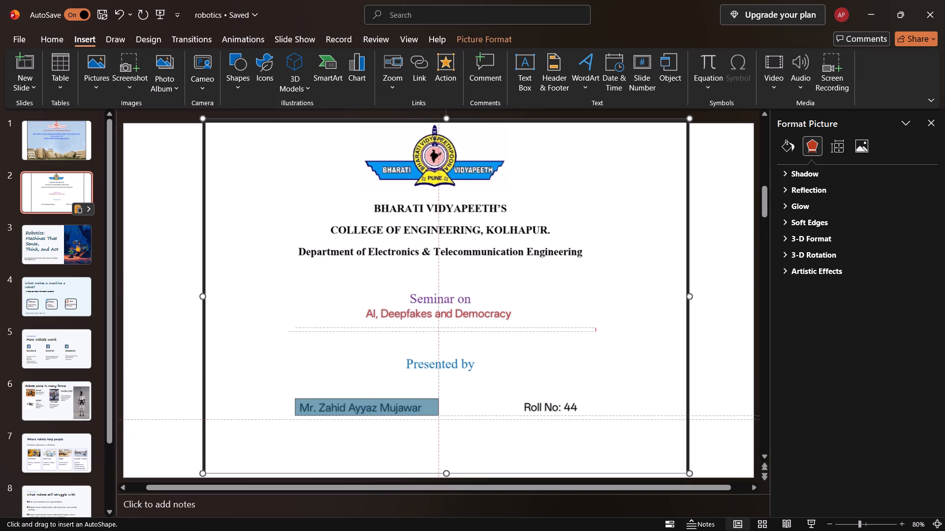
pyautogui.moveTo(434, 415); pyautogui.dragTo(429, 417)
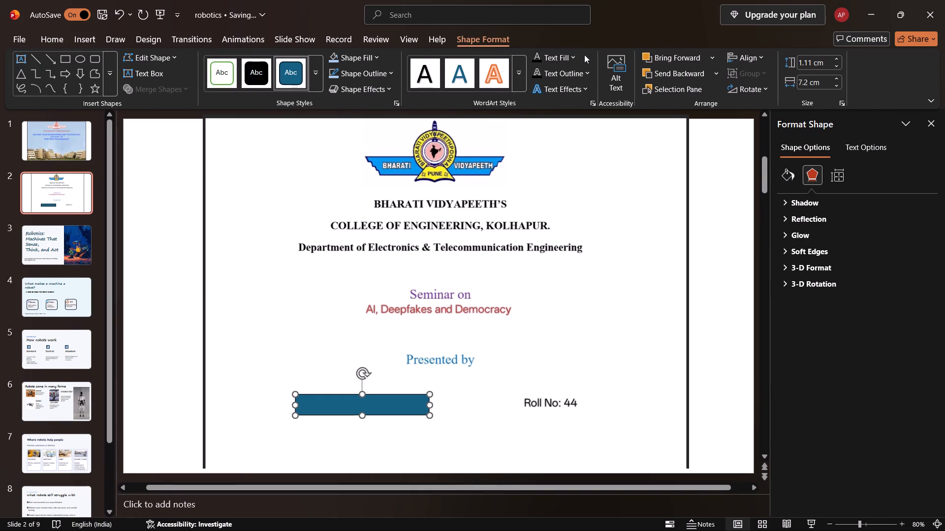
pyautogui.click(371, 59)
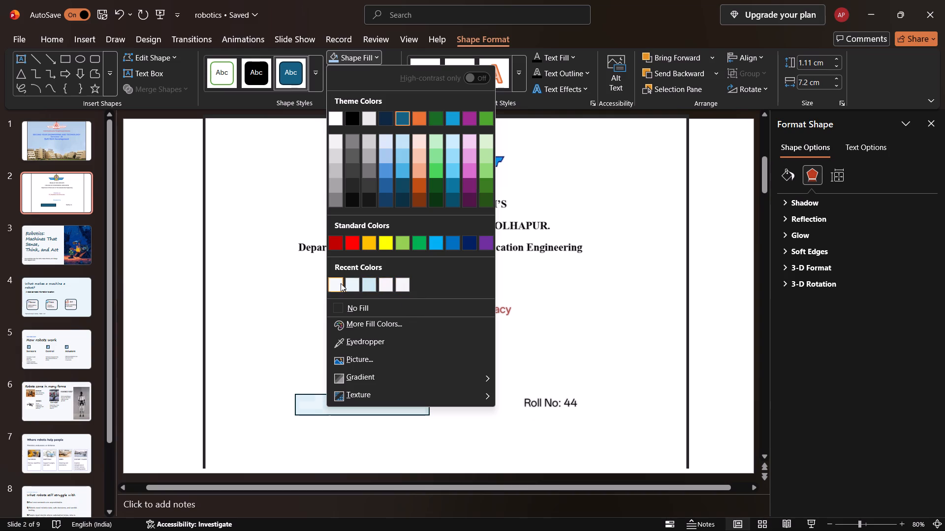
pyautogui.click(370, 340)
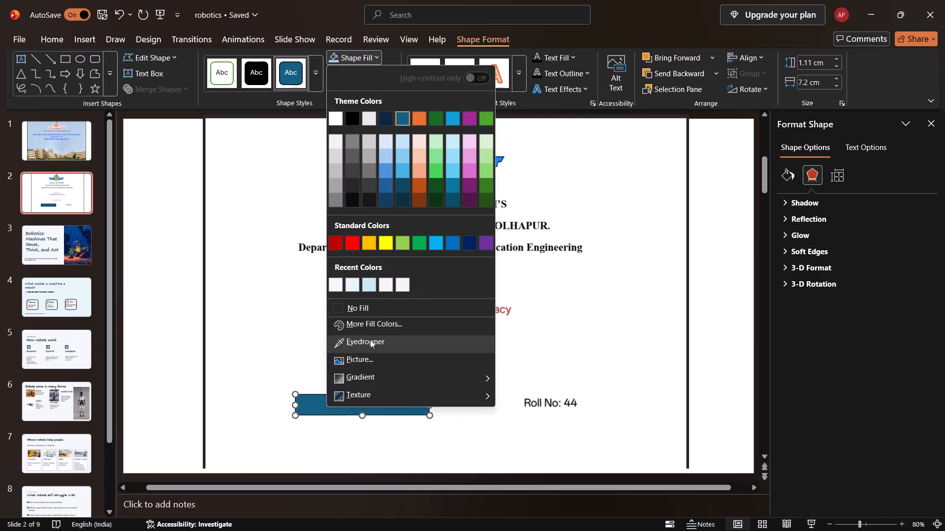
pyautogui.click(318, 338)
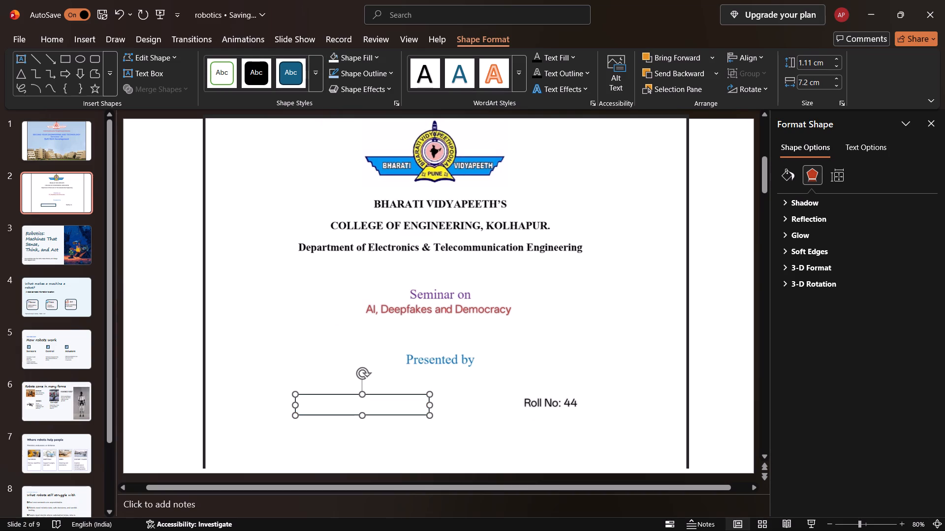
# Duplicate the white rectangle and place the copy over the roll number on slide 2.
pyautogui.hotkey('ctrl', 'c')
pyautogui.hotkey('ctrl', 'v')
pyautogui.moveTo(334, 411); pyautogui.dragTo(510, 401)
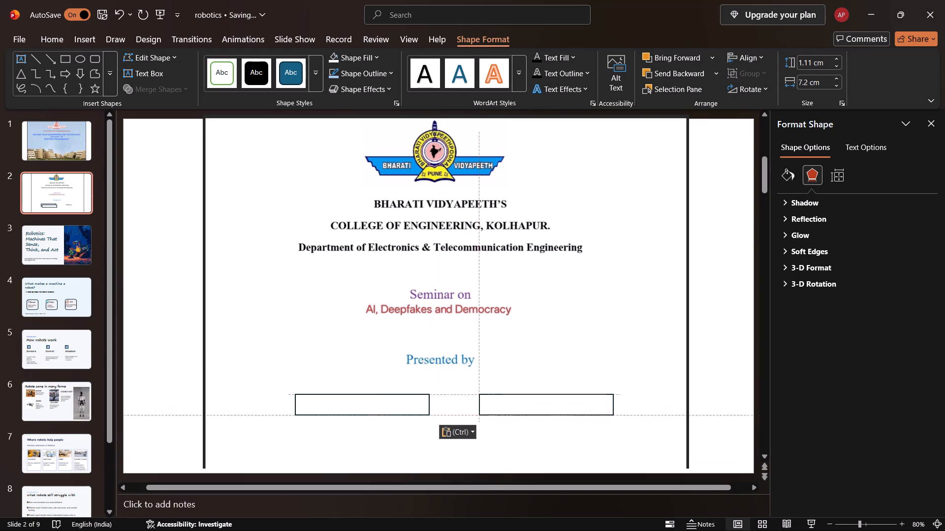
pyautogui.moveTo(510, 401); pyautogui.dragTo(511, 400)
# Place another copy of the rectangle over the seminar title "AI, Deepfakes and Democracy" and widen it to about 8.3 cm.
pyautogui.click(442, 309)
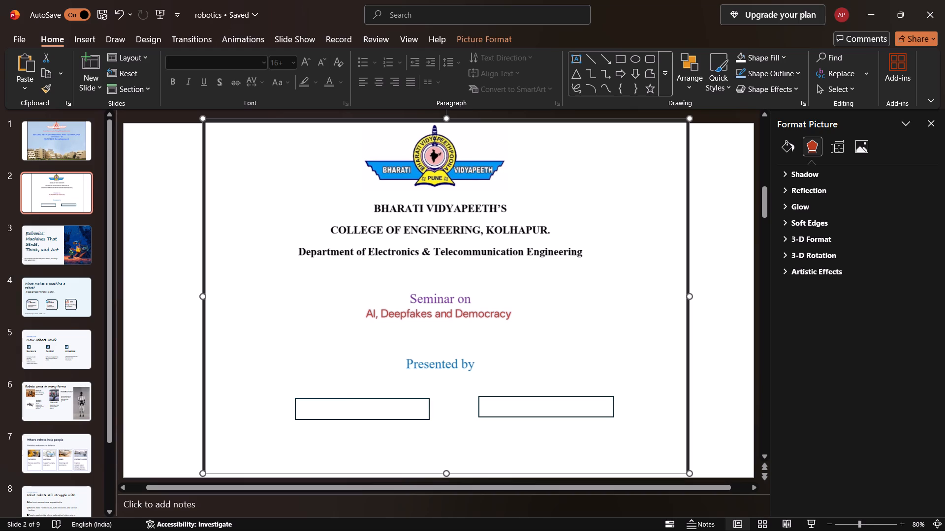
pyautogui.hotkey('ctrl', 'v')
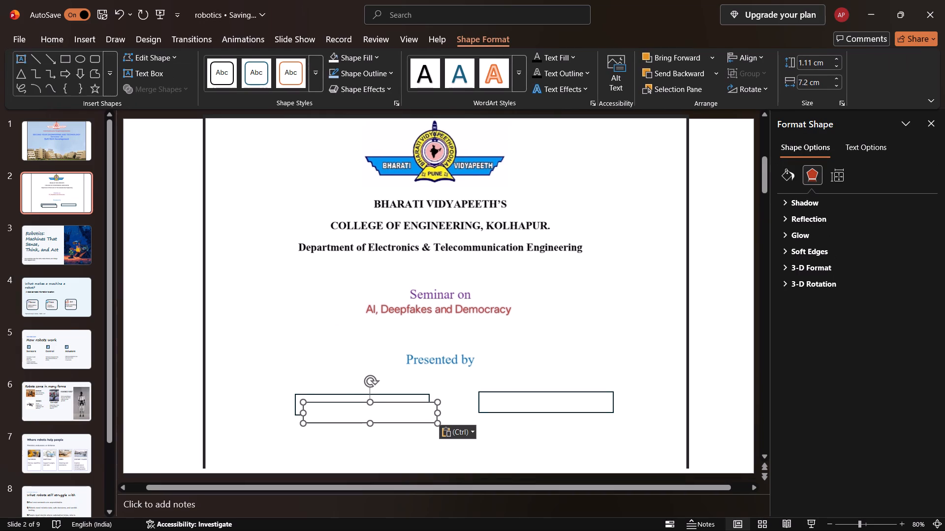
pyautogui.moveTo(369, 412); pyautogui.dragTo(425, 312)
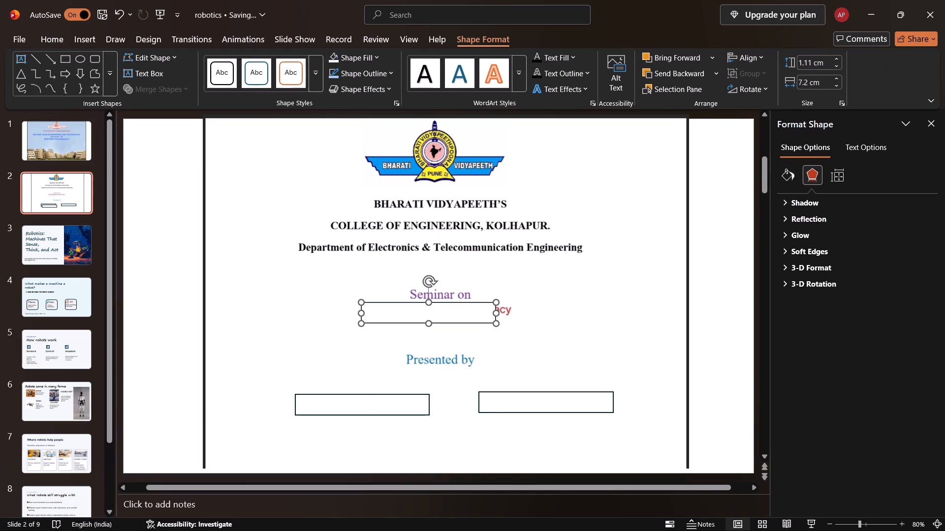
pyautogui.moveTo(497, 315); pyautogui.dragTo(516, 311)
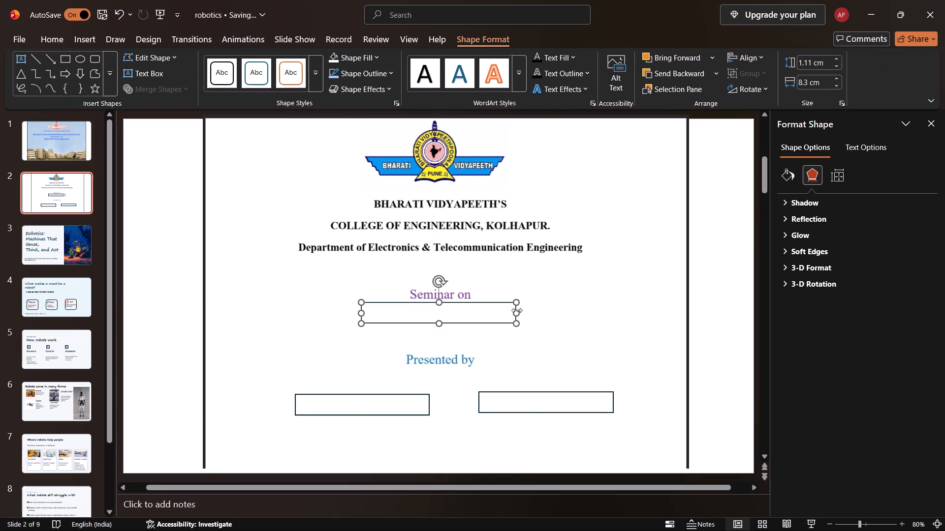
pyautogui.click(539, 262)
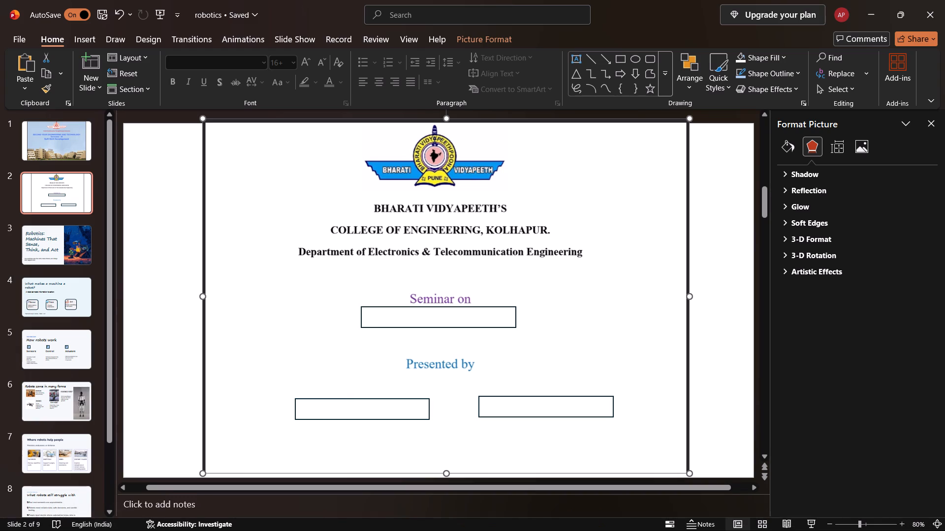
# Play the slide show from the beginning and step forward through all slides to the end.
pyautogui.click(282, 42)
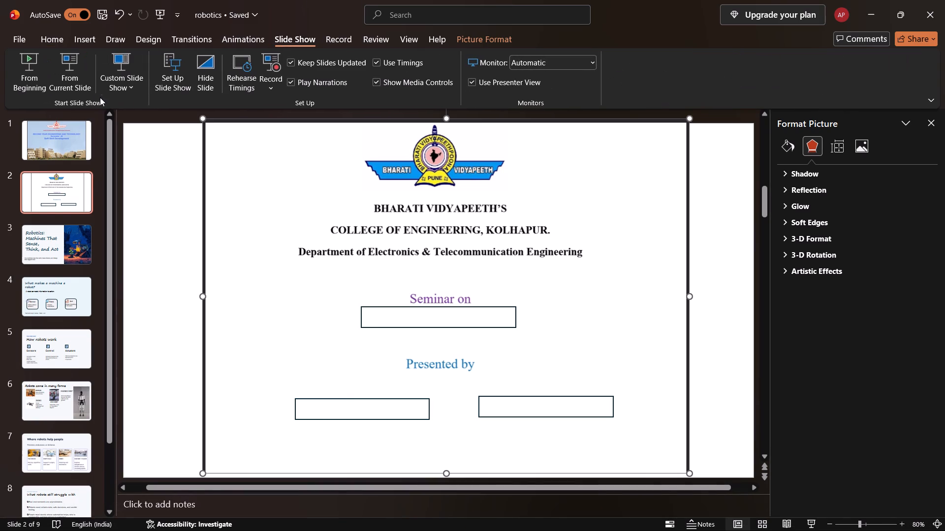
pyautogui.click(20, 74)
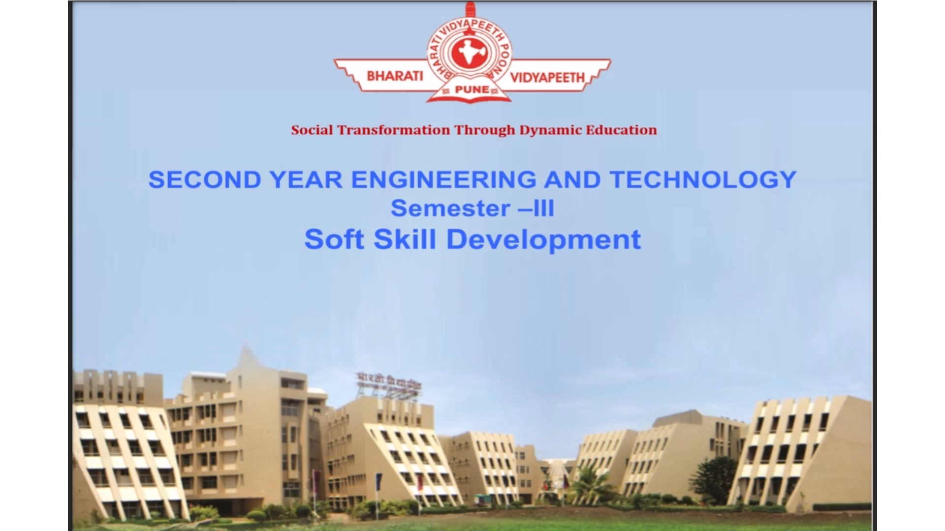
pyautogui.press('Right')
pyautogui.press('Right')
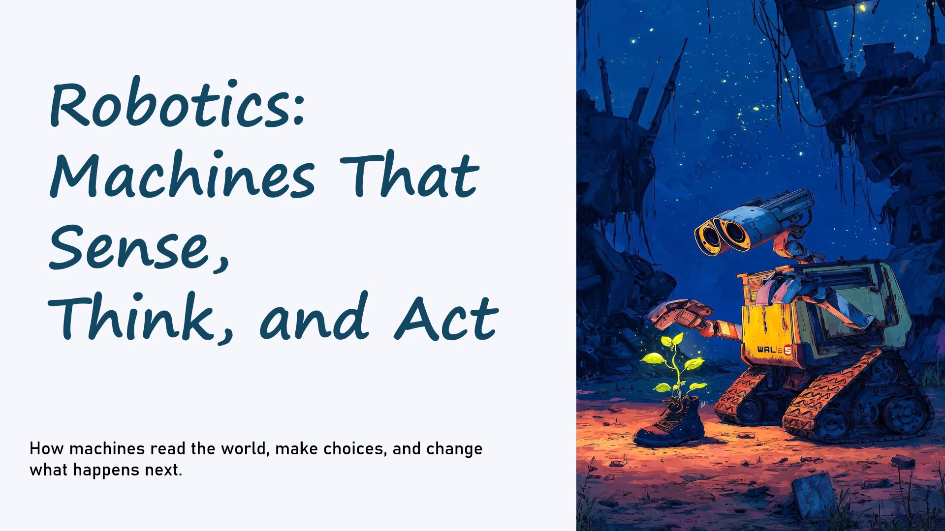
pyautogui.press('Right')
pyautogui.press('Right')
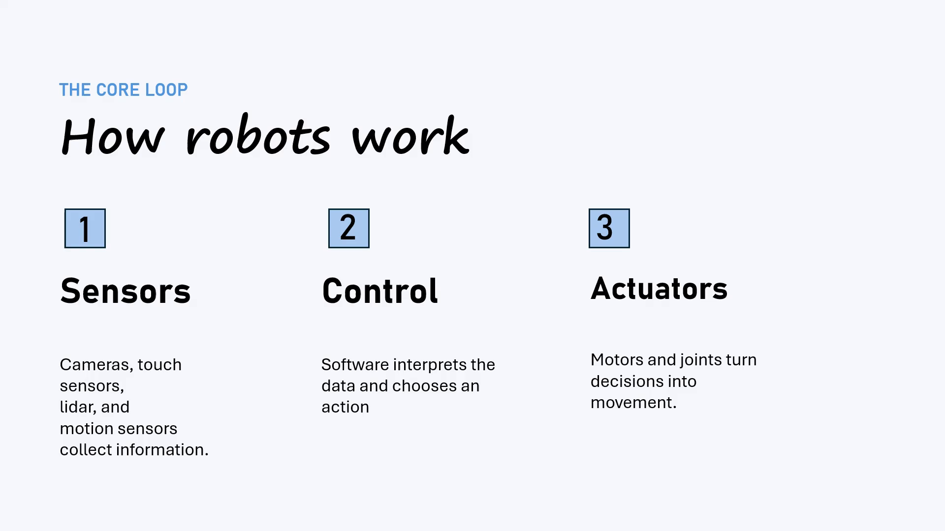
pyautogui.press('Right')
pyautogui.press('Right')
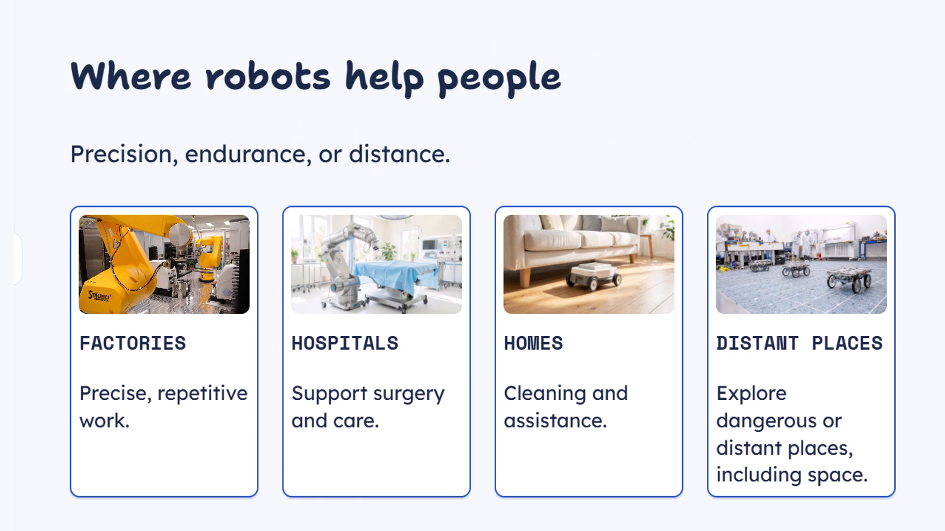
pyautogui.press('Right')
pyautogui.press('Right')
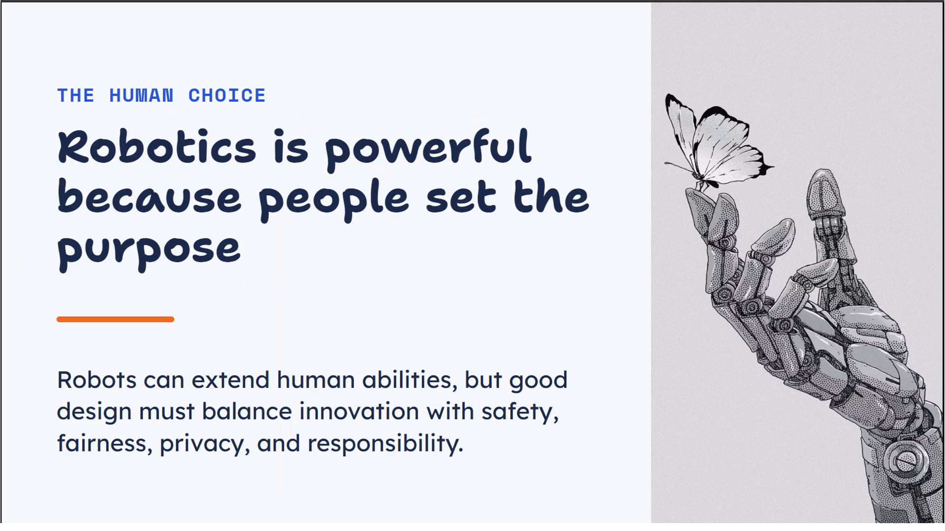
pyautogui.press('Right')
# Step back through the show to the robotics title slide, recheck "What makes a machine a robot?", and end the slide show.
pyautogui.press('Left')
pyautogui.press('Left')
pyautogui.press('Left')
pyautogui.press('Left')
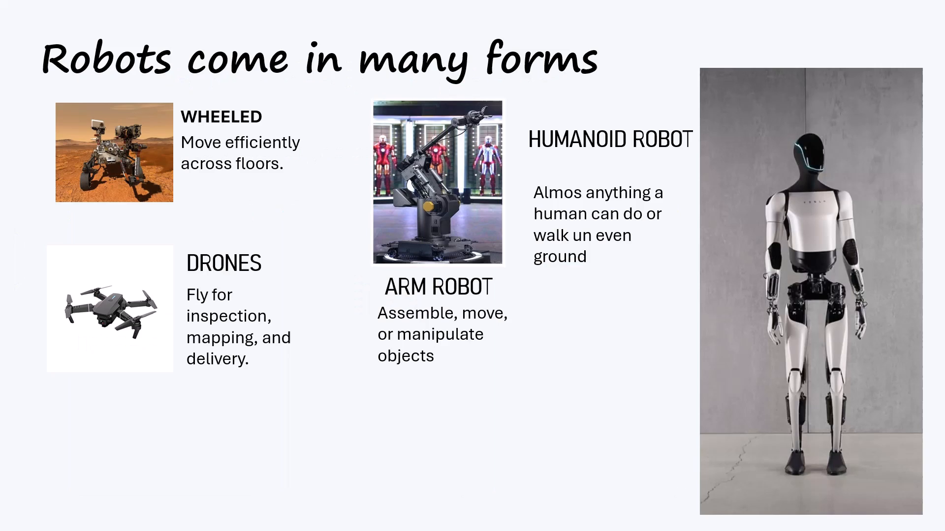
pyautogui.press('Left')
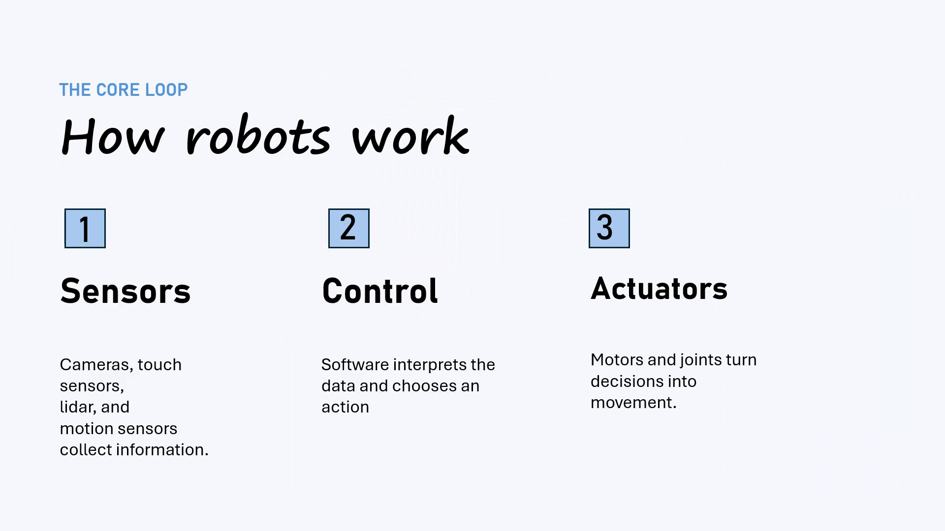
pyautogui.press('Left')
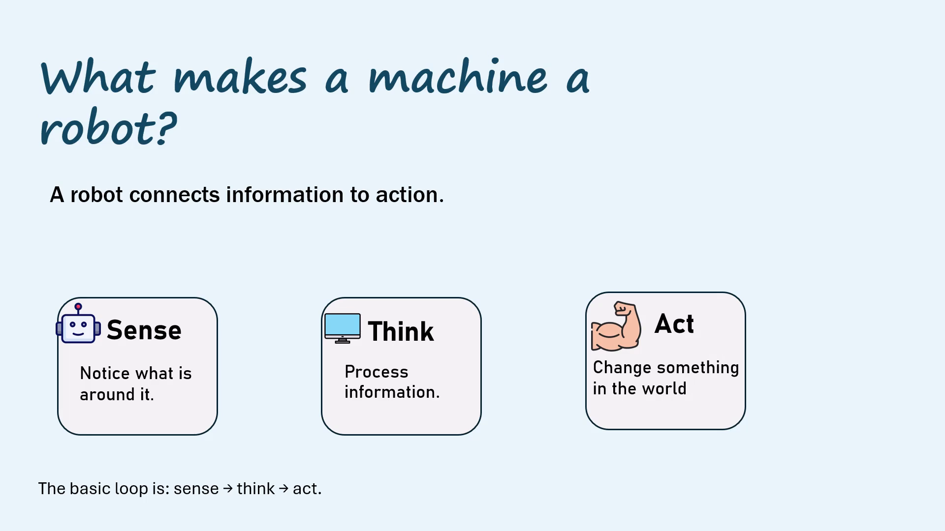
pyautogui.press('Left')
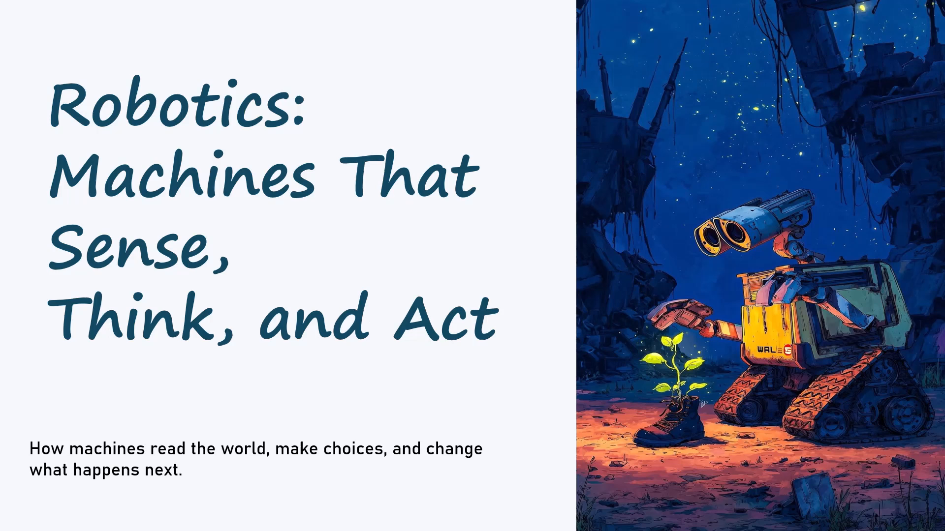
pyautogui.press('Right')
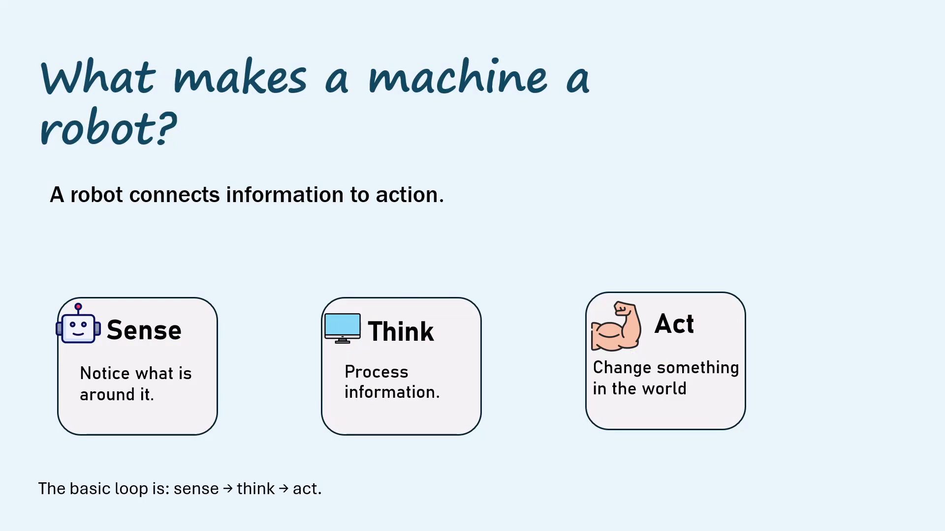
pyautogui.press('Right')
pyautogui.press('Left')
pyautogui.press('Escape')
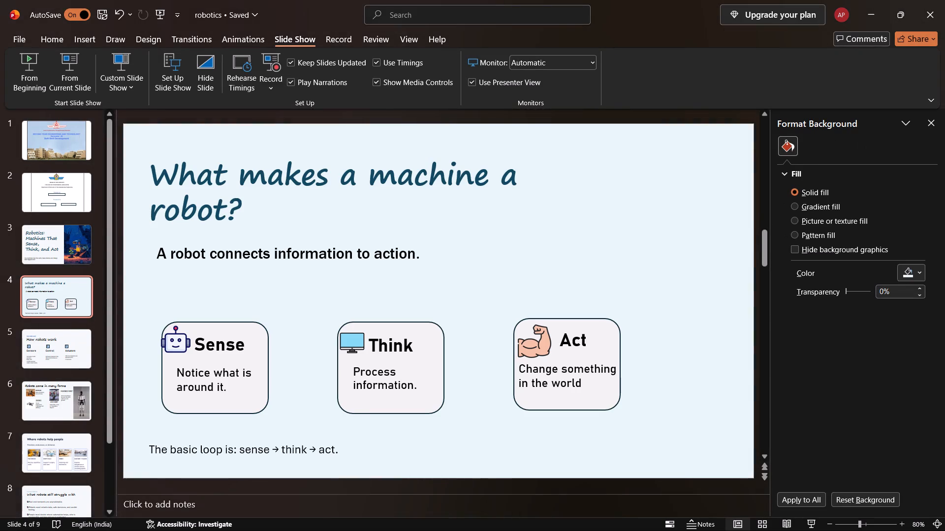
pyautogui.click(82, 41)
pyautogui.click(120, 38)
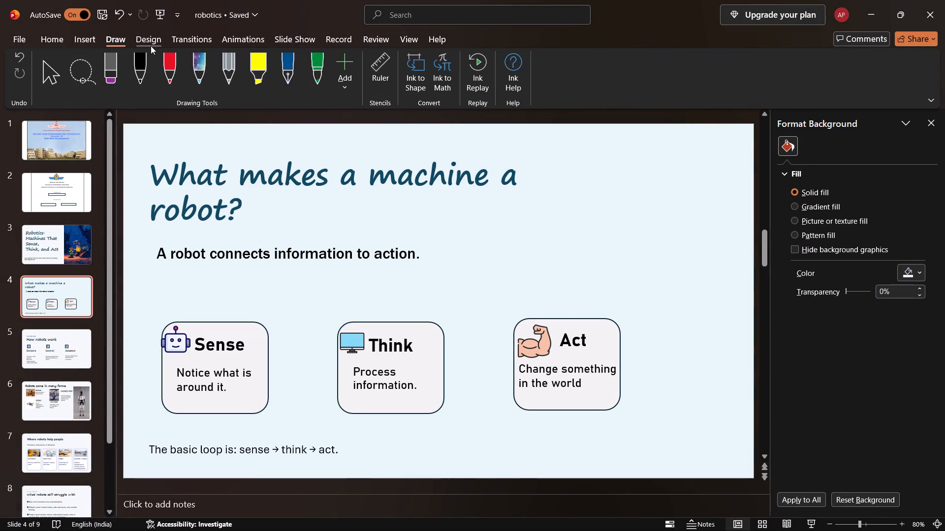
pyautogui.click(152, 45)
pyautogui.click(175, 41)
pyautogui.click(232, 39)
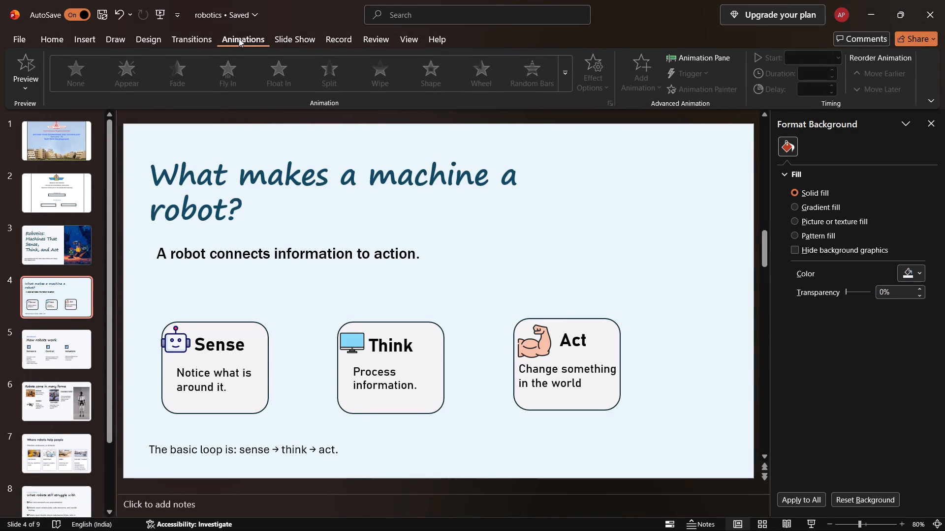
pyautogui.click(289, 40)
# Draw a straight arrow about 3.8 cm long from the Sense card to the Think card on slide 4.
pyautogui.click(89, 36)
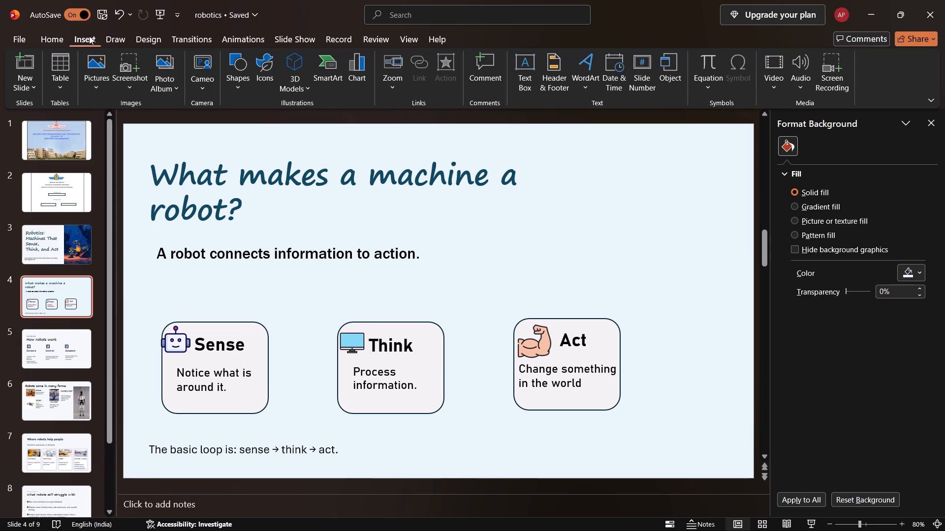
pyautogui.click(236, 83)
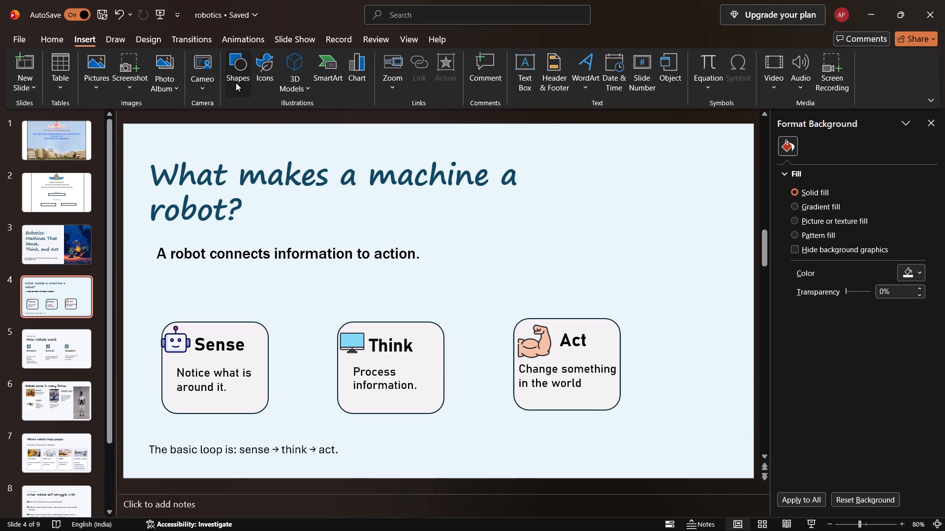
pyautogui.click(262, 123)
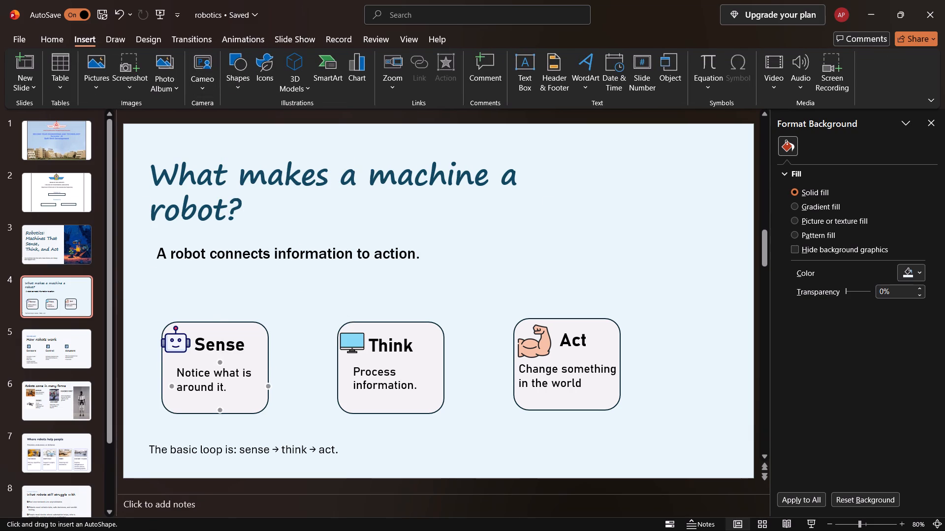
pyautogui.moveTo(268, 386); pyautogui.dragTo(339, 384)
pyautogui.moveTo(339, 384); pyautogui.dragTo(340, 368)
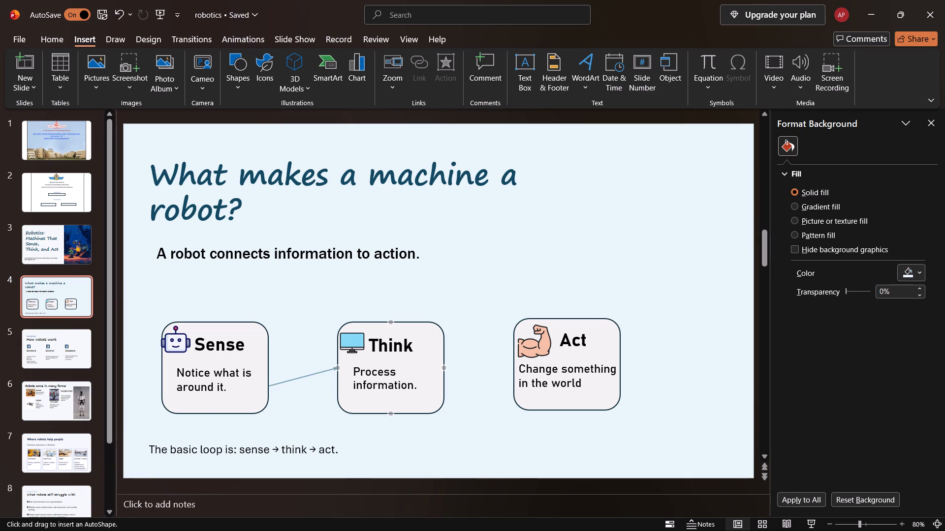
pyautogui.moveTo(340, 368); pyautogui.dragTo(340, 386)
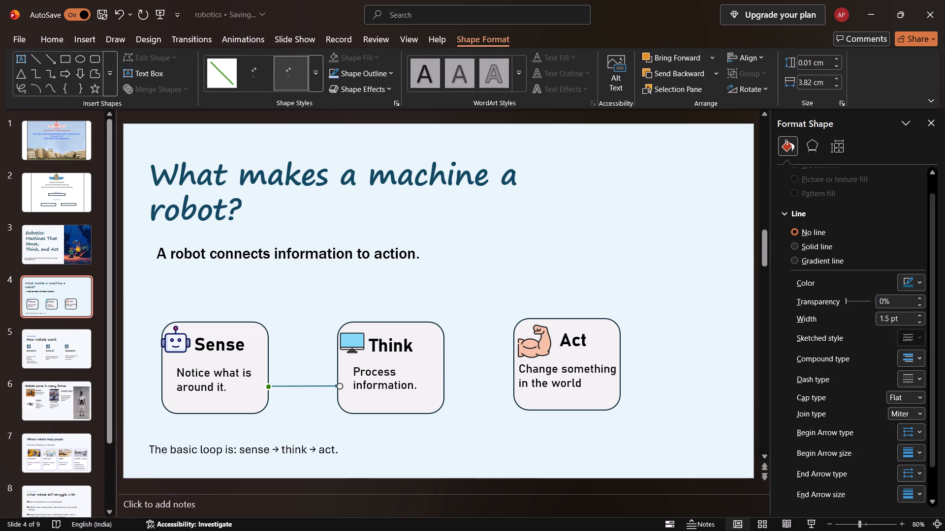
pyautogui.click(442, 369)
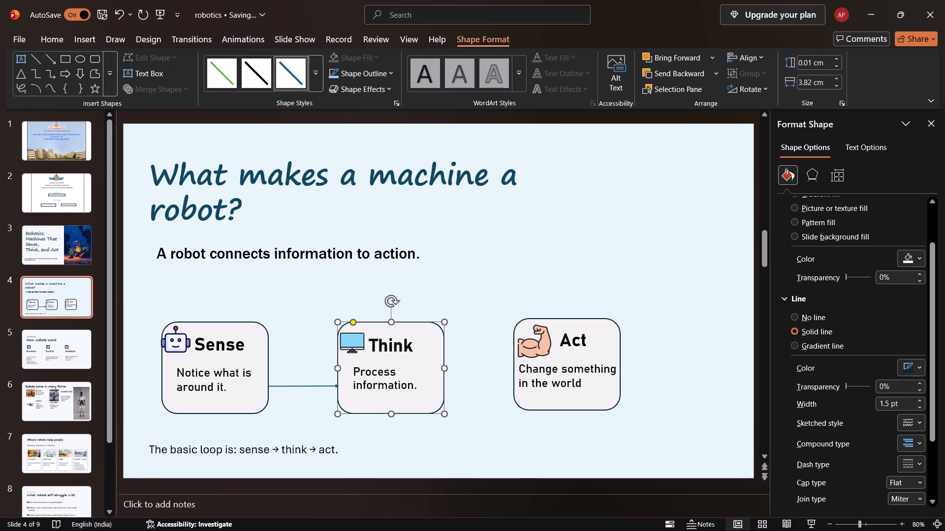
pyautogui.click(450, 369)
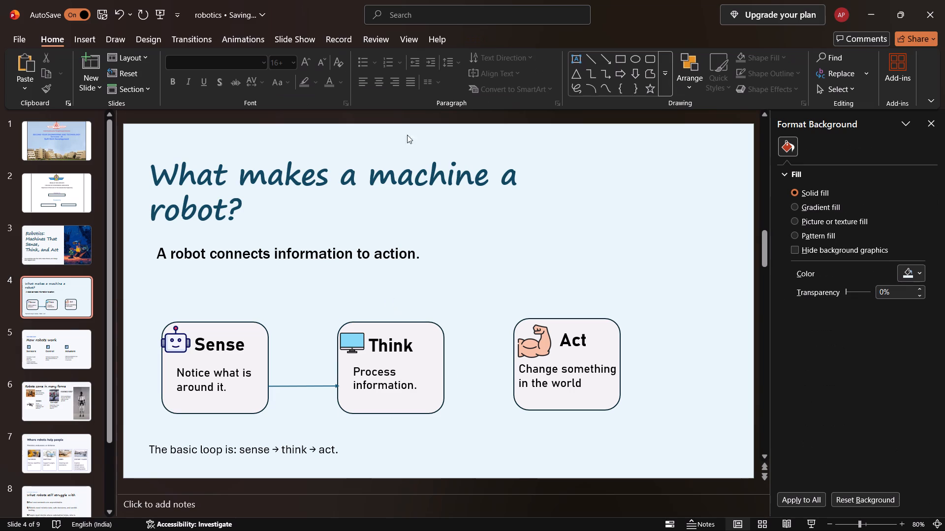
# Draw a matching straight arrow from the middle of the Think card's edge to the Act card.
pyautogui.click(89, 41)
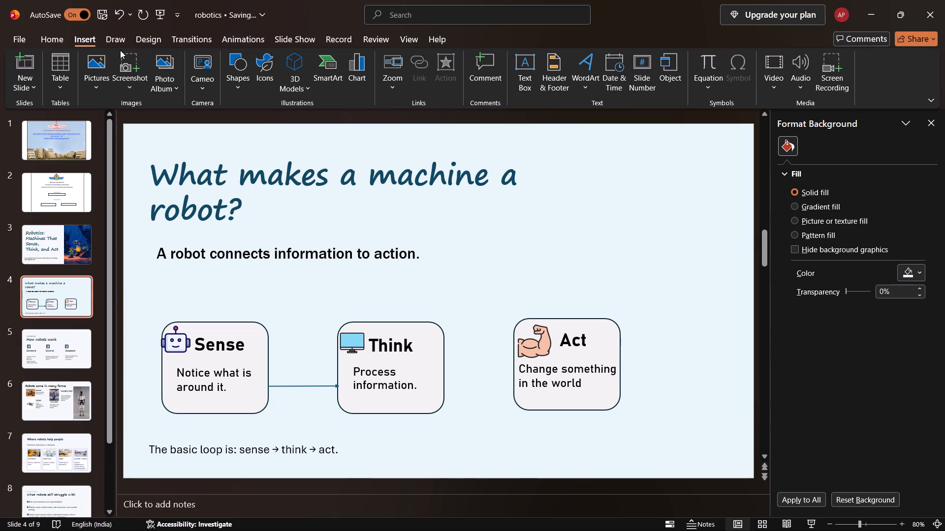
pyautogui.click(113, 39)
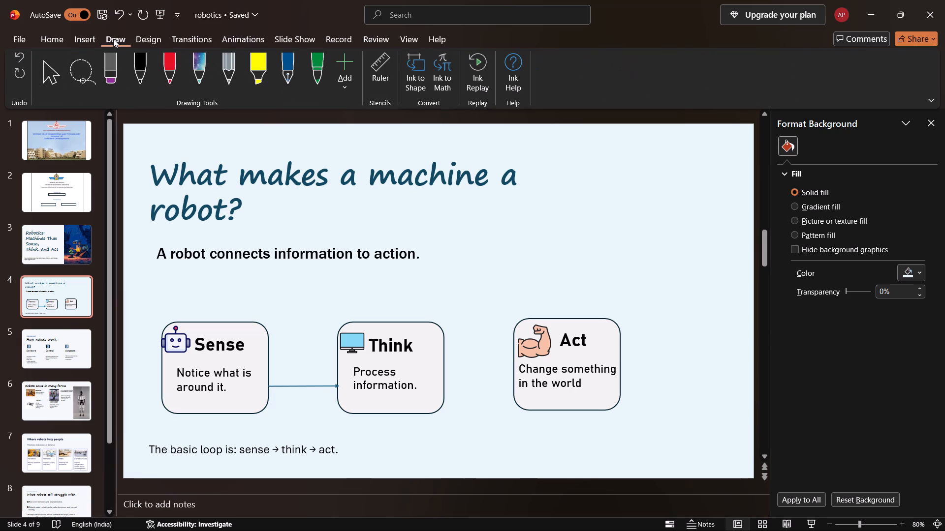
pyautogui.click(79, 40)
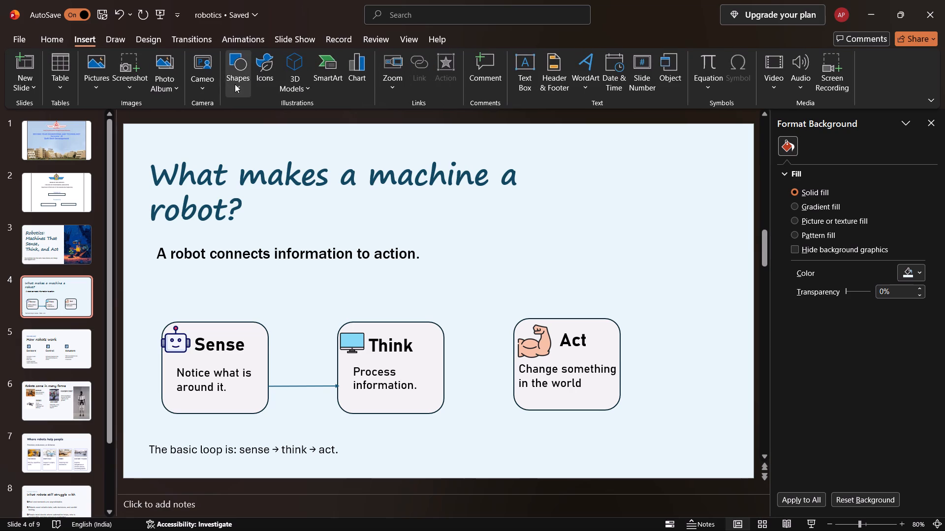
pyautogui.click(235, 84)
pyautogui.click(256, 126)
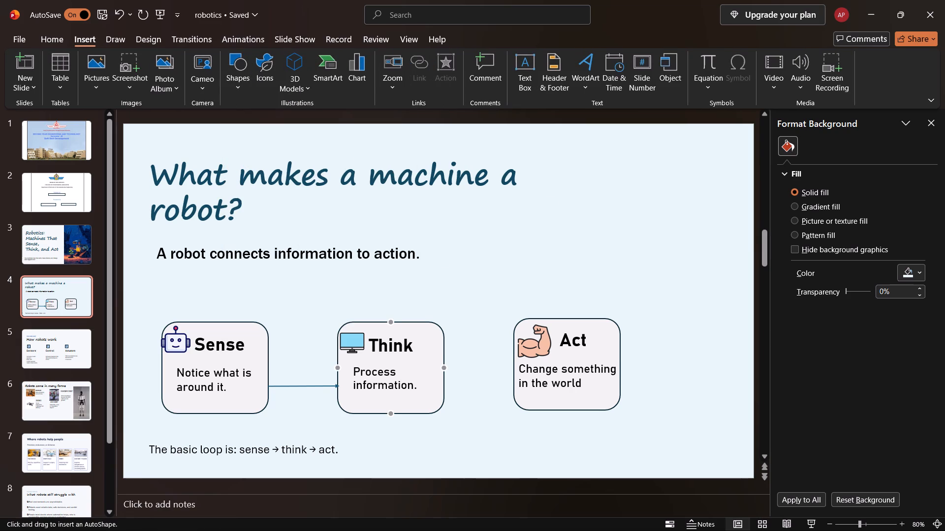
pyautogui.moveTo(444, 368); pyautogui.dragTo(513, 364)
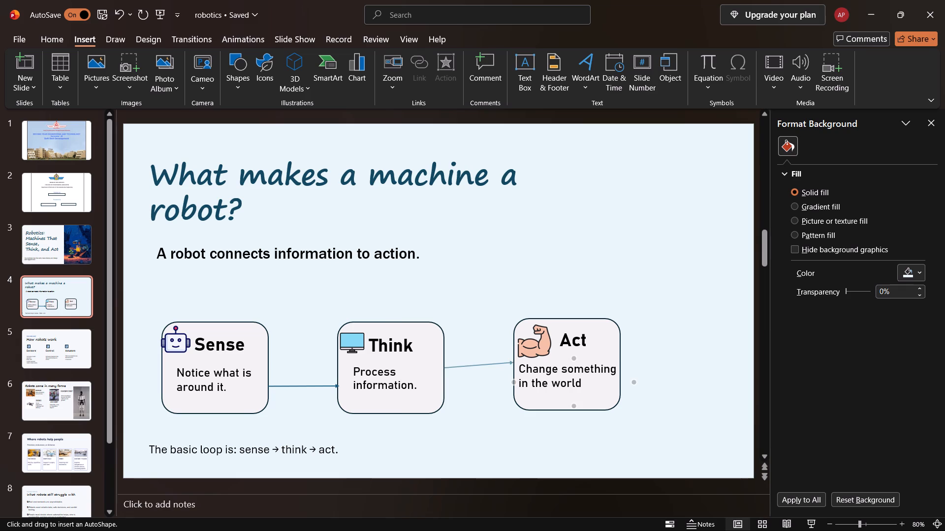
pyautogui.moveTo(513, 364); pyautogui.dragTo(515, 367)
# Move both ends of the Sense-to-Think arrow up to the cards' mid-height, level with the Think-to-Act arrow.
pyautogui.click(315, 363)
pyautogui.click(313, 384)
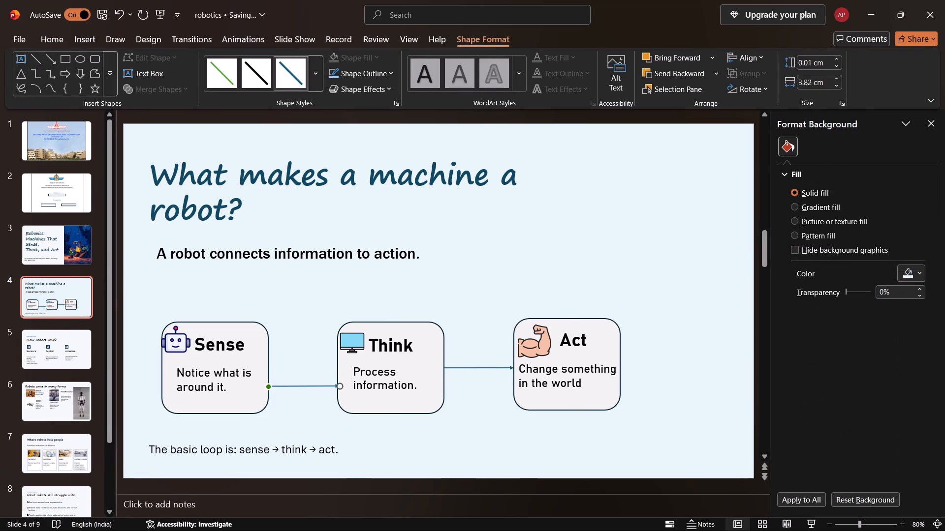
pyautogui.moveTo(267, 387); pyautogui.dragTo(271, 369)
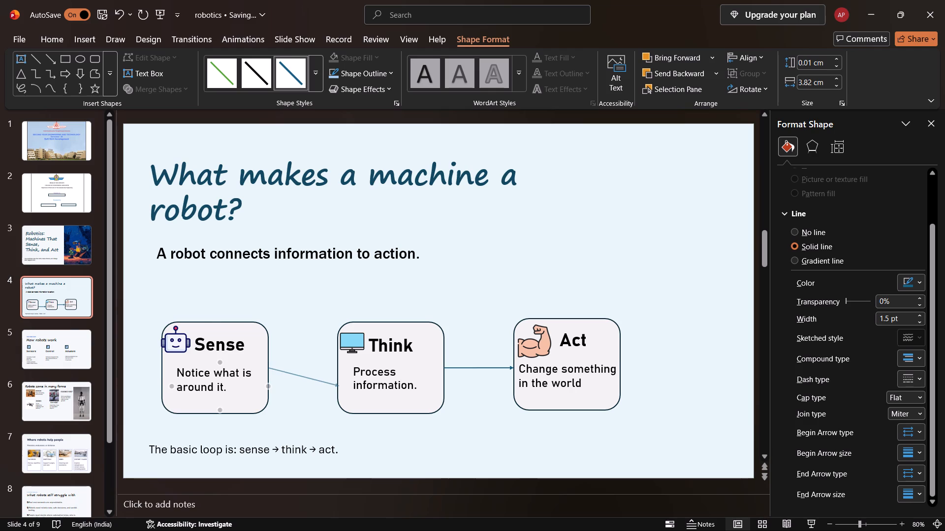
pyautogui.moveTo(271, 369); pyautogui.dragTo(268, 358)
pyautogui.moveTo(268, 358); pyautogui.dragTo(268, 368)
pyautogui.moveTo(340, 387); pyautogui.dragTo(340, 379)
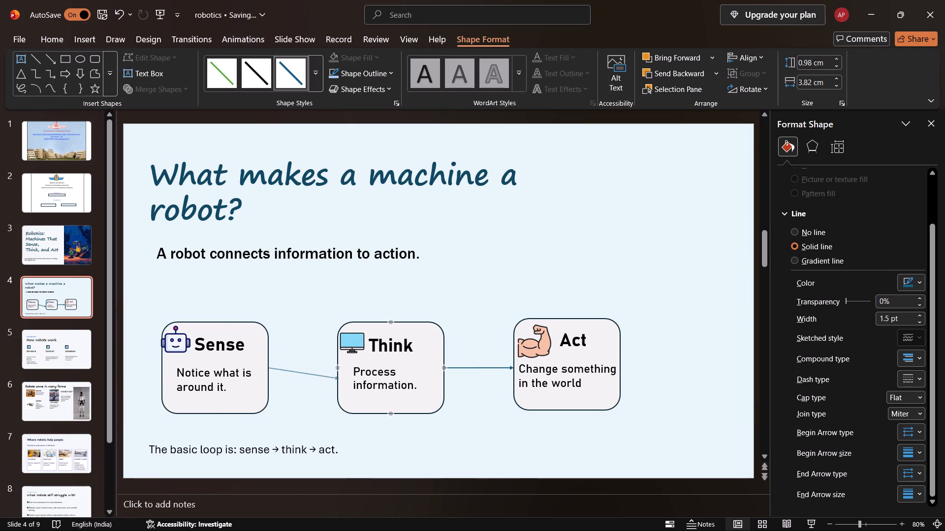
pyautogui.moveTo(340, 379); pyautogui.dragTo(340, 370)
pyautogui.click(314, 325)
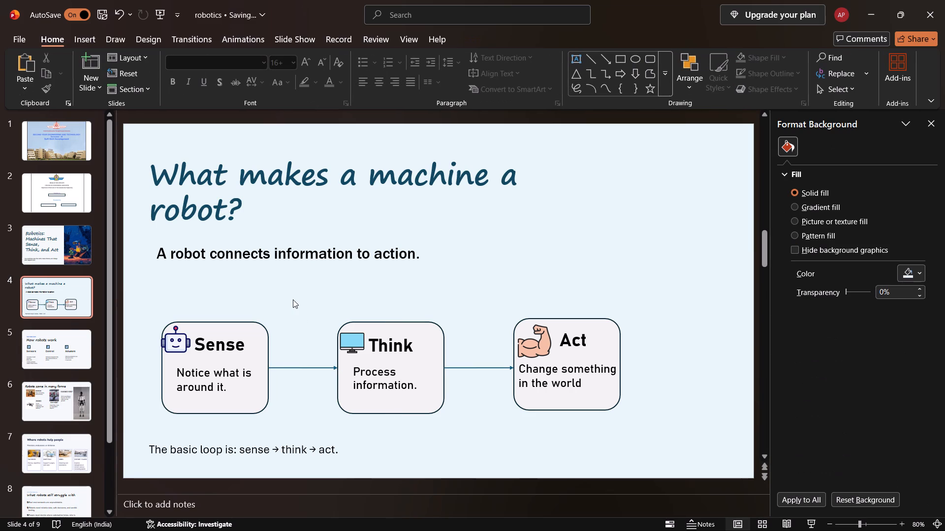
# Select the rounded rectangle of the Sense card.
pyautogui.click(257, 342)
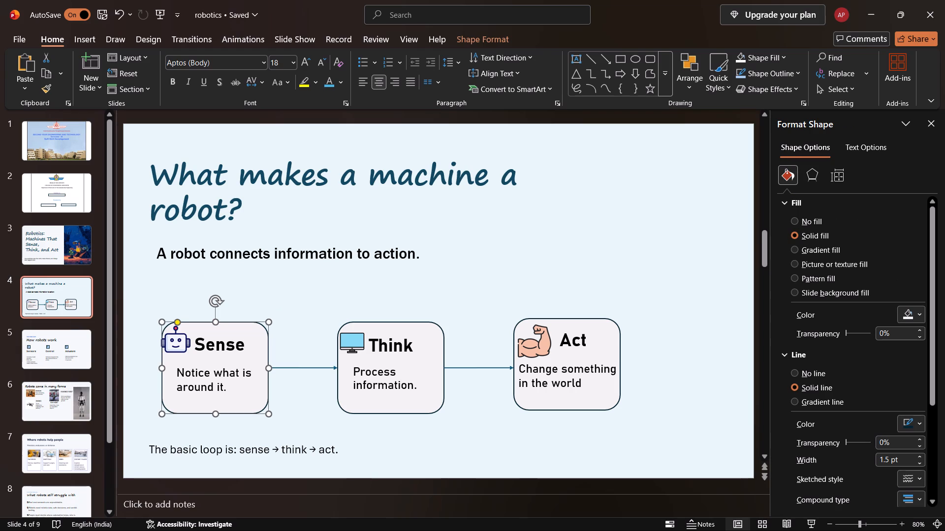
pyautogui.moveTo(136, 344); pyautogui.dragTo(201, 351, button='right')
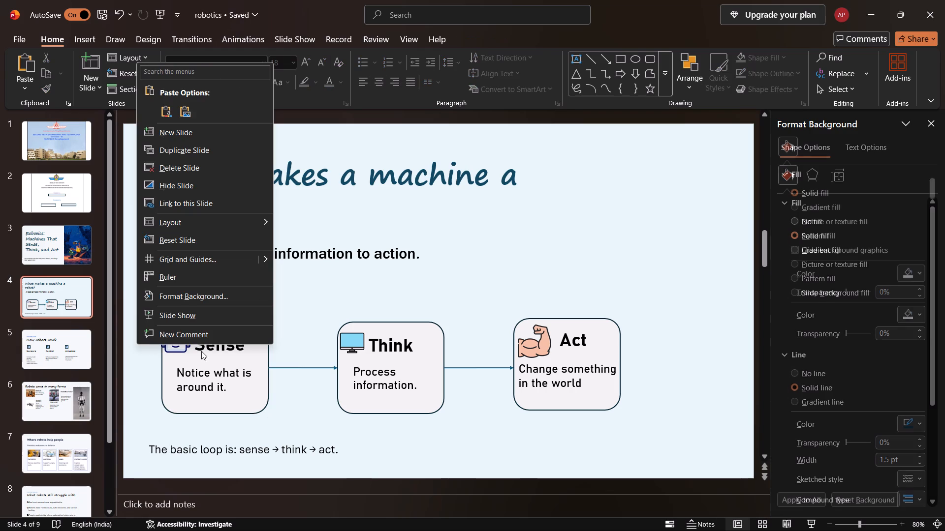
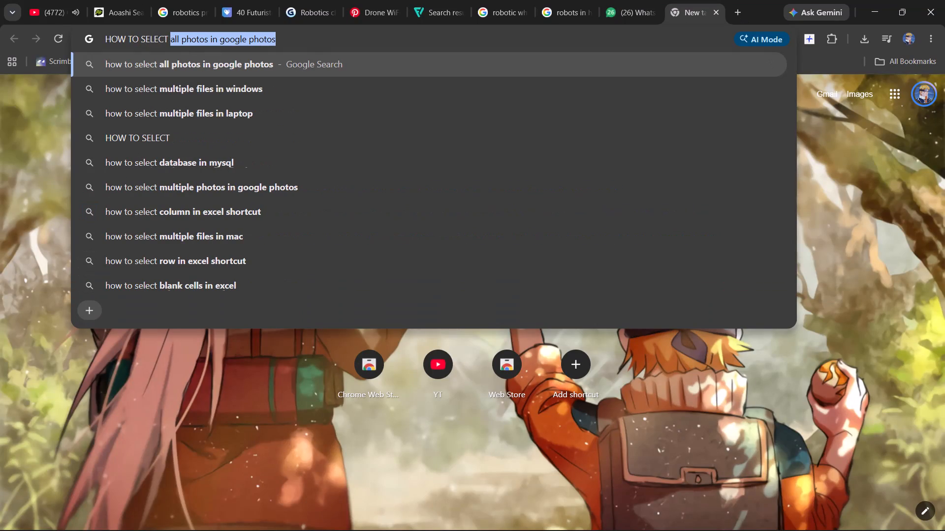
# Search Google for how to select different elems at once in ppt.
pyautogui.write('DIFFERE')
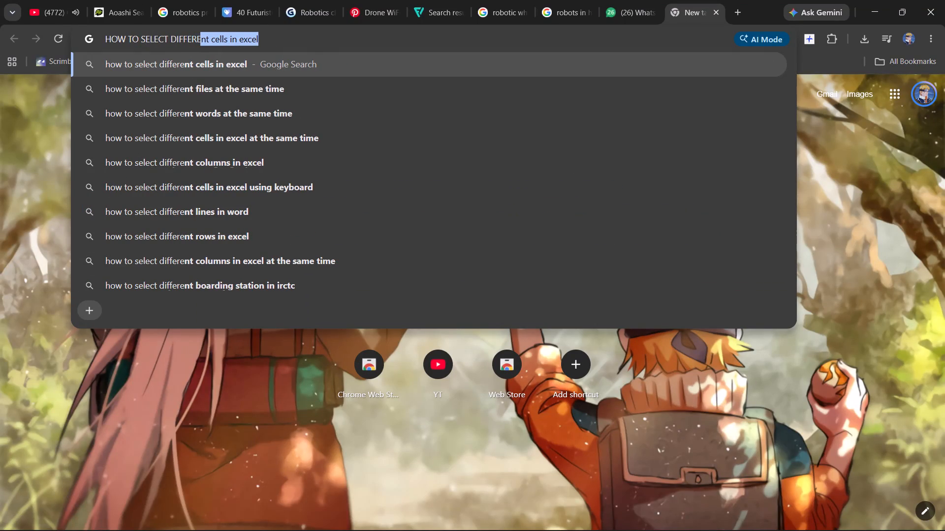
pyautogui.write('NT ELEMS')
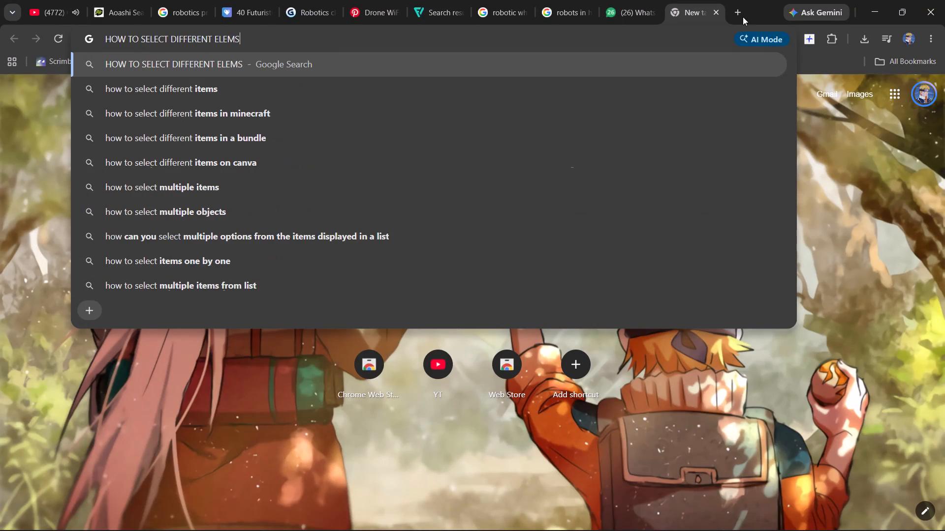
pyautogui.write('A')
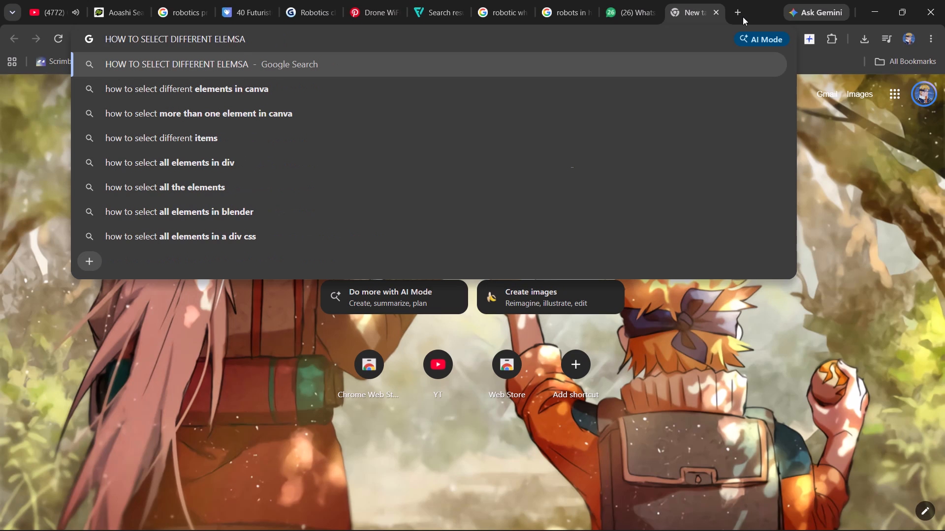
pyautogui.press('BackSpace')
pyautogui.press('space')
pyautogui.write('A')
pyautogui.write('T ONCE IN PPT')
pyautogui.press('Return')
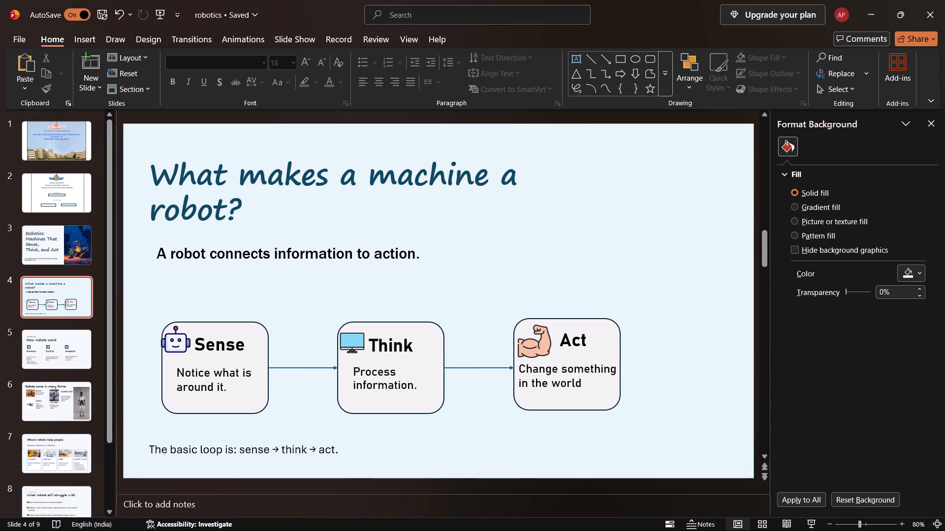
# In PowerPoint, select all parts of the Sense, Think and Act cards with both arrows and move them up together beneath the slide 4 subtitle.
pyautogui.keyDown('ctrl'); pyautogui.click(220, 354); pyautogui.keyUp('ctrl')
pyautogui.keyDown('ctrl'); pyautogui.click(177, 345); pyautogui.keyUp('ctrl')
pyautogui.keyDown('ctrl'); pyautogui.click(173, 360); pyautogui.keyUp('ctrl')
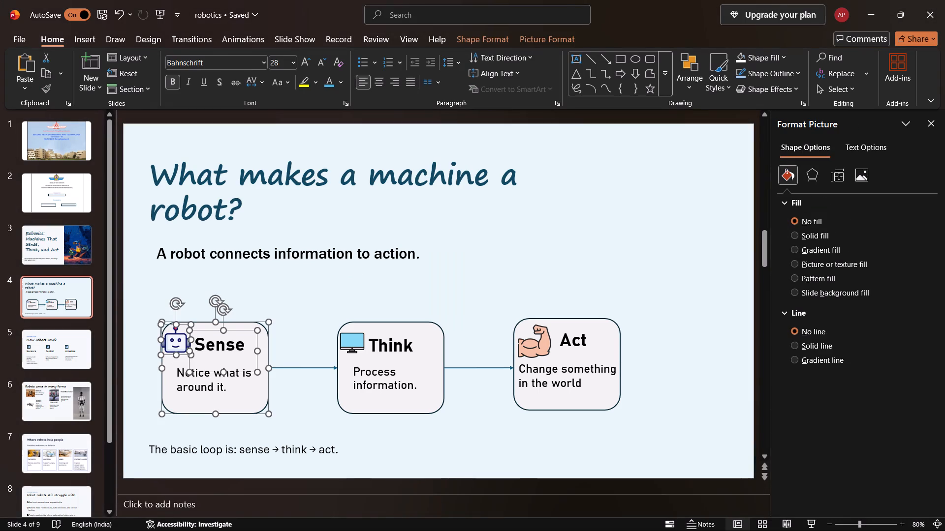
pyautogui.keyDown('ctrl'); pyautogui.click(189, 380); pyautogui.keyUp('ctrl')
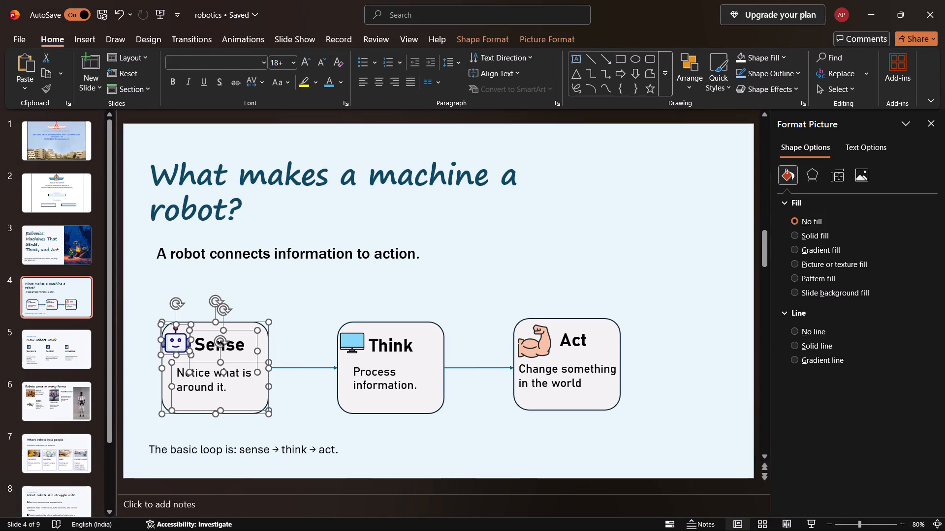
pyautogui.keyDown('ctrl'); pyautogui.click(361, 341); pyautogui.keyUp('ctrl')
pyautogui.keyDown('ctrl'); pyautogui.click(375, 348); pyautogui.keyUp('ctrl')
pyautogui.keyDown('ctrl'); pyautogui.click(373, 372); pyautogui.keyUp('ctrl')
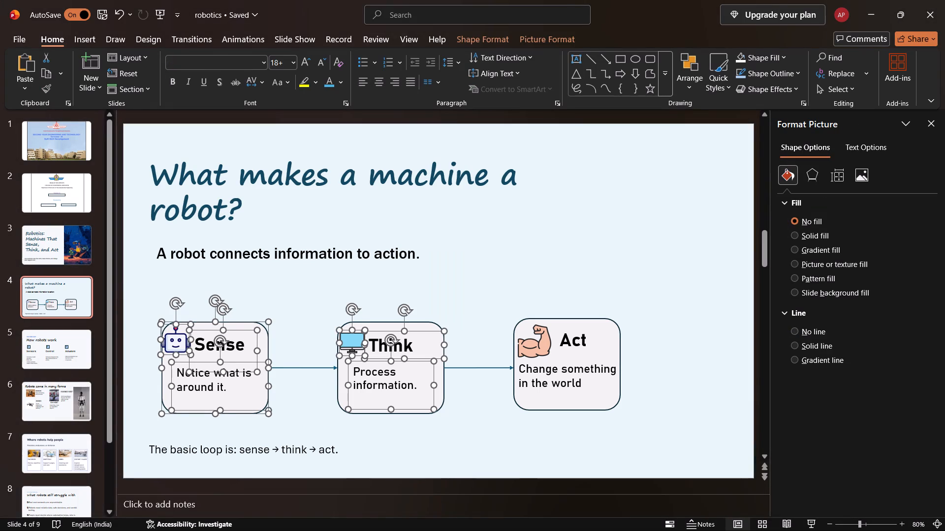
pyautogui.keyDown('ctrl'); pyautogui.click(345, 383); pyautogui.keyUp('ctrl')
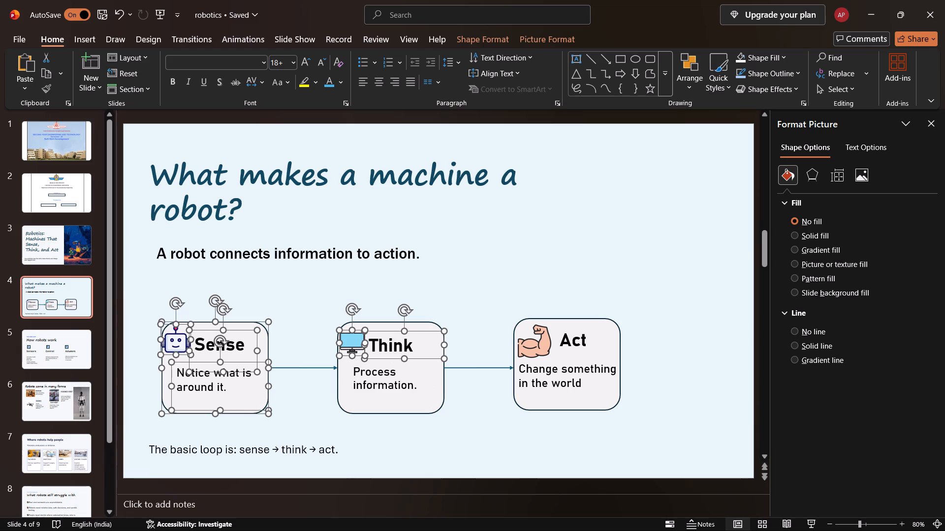
pyautogui.keyDown('ctrl'); pyautogui.click(365, 375); pyautogui.keyUp('ctrl')
pyautogui.keyDown('ctrl'); pyautogui.click(341, 379); pyautogui.keyUp('ctrl')
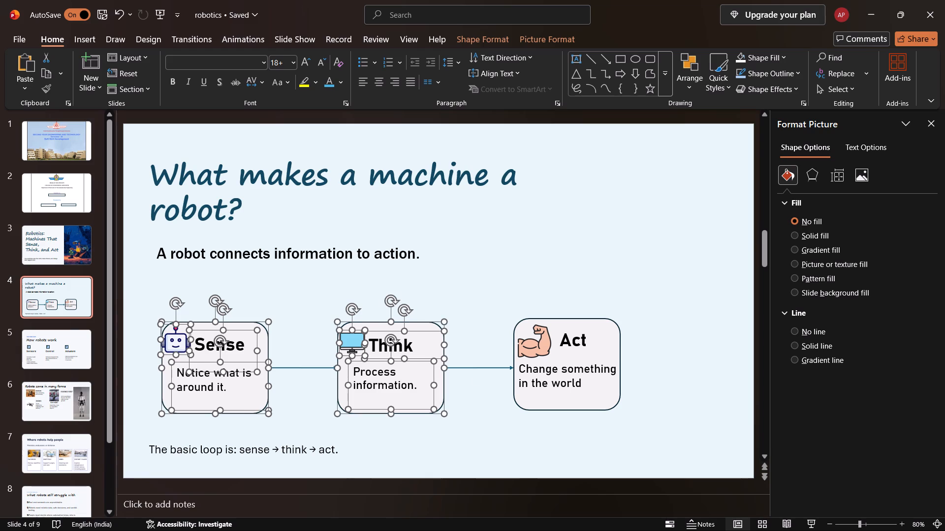
pyautogui.keyDown('ctrl'); pyautogui.click(533, 346); pyautogui.keyUp('ctrl')
pyautogui.keyDown('ctrl'); pyautogui.click(565, 343); pyautogui.keyUp('ctrl')
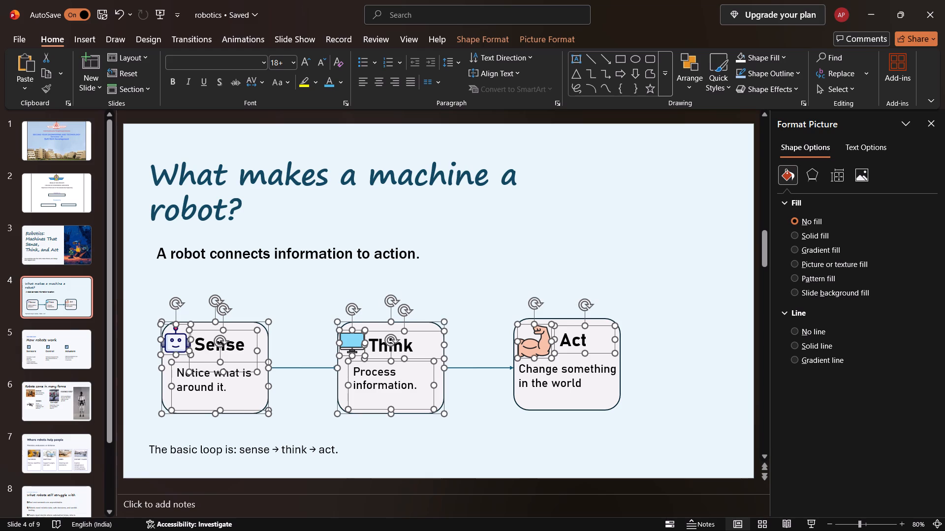
pyautogui.keyDown('ctrl'); pyautogui.click(556, 371); pyautogui.keyUp('ctrl')
pyautogui.keyDown('ctrl'); pyautogui.click(535, 407); pyautogui.keyUp('ctrl')
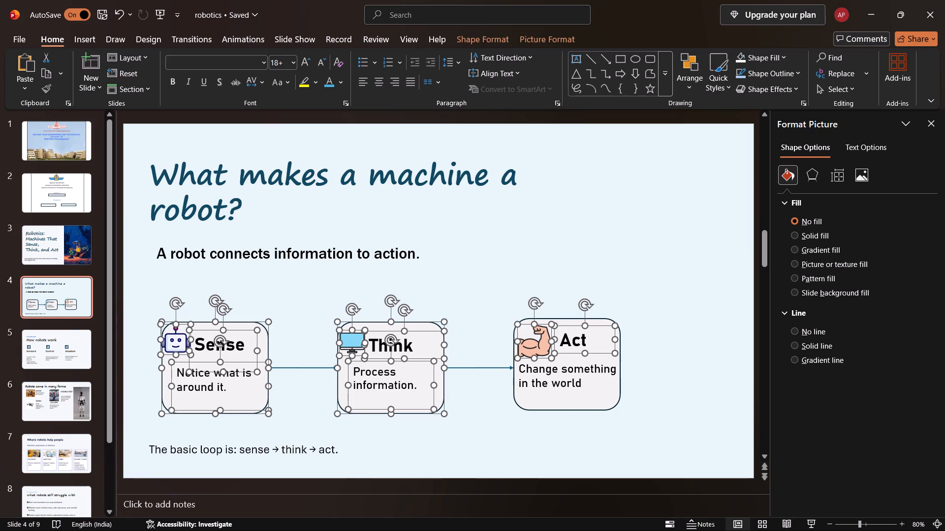
pyautogui.keyDown('ctrl'); pyautogui.click(535, 407); pyautogui.keyUp('ctrl')
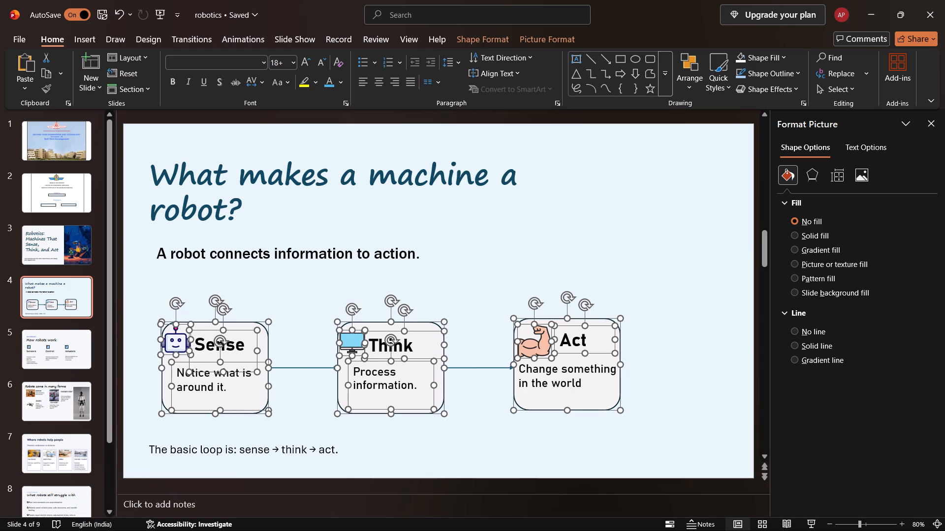
pyautogui.keyDown('ctrl'); pyautogui.click(543, 383); pyautogui.keyUp('ctrl')
pyautogui.keyDown('ctrl'); pyautogui.click(476, 366); pyautogui.keyUp('ctrl')
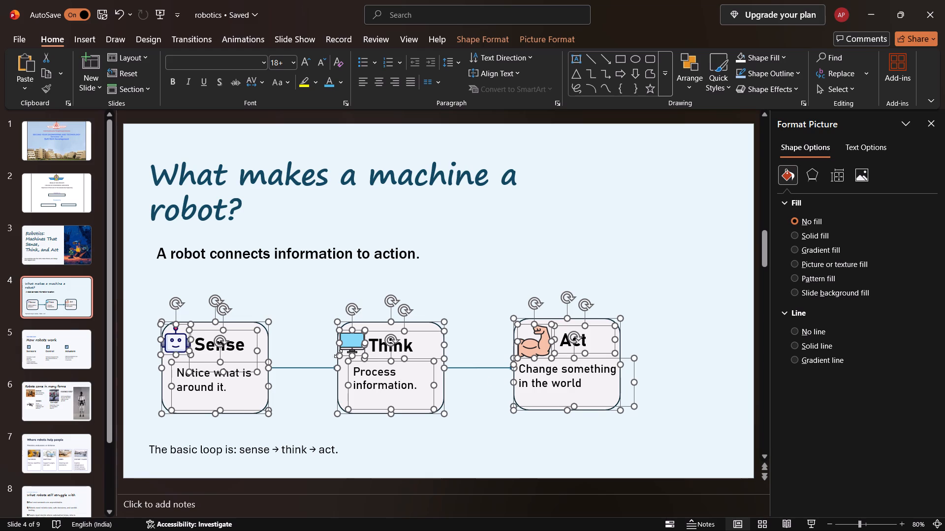
pyautogui.keyDown('ctrl'); pyautogui.click(325, 366); pyautogui.keyUp('ctrl')
pyautogui.moveTo(424, 324); pyautogui.dragTo(424, 320)
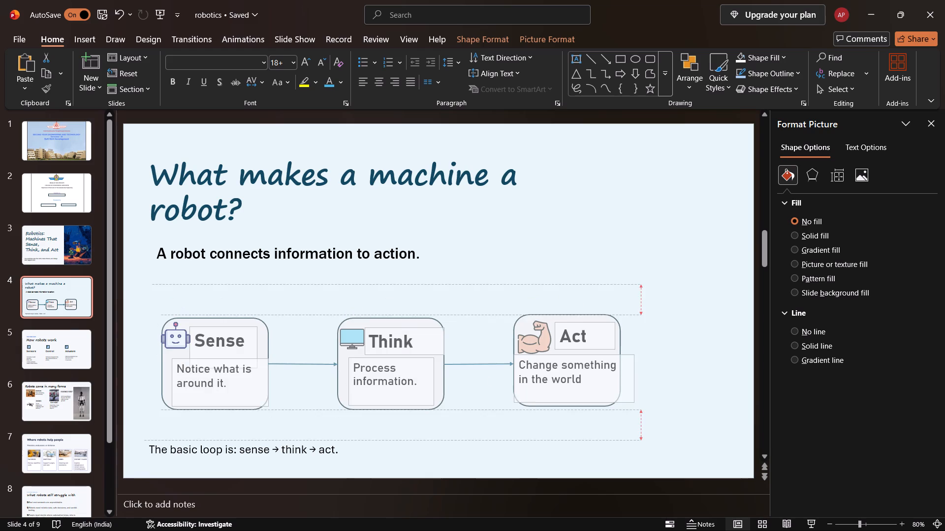
pyautogui.moveTo(424, 320); pyautogui.dragTo(415, 283)
pyautogui.click(326, 428)
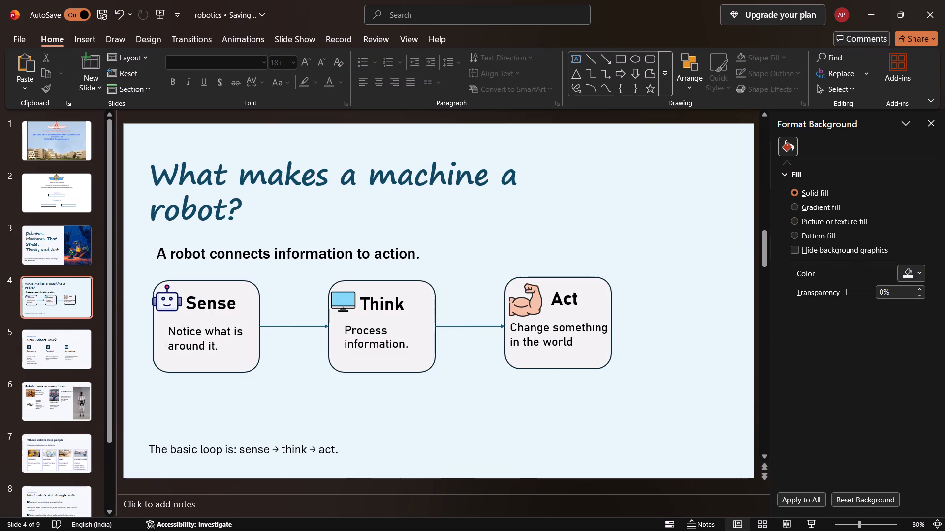
# Move the "The basic loop is: sense → think → act." text box up, just below the cards and aligned with the Sense card.
pyautogui.click(304, 455)
pyautogui.moveTo(311, 439); pyautogui.dragTo(328, 408)
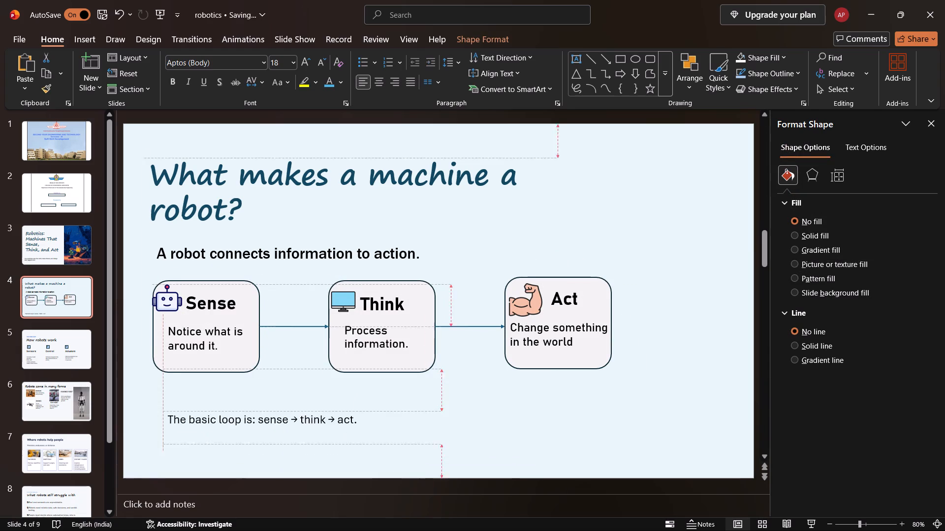
pyautogui.moveTo(328, 408); pyautogui.dragTo(320, 392)
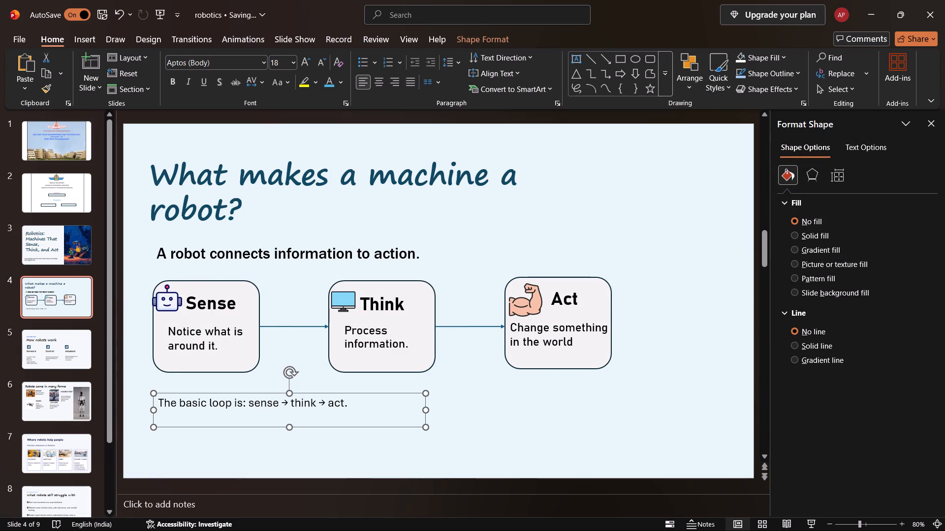
pyautogui.click(480, 246)
pyautogui.click(602, 215)
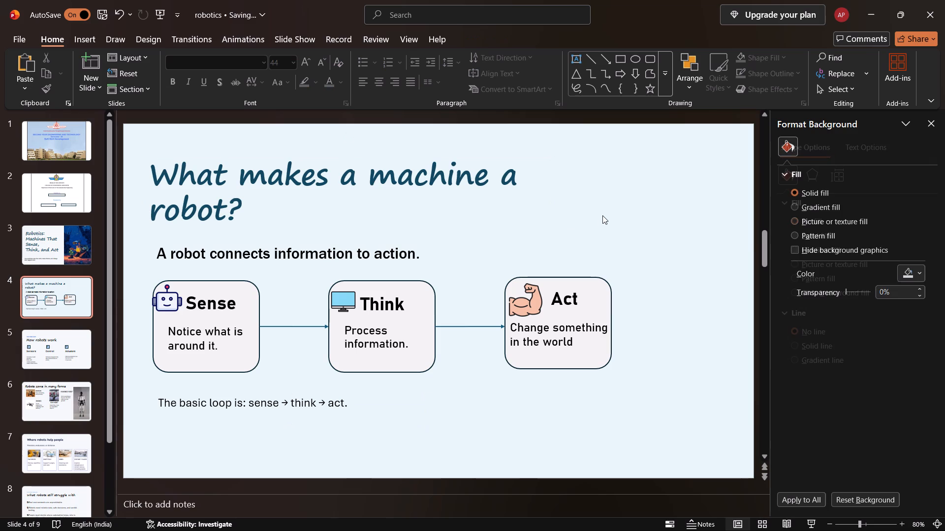
# On slide 2, set the font colour of the masking rectangle under "Seminar on" to white.
pyautogui.click(83, 193)
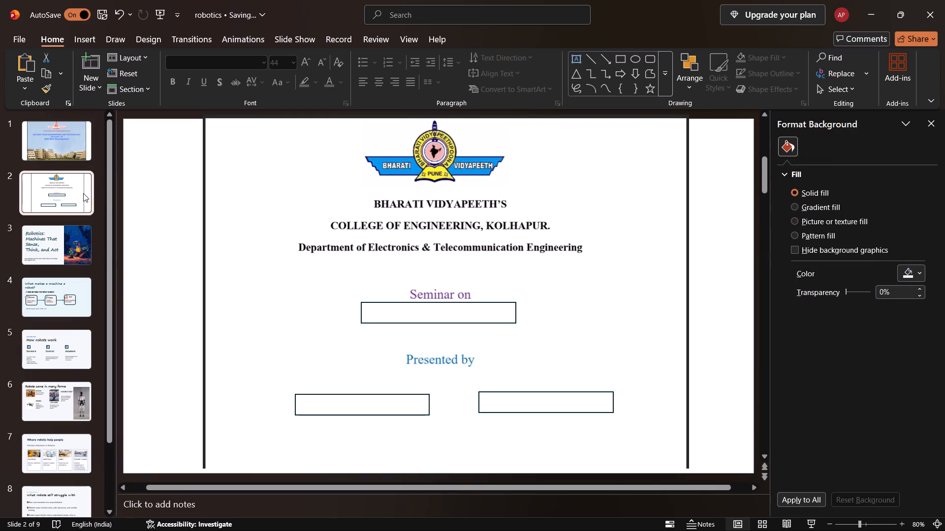
pyautogui.click(427, 311)
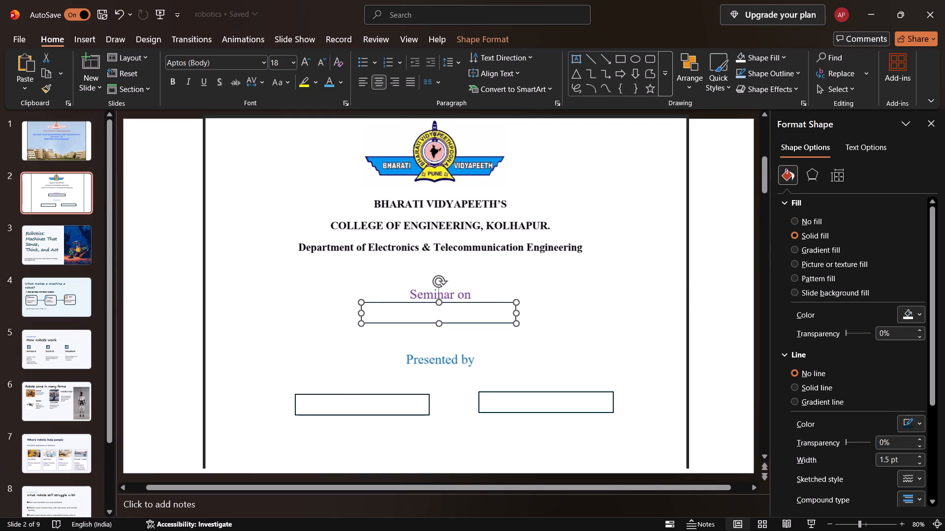
pyautogui.click(308, 311)
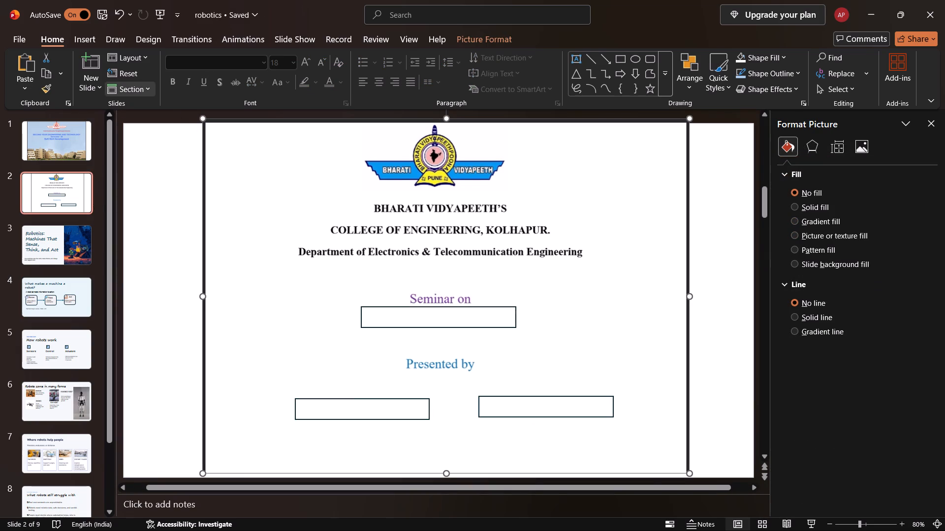
pyautogui.click(231, 315)
pyautogui.click(393, 312)
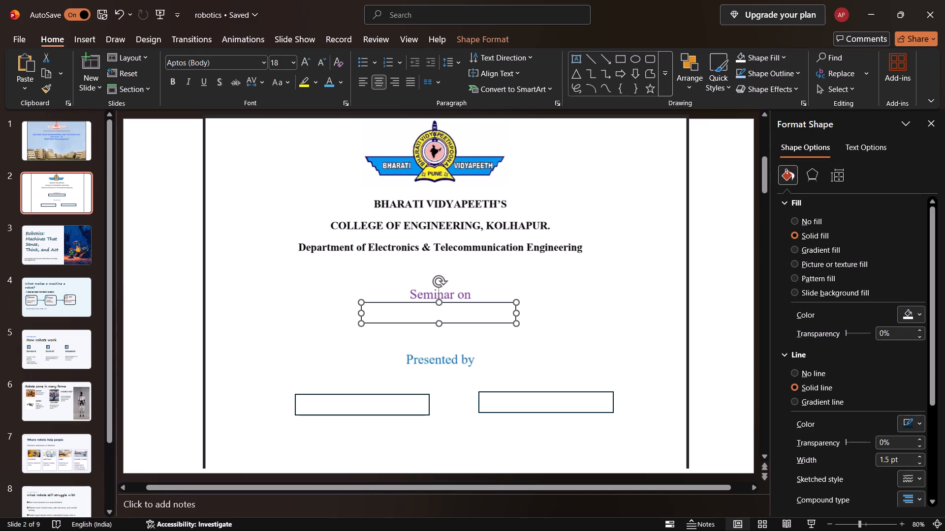
pyautogui.click(341, 82)
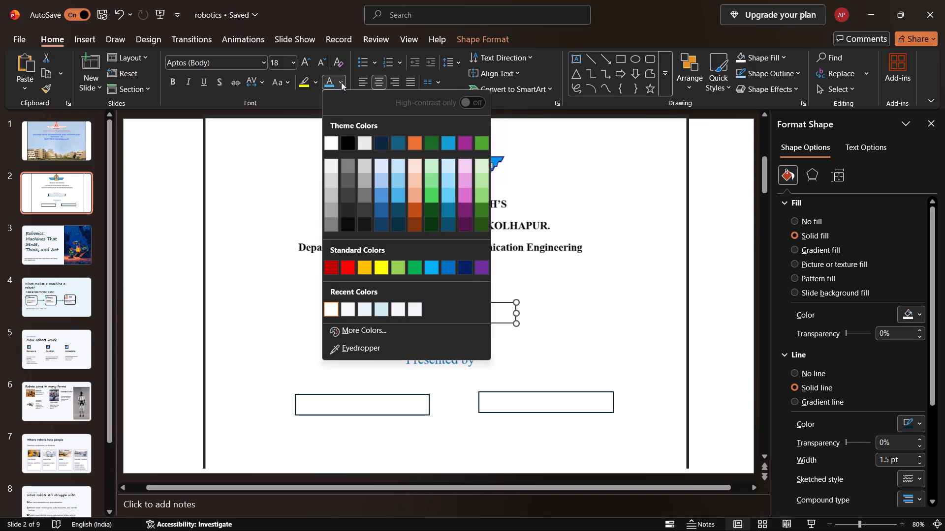
pyautogui.click(332, 140)
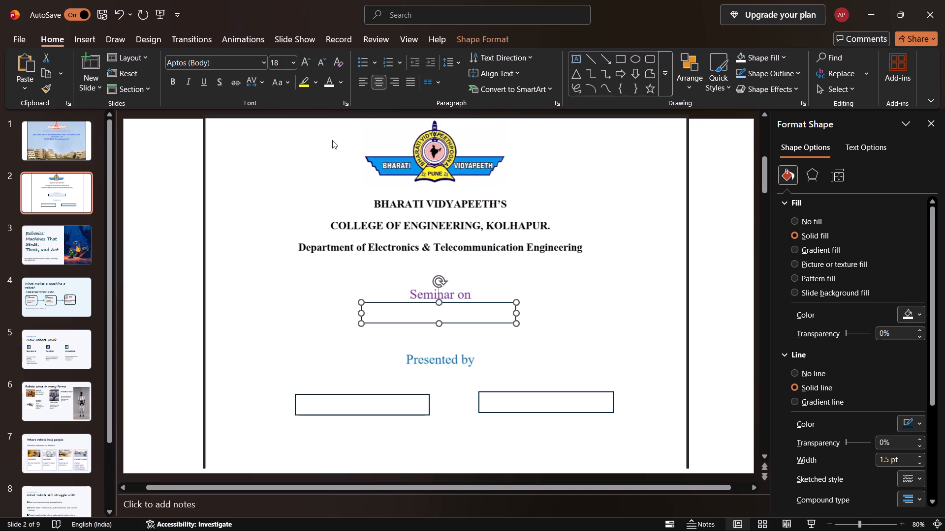
pyautogui.click(300, 281)
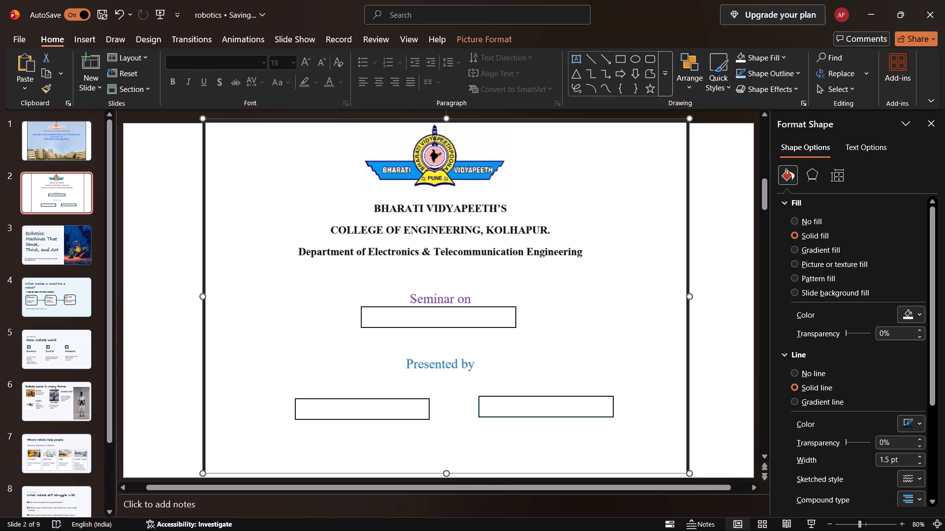
# Remove the outlines from all three white masking rectangles under "Seminar on" and "Presented by" on slide 2.
pyautogui.click(369, 409)
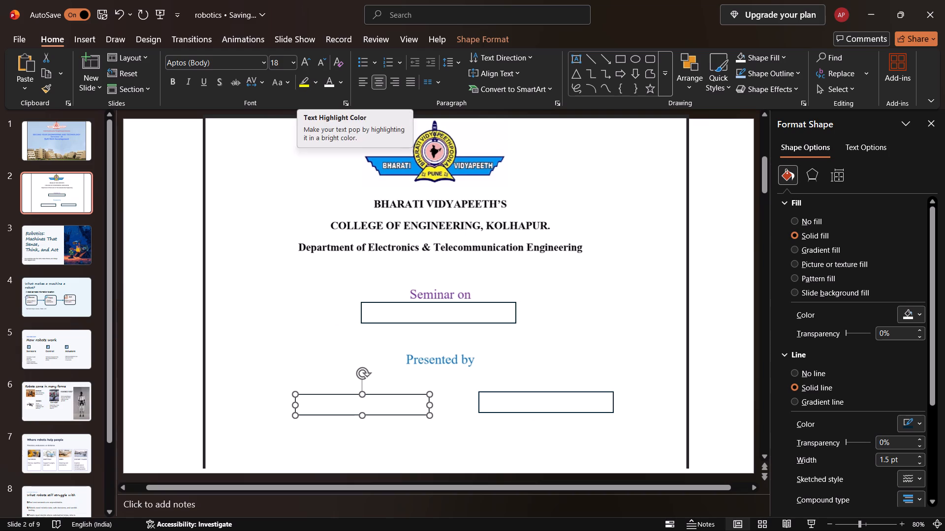
pyautogui.click(797, 372)
pyautogui.click(797, 372)
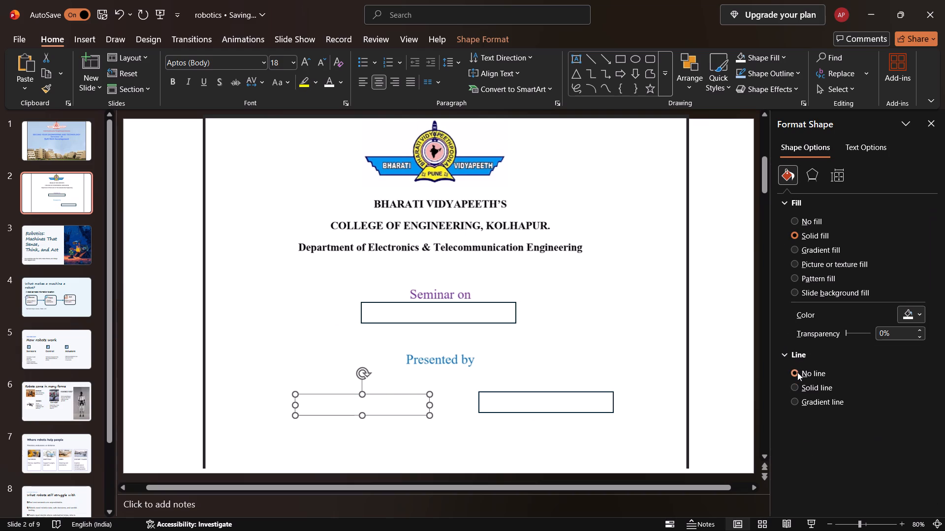
pyautogui.click(465, 331)
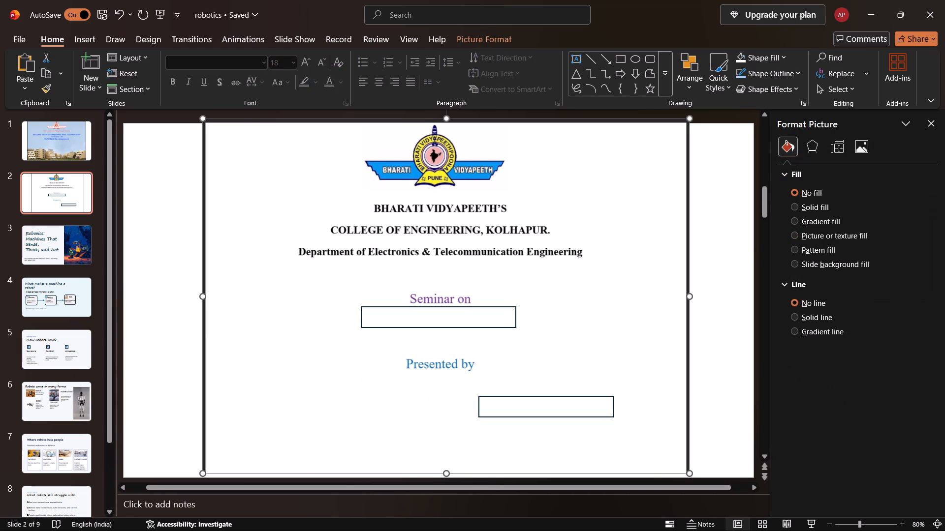
pyautogui.click(467, 323)
pyautogui.click(793, 369)
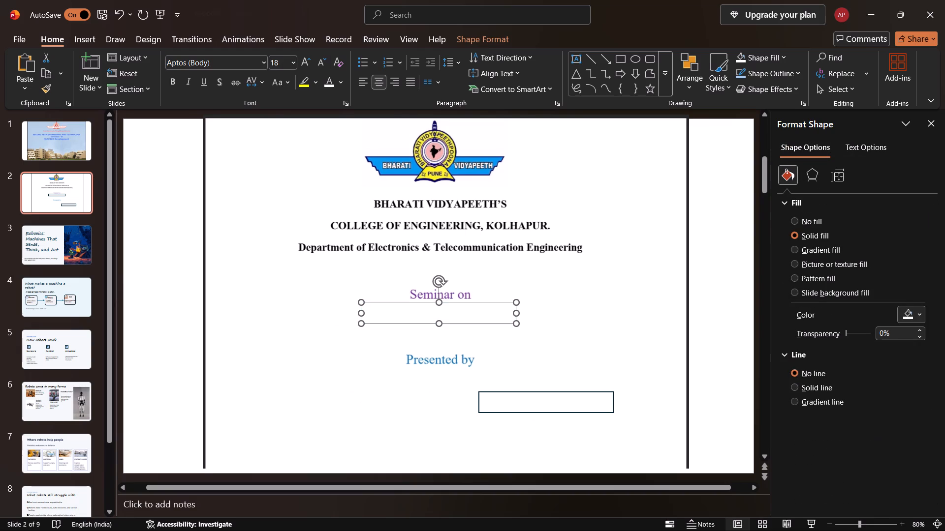
pyautogui.click(640, 335)
pyautogui.click(585, 403)
pyautogui.click(796, 375)
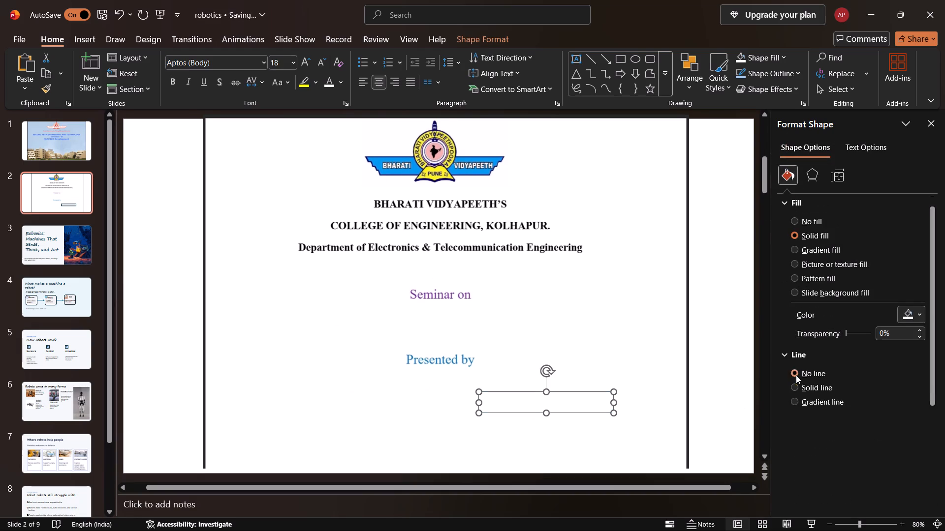
pyautogui.click(678, 347)
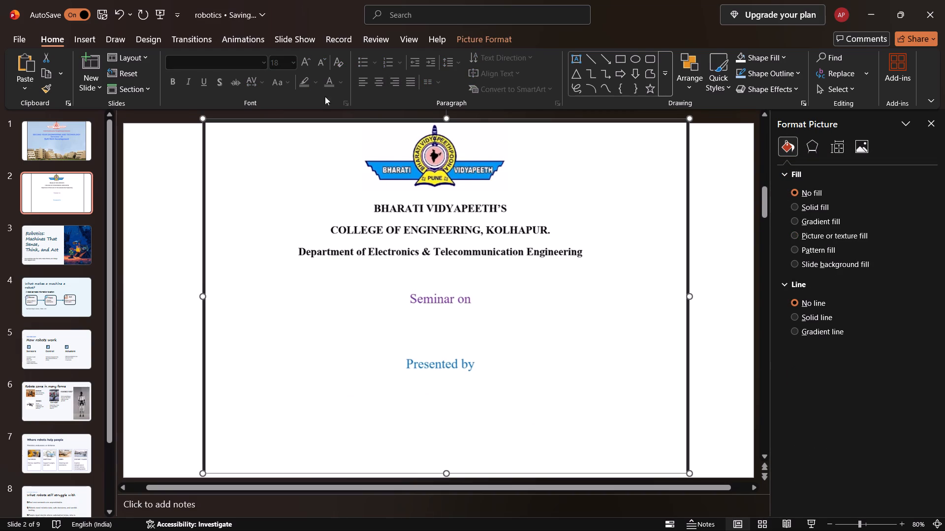
# Add a text box reading "ROBOTICS" between "Seminar on" and "Presented by" on slide 2.
pyautogui.click(91, 39)
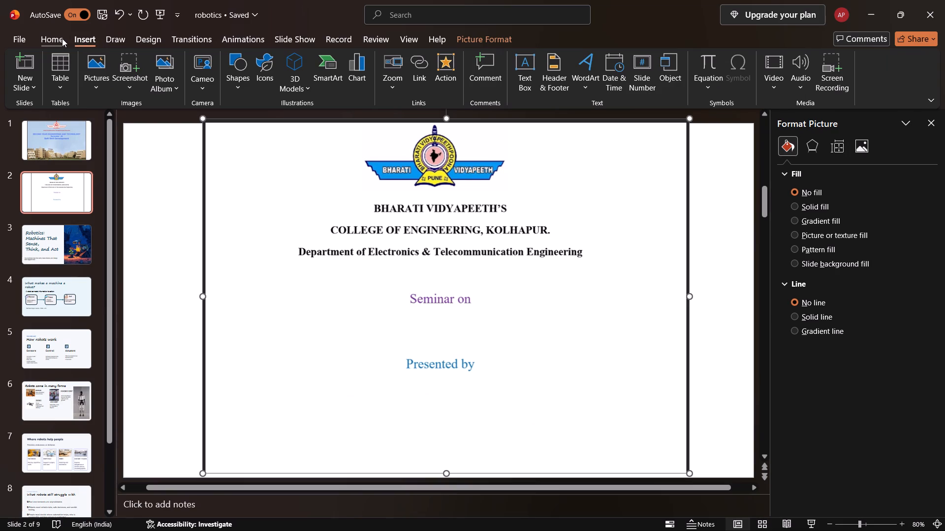
pyautogui.click(62, 38)
pyautogui.click(574, 61)
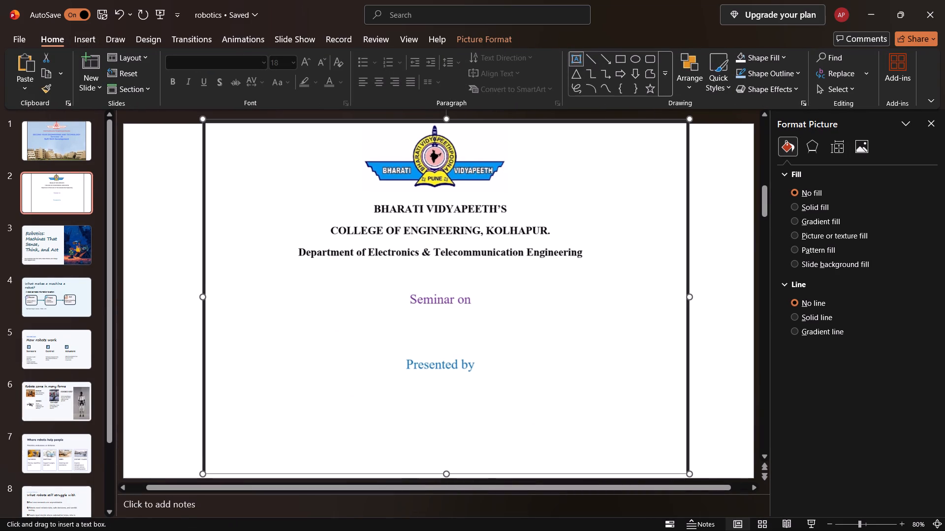
pyautogui.moveTo(364, 318); pyautogui.dragTo(482, 336)
pyautogui.moveTo(482, 336); pyautogui.dragTo(527, 334)
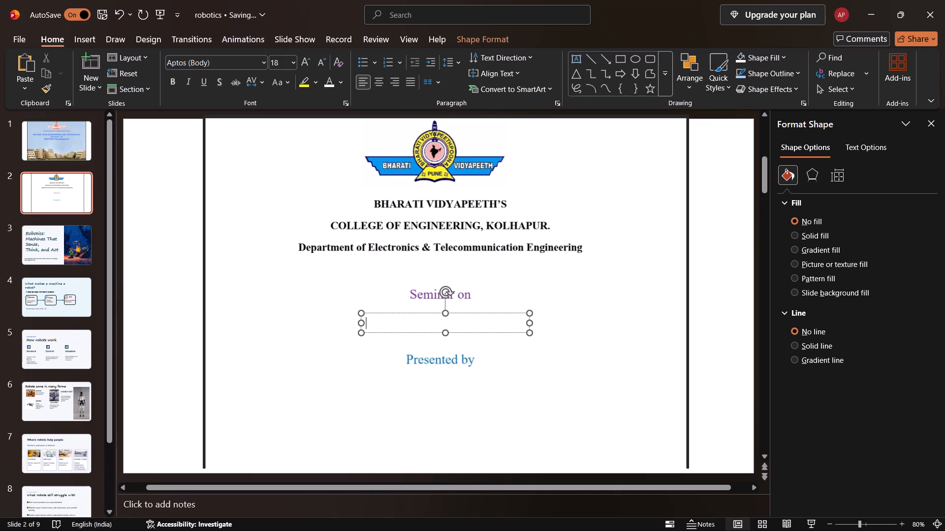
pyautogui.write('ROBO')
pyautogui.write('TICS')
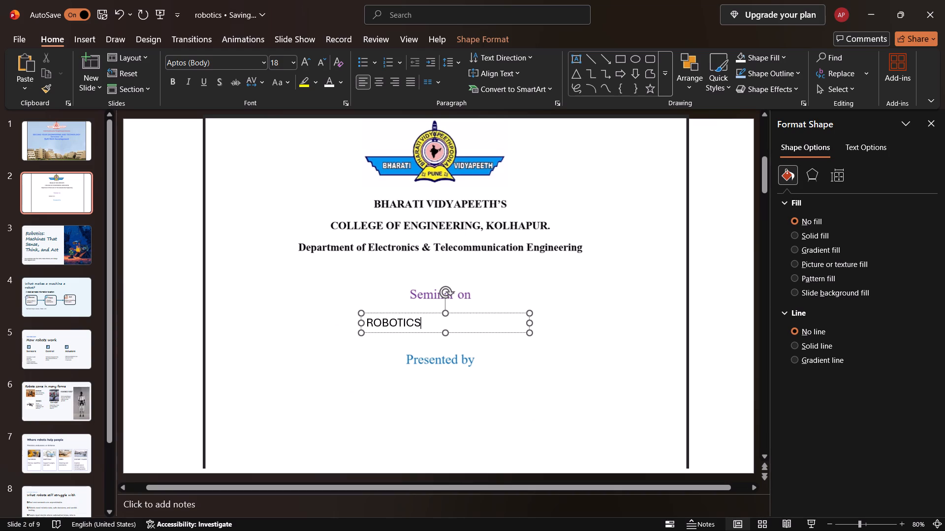
# Shift the ROBOTICS text box up and right beneath "Seminar on", and reposition the white masking rectangle to cover the old title text.
pyautogui.moveTo(479, 311); pyautogui.dragTo(496, 312)
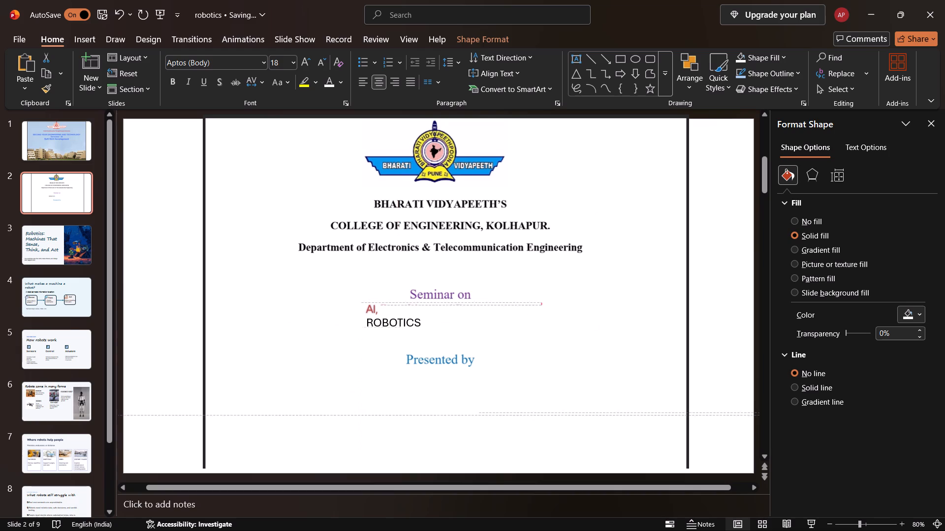
pyautogui.moveTo(496, 312); pyautogui.dragTo(472, 309)
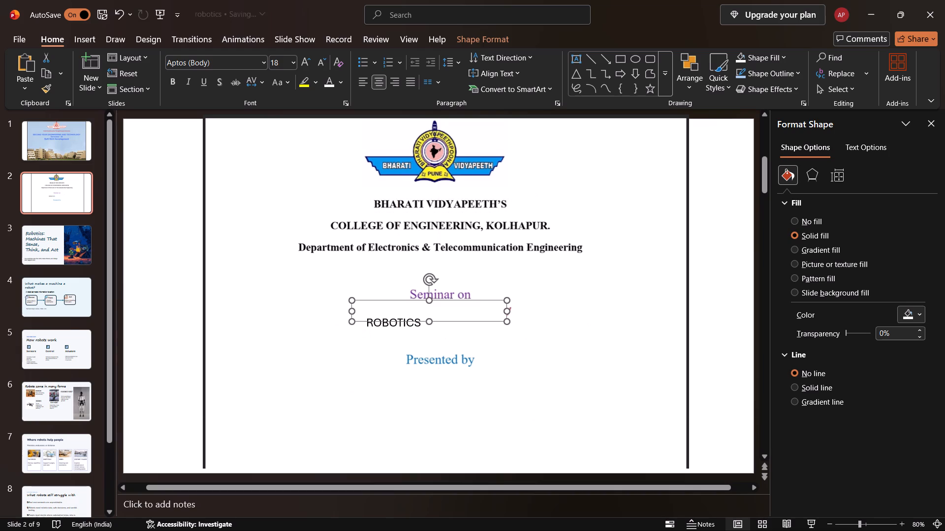
pyautogui.click(386, 327)
pyautogui.moveTo(428, 314); pyautogui.dragTo(441, 304)
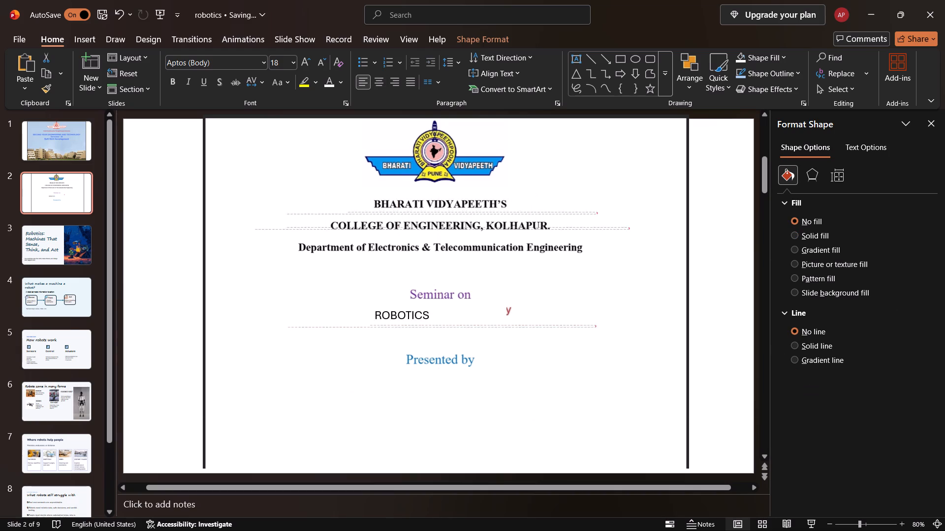
pyautogui.moveTo(441, 304); pyautogui.dragTo(479, 302)
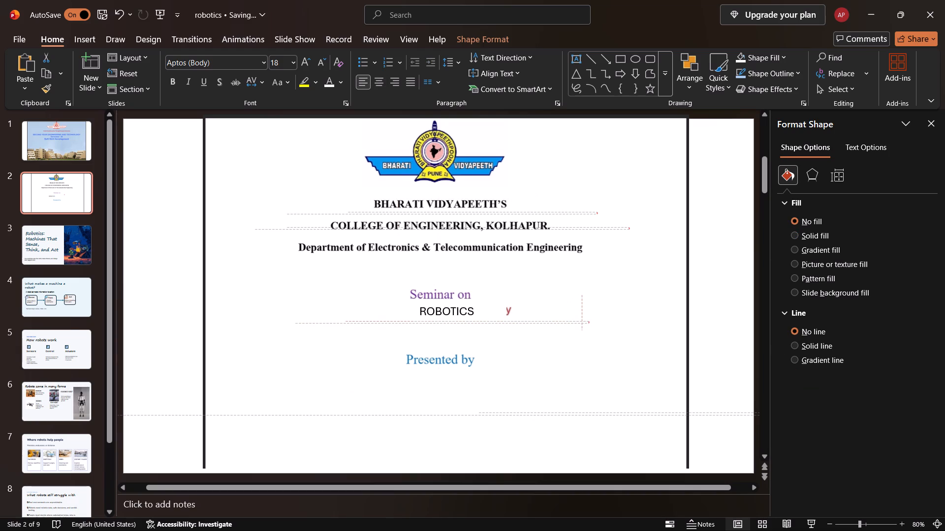
pyautogui.moveTo(479, 302); pyautogui.dragTo(473, 300)
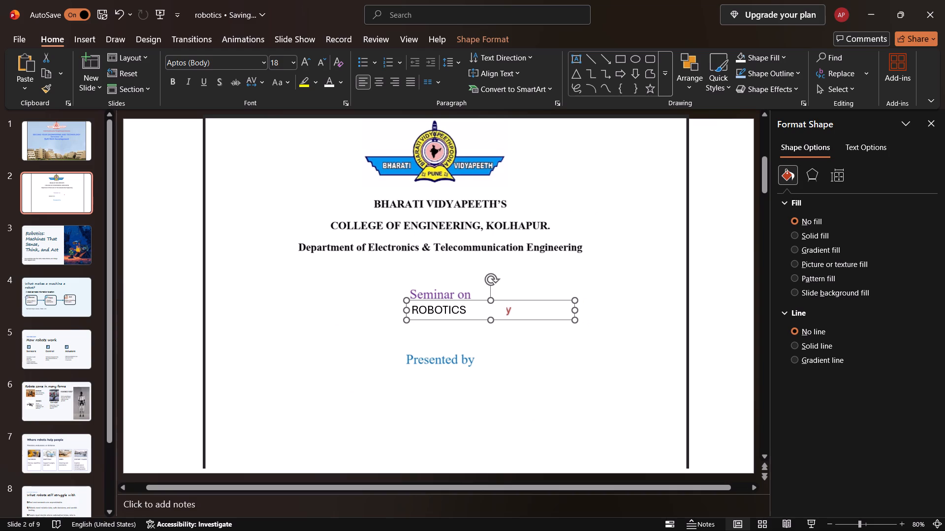
pyautogui.moveTo(387, 308); pyautogui.dragTo(400, 309)
# Set the ROBOTICS text to size 28 and move its box down and left, between "Seminar on" and "Presented by".
pyautogui.click(420, 314)
pyautogui.doubleClick(445, 308)
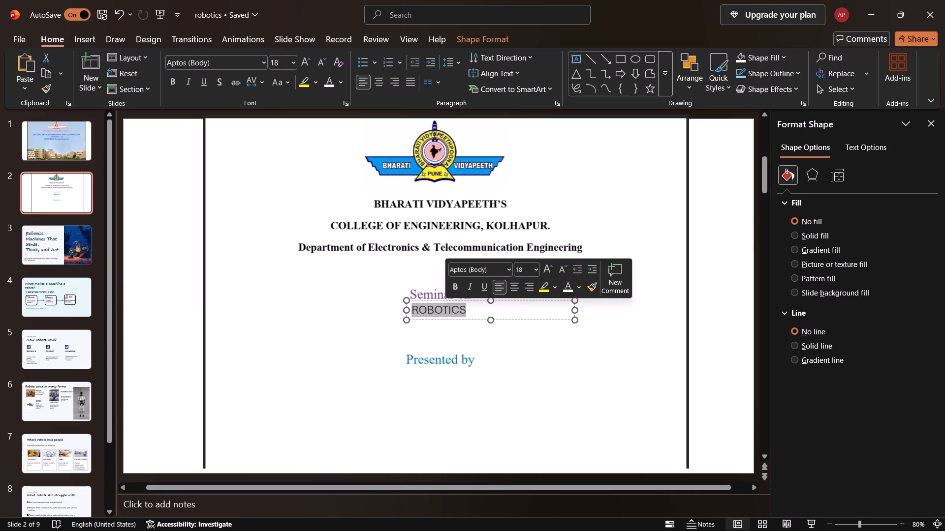
pyautogui.click(536, 269)
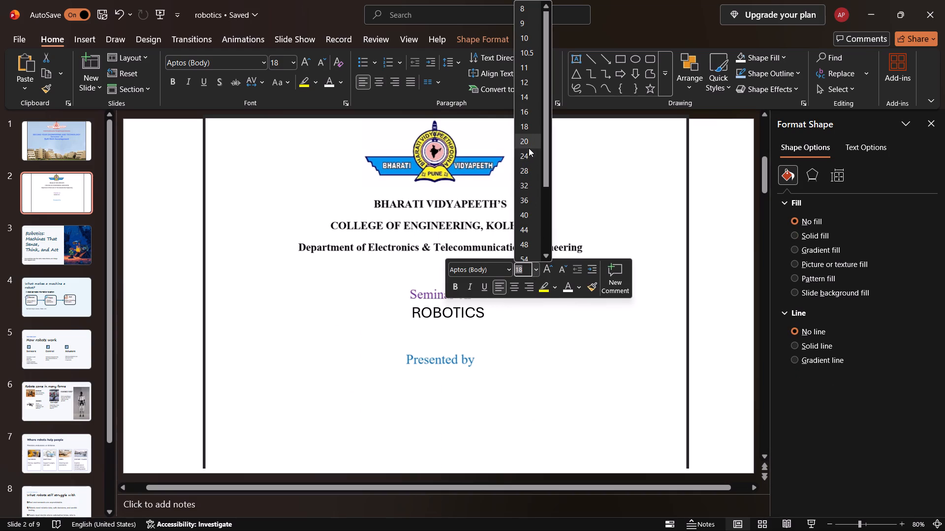
pyautogui.click(528, 177)
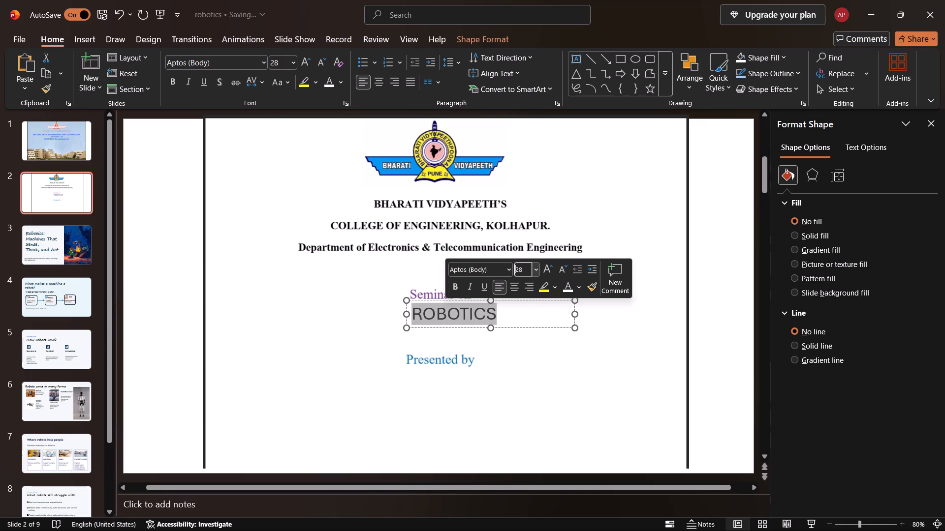
pyautogui.moveTo(432, 300); pyautogui.dragTo(407, 304)
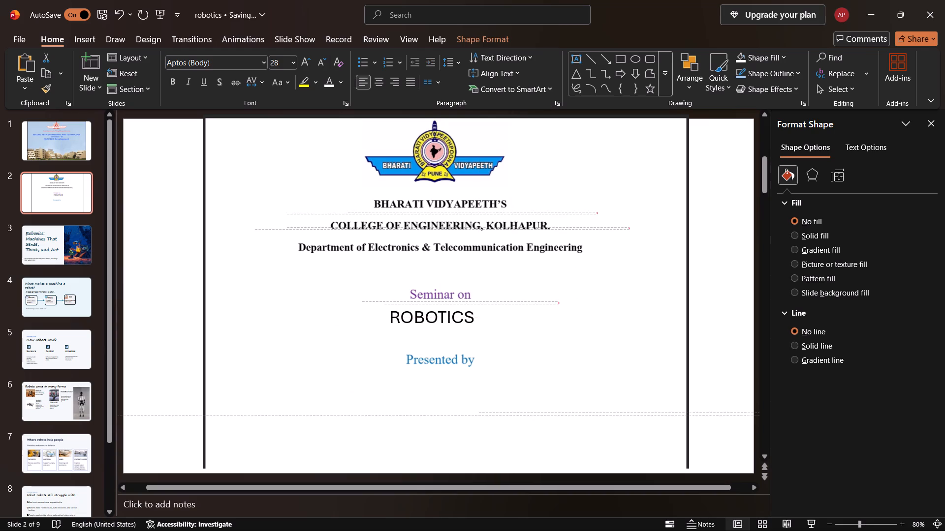
pyautogui.moveTo(407, 304); pyautogui.dragTo(416, 309)
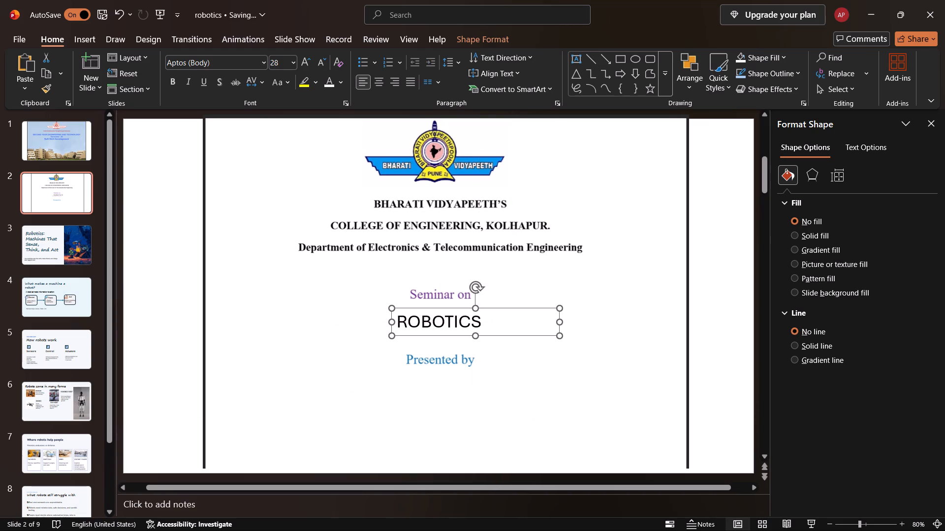
# Change the font of the ROBOTICS text to Arial Rounded MT Bold.
pyautogui.doubleClick(415, 320)
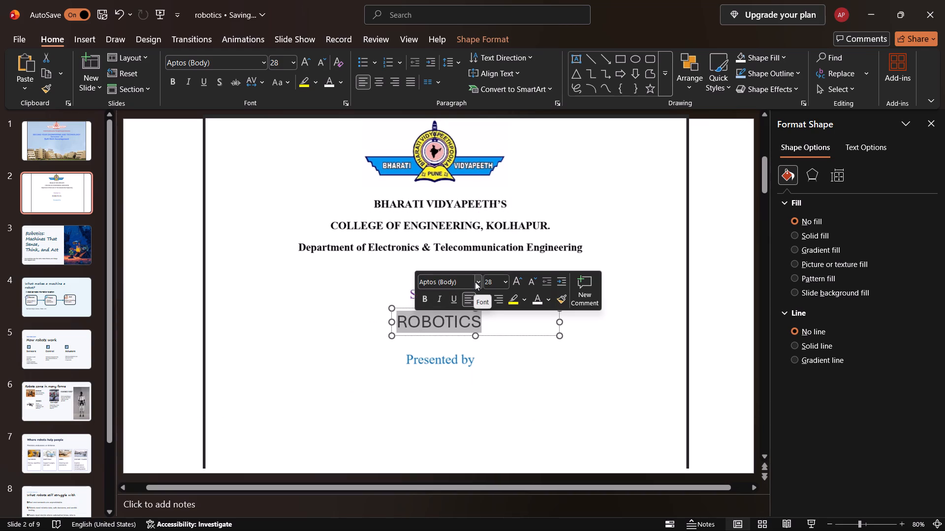
pyautogui.click(475, 282)
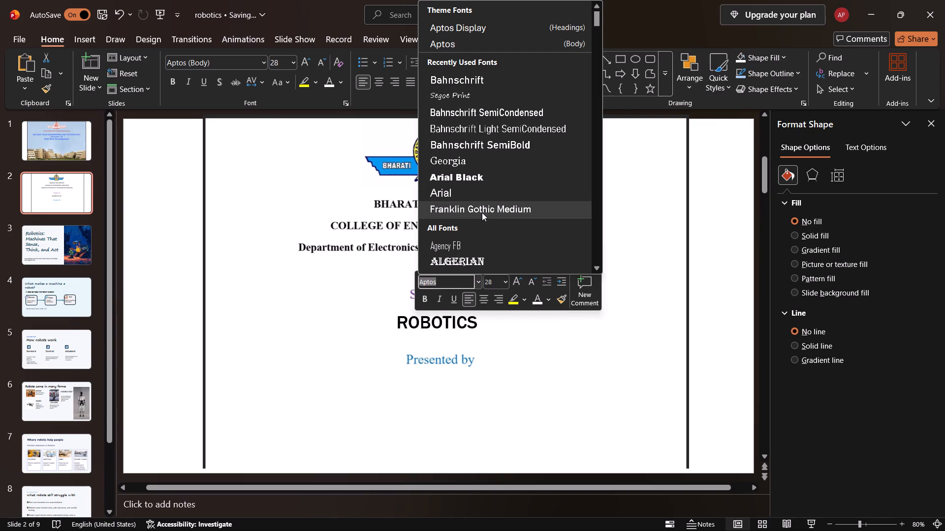
pyautogui.scroll(-3, 482, 220)
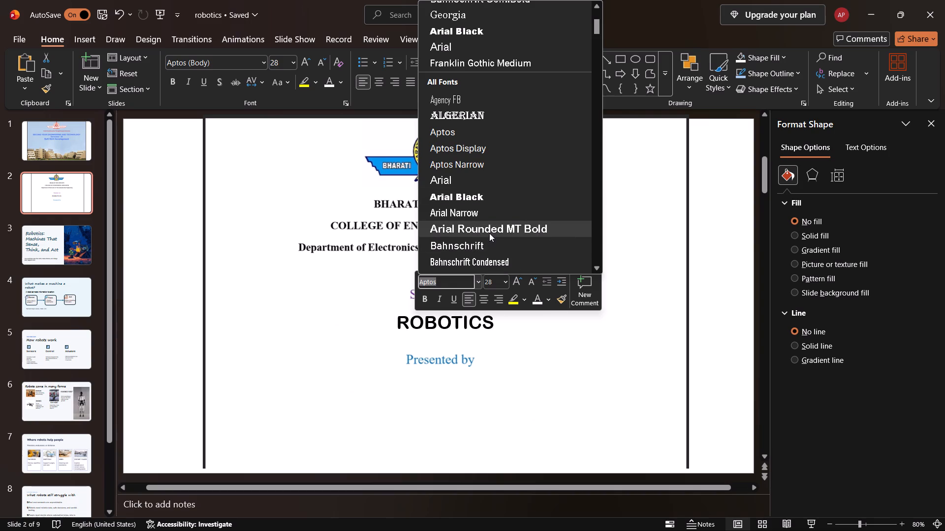
pyautogui.click(491, 228)
pyautogui.click(465, 327)
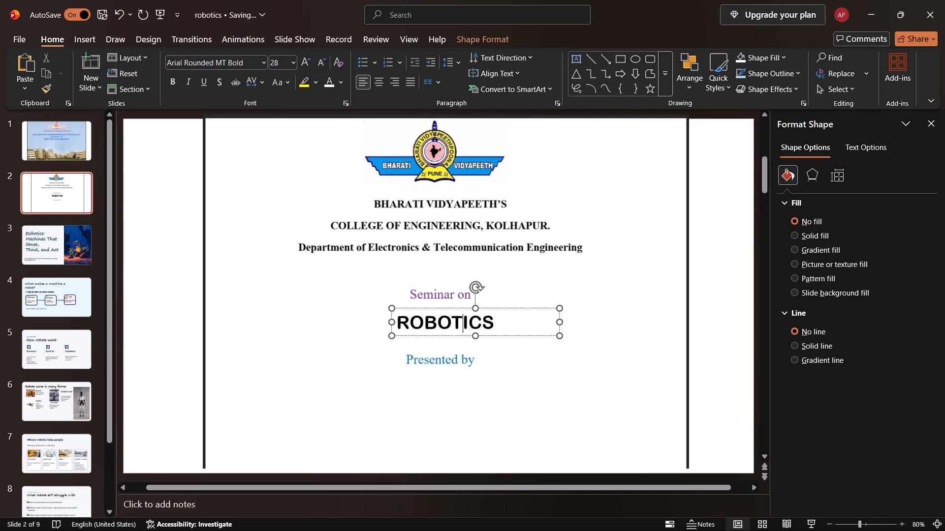
# Nudge the ROBOTICS text box slightly left so the word is centred beneath "Seminar on".
pyautogui.moveTo(448, 308); pyautogui.dragTo(433, 307)
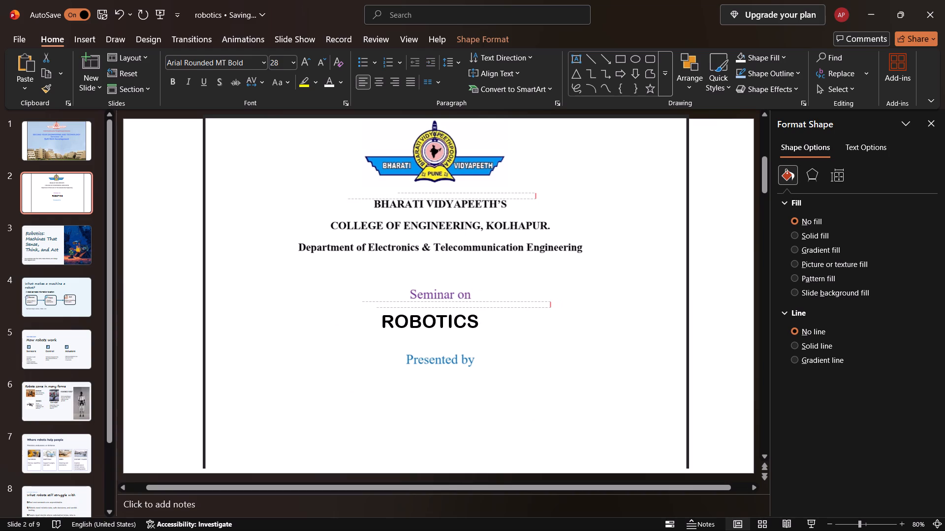
pyautogui.moveTo(433, 307); pyautogui.dragTo(443, 307)
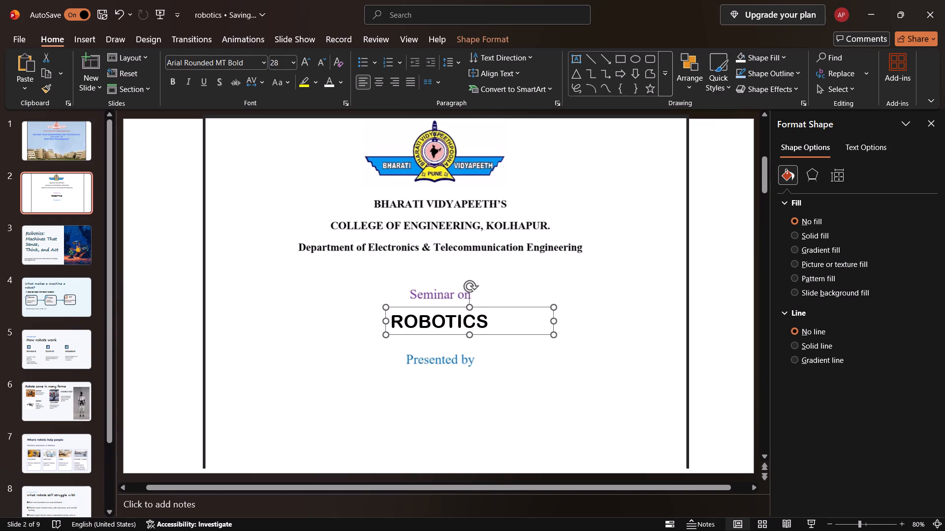
pyautogui.click(511, 360)
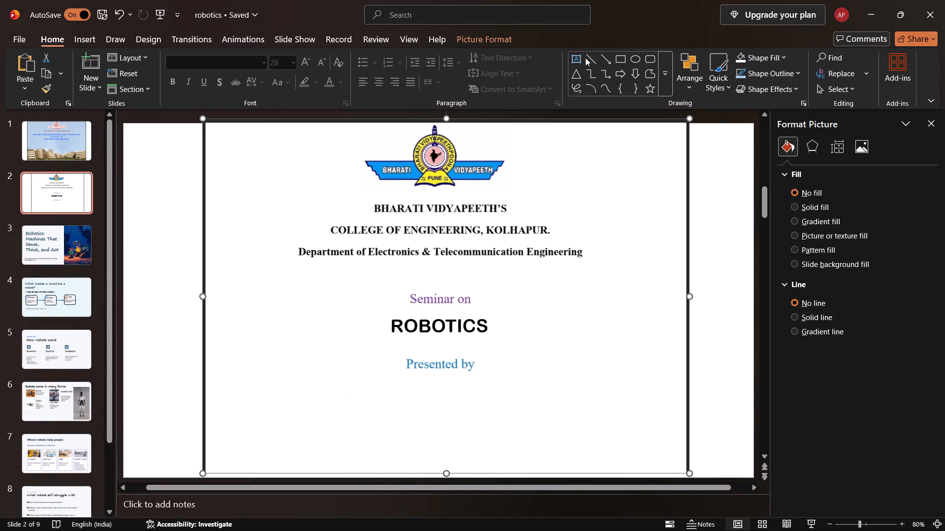
# Add a text box below and left of "Presented by" with the student presenter's full name in capitals, prefixed "MR.".
pyautogui.click(580, 59)
pyautogui.moveTo(250, 403); pyautogui.dragTo(318, 409)
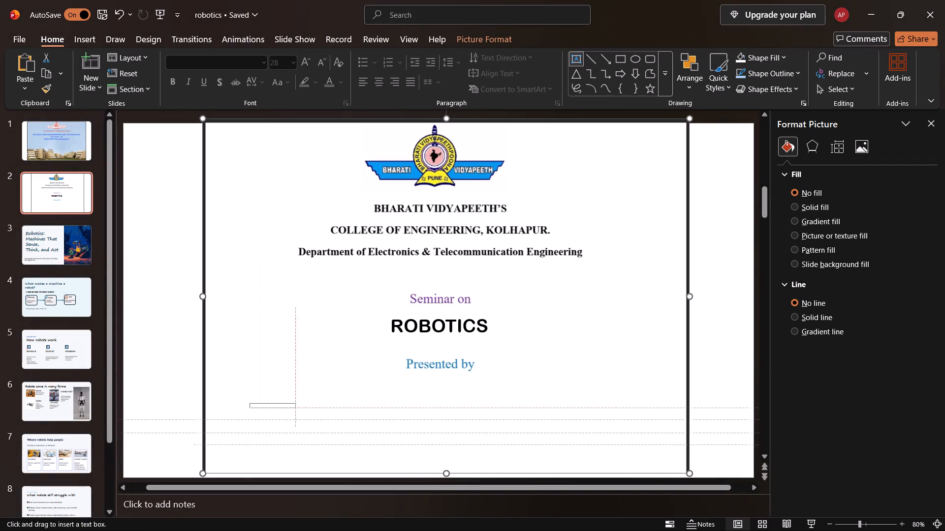
pyautogui.moveTo(318, 409); pyautogui.dragTo(414, 419)
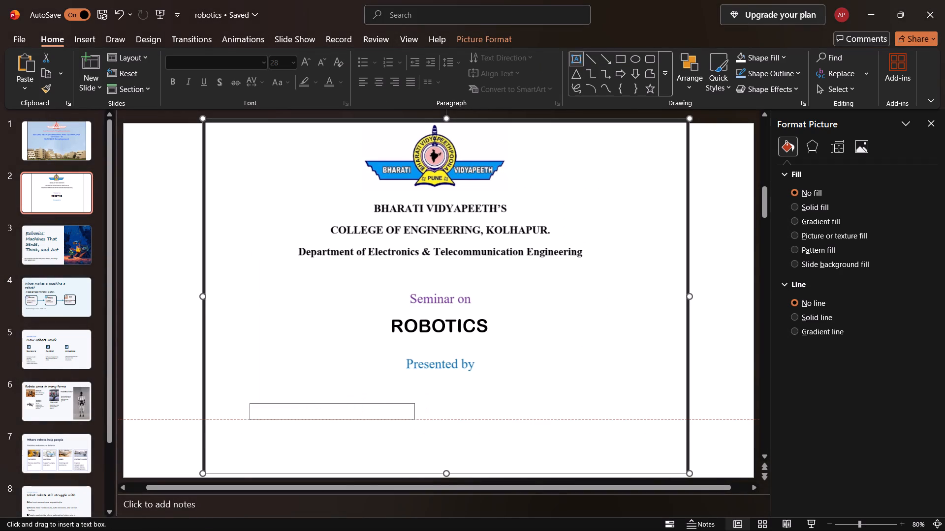
pyautogui.moveTo(414, 419); pyautogui.dragTo(414, 418)
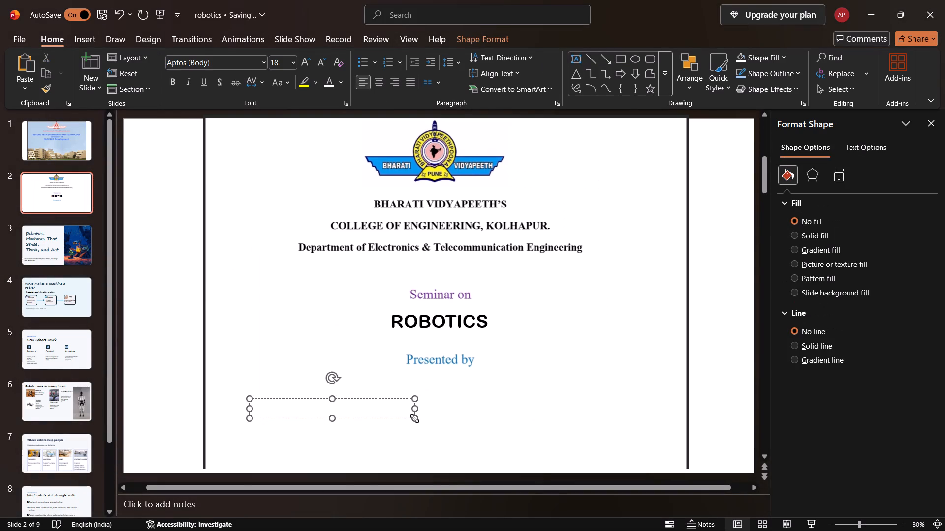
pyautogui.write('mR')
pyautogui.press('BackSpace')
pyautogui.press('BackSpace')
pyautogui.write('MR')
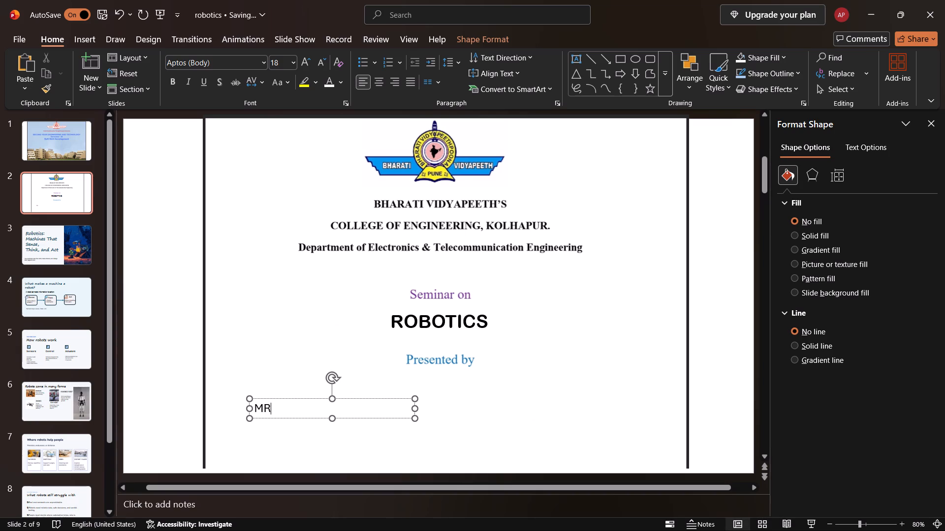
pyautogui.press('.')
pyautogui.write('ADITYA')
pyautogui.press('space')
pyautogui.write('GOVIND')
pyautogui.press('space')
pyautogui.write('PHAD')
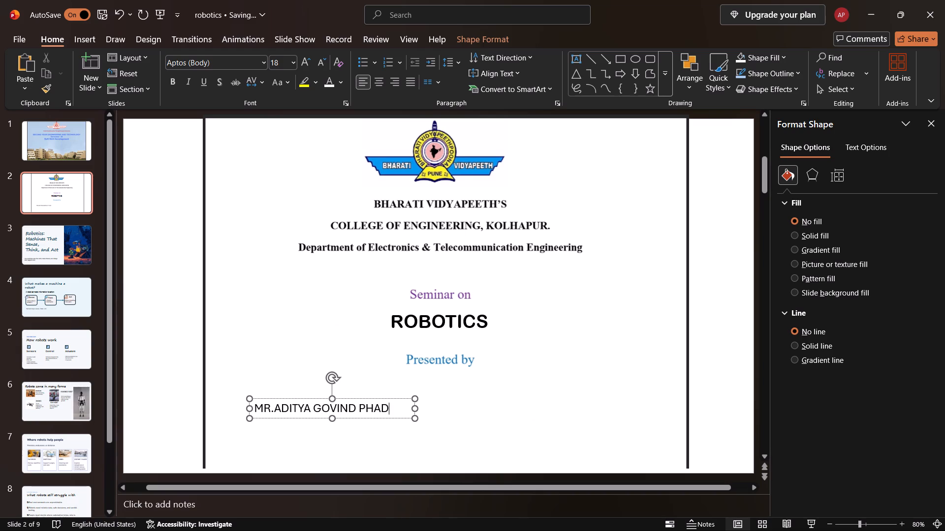
pyautogui.click(447, 409)
pyautogui.click(521, 417)
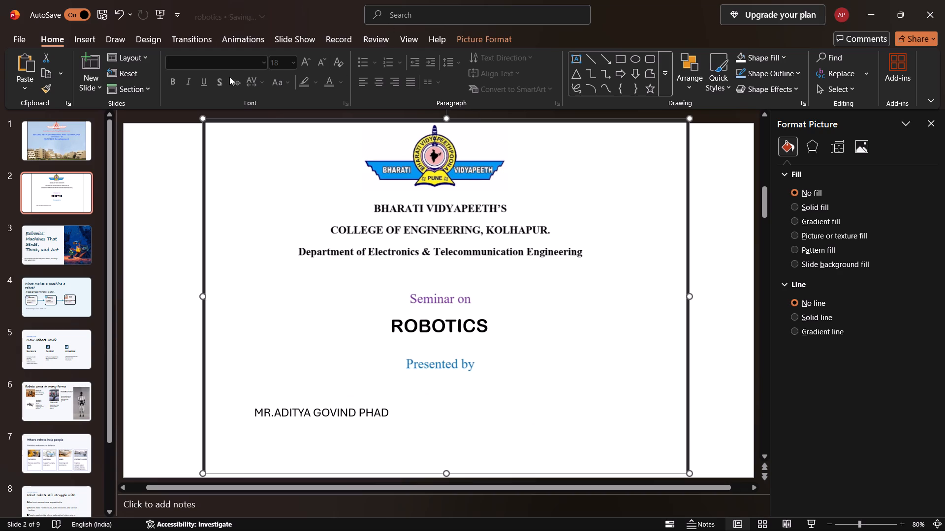
# Add a text box level with the presenter's name, below and right of "Presented by", with the student's roll number prefixed "ROLL NO.".
pyautogui.click(575, 59)
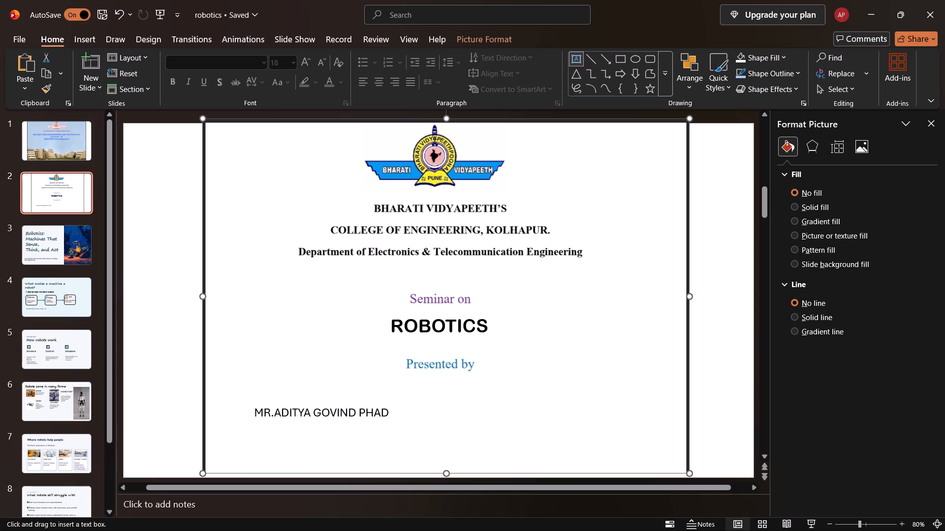
pyautogui.moveTo(476, 406); pyautogui.dragTo(618, 413)
pyautogui.moveTo(618, 413); pyautogui.dragTo(630, 419)
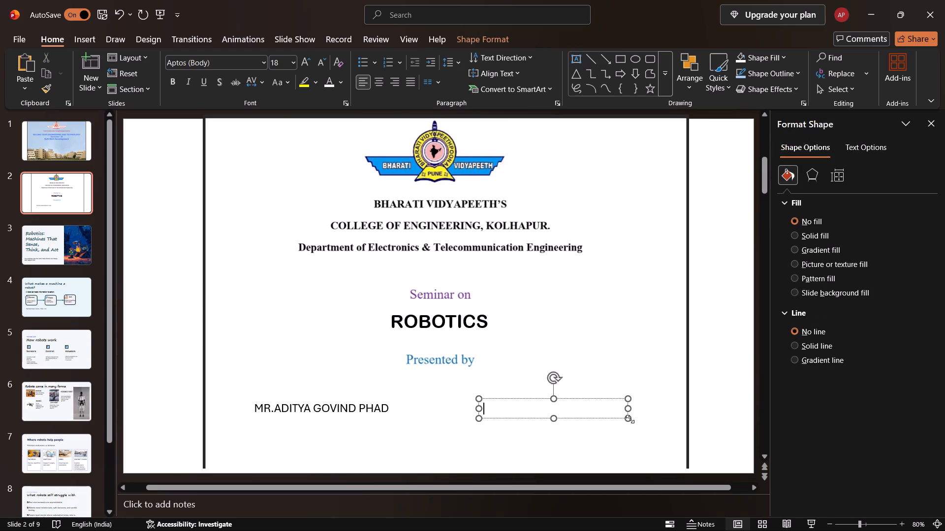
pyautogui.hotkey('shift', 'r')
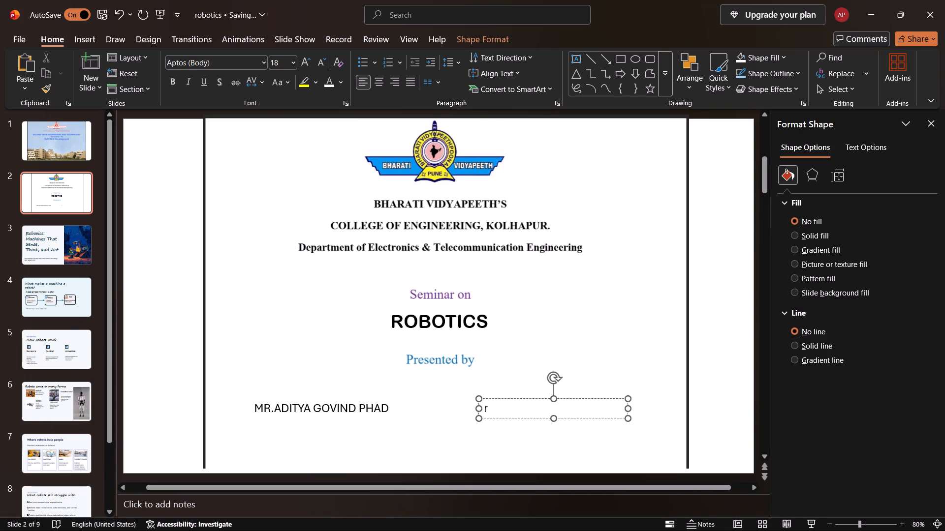
pyautogui.press('BackSpace')
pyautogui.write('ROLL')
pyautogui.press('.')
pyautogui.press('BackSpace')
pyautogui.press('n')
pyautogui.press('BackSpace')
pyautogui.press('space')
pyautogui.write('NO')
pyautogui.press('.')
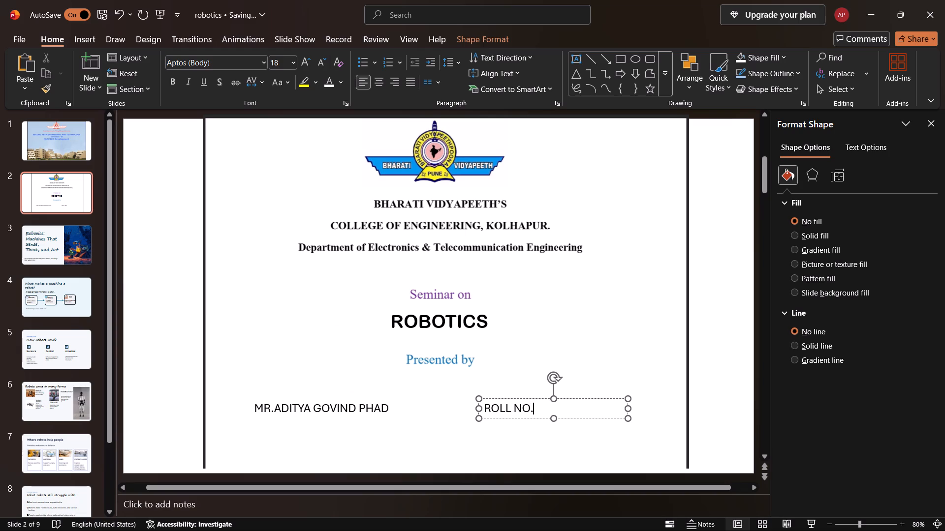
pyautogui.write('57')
pyautogui.click(582, 310)
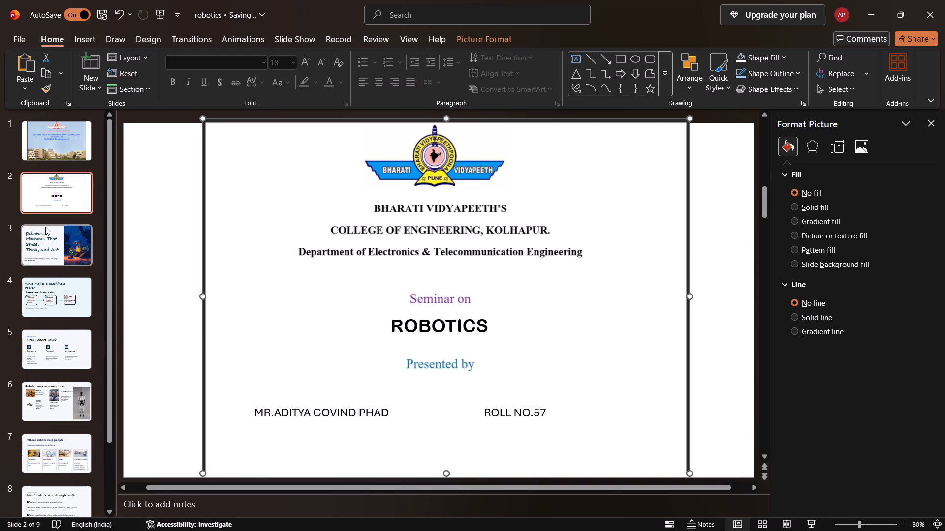
# Look through content slides 3 to 9, comparing their layout and heading styles.
pyautogui.scroll(-3, 46, 226)
pyautogui.click(54, 192)
pyautogui.click(57, 232)
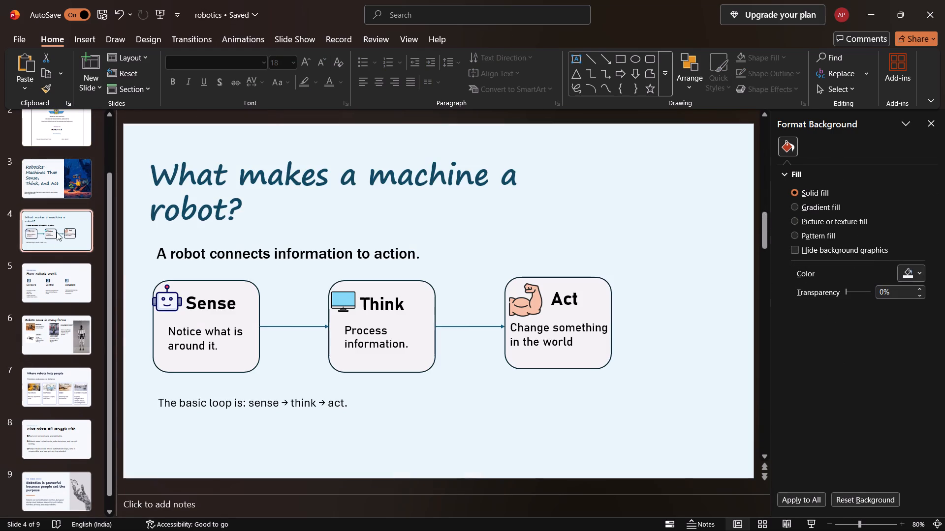
pyautogui.click(80, 319)
pyautogui.click(58, 383)
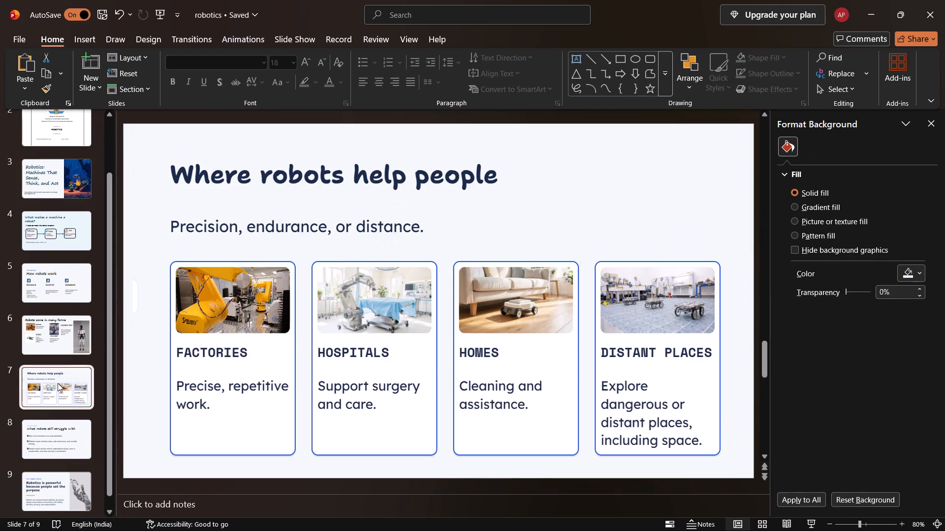
pyautogui.click(63, 276)
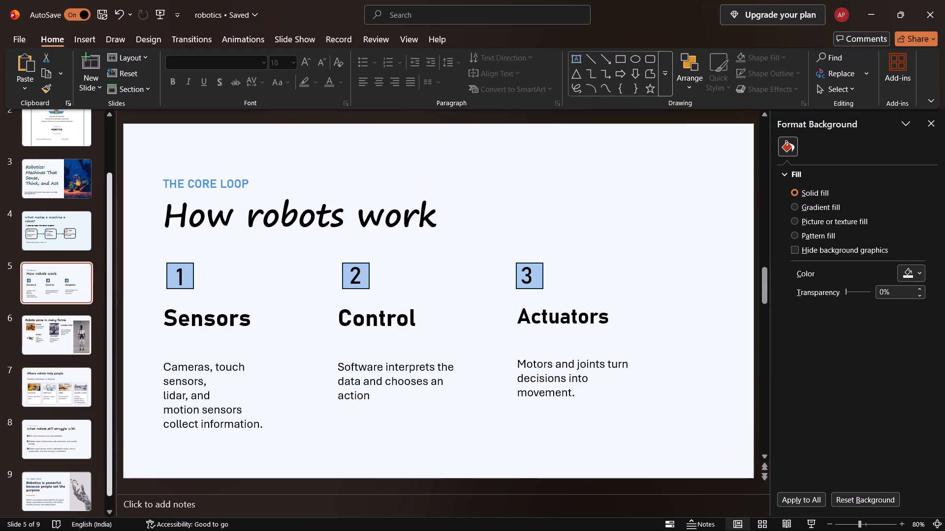
pyautogui.click(49, 384)
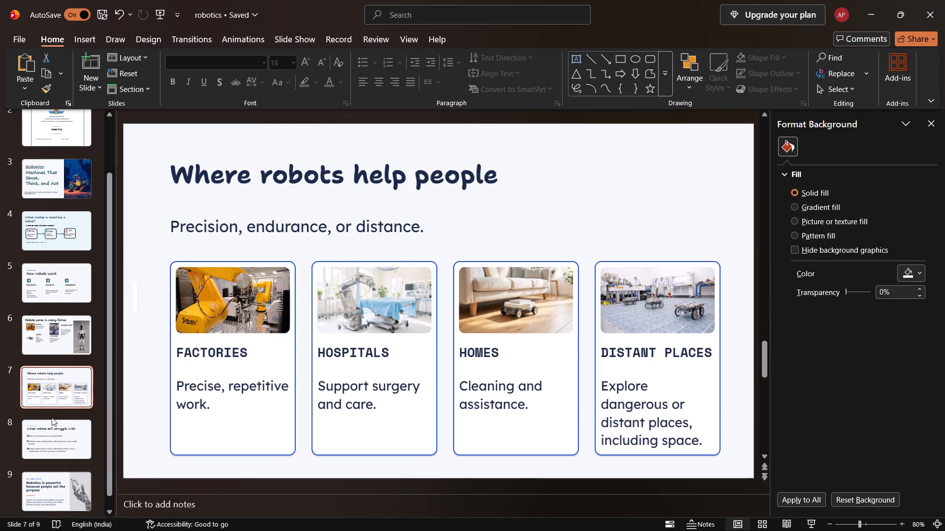
pyautogui.click(52, 431)
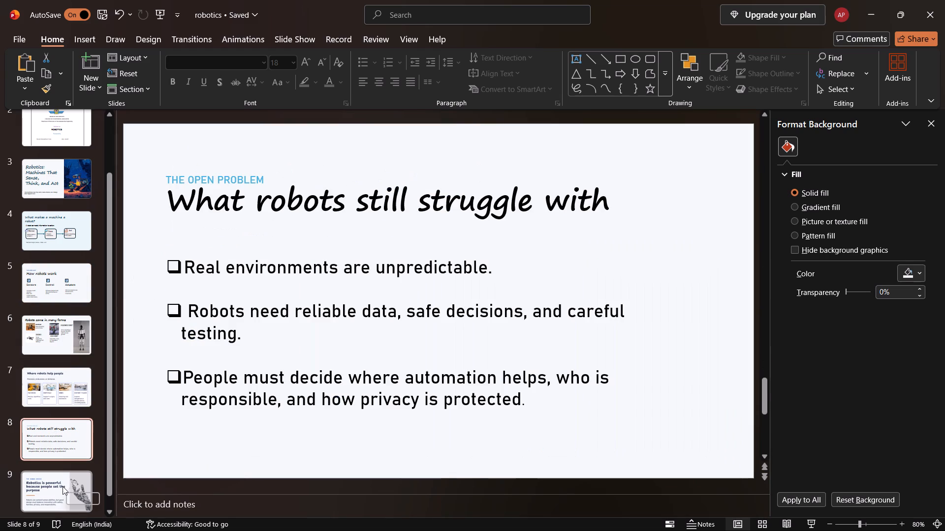
pyautogui.click(58, 487)
pyautogui.click(61, 424)
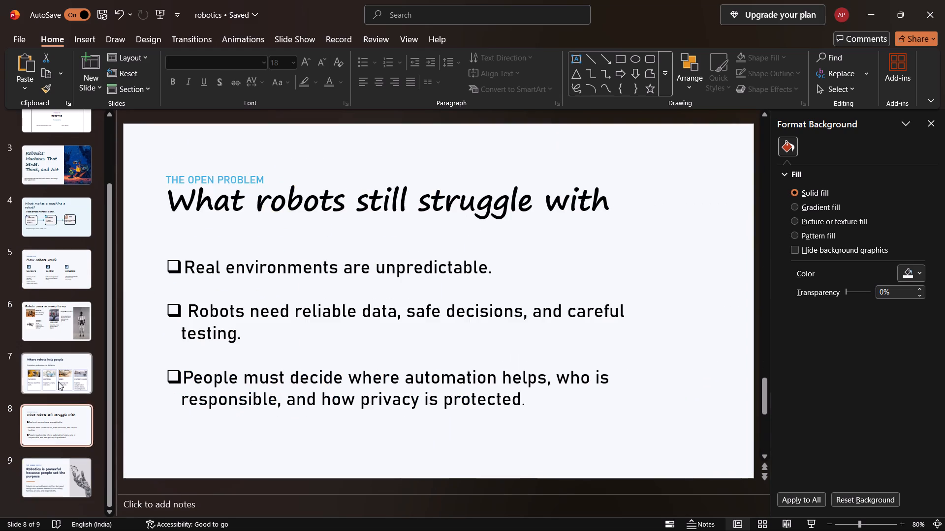
pyautogui.click(58, 380)
pyautogui.click(59, 321)
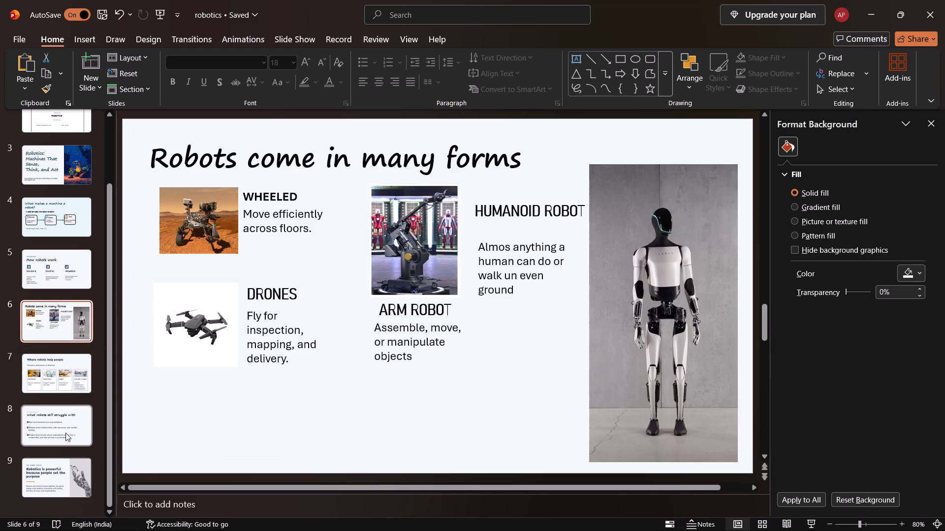
pyautogui.click(64, 467)
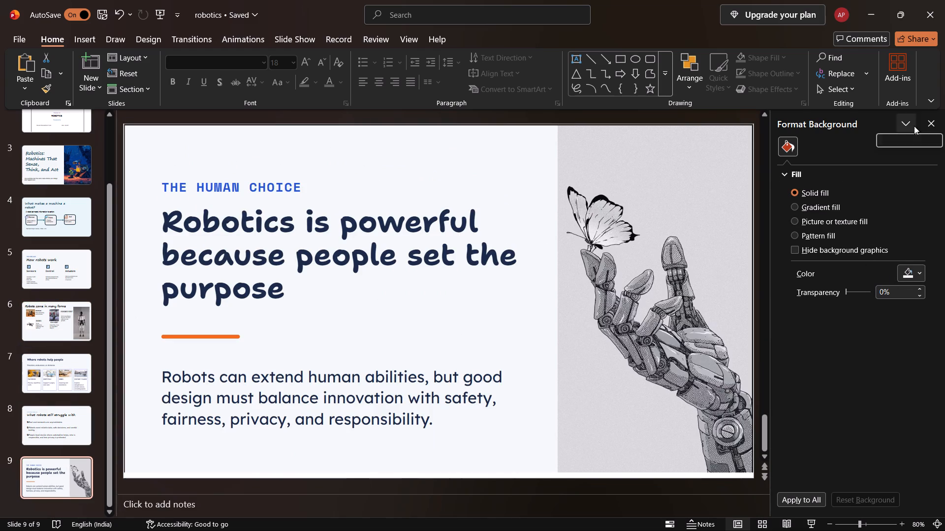
# On slide 9, sample the blue of "THE HUMAN CHOICE" with the Eyedropper using a temporary one-letter text box, and clear its letter.
pyautogui.click(927, 121)
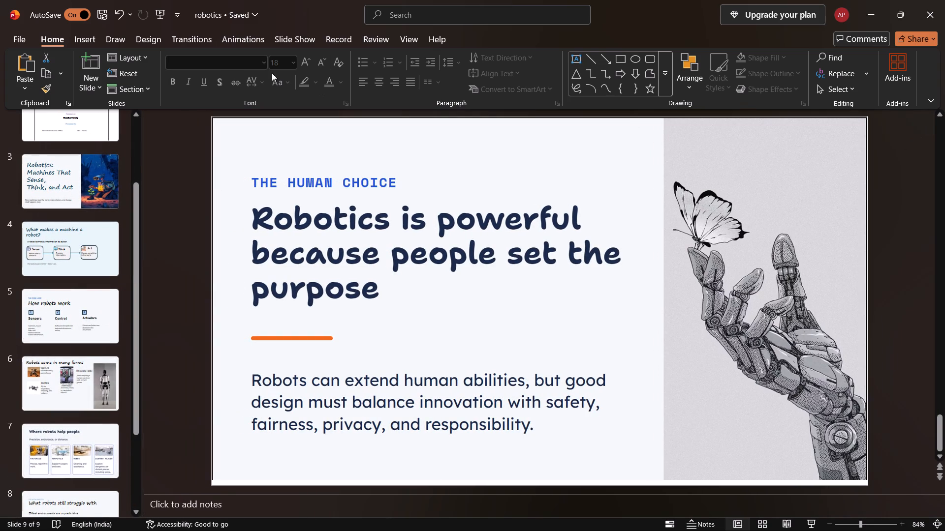
pyautogui.click(573, 64)
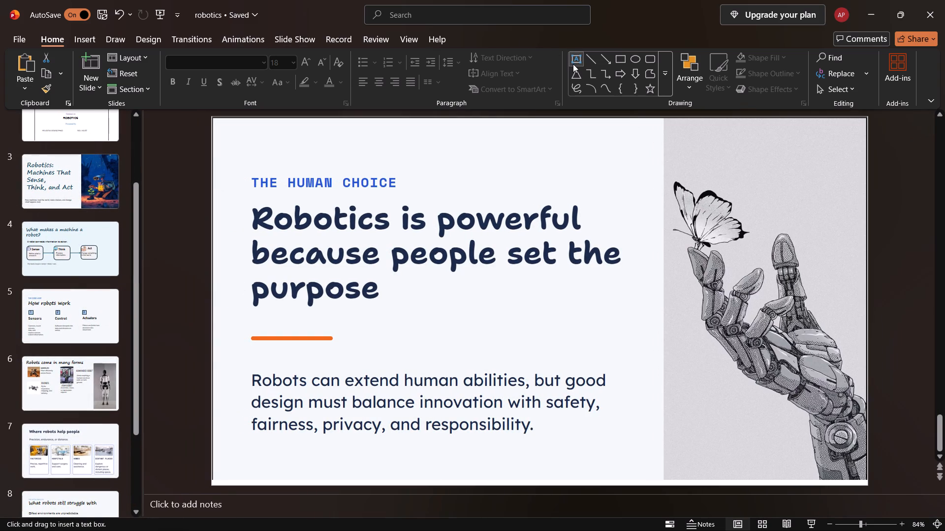
pyautogui.moveTo(558, 140); pyautogui.dragTo(570, 146)
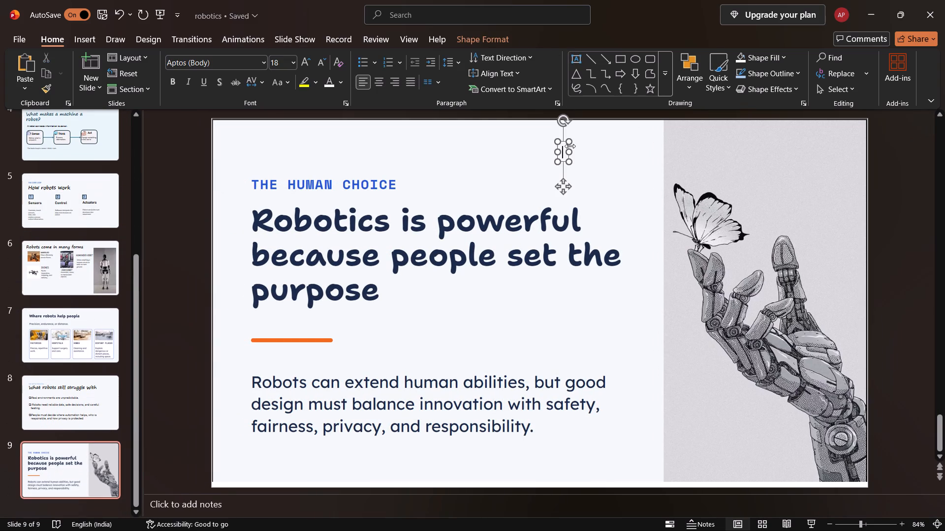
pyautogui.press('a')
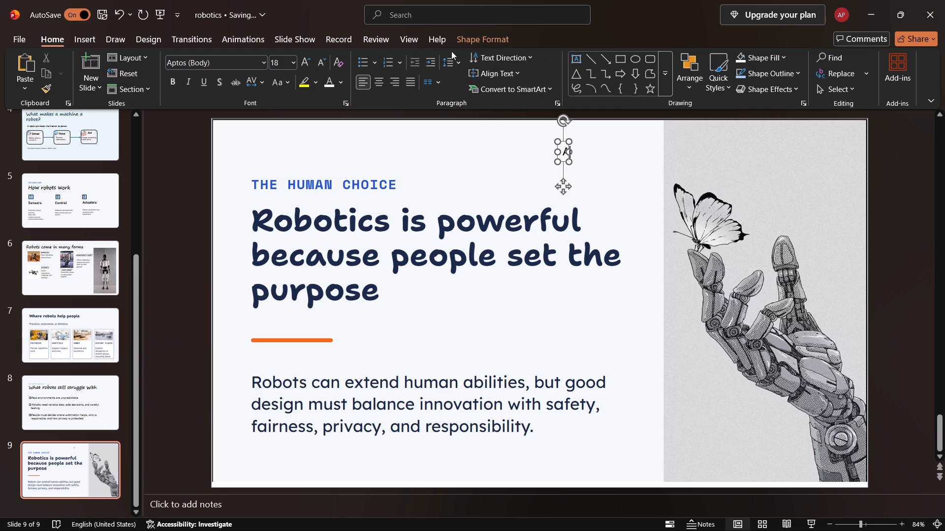
pyautogui.click(338, 83)
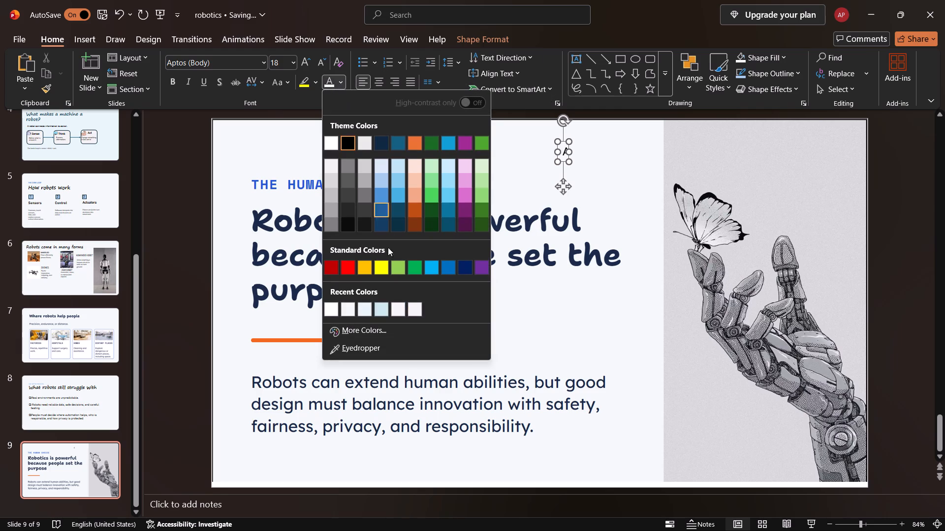
pyautogui.click(382, 342)
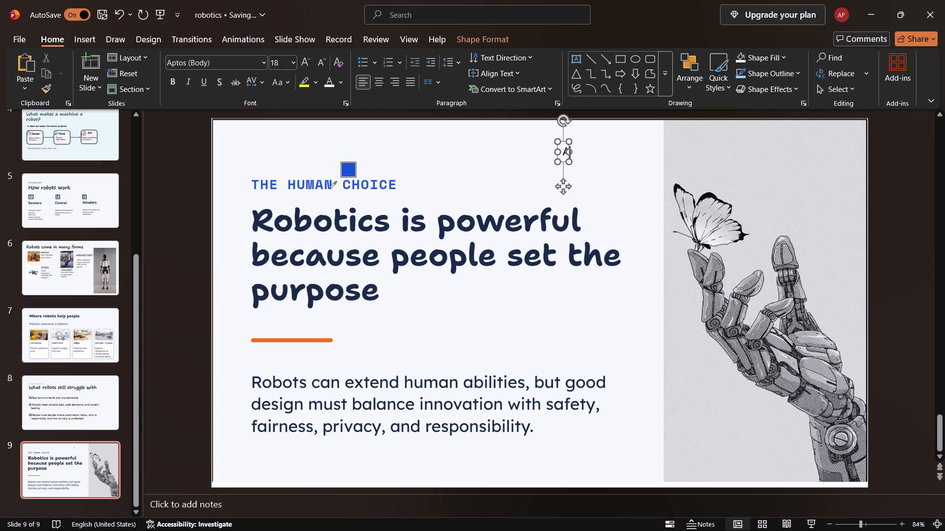
pyautogui.click(331, 186)
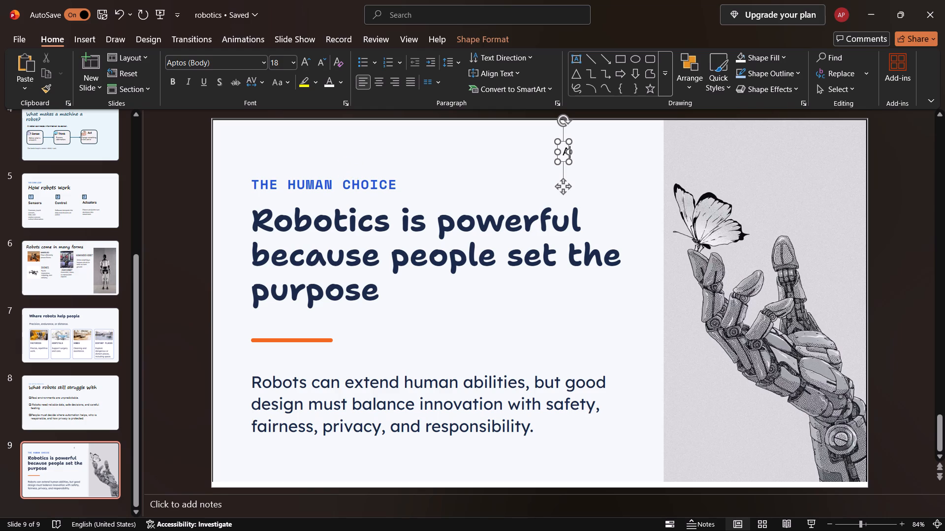
pyautogui.press('Delete')
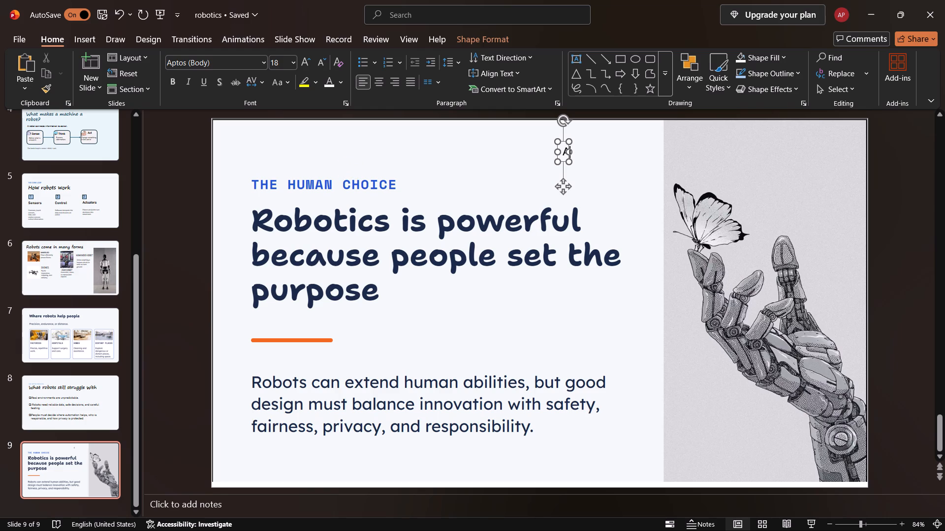
pyautogui.click(563, 152)
pyautogui.doubleClick(563, 152)
pyautogui.press('Delete')
# Recolour "THE OPEN PROBLEM" above the slide 8 title with the recently sampled blue.
pyautogui.click(83, 280)
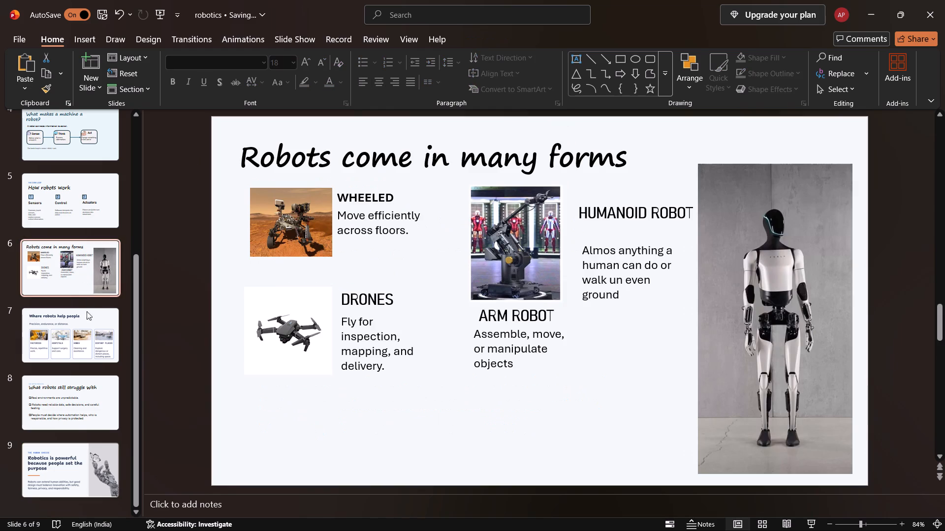
pyautogui.click(87, 325)
pyautogui.click(73, 423)
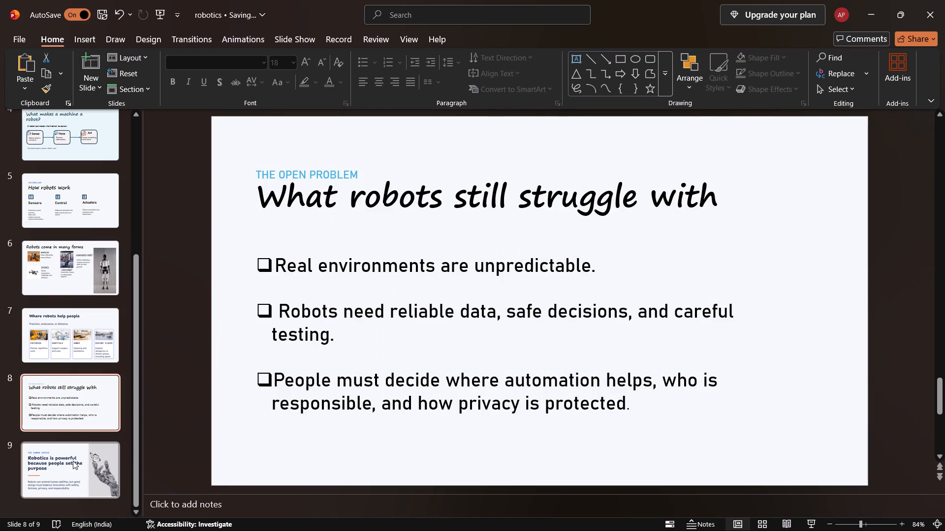
pyautogui.tripleClick(264, 176)
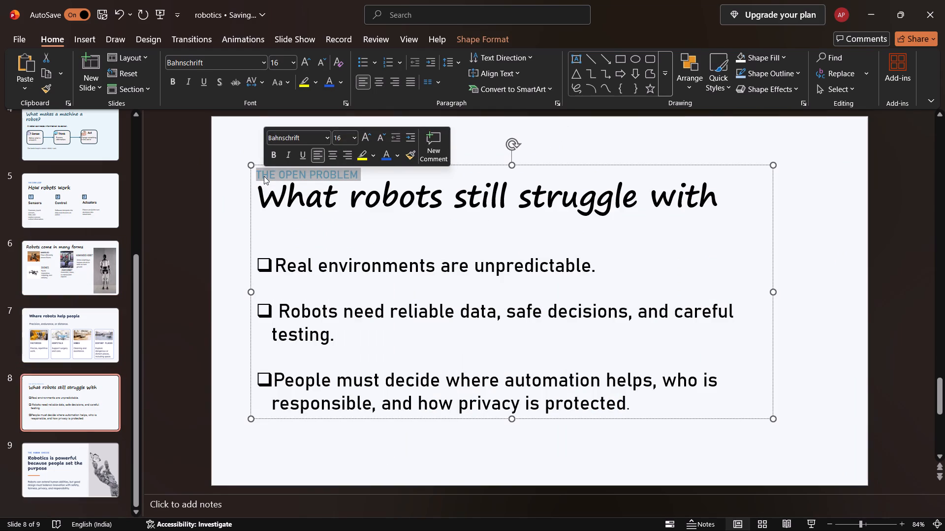
pyautogui.click(393, 153)
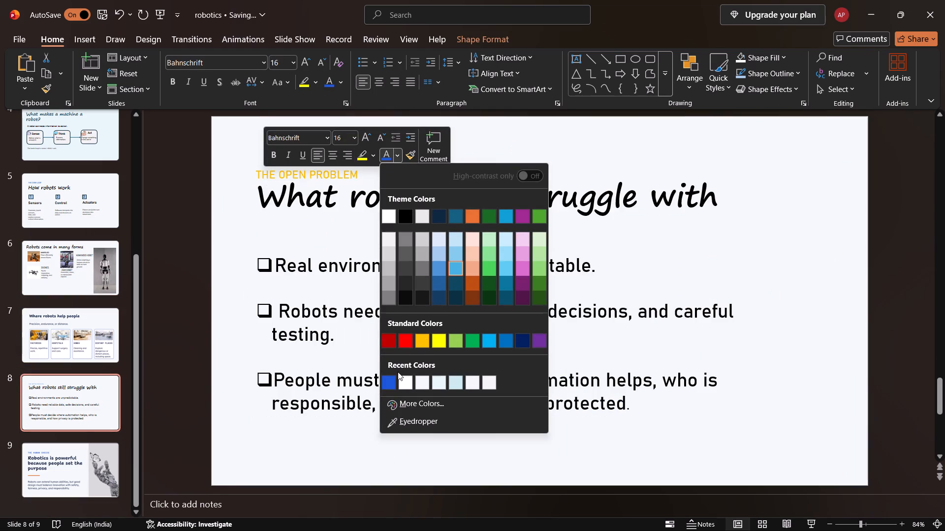
pyautogui.click(391, 379)
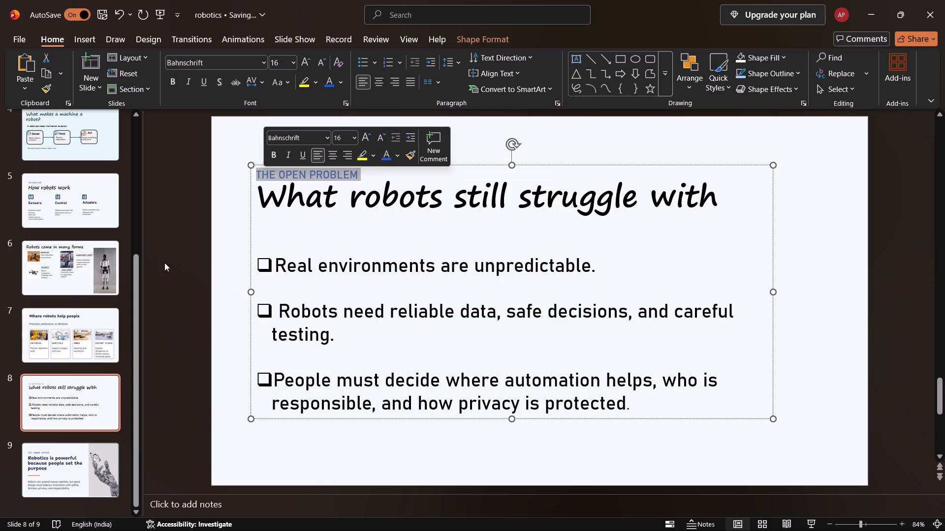
pyautogui.click(164, 263)
# Check slides 3 to 5 for headings whose colour or styling still needs matching.
pyautogui.scroll(3, 72, 268)
pyautogui.click(63, 225)
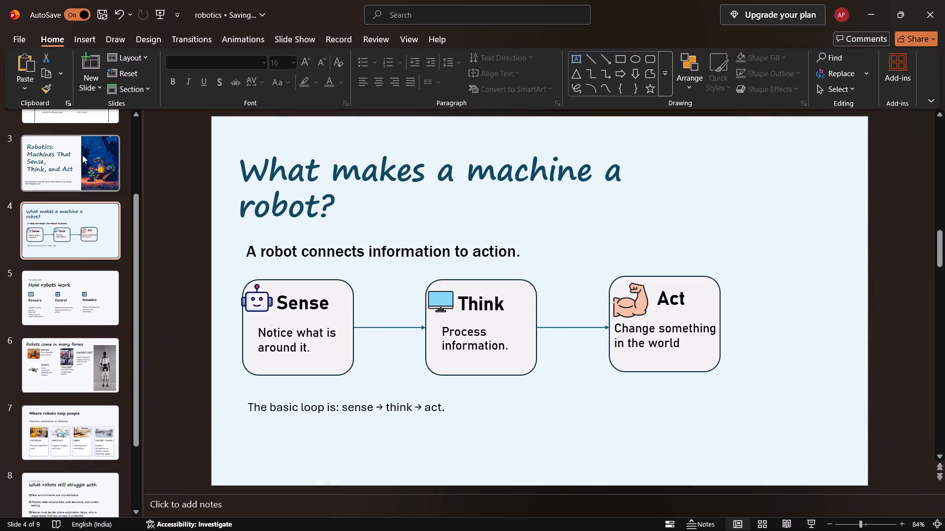
pyautogui.scroll(1, 82, 155)
pyautogui.scroll(-2, 78, 275)
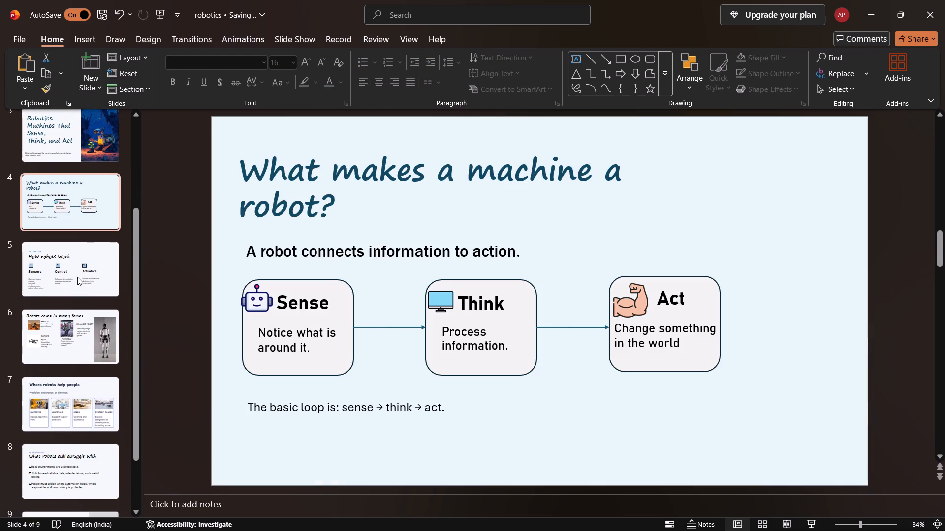
pyautogui.click(77, 277)
pyautogui.click(85, 202)
pyautogui.scroll(2, 85, 202)
pyautogui.click(85, 202)
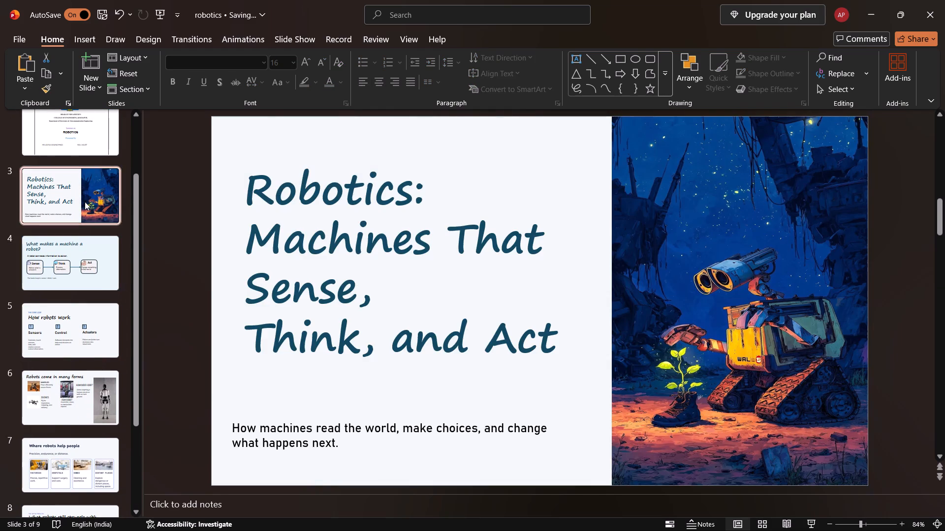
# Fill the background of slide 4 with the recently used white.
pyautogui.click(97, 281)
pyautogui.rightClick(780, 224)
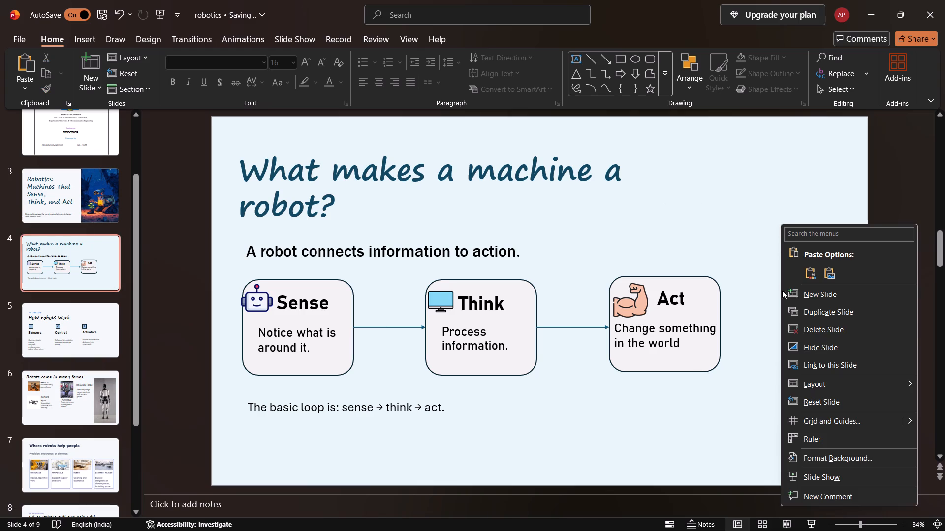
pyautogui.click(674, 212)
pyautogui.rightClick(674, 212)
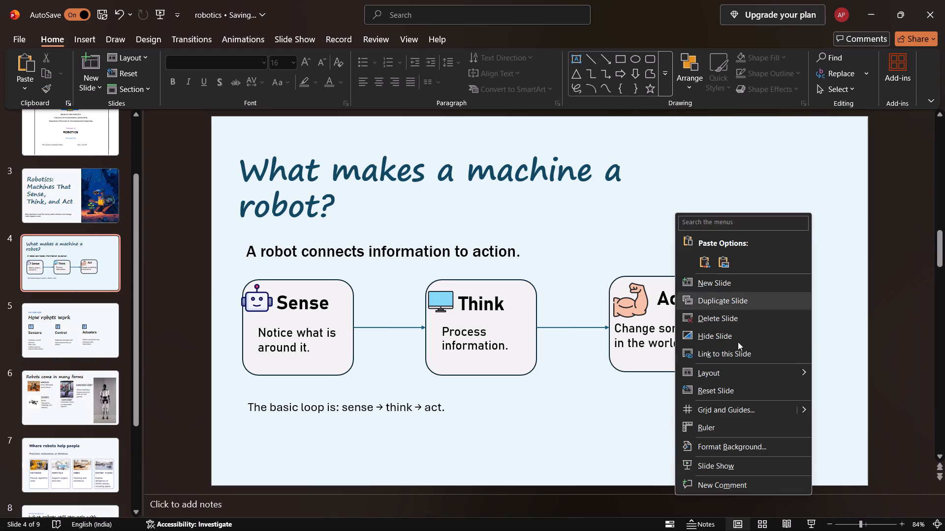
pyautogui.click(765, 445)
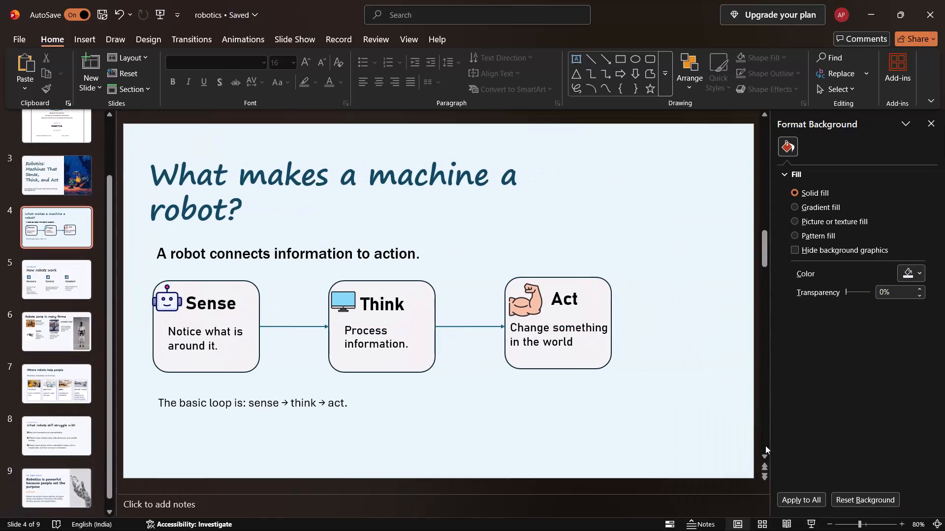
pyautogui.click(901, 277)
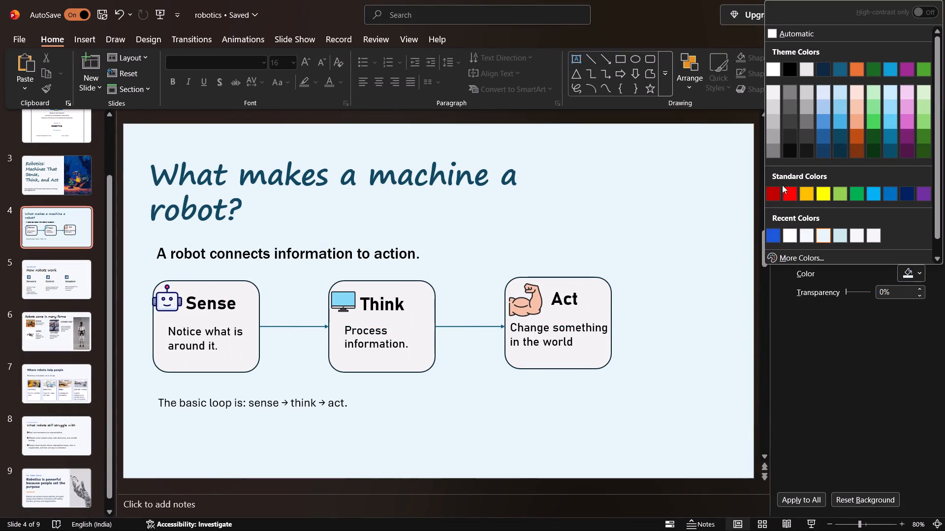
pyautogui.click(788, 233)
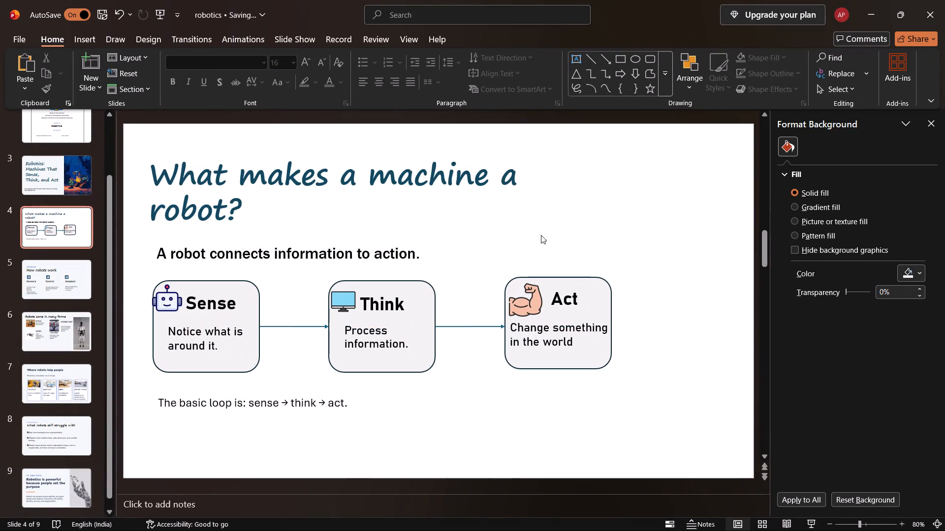
# Compare the background of slide 4 with those of slides 3, 5 and 6.
pyautogui.click(64, 183)
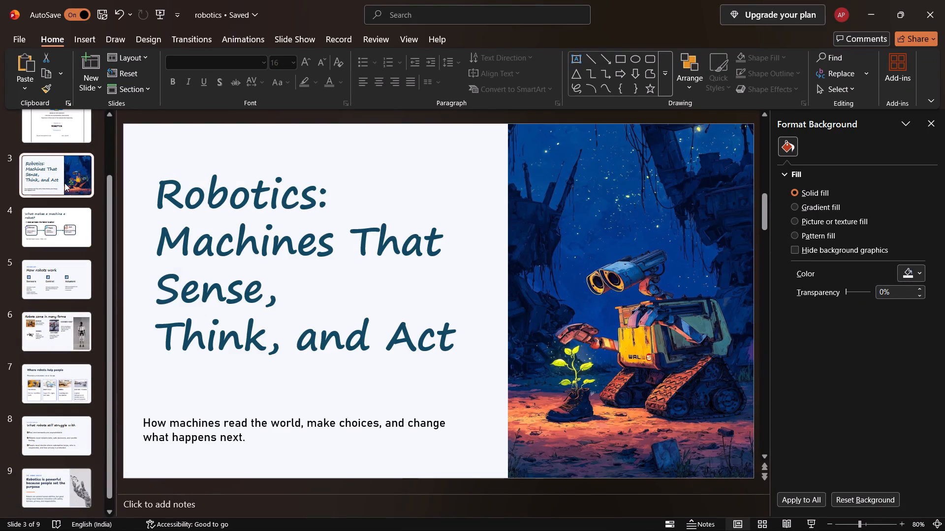
pyautogui.click(59, 228)
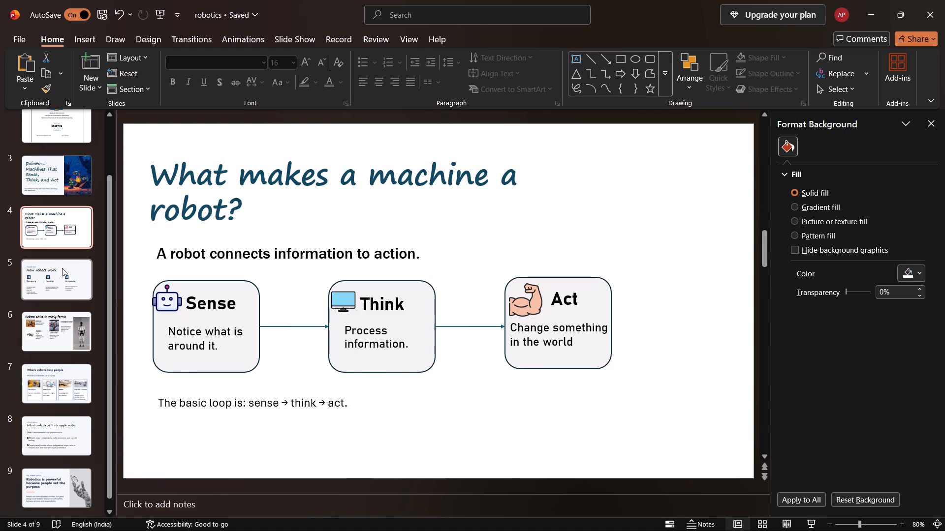
pyautogui.click(62, 268)
pyautogui.scroll(-1, 63, 279)
pyautogui.click(63, 304)
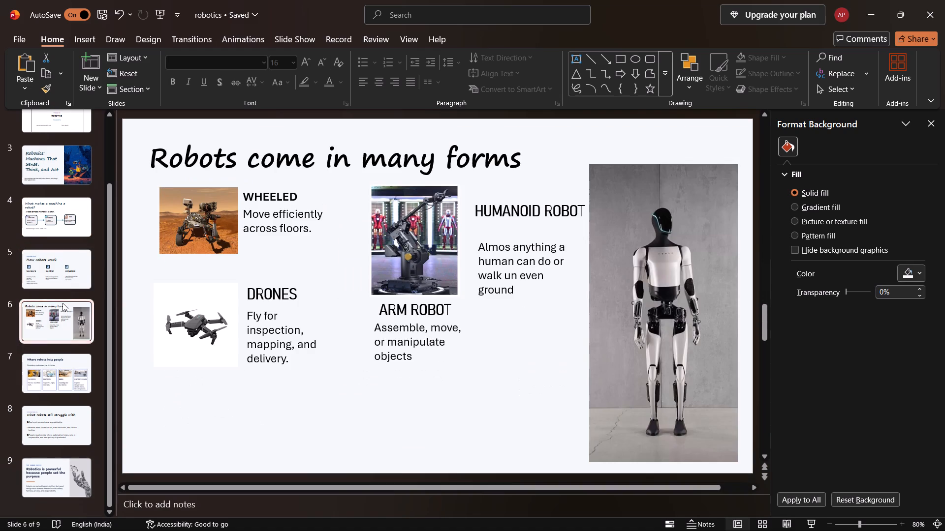
pyautogui.click(63, 273)
pyautogui.click(61, 218)
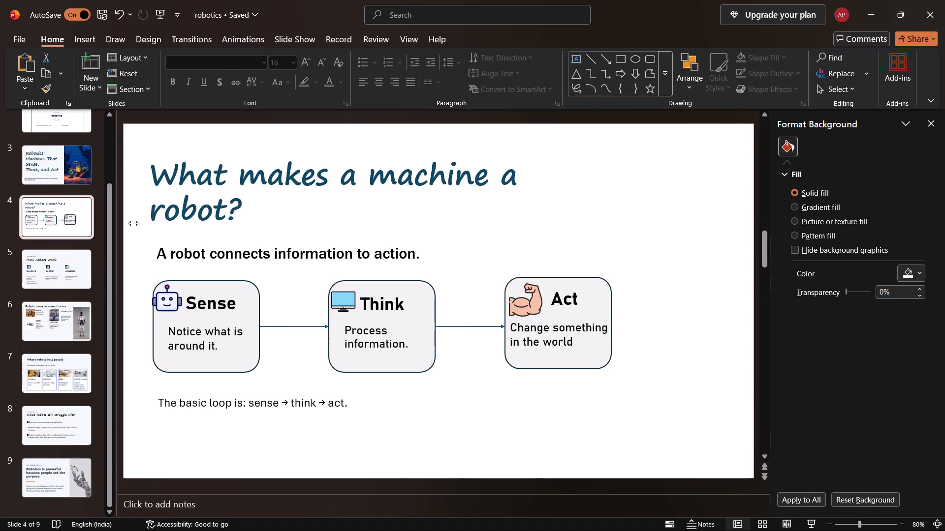
# Fill the background of slide 4 with the recently used pale off-white that matches the neighbouring slides.
pyautogui.rightClick(510, 234)
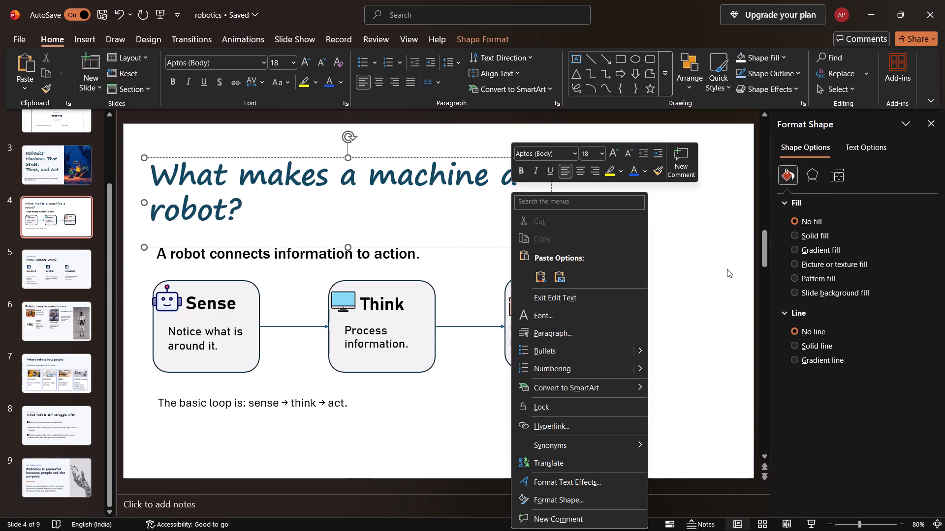
pyautogui.click(685, 222)
pyautogui.doubleClick(667, 218)
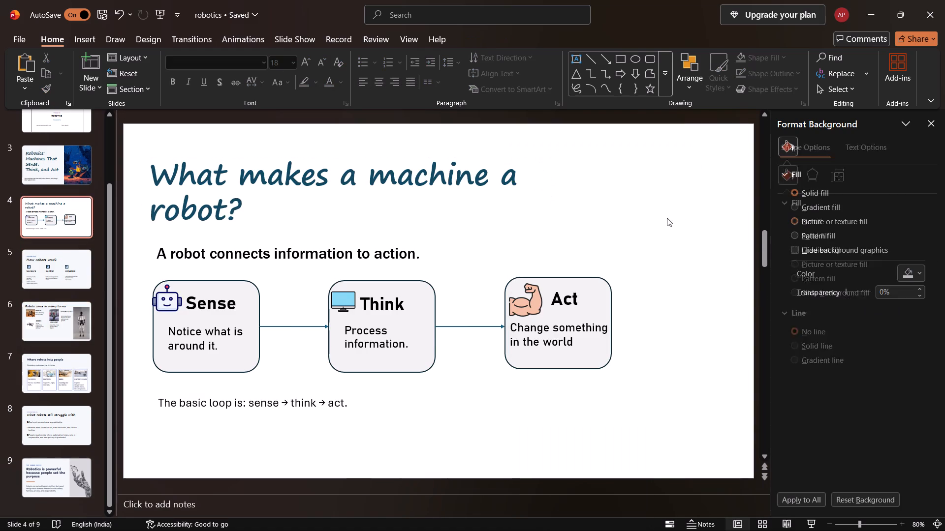
pyautogui.click(641, 235)
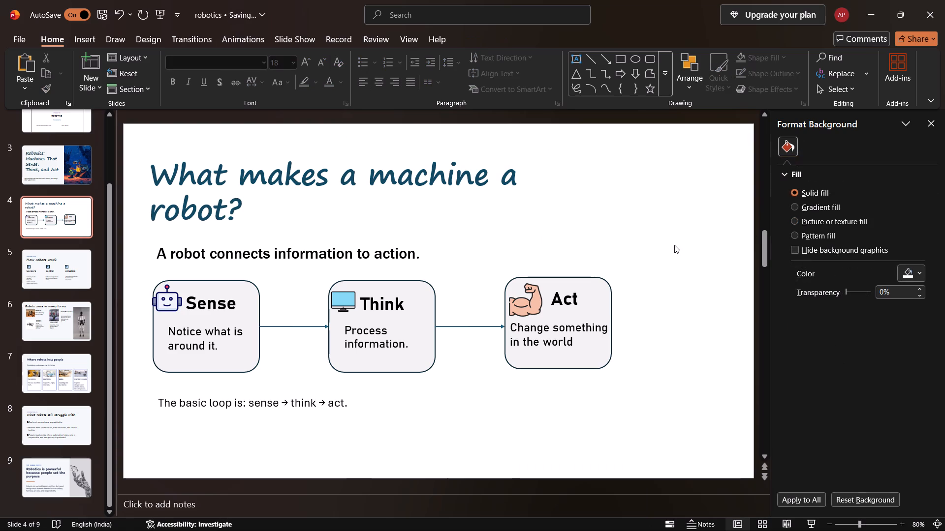
pyautogui.click(900, 272)
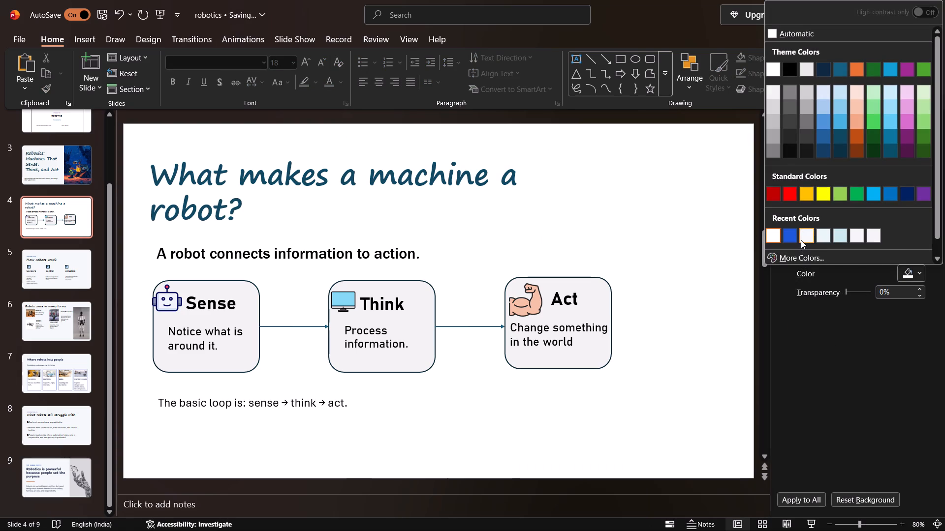
pyautogui.click(801, 240)
# Look through slides 3 to 9, checking that their backgrounds and overall look are consistent.
pyautogui.scroll(1, 69, 199)
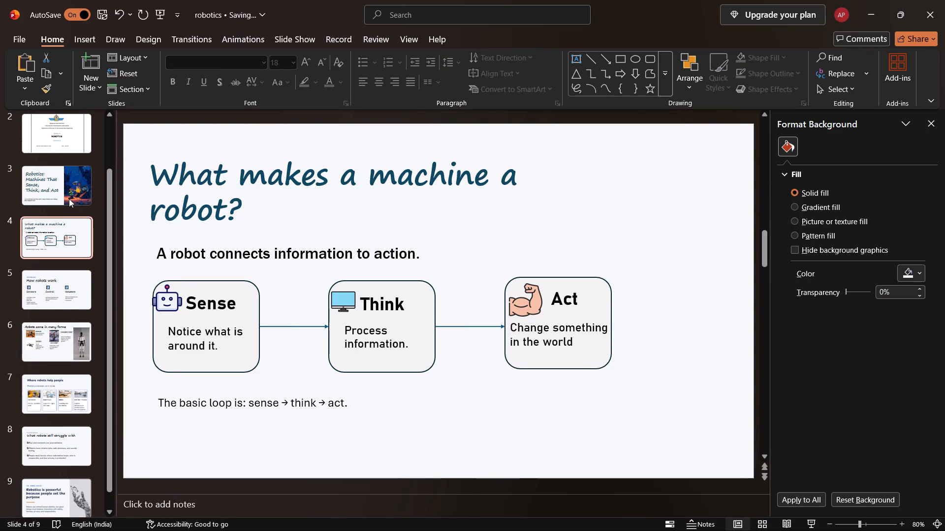
pyautogui.click(69, 199)
pyautogui.click(66, 312)
pyautogui.click(68, 302)
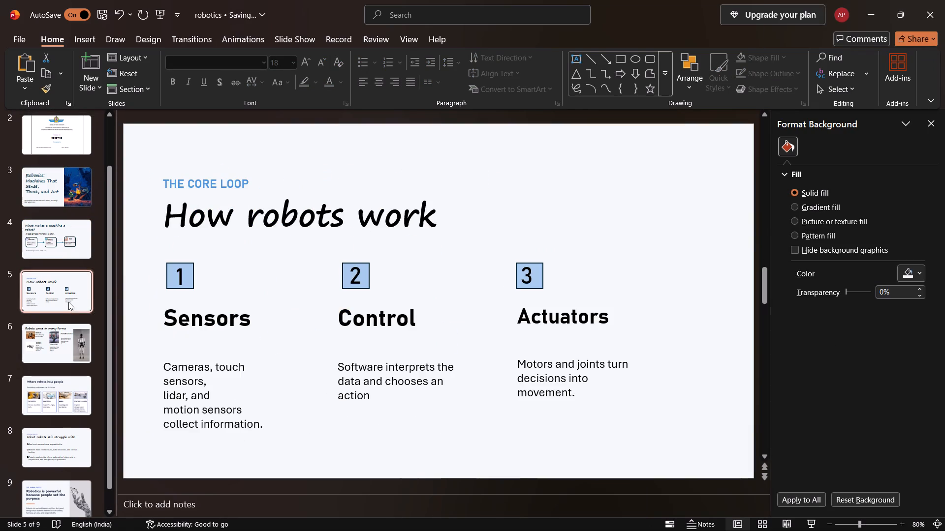
pyautogui.click(75, 355)
pyautogui.scroll(-1, 75, 355)
pyautogui.click(54, 375)
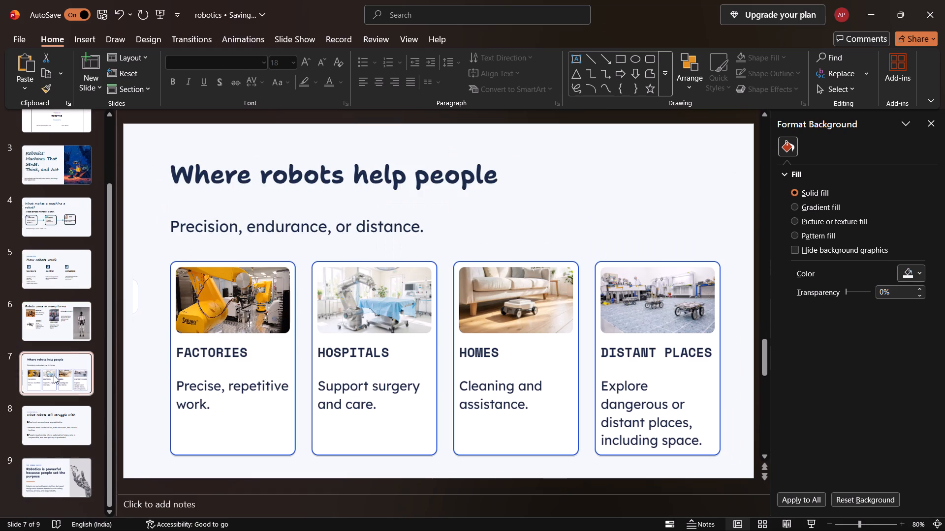
pyautogui.click(47, 420)
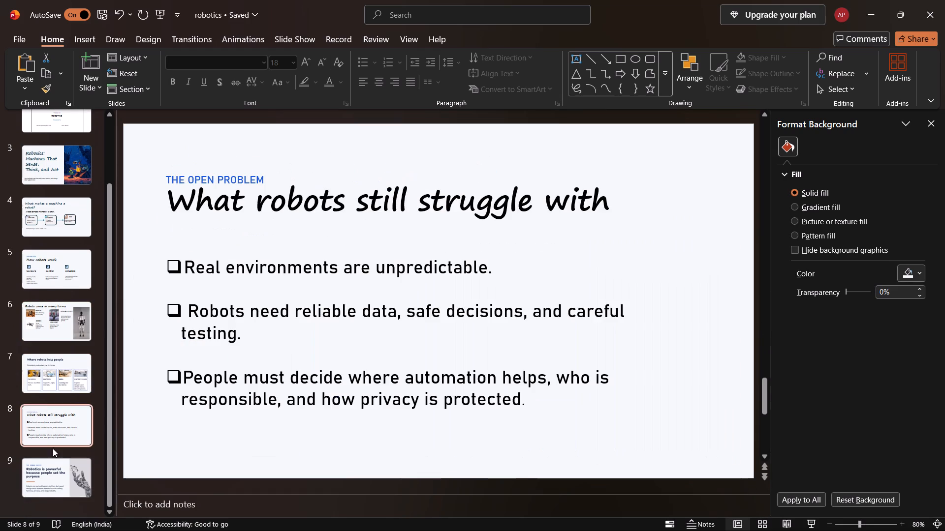
pyautogui.click(52, 462)
pyautogui.click(52, 437)
pyautogui.click(61, 374)
pyautogui.click(67, 332)
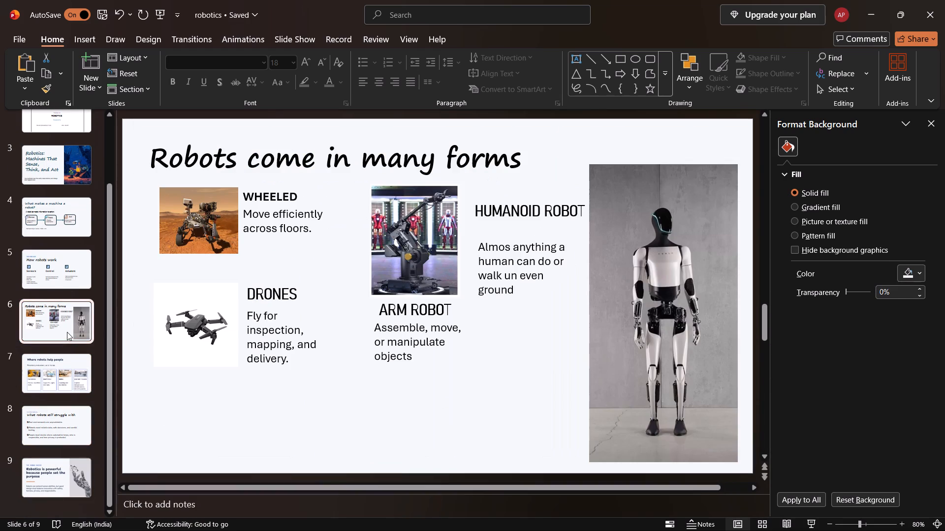
pyautogui.click(68, 256)
pyautogui.click(76, 233)
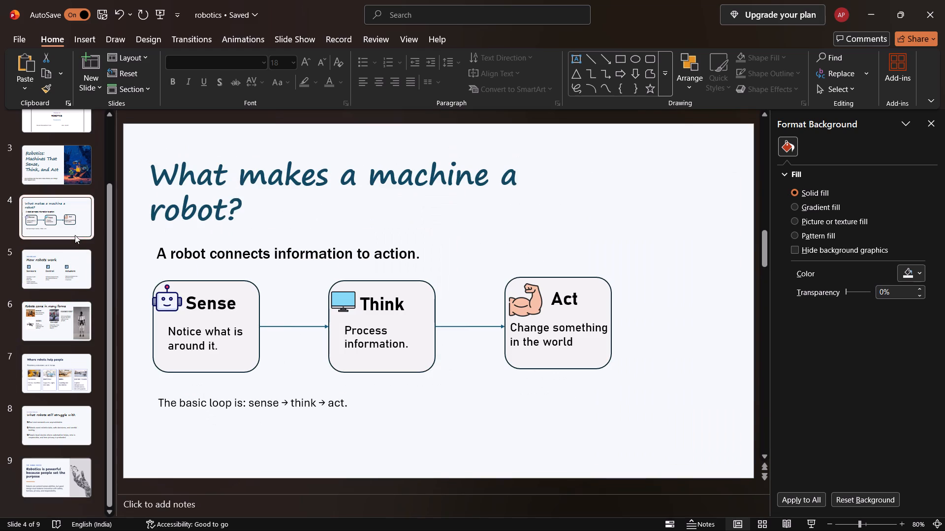
pyautogui.click(64, 295)
pyautogui.click(62, 324)
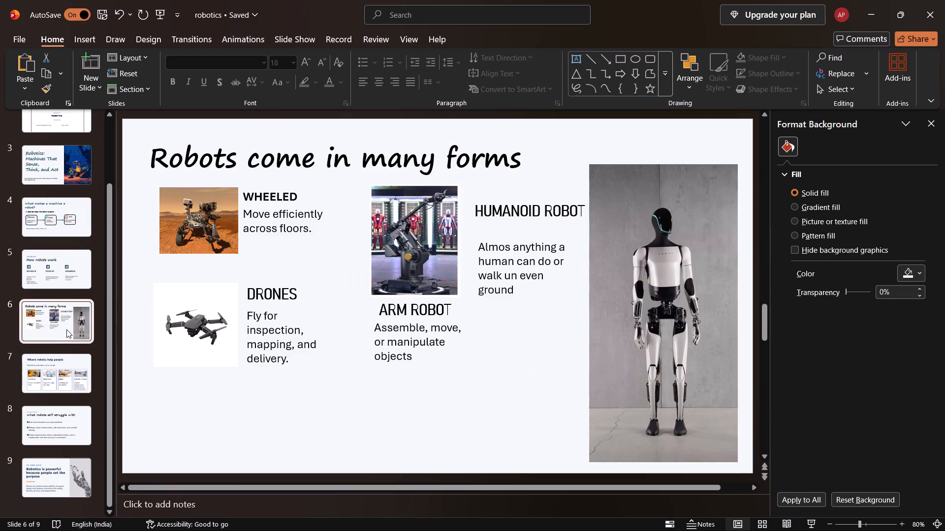
# Save the presentation.
pyautogui.click(104, 14)
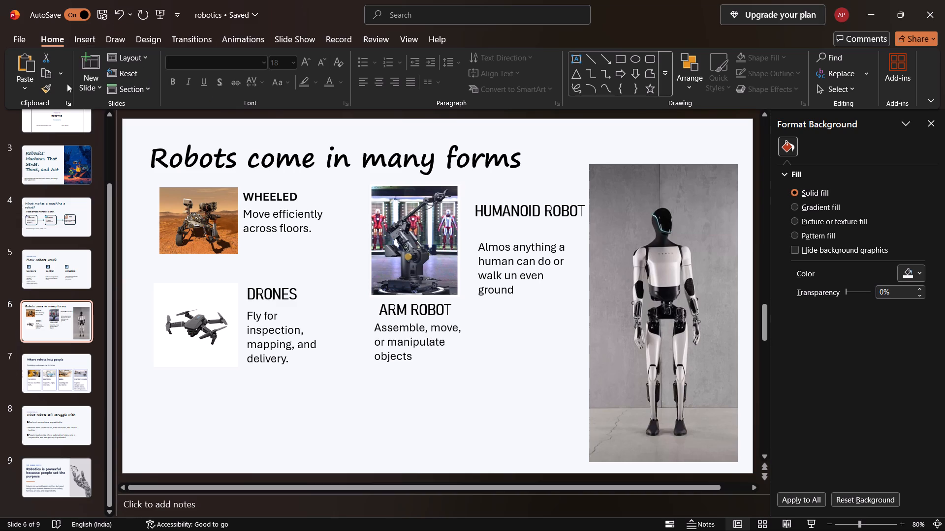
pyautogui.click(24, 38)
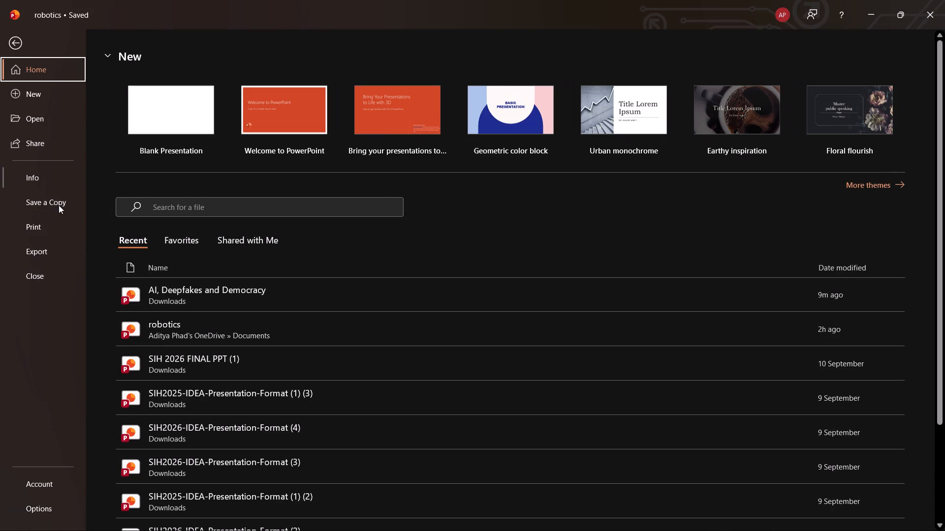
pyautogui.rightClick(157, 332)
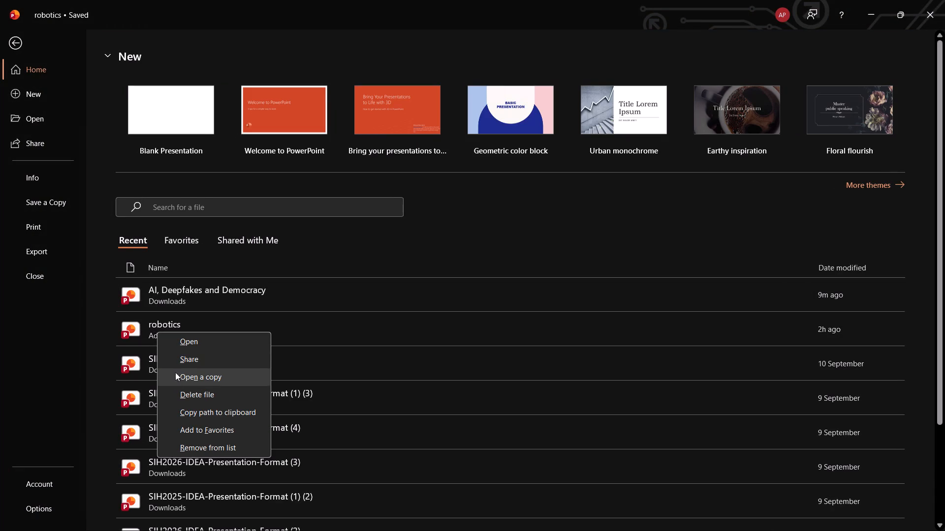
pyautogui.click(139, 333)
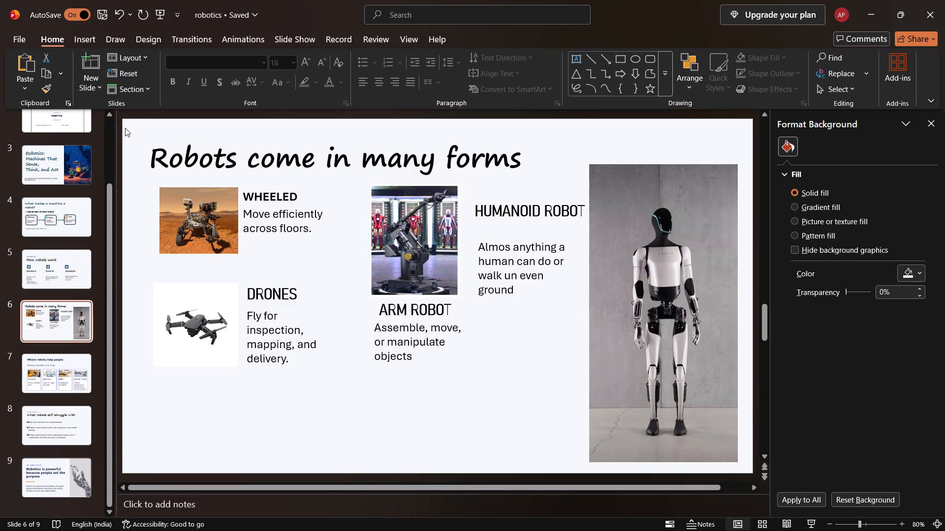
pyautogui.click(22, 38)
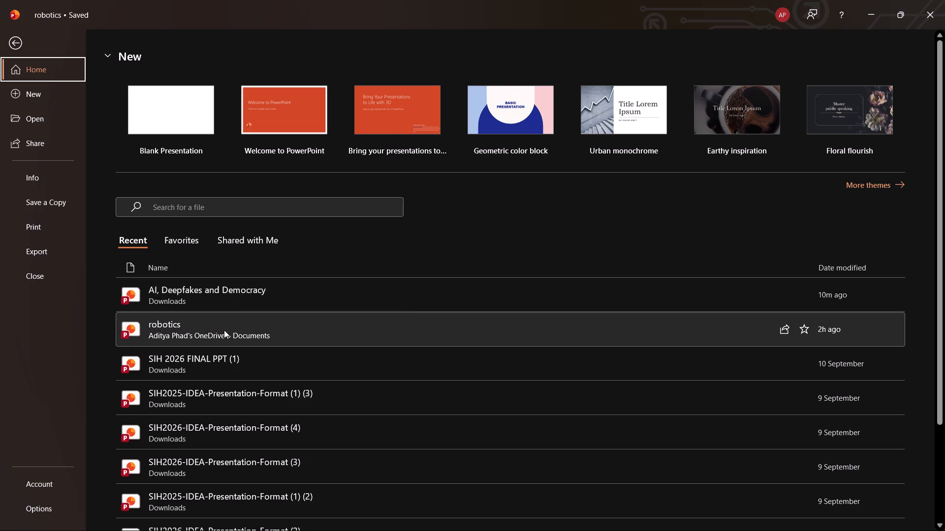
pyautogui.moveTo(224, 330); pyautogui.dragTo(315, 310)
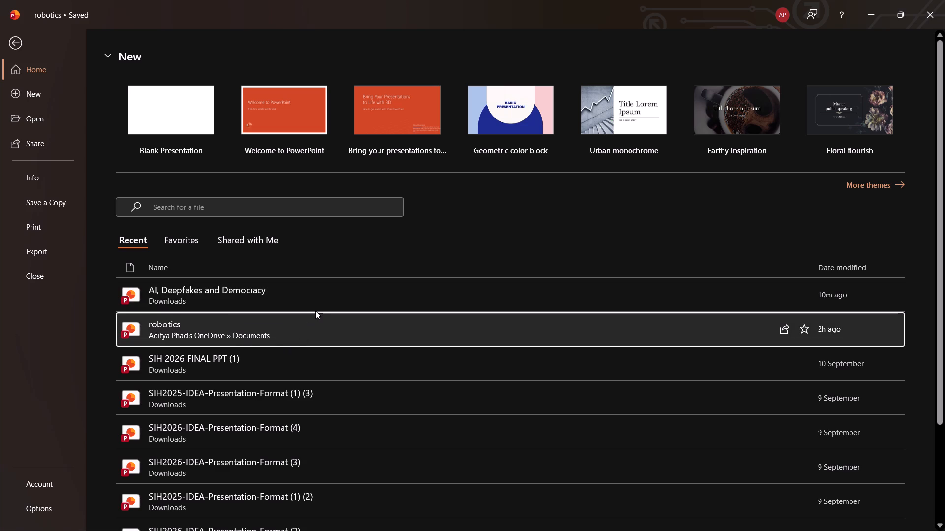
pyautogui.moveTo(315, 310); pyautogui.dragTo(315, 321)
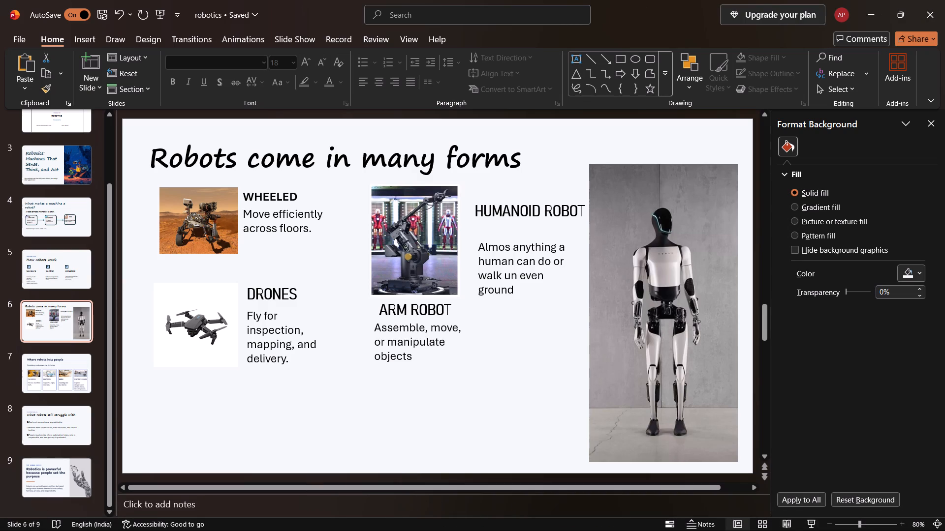
# Move the HUMANOID ROBOT heading and its description to the lower part of slide 6, aligned together beside the robot's feet.
pyautogui.click(518, 264)
pyautogui.moveTo(516, 236); pyautogui.dragTo(503, 322)
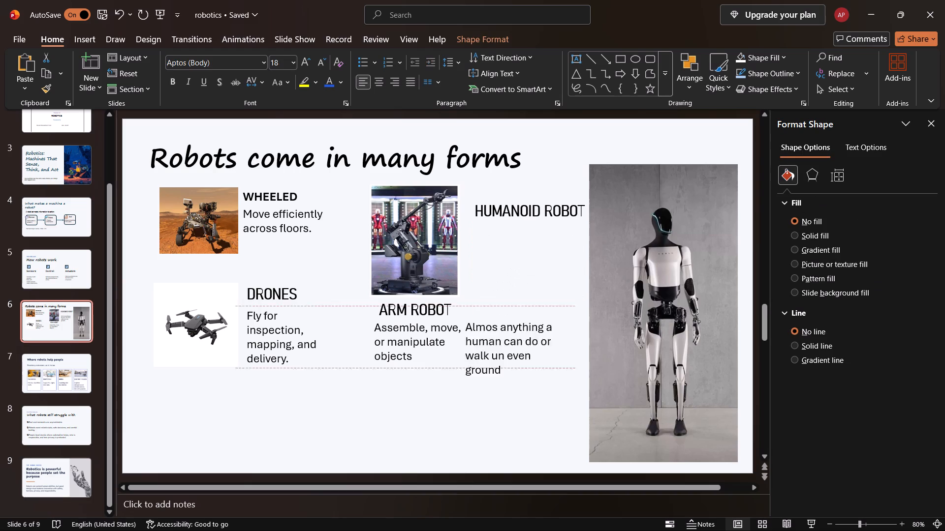
pyautogui.moveTo(503, 322); pyautogui.dragTo(525, 405)
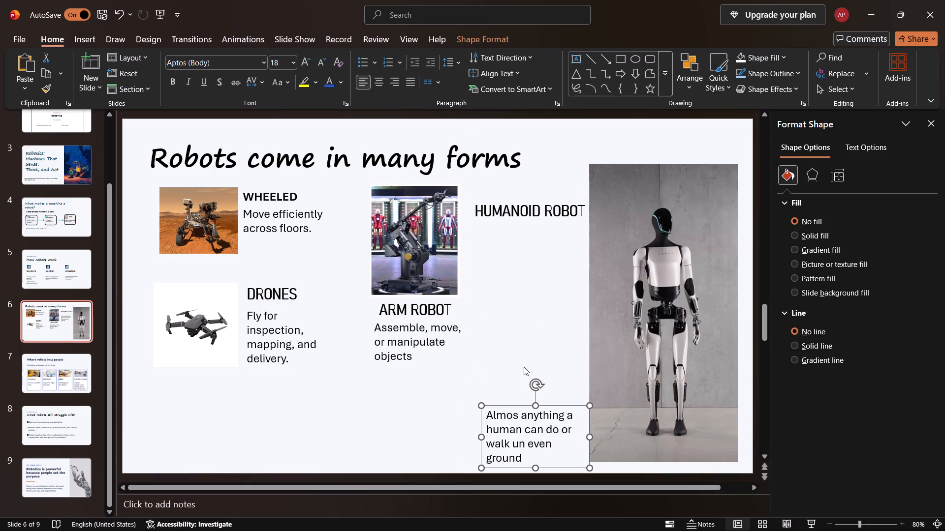
pyautogui.click(511, 218)
pyautogui.moveTo(515, 201); pyautogui.dragTo(527, 309)
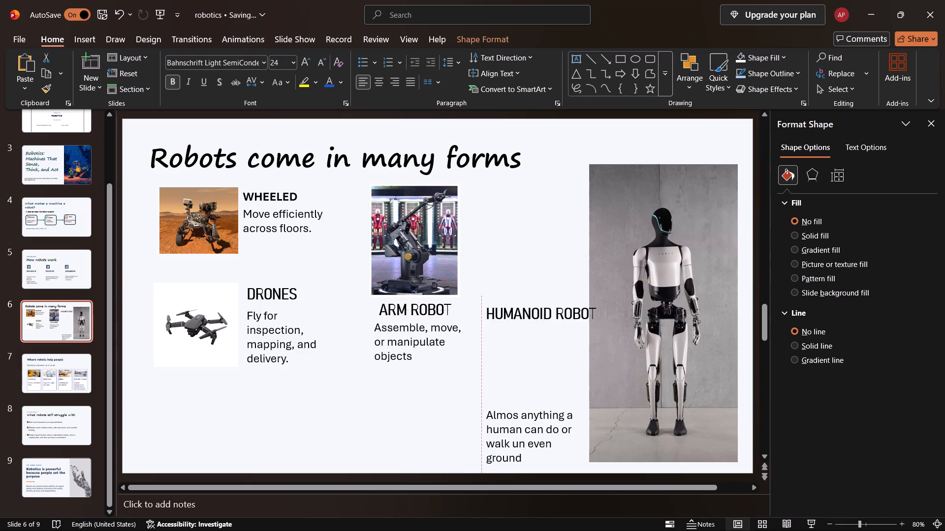
pyautogui.moveTo(527, 309); pyautogui.dragTo(533, 386)
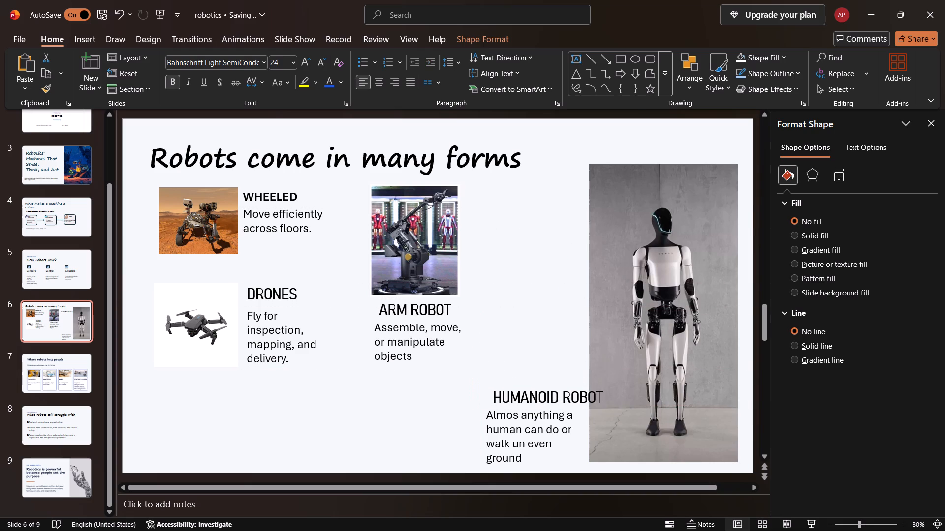
pyautogui.moveTo(533, 386); pyautogui.dragTo(547, 387)
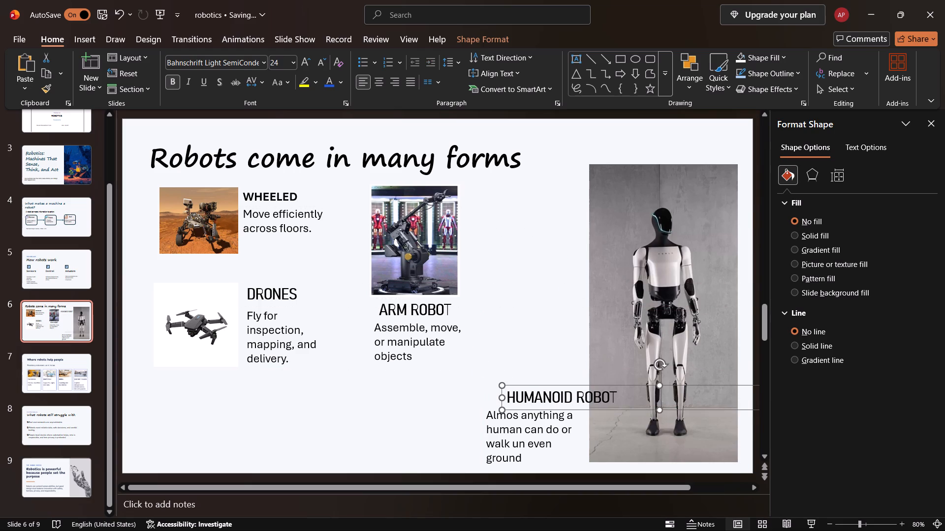
pyautogui.click(532, 419)
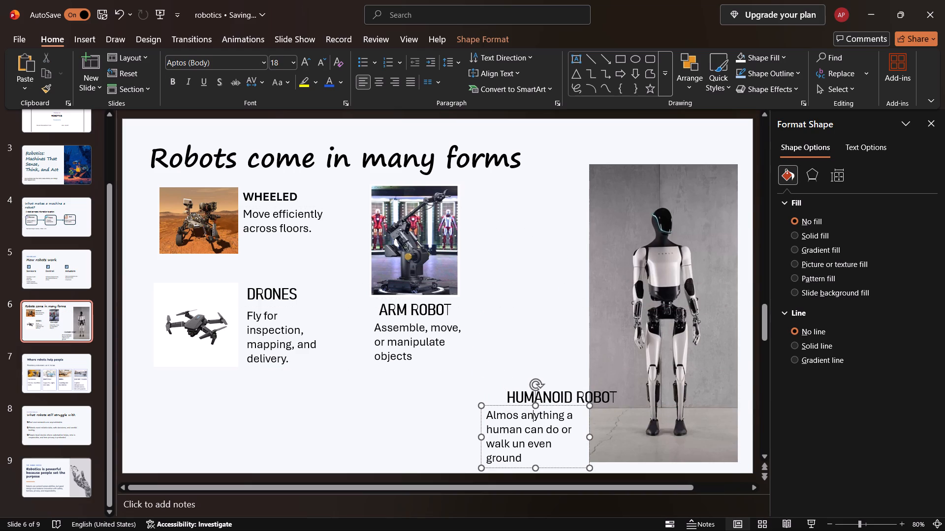
pyautogui.moveTo(540, 405); pyautogui.dragTo(580, 404)
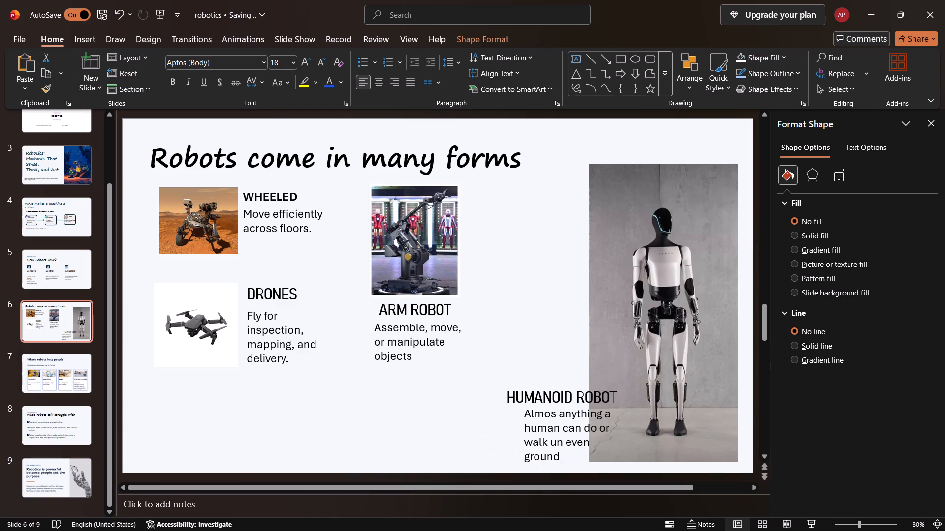
pyautogui.moveTo(580, 404); pyautogui.dragTo(560, 401)
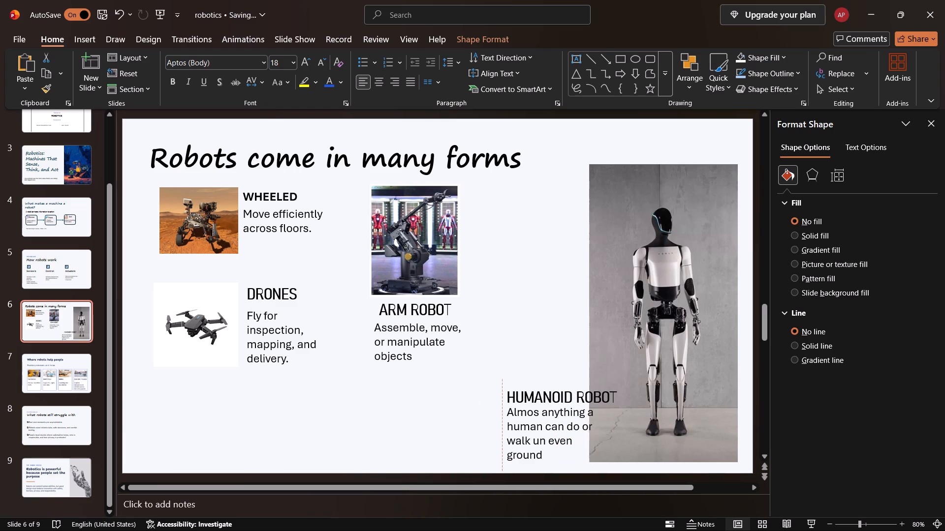
pyautogui.moveTo(560, 401); pyautogui.dragTo(564, 402)
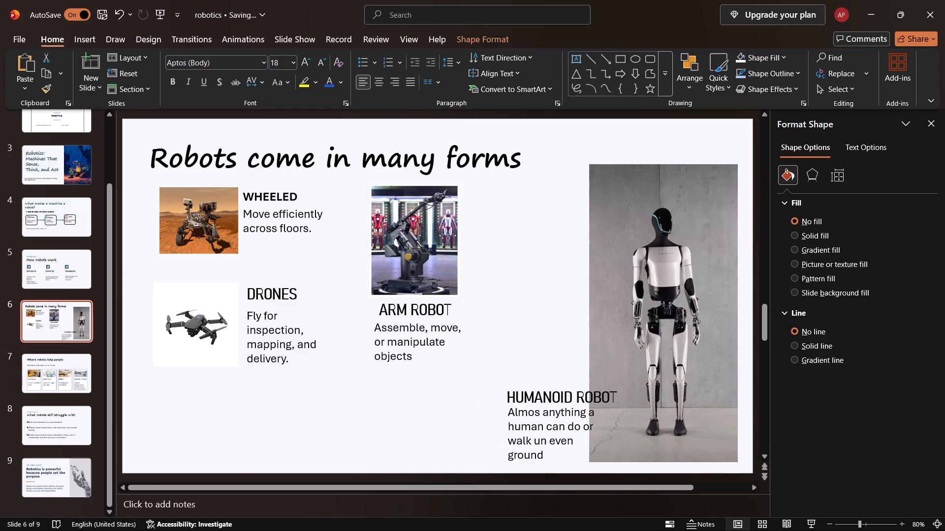
pyautogui.moveTo(564, 402); pyautogui.dragTo(563, 402)
pyautogui.click(549, 330)
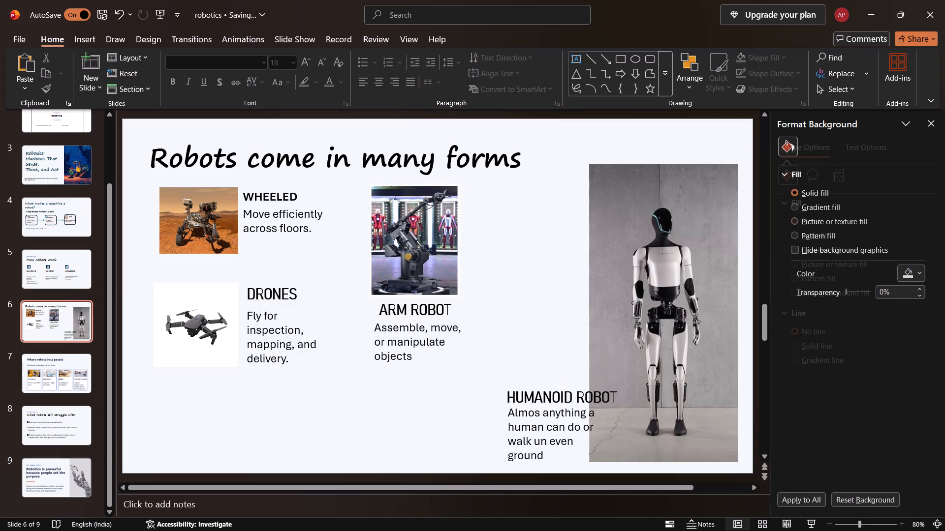
# Move the arm robot's description lower on the slide, leaving space beneath its heading.
pyautogui.click(421, 249)
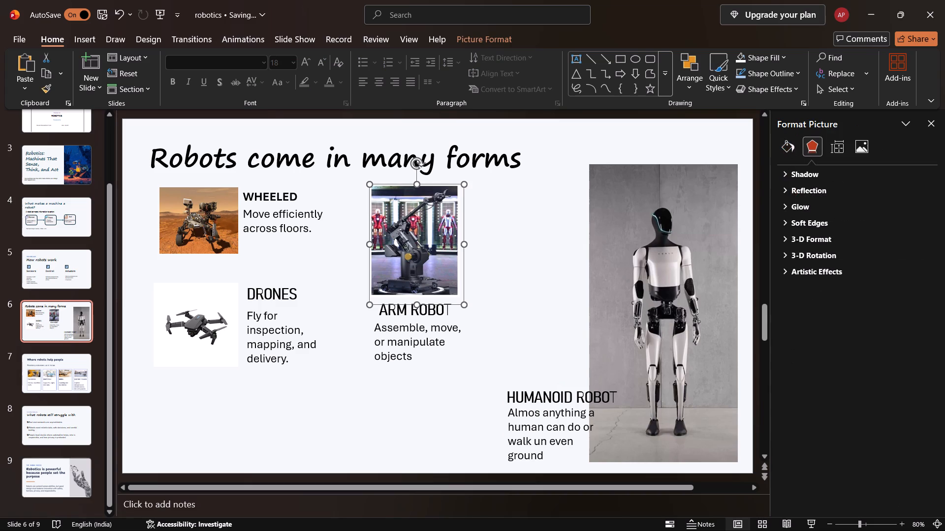
pyautogui.click(417, 317)
pyautogui.click(406, 351)
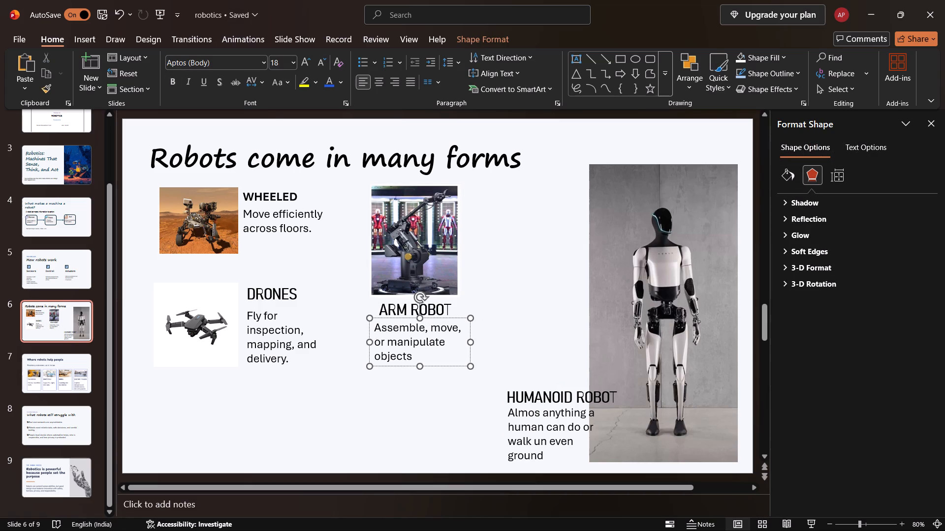
pyautogui.moveTo(408, 319); pyautogui.dragTo(407, 371)
# Shift the DRONES heading to line up with the WHEELED heading and narrow its text box to fit the word.
pyautogui.click(407, 307)
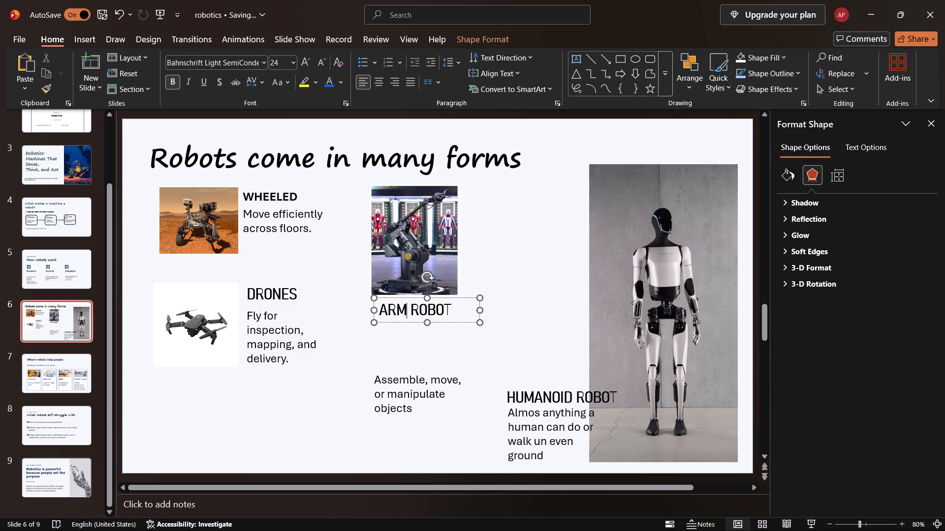
pyautogui.moveTo(408, 300); pyautogui.dragTo(402, 304)
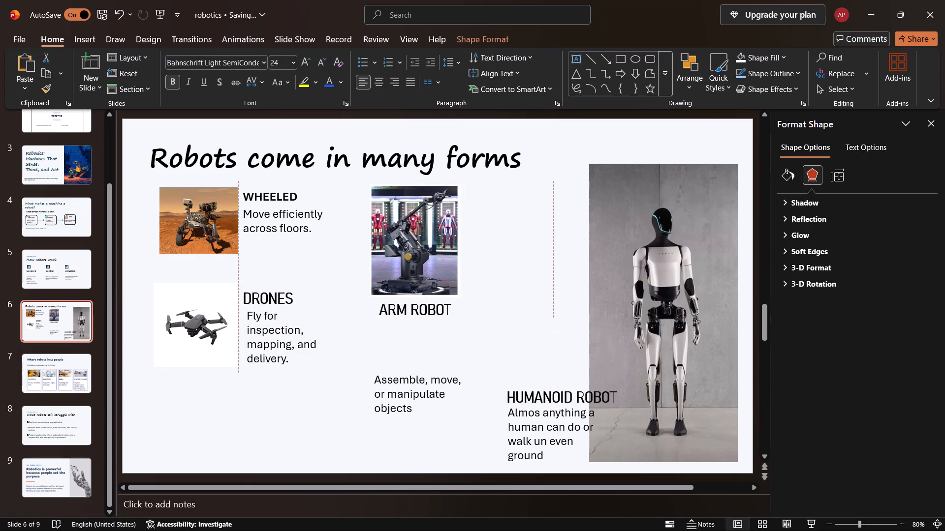
pyautogui.moveTo(402, 304); pyautogui.dragTo(402, 302)
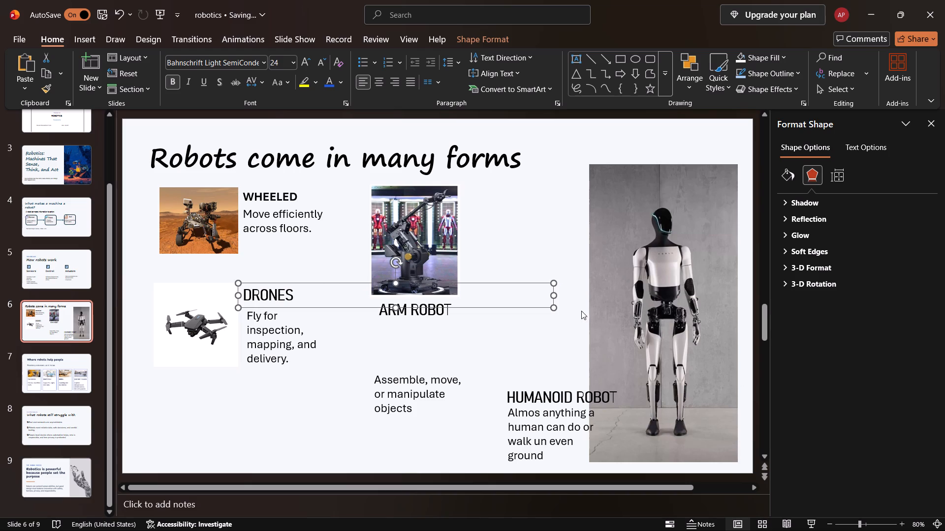
pyautogui.moveTo(554, 296); pyautogui.dragTo(322, 300)
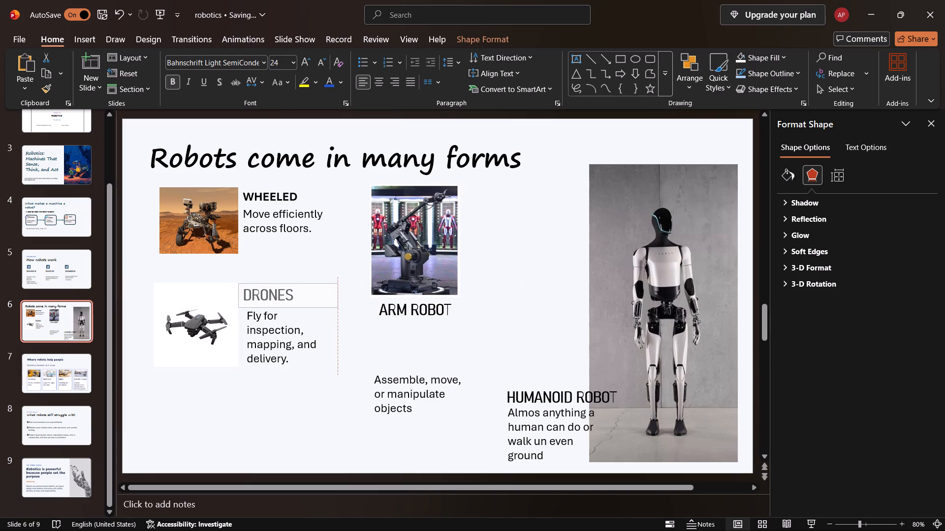
pyautogui.moveTo(322, 300); pyautogui.dragTo(299, 302)
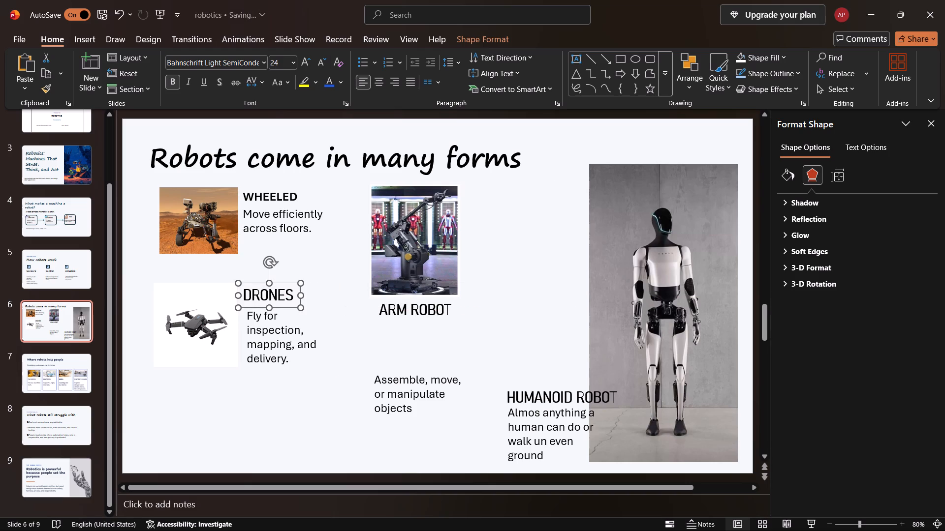
# Move the ARM ROBOT heading down to sit directly above its description.
pyautogui.click(393, 307)
pyautogui.moveTo(468, 298); pyautogui.dragTo(467, 317)
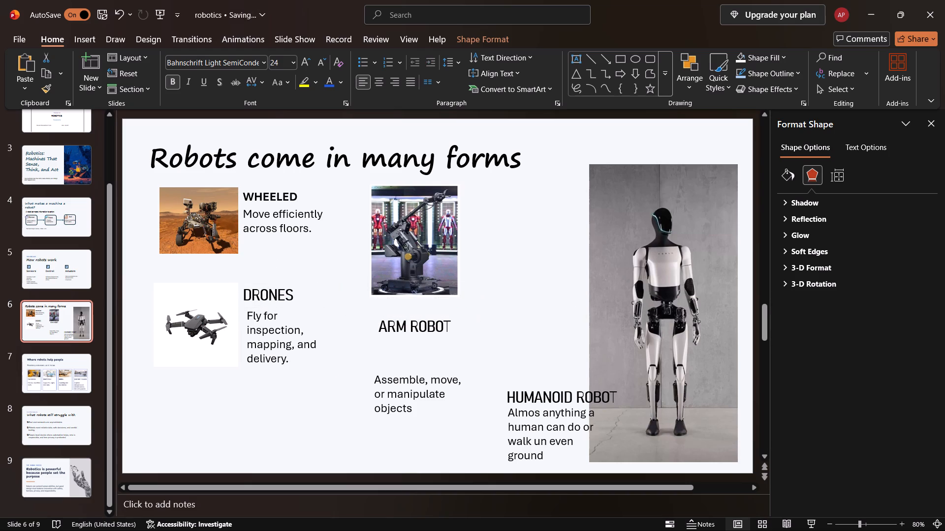
pyautogui.moveTo(467, 317); pyautogui.dragTo(460, 353)
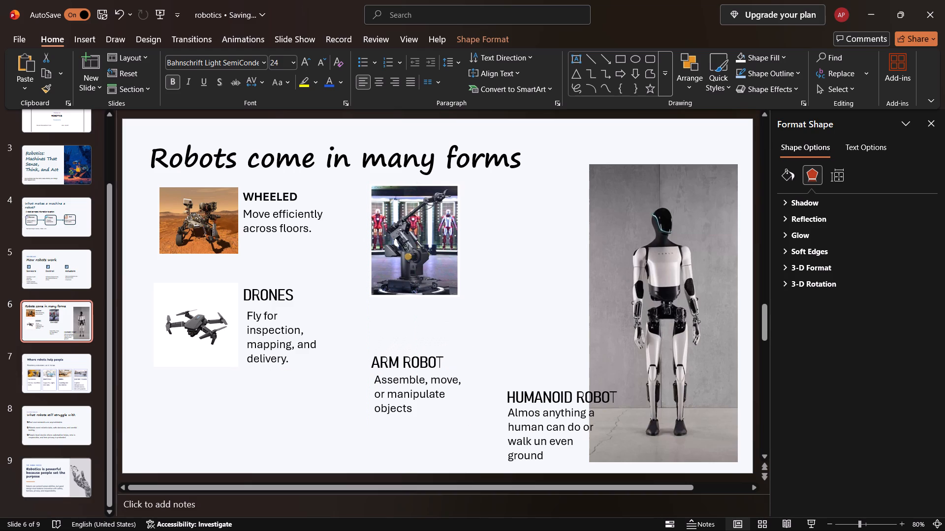
pyautogui.moveTo(460, 353); pyautogui.dragTo(460, 353)
# Enlarge the arm robot picture to about 8.8 by 6.9 cm and place it just under the title, nearer the humanoid picture.
pyautogui.click(417, 270)
pyautogui.moveTo(417, 270); pyautogui.dragTo(416, 275)
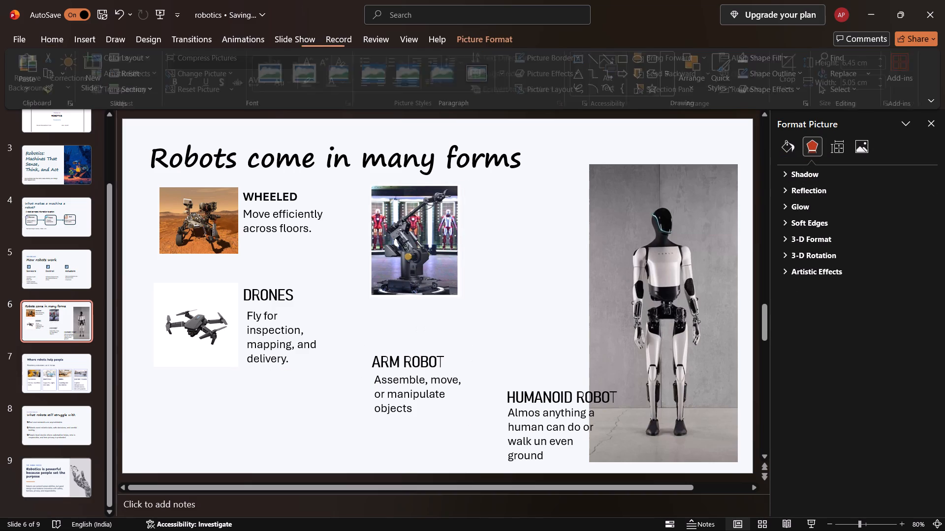
pyautogui.moveTo(416, 275); pyautogui.dragTo(409, 318)
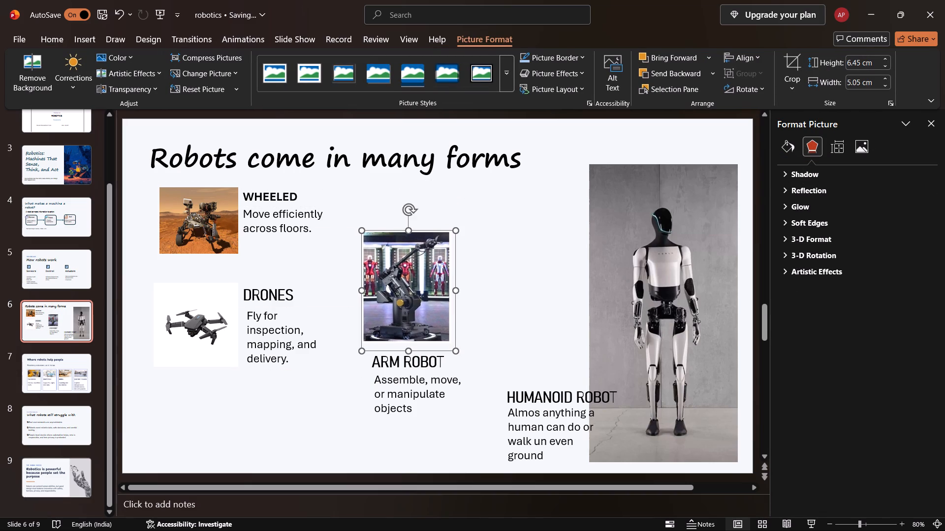
pyautogui.moveTo(454, 231); pyautogui.dragTo(501, 195)
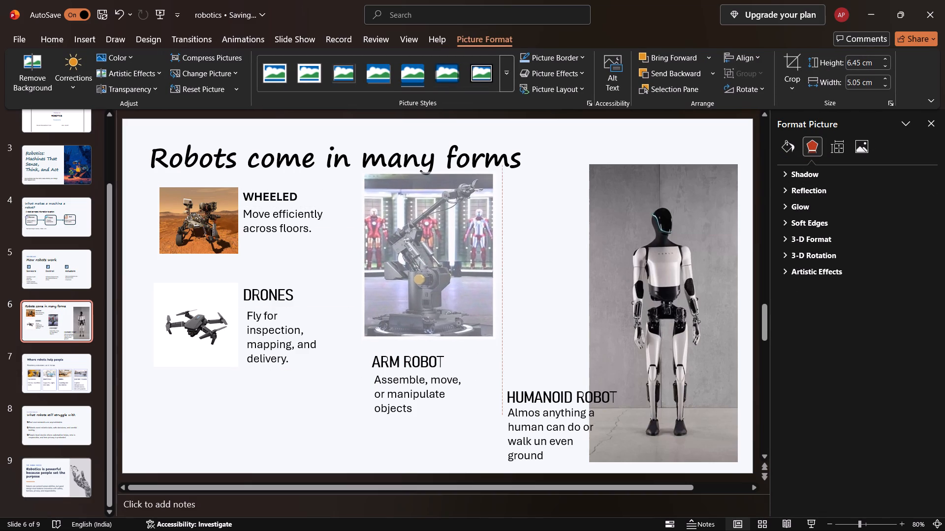
pyautogui.moveTo(501, 195); pyautogui.dragTo(492, 208)
pyautogui.moveTo(418, 258); pyautogui.dragTo(450, 249)
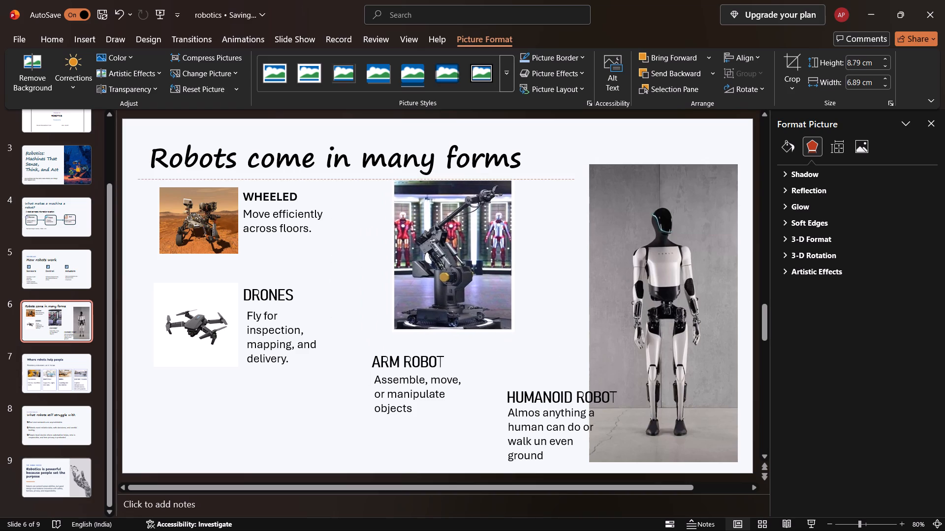
pyautogui.moveTo(450, 249); pyautogui.dragTo(461, 251)
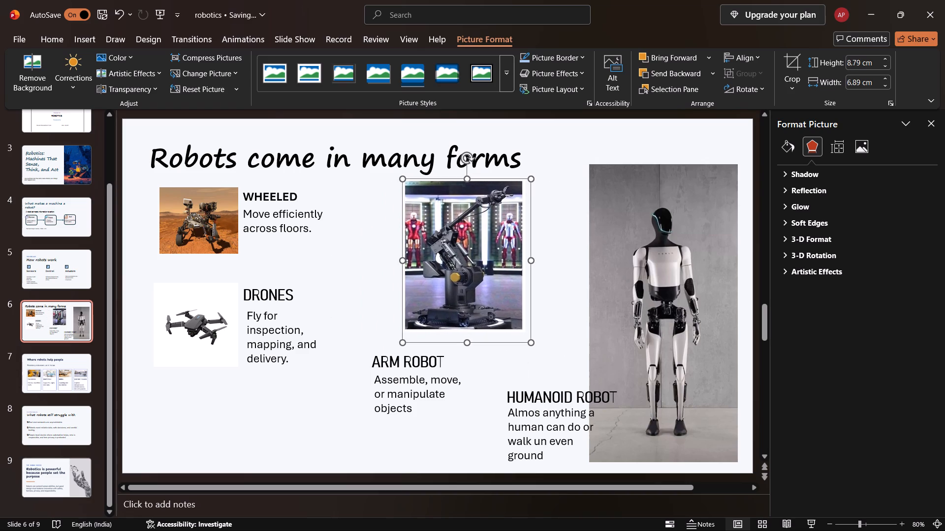
# Place the ARM ROBOT heading just below the enlarged picture, with its description directly beneath the heading.
pyautogui.click(399, 356)
pyautogui.moveTo(402, 352); pyautogui.dragTo(392, 302)
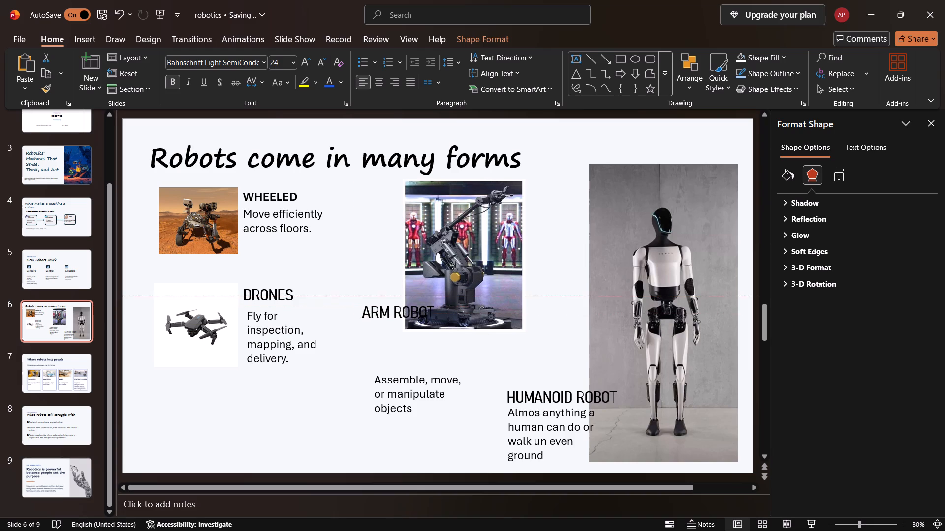
pyautogui.moveTo(392, 302); pyautogui.dragTo(396, 332)
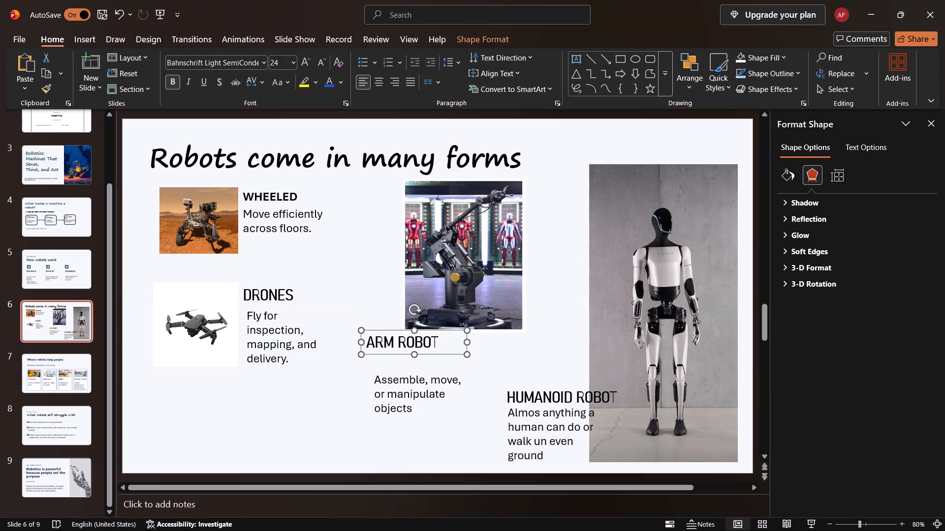
pyautogui.click(387, 390)
pyautogui.moveTo(392, 371); pyautogui.dragTo(384, 349)
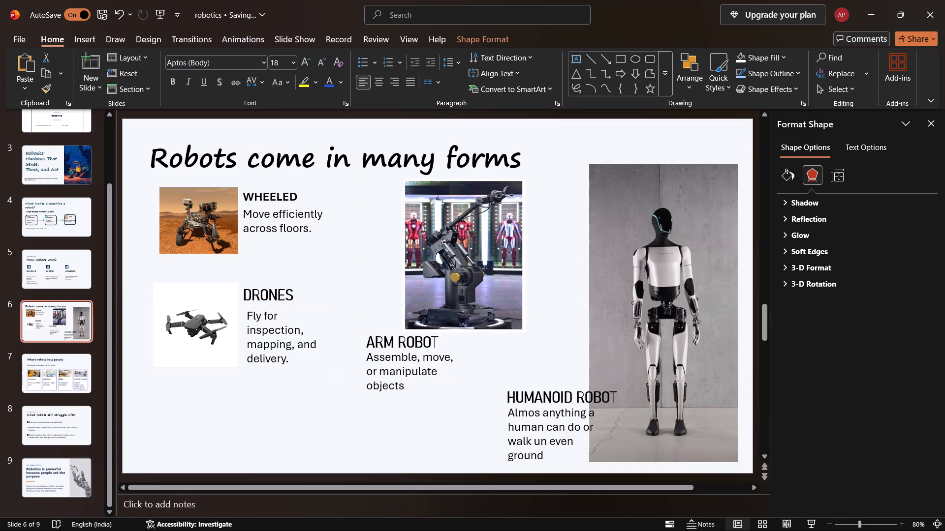
pyautogui.moveTo(384, 349); pyautogui.dragTo(379, 348)
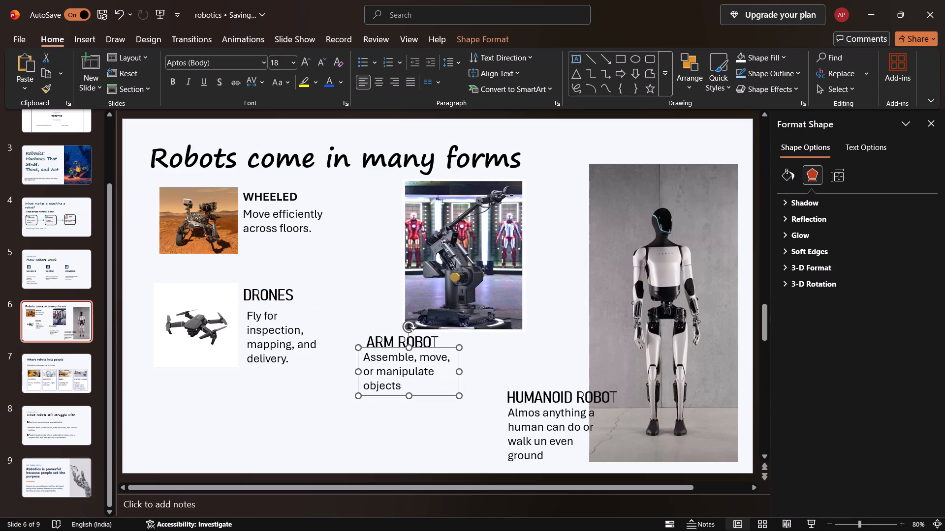
pyautogui.click(247, 402)
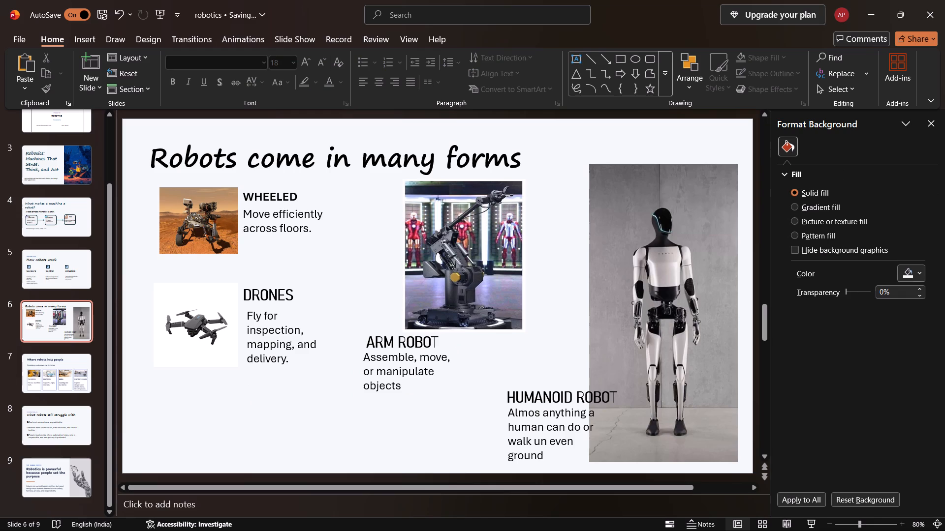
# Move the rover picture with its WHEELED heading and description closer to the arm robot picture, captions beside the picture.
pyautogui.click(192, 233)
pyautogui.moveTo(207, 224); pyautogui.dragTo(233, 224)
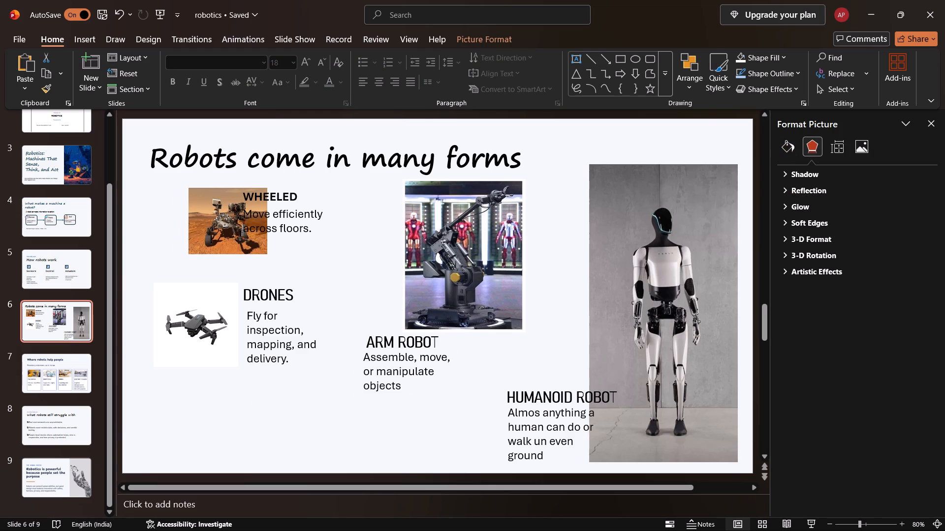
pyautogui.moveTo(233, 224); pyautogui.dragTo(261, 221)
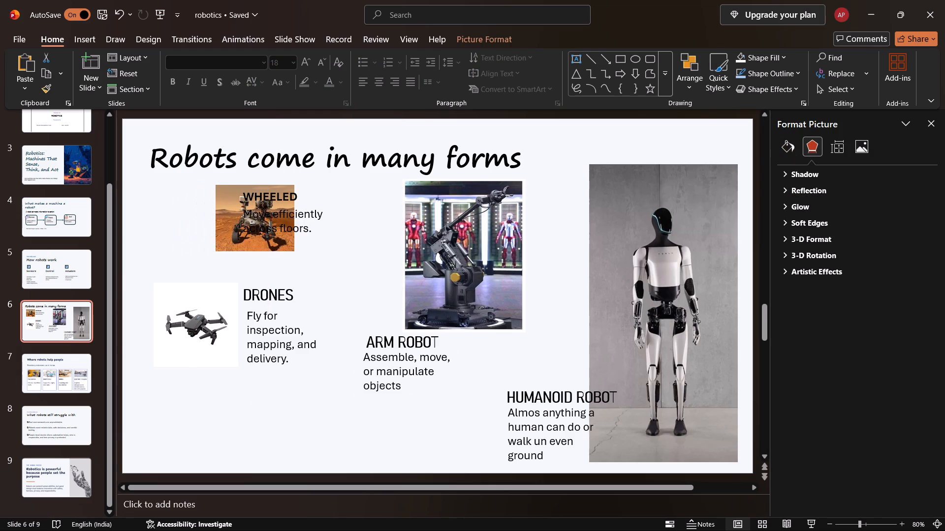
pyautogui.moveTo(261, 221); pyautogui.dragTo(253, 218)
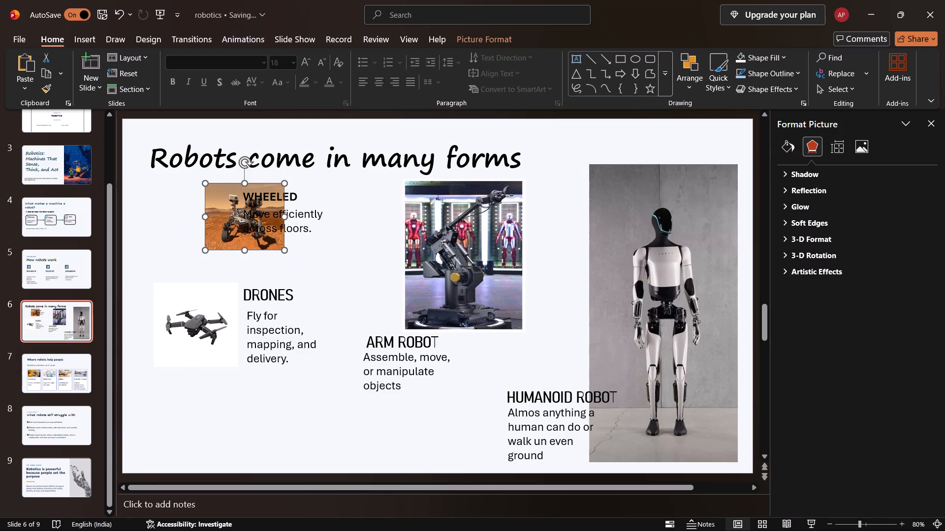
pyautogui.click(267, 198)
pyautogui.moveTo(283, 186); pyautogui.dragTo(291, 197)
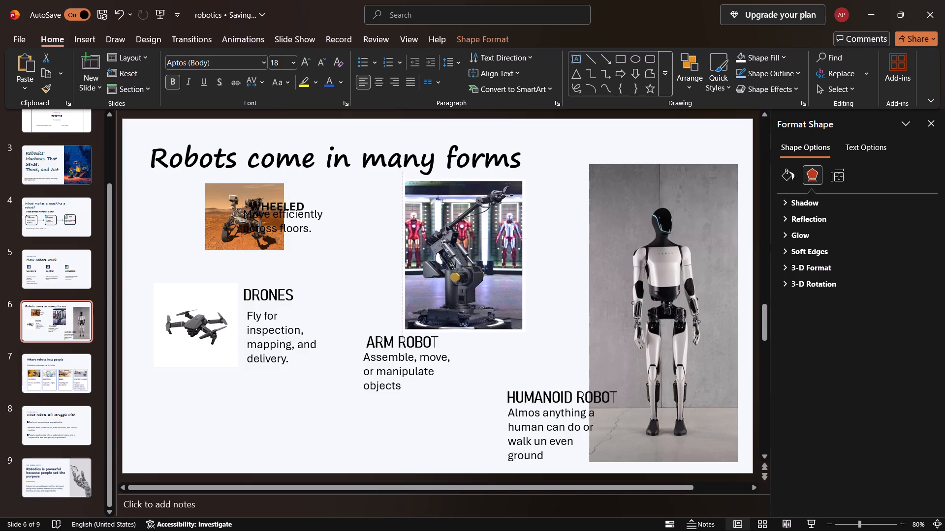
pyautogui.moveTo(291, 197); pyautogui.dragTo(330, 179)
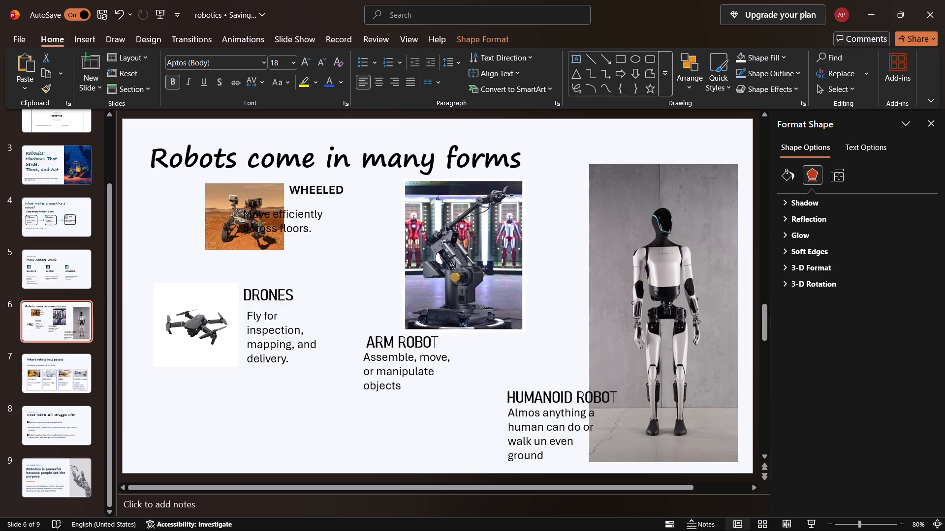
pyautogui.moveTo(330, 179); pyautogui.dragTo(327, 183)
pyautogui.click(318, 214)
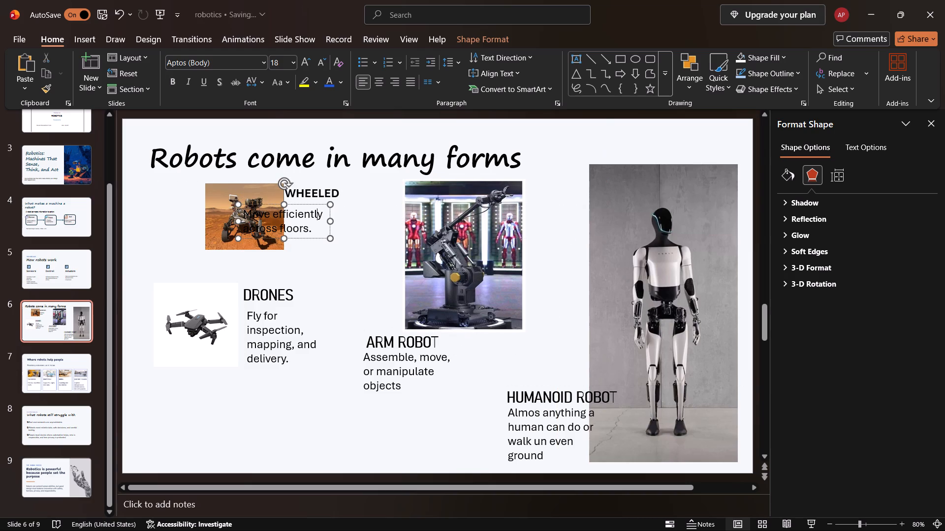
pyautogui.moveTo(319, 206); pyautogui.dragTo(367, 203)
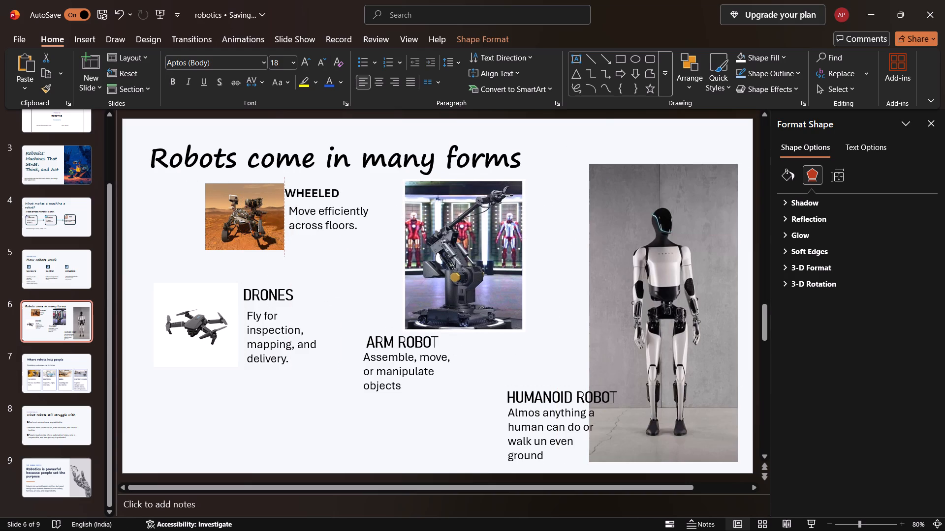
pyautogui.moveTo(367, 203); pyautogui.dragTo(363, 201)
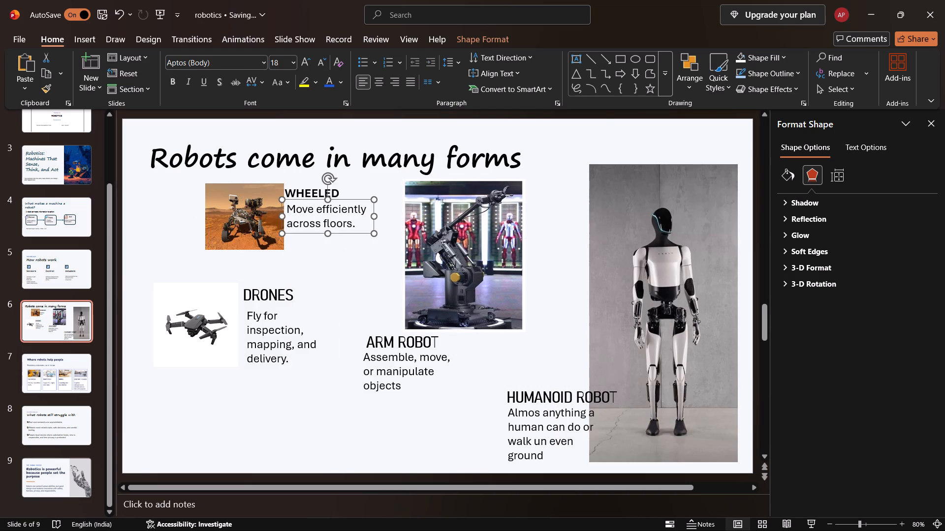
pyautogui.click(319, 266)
# Move the drone picture to the slide's lower-left corner, with the DRONES heading and its description stacked beside it.
pyautogui.click(207, 324)
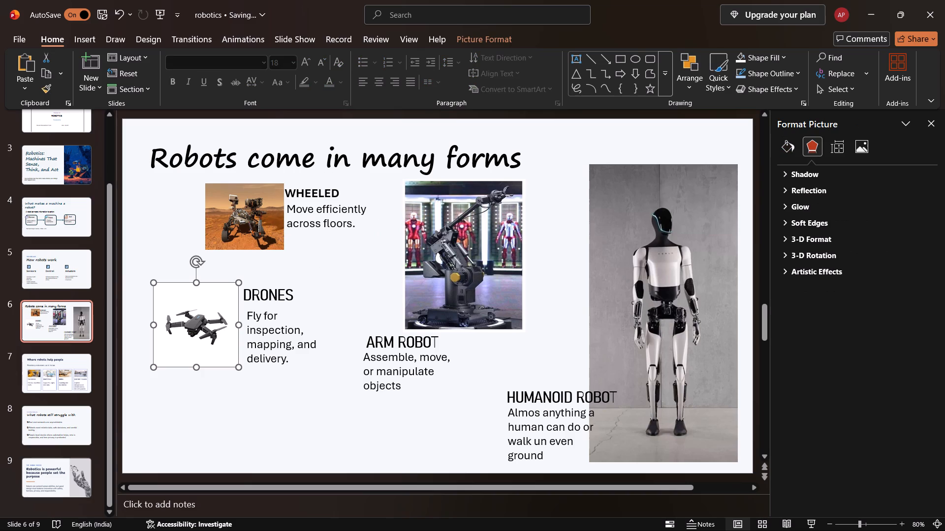
pyautogui.moveTo(212, 287); pyautogui.dragTo(208, 369)
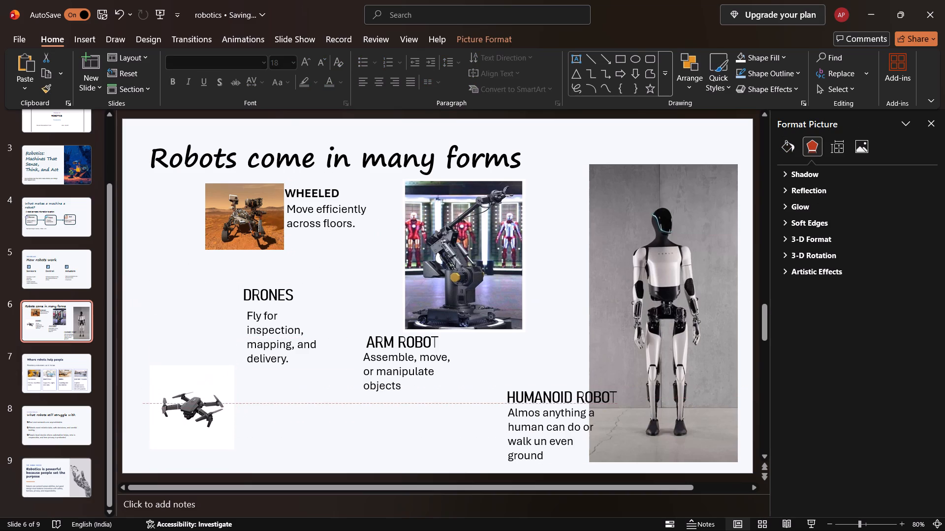
pyautogui.moveTo(208, 369); pyautogui.dragTo(208, 374)
pyautogui.click(255, 290)
pyautogui.moveTo(255, 291); pyautogui.dragTo(257, 298)
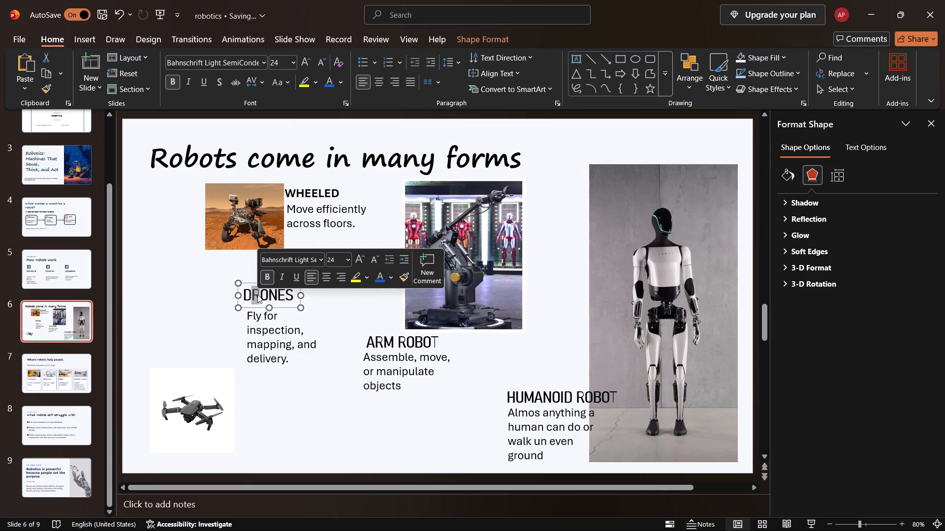
pyautogui.moveTo(244, 283); pyautogui.dragTo(243, 368)
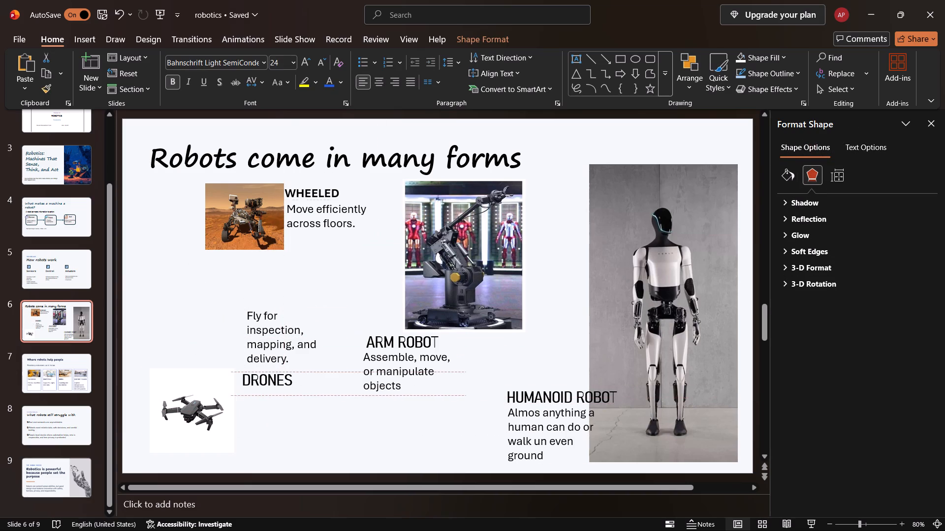
pyautogui.moveTo(243, 368); pyautogui.dragTo(242, 367)
pyautogui.click(266, 305)
pyautogui.moveTo(266, 305); pyautogui.dragTo(266, 364)
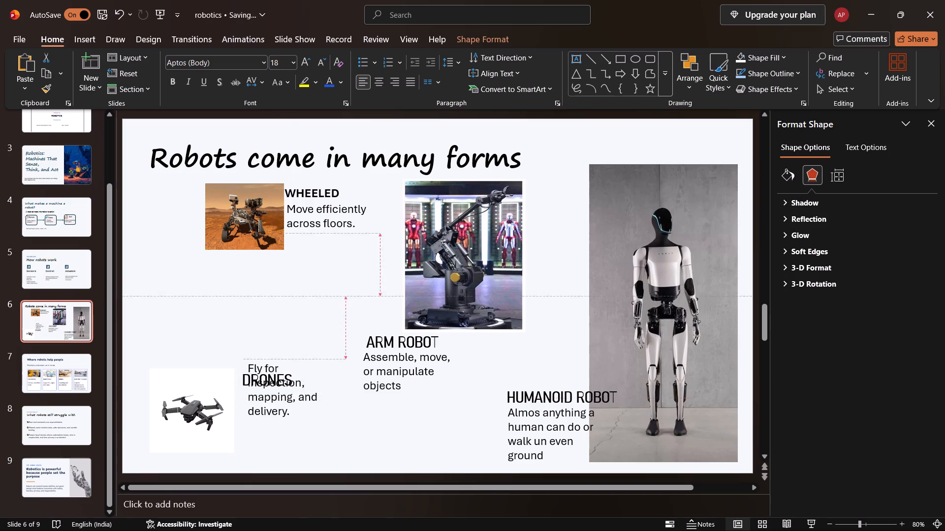
pyautogui.moveTo(266, 364); pyautogui.dragTo(264, 386)
pyautogui.click(235, 267)
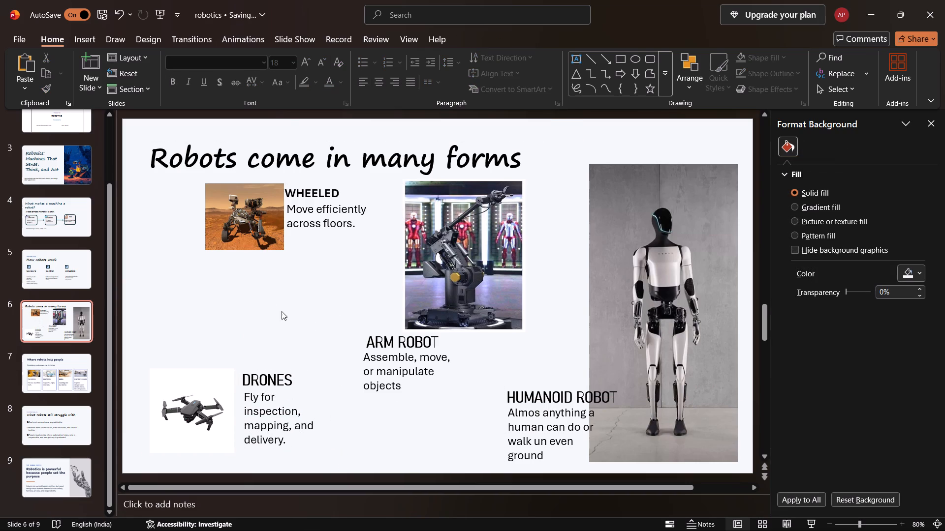
# Enlarge the rover picture and place it between the slide title and the drone picture, near the slide's left edge.
pyautogui.click(220, 232)
pyautogui.moveTo(223, 223); pyautogui.dragTo(176, 241)
pyautogui.moveTo(236, 269); pyautogui.dragTo(262, 308)
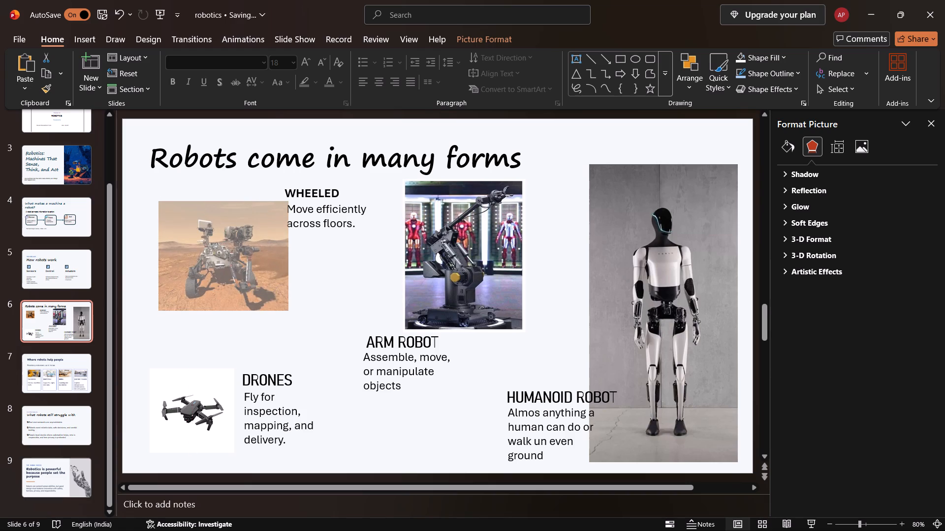
pyautogui.moveTo(262, 308); pyautogui.dragTo(263, 311)
pyautogui.moveTo(235, 267); pyautogui.dragTo(216, 265)
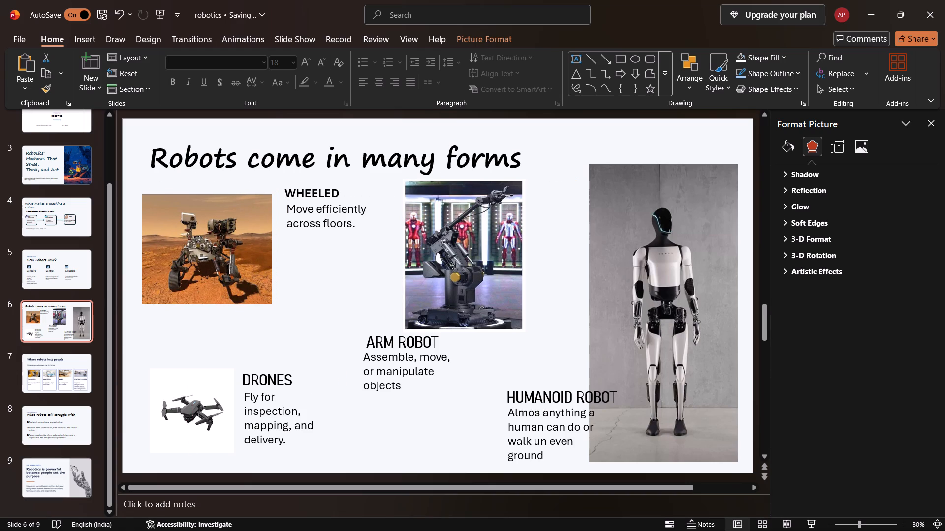
pyautogui.moveTo(216, 265); pyautogui.dragTo(221, 286)
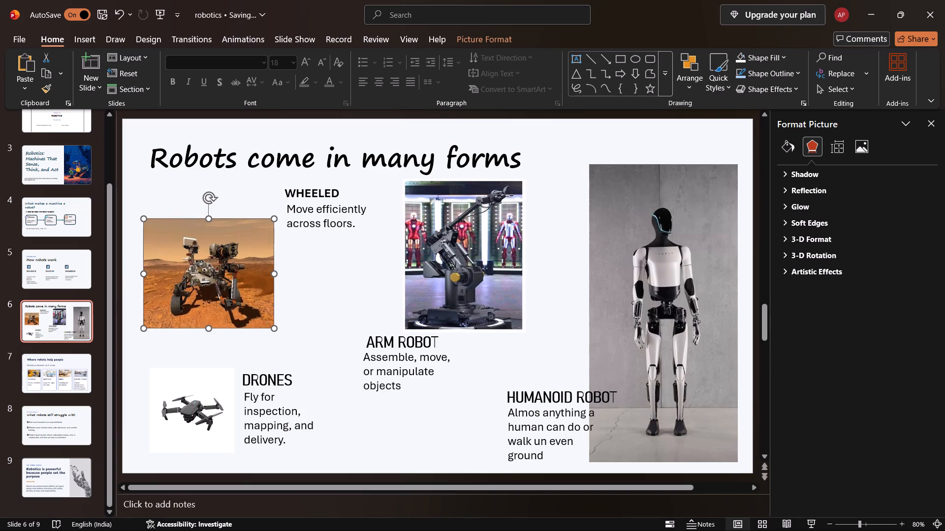
# Place the wheeled robot description beside the enlarged rover picture's lower half, with the WHEELED heading directly above it.
pyautogui.click(297, 223)
pyautogui.moveTo(303, 202); pyautogui.dragTo(294, 278)
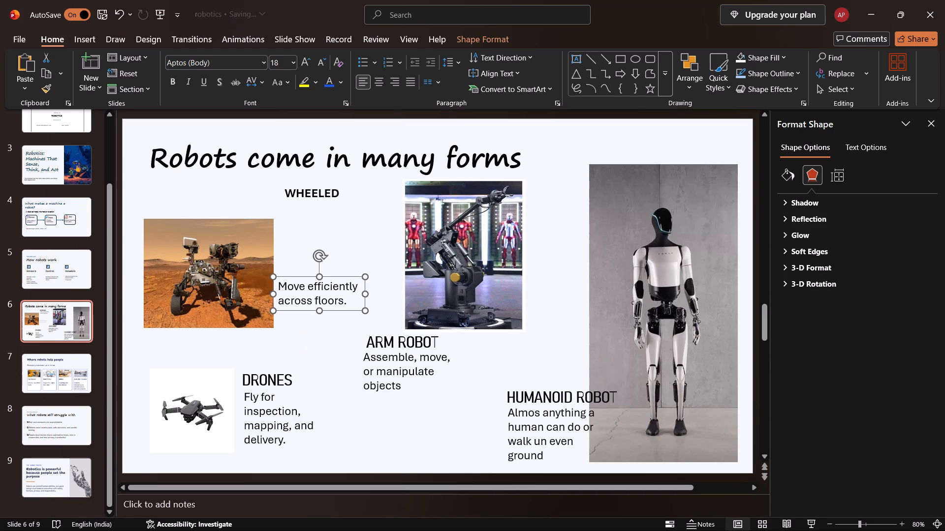
pyautogui.click(302, 197)
pyautogui.moveTo(306, 183); pyautogui.dragTo(304, 207)
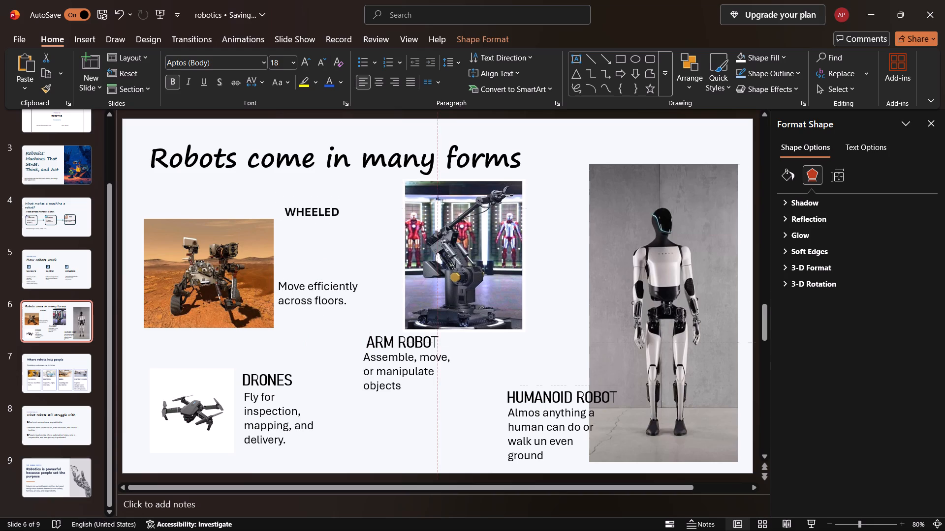
pyautogui.moveTo(304, 207); pyautogui.dragTo(299, 258)
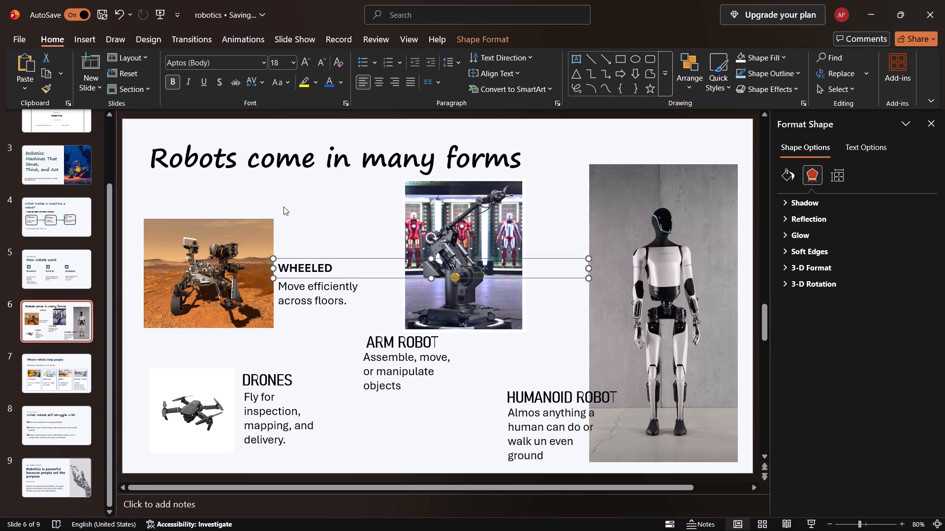
pyautogui.click(275, 186)
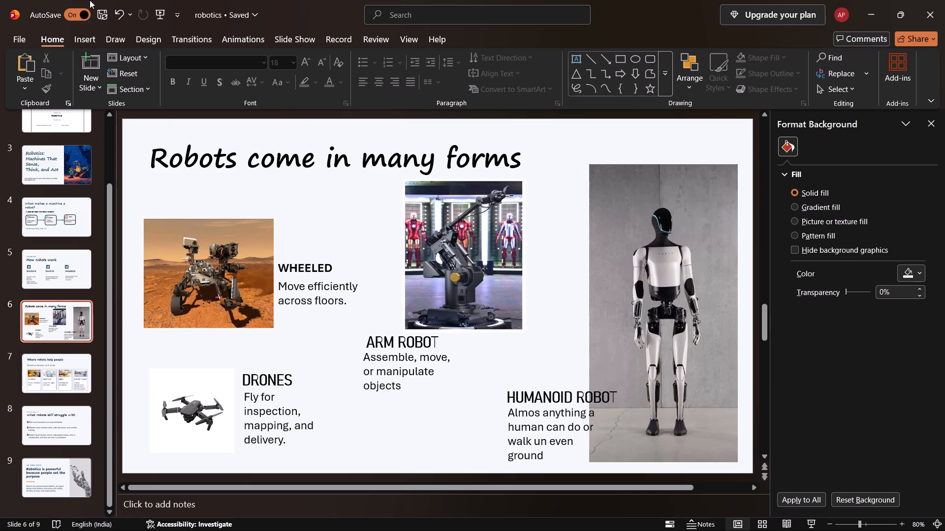
# Save the presentation.
pyautogui.click(103, 9)
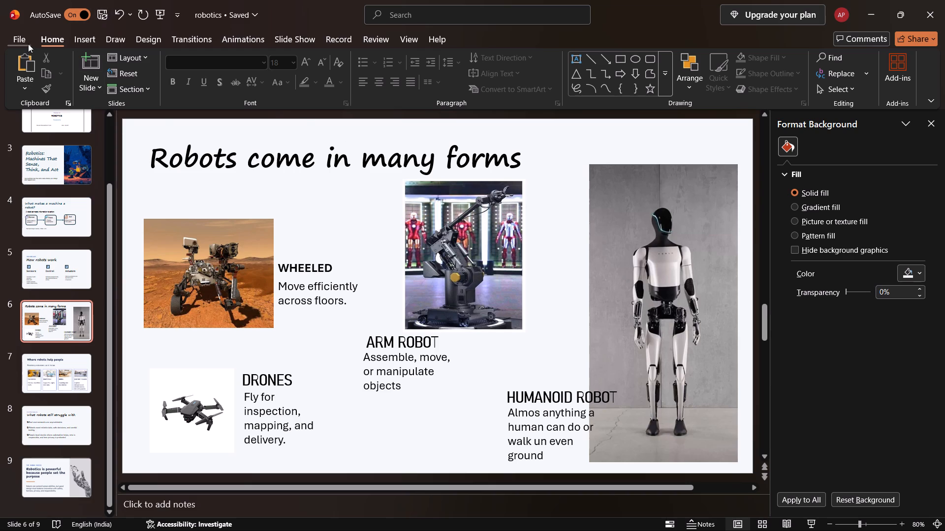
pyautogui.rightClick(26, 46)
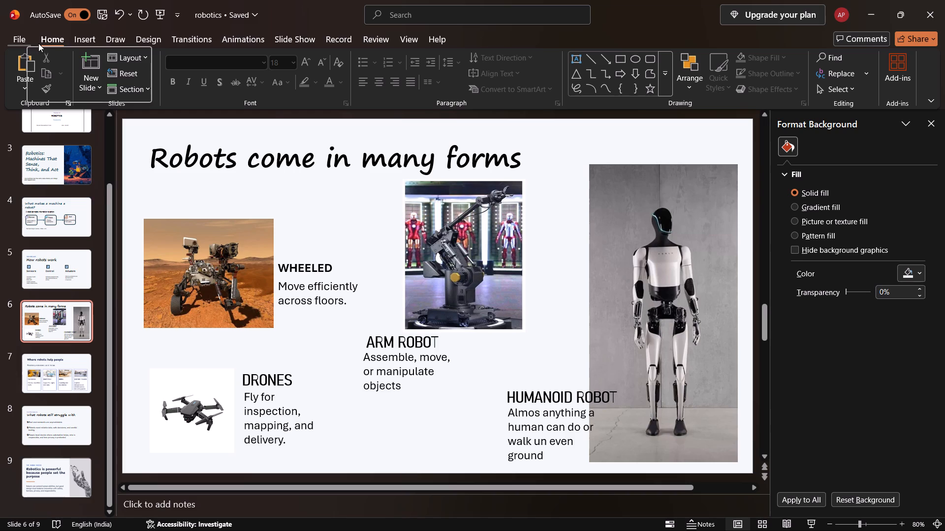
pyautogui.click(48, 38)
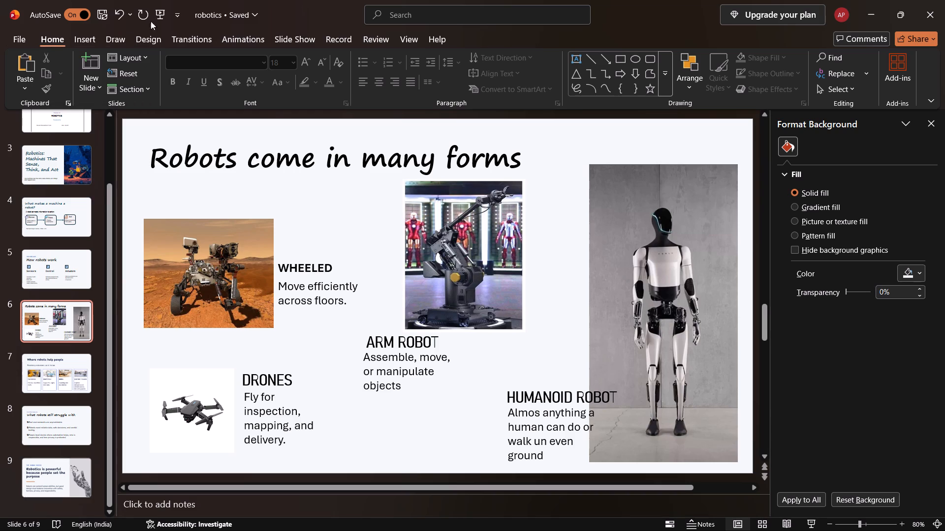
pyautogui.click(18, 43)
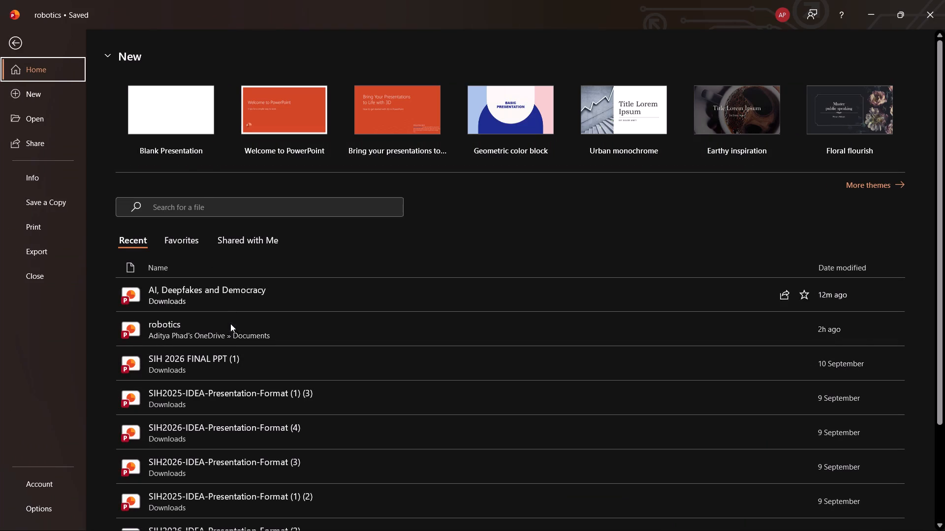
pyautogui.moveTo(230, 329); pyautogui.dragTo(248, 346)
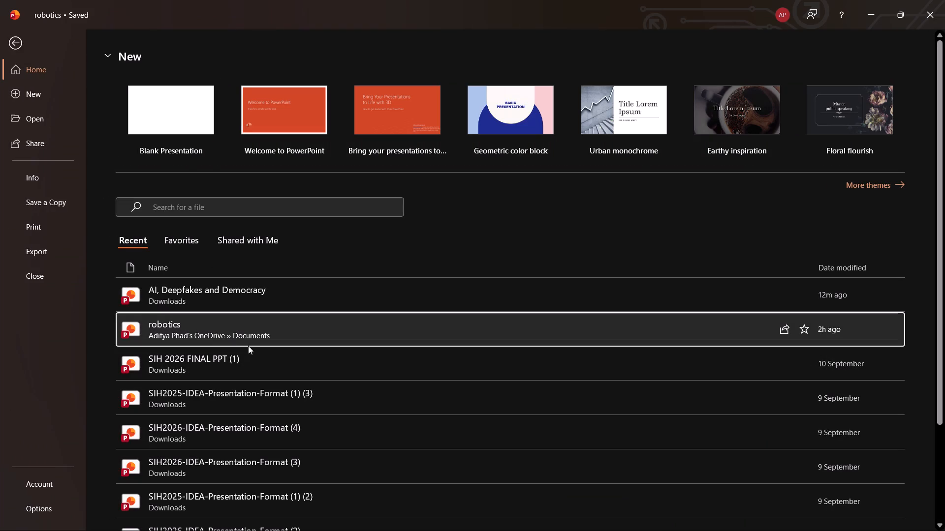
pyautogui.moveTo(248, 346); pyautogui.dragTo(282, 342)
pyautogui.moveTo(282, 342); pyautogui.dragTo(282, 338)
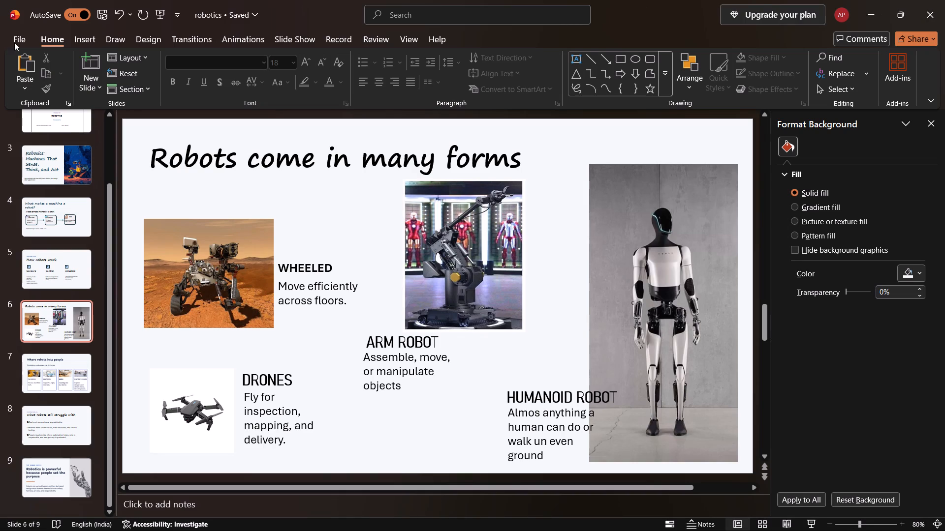
# Start saving a copy of the presentation and choose the ESD-USB (E:) drive as its location.
pyautogui.click(14, 41)
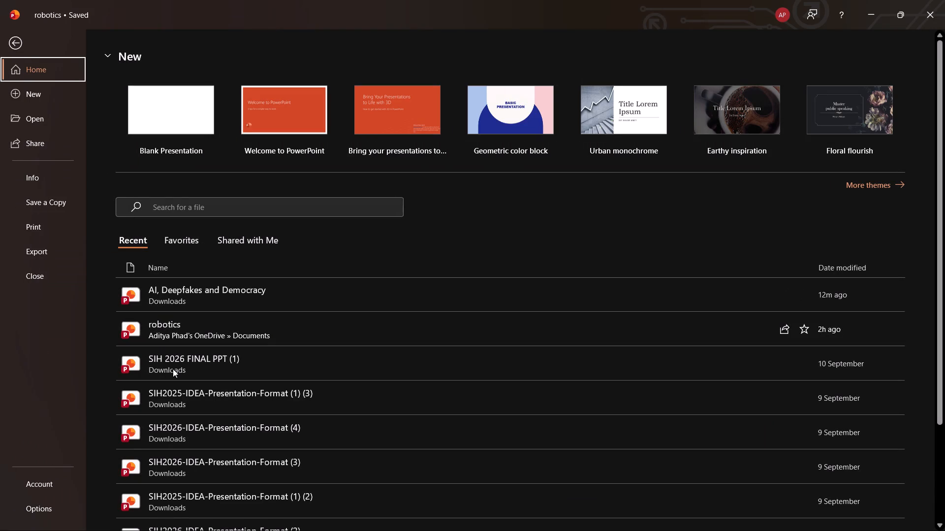
pyautogui.rightClick(172, 331)
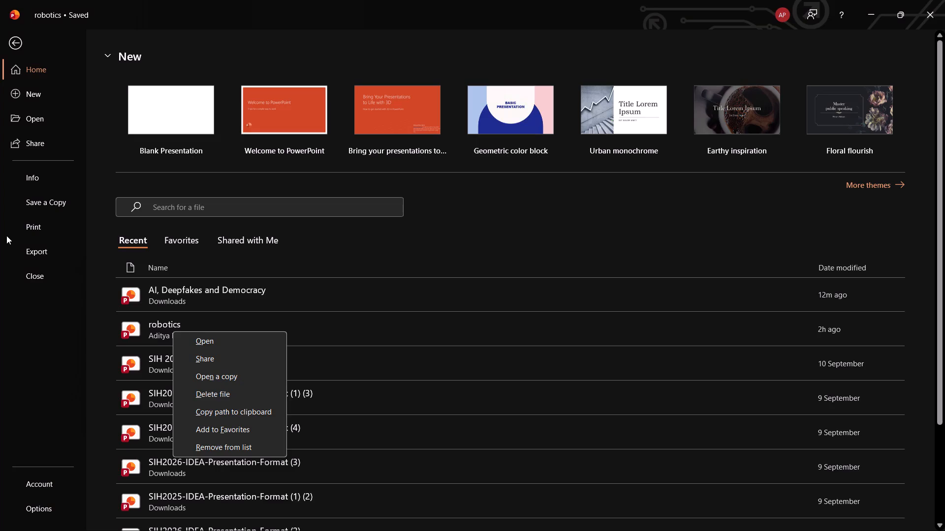
pyautogui.click(28, 213)
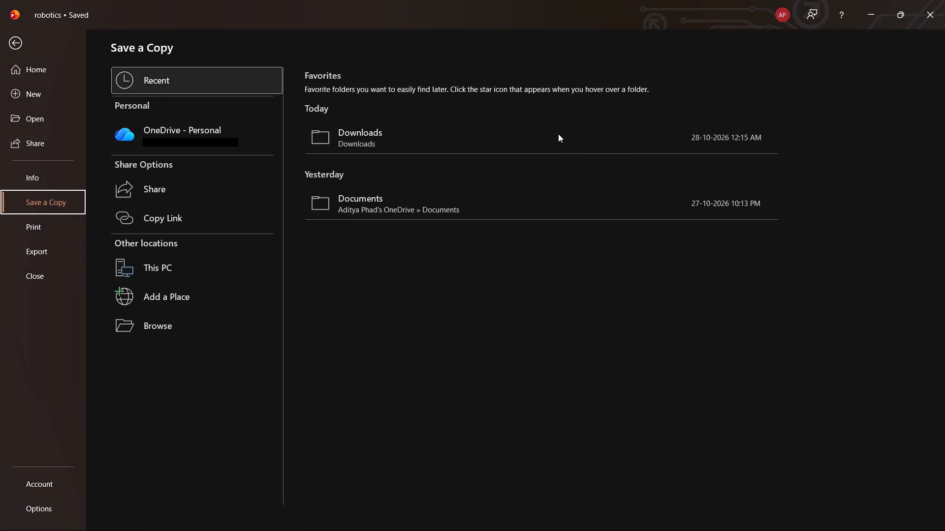
pyautogui.click(188, 270)
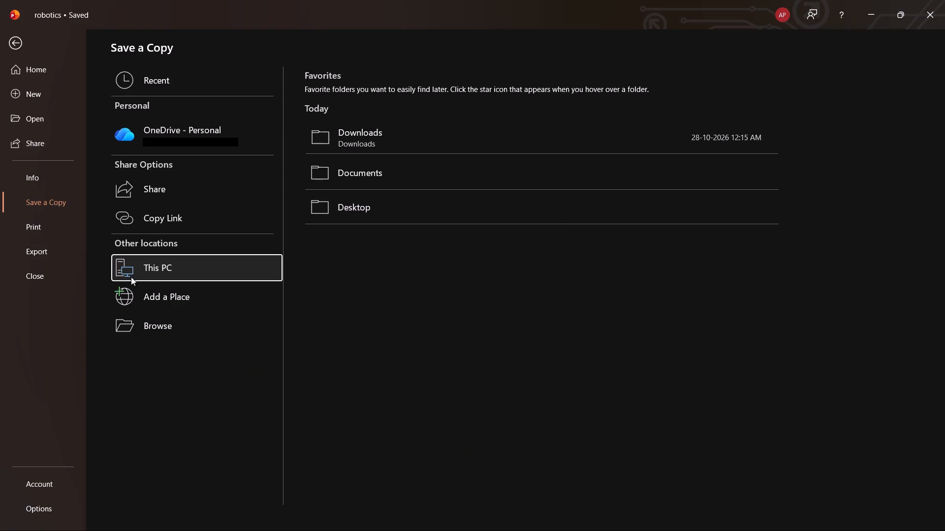
pyautogui.doubleClick(153, 261)
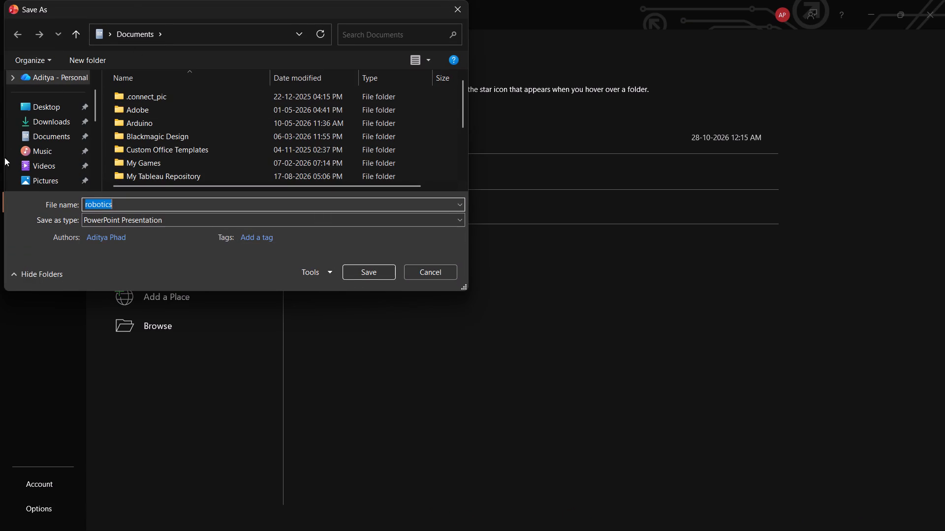
pyautogui.scroll(-6, 32, 126)
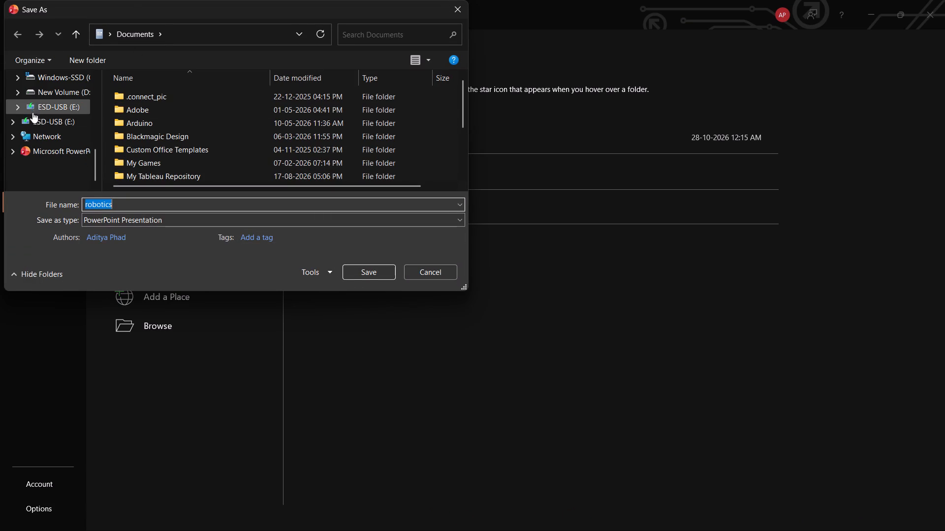
pyautogui.click(34, 108)
pyautogui.click(34, 119)
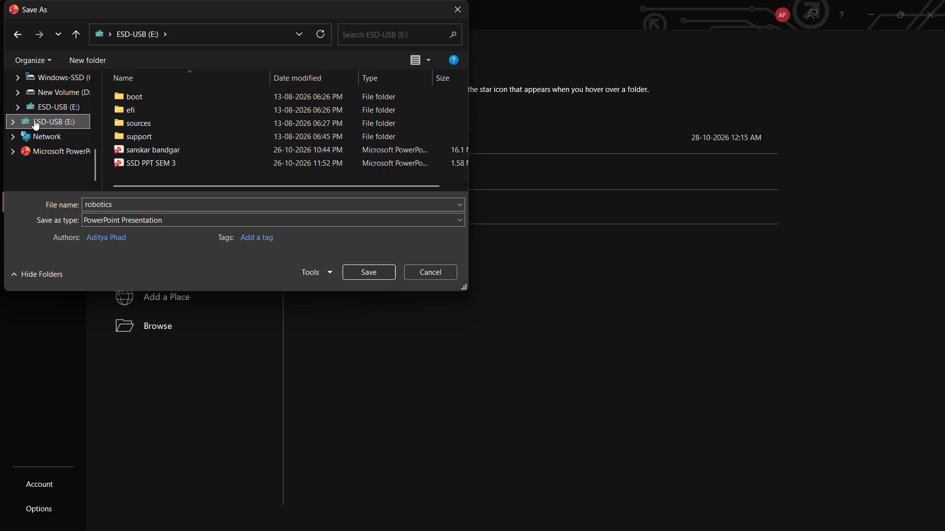
pyautogui.scroll(-3, 167, 126)
pyautogui.scroll(3, 168, 127)
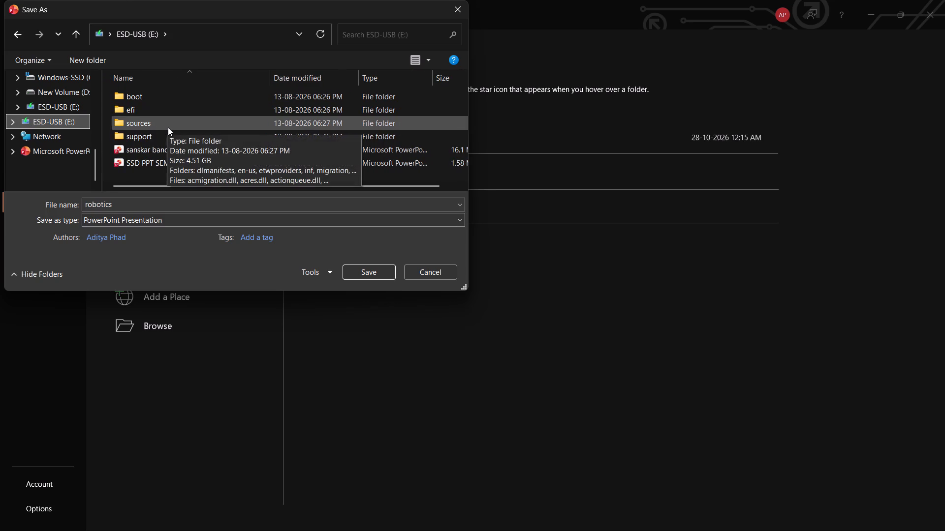
# Name the copy "ADITYA robotics" and save it as a PowerPoint Presentation on the USB drive.
pyautogui.click(202, 206)
pyautogui.click(202, 206)
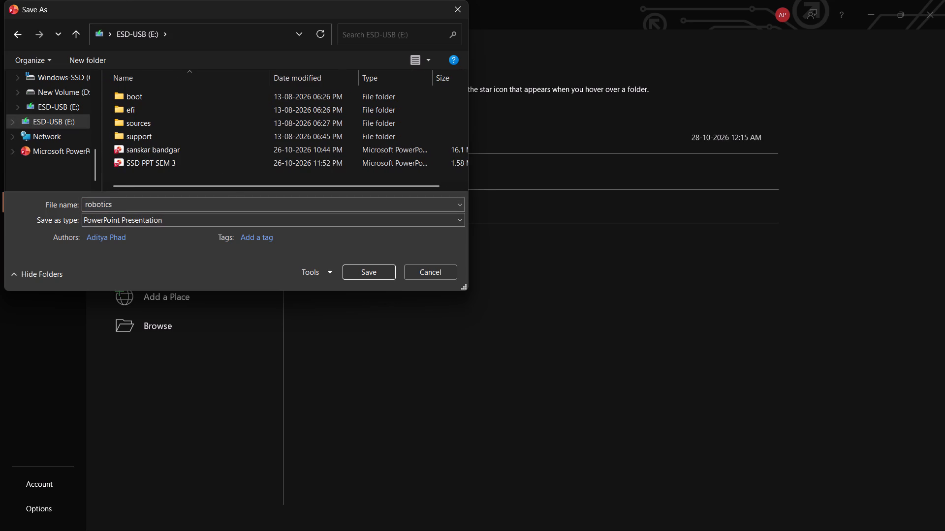
pyautogui.click(84, 203)
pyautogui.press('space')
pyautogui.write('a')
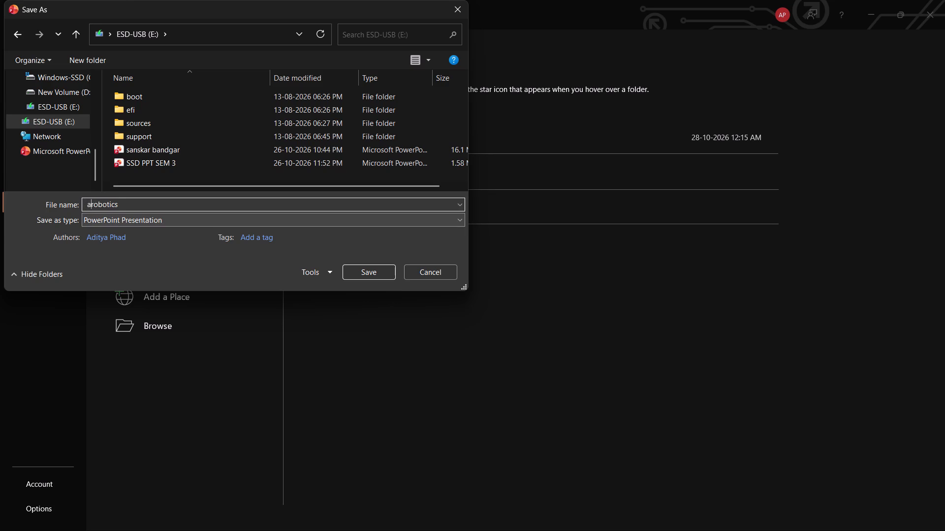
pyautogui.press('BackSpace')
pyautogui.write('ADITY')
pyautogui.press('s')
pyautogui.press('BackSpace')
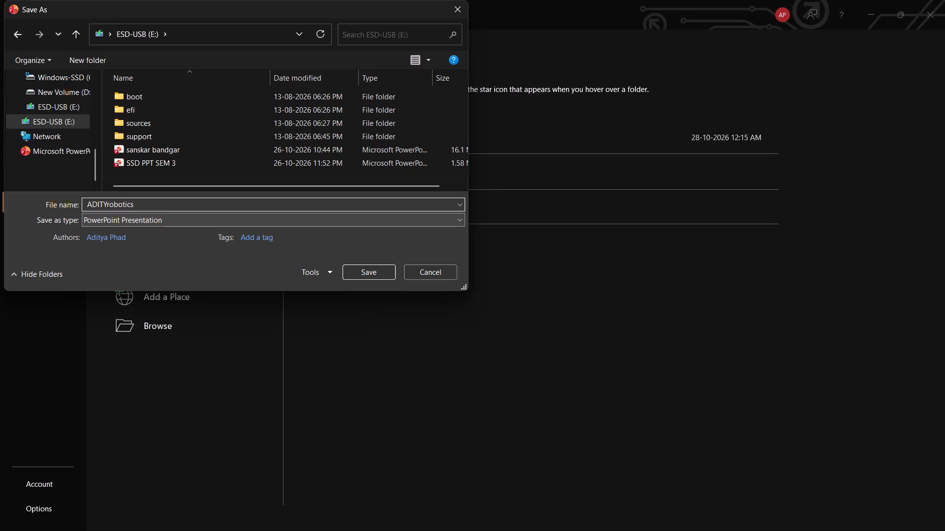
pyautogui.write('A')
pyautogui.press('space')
pyautogui.click(356, 273)
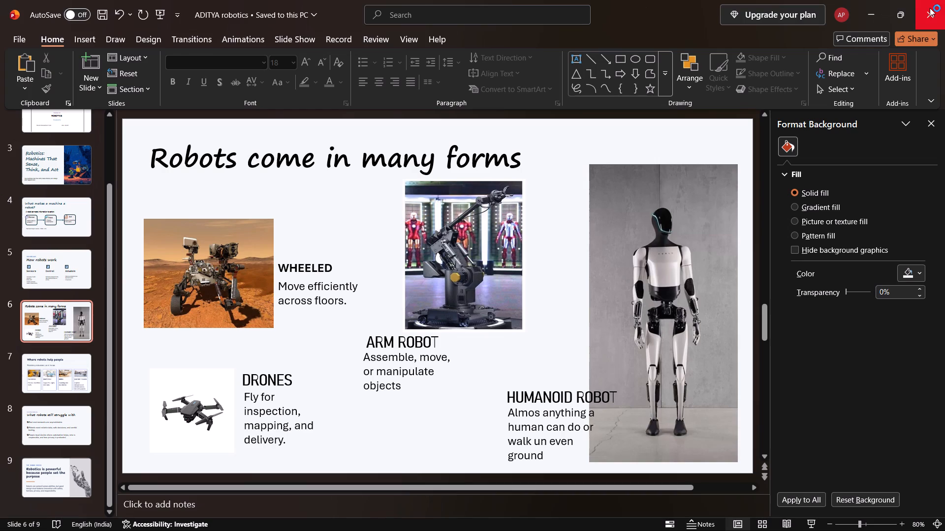
# Close the robotics and deepfakes presentations along with the open browser and File Explorer windows.
pyautogui.click(930, 8)
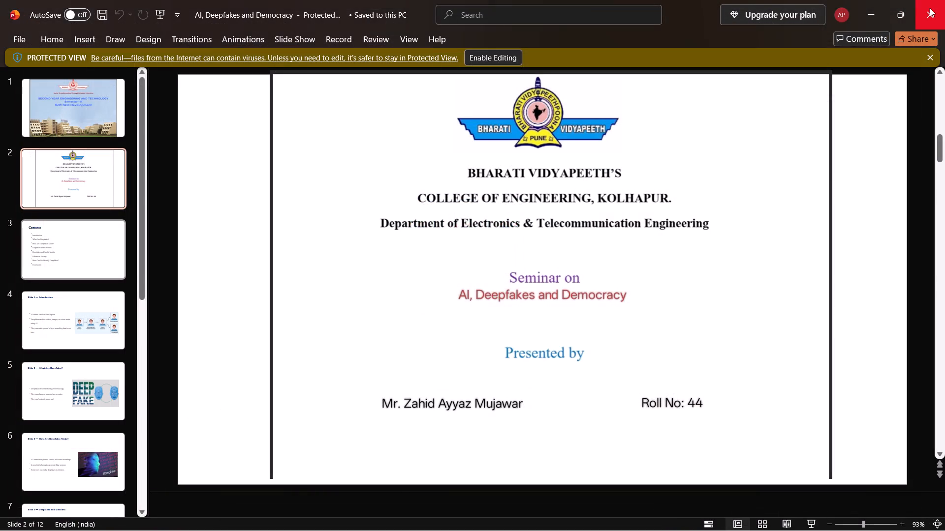
pyautogui.click(930, 8)
pyautogui.click(930, 8)
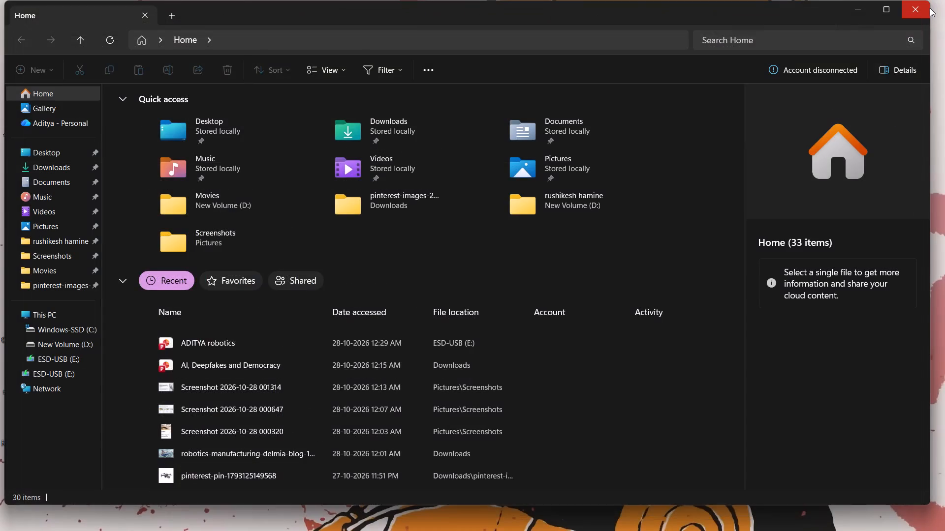
pyautogui.click(930, 8)
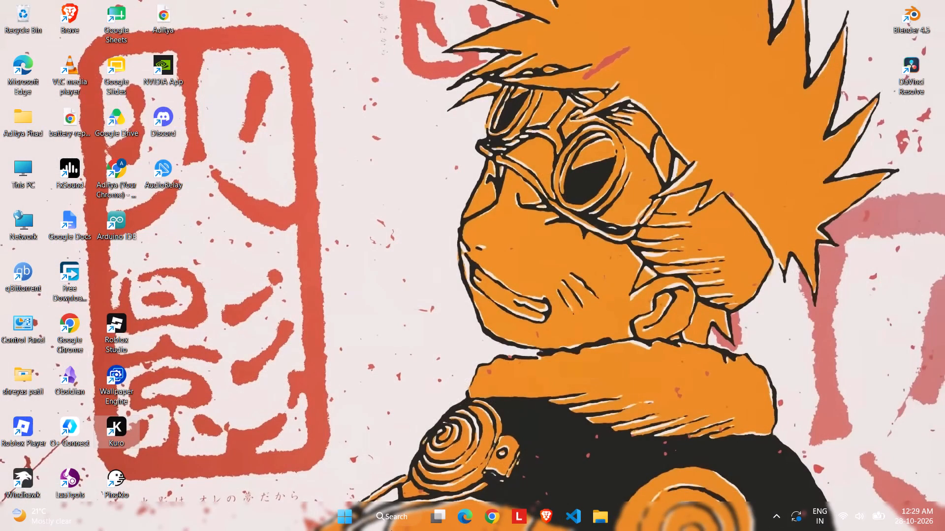
# Open the ADITYA robotics presentation from the ESD-USB (E:) drive in File Explorer.
pyautogui.click(598, 528)
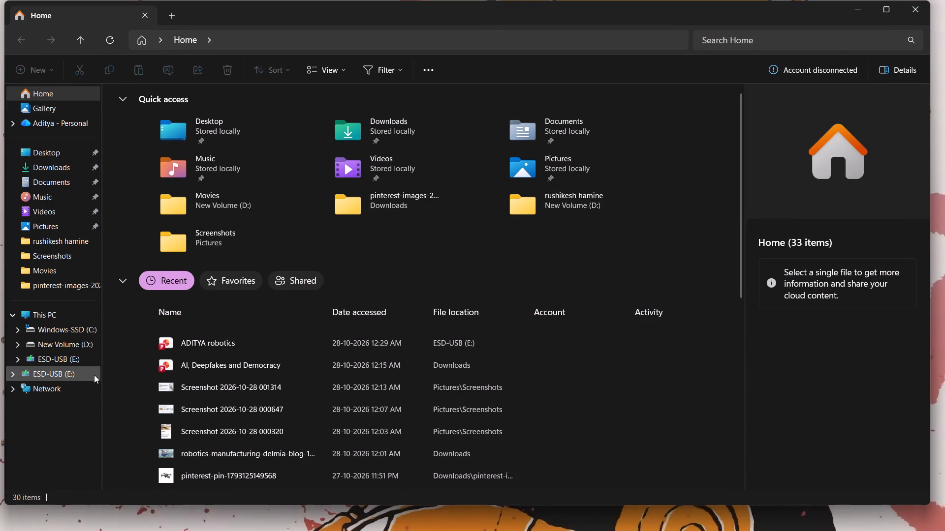
pyautogui.click(92, 376)
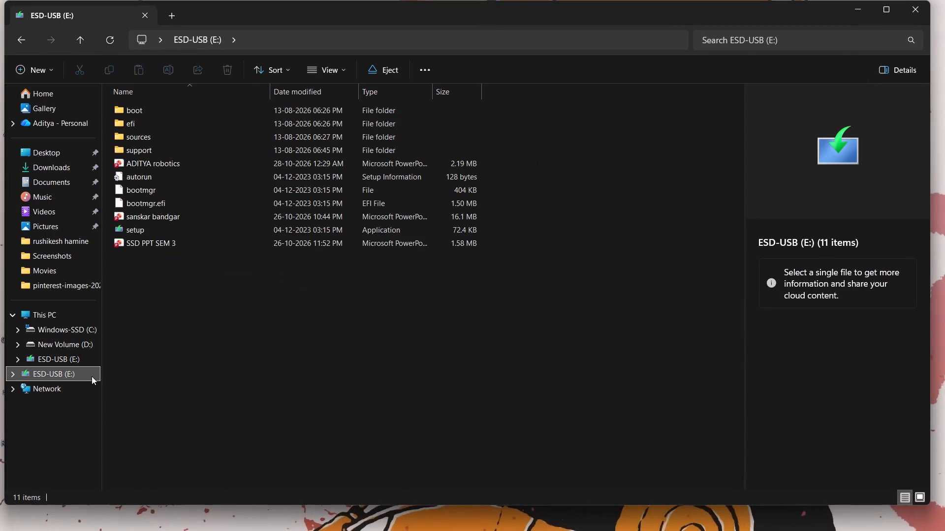
pyautogui.doubleClick(139, 167)
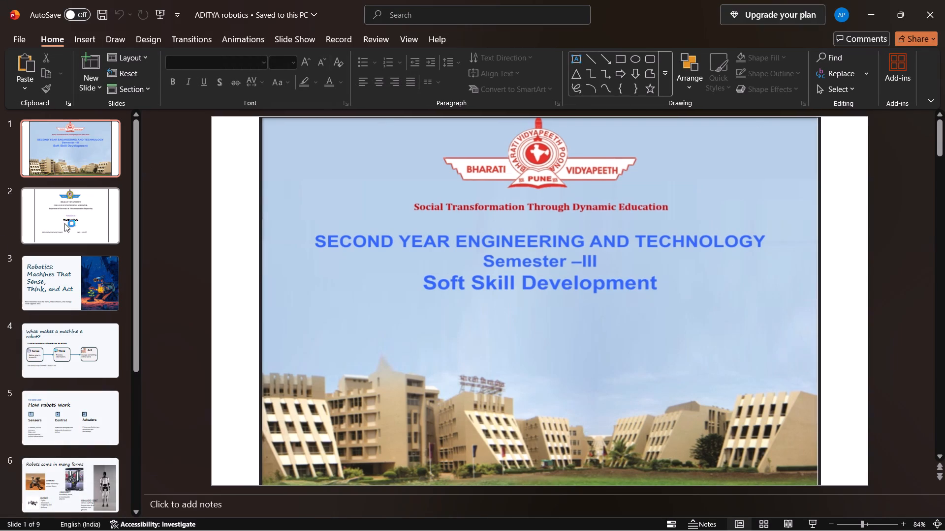
# Review the saved copy's slides from slide 2 through the closing slide 9.
pyautogui.click(70, 219)
pyautogui.click(77, 261)
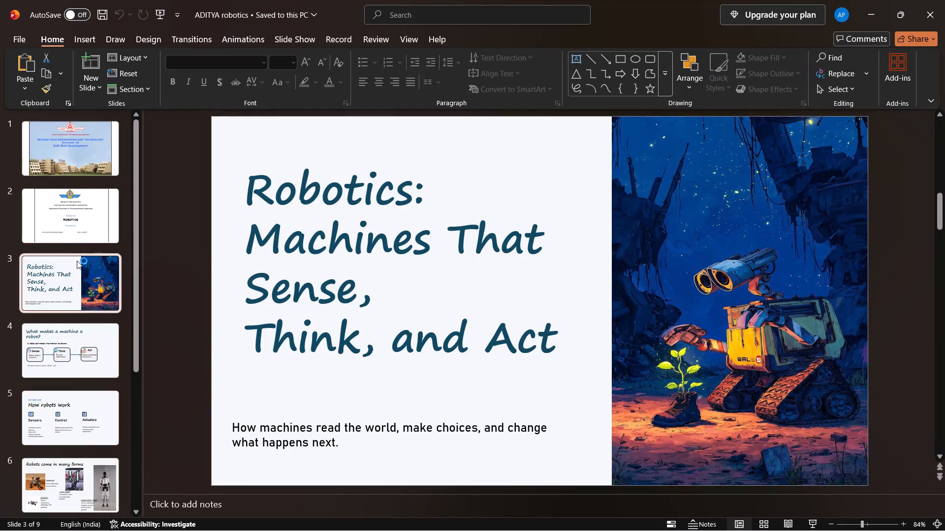
pyautogui.click(78, 351)
pyautogui.scroll(-2, 78, 351)
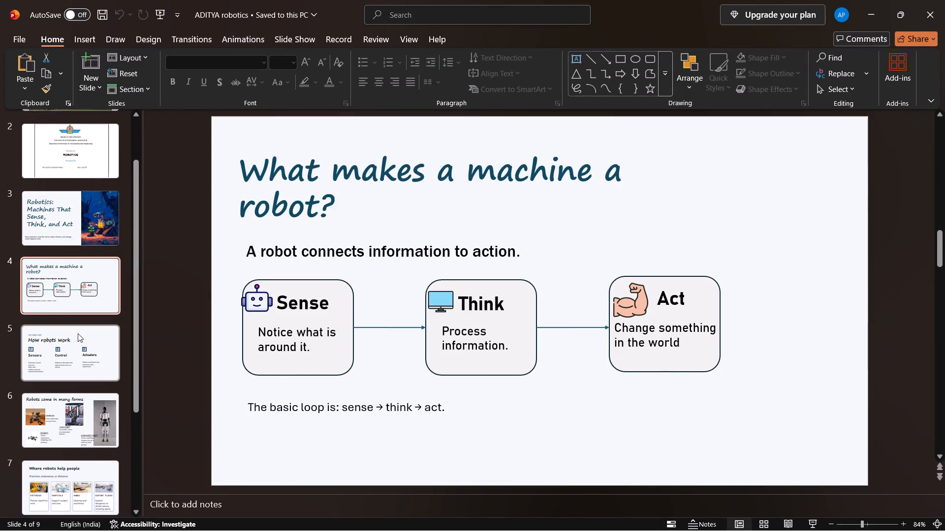
pyautogui.click(78, 333)
pyautogui.scroll(-2, 78, 333)
pyautogui.click(78, 333)
pyautogui.scroll(-2, 78, 333)
pyautogui.click(78, 333)
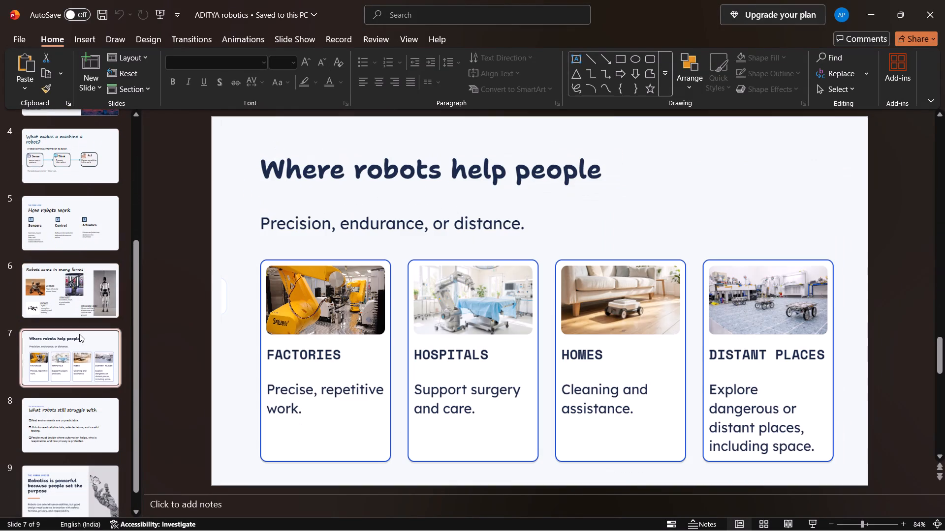
pyautogui.scroll(-3, 79, 334)
pyautogui.click(79, 395)
pyautogui.click(73, 463)
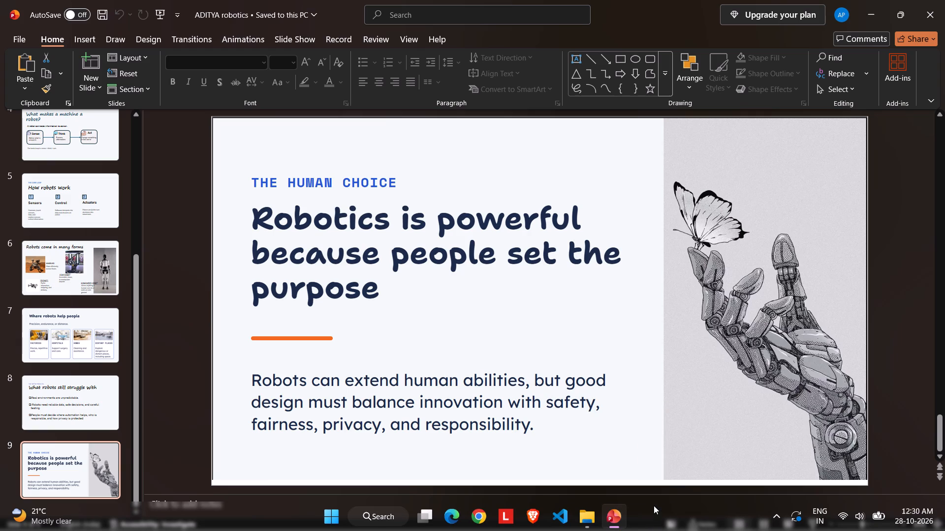
# Stretch slide 9's full-slide picture slightly downward and rightward so it covers the slide's bottom and right edges.
pyautogui.click(662, 403)
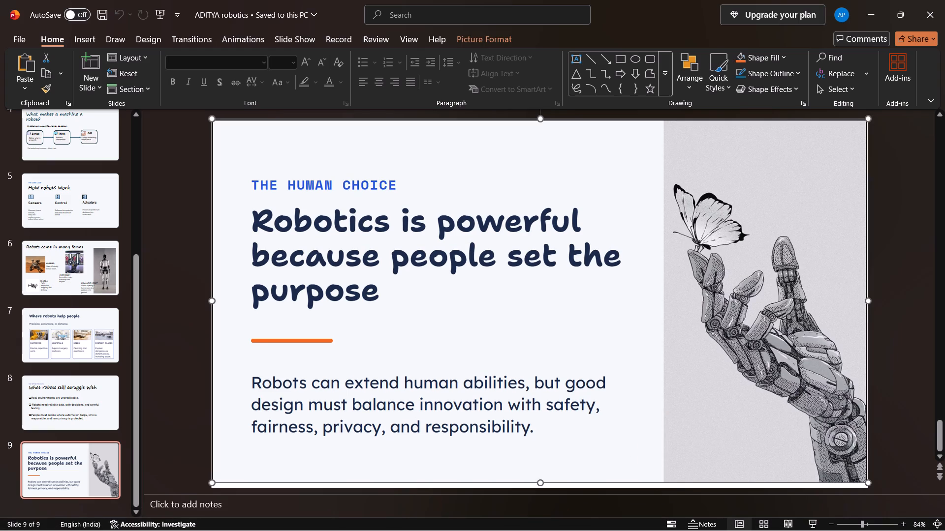
pyautogui.moveTo(541, 484); pyautogui.dragTo(544, 496)
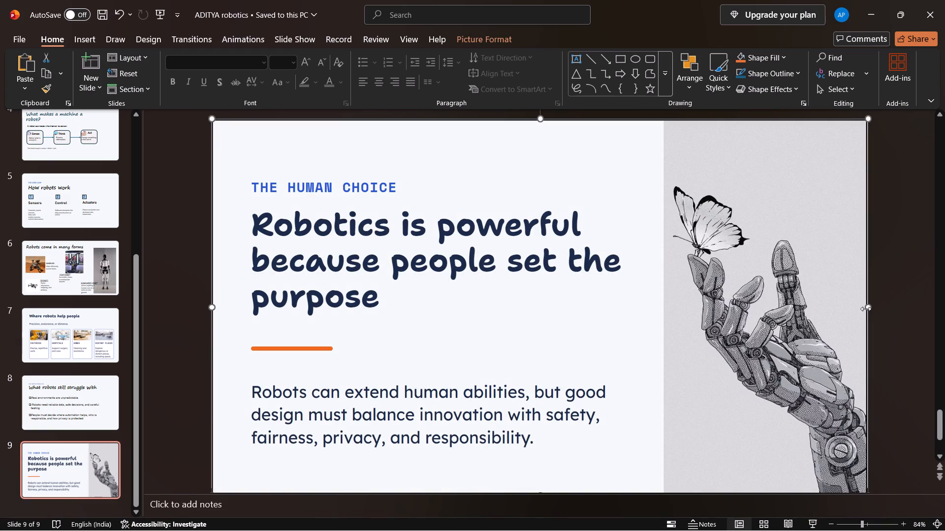
pyautogui.moveTo(866, 309); pyautogui.dragTo(874, 312)
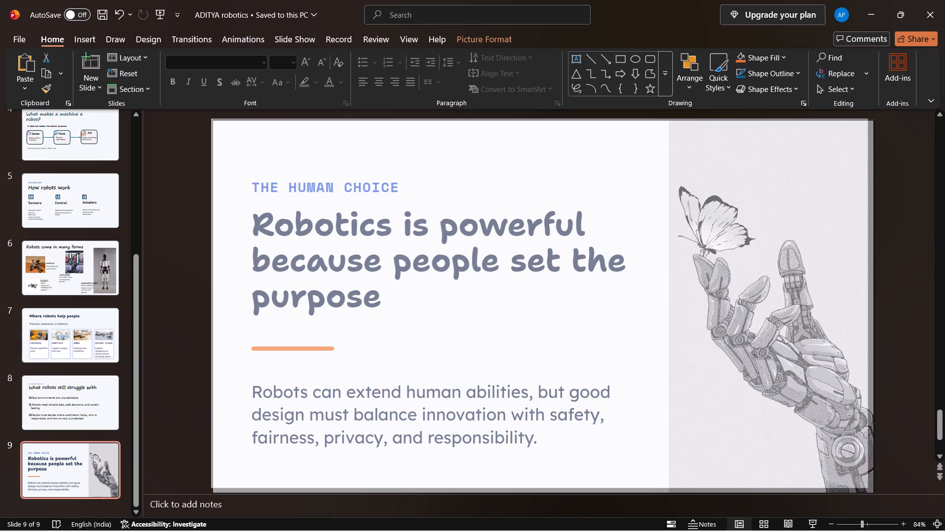
pyautogui.moveTo(874, 312); pyautogui.dragTo(870, 313)
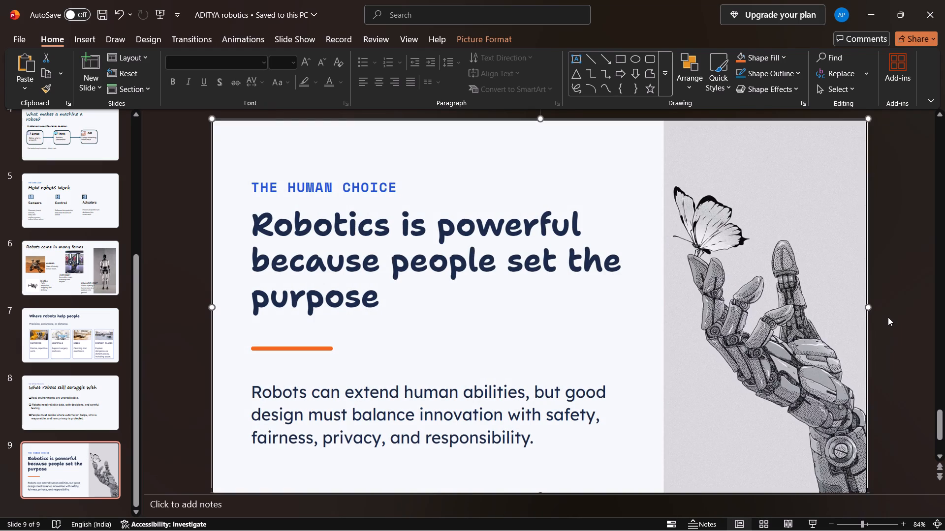
pyautogui.click(888, 315)
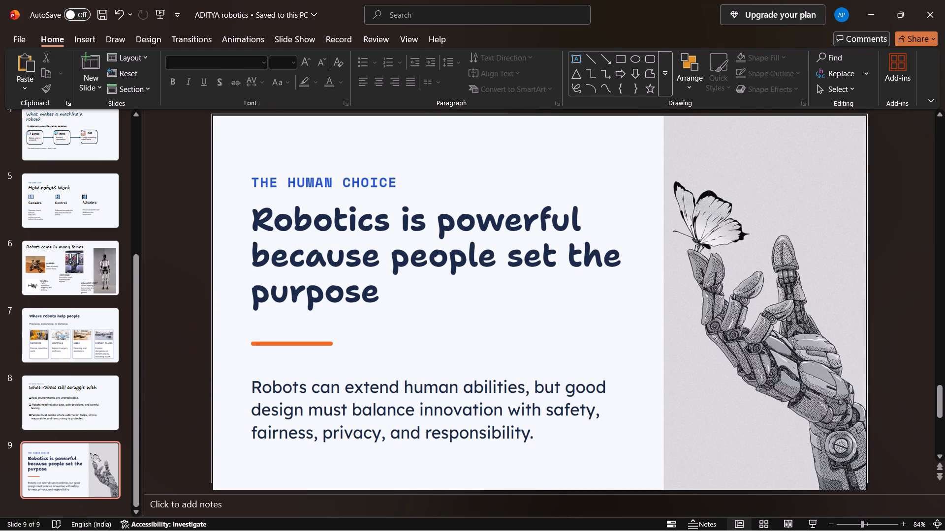
pyautogui.click(856, 294)
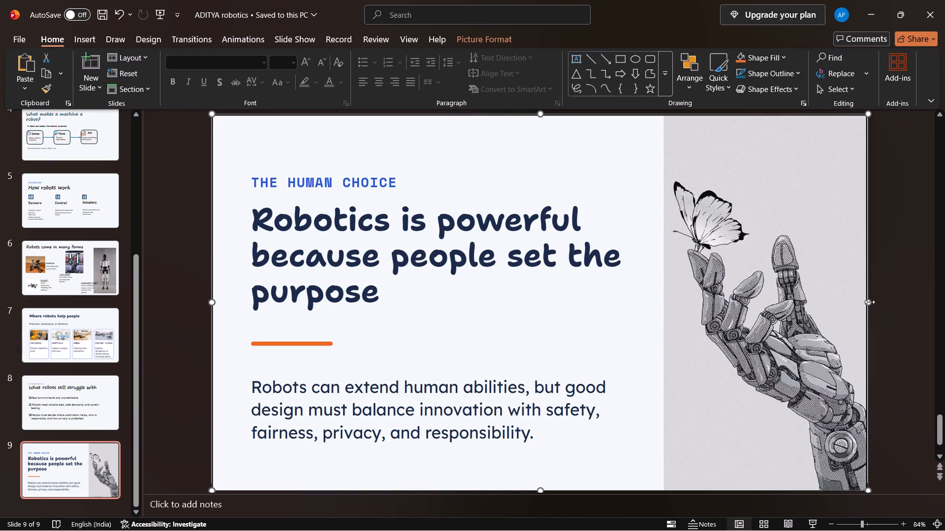
pyautogui.click(870, 302)
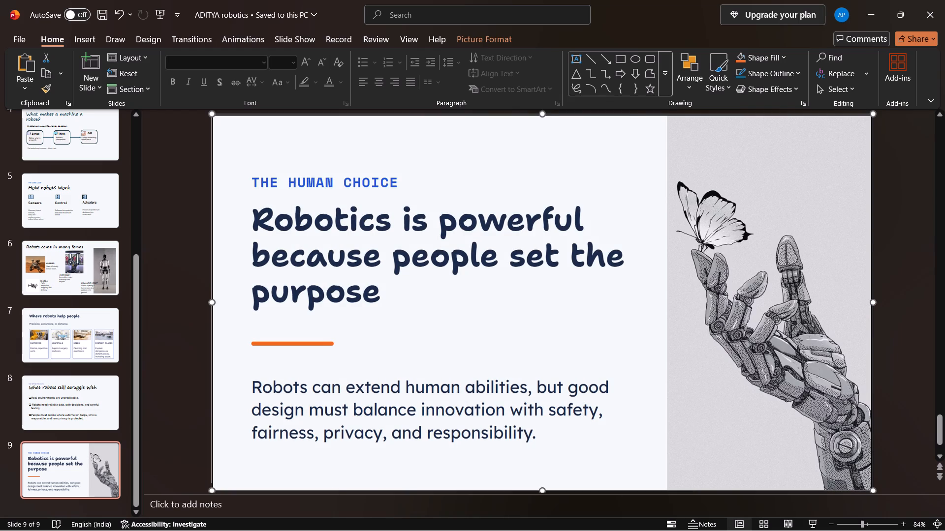
# Save the ADITYA robotics presentation and close it.
pyautogui.click(95, 17)
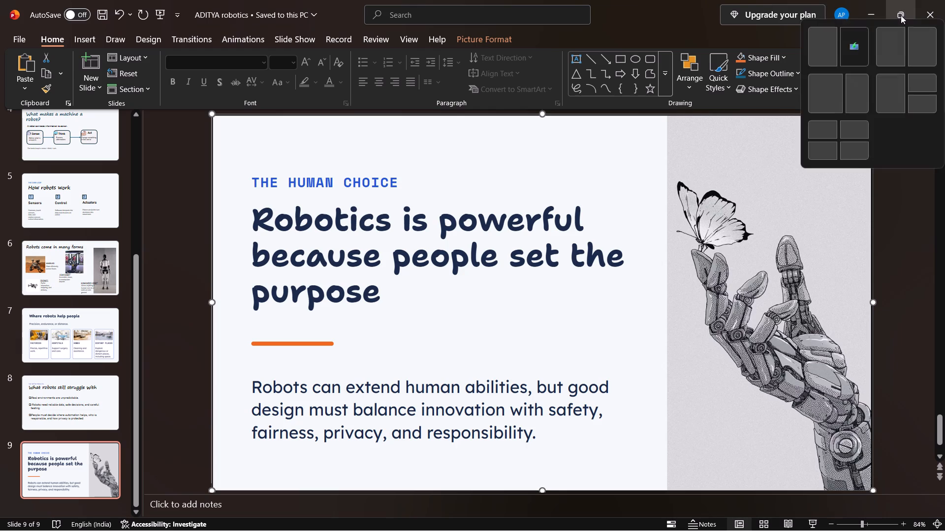
pyautogui.click(921, 15)
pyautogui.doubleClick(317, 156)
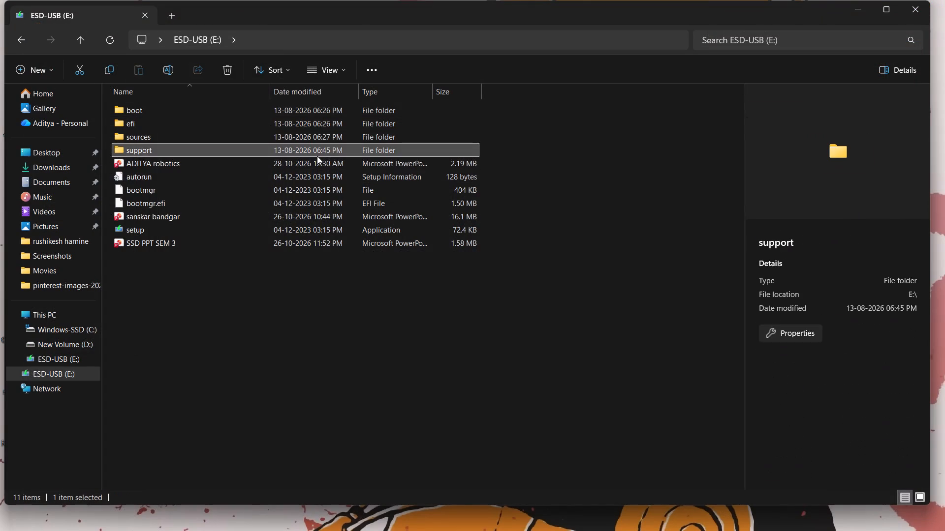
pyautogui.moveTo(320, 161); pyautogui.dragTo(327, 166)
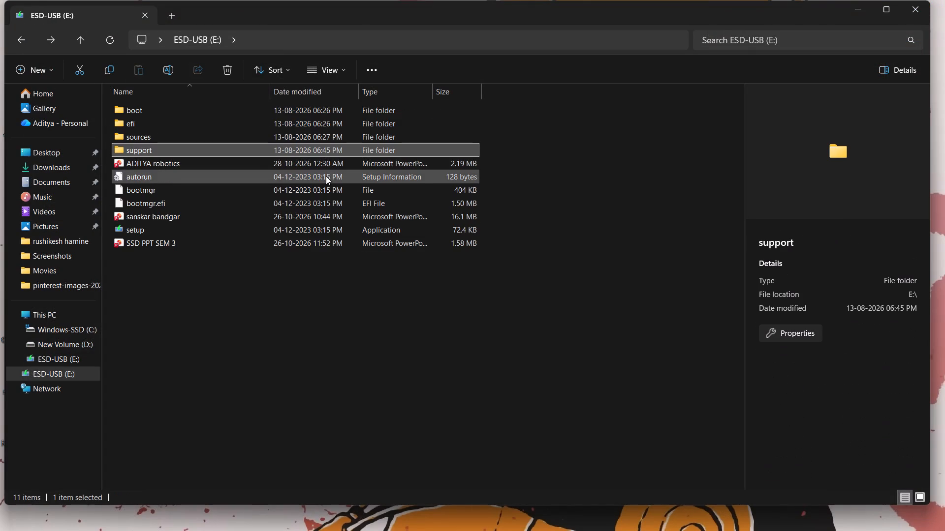
# Open the ADITYA robotics presentation from the ESD-USB (E:) drive.
pyautogui.doubleClick(326, 165)
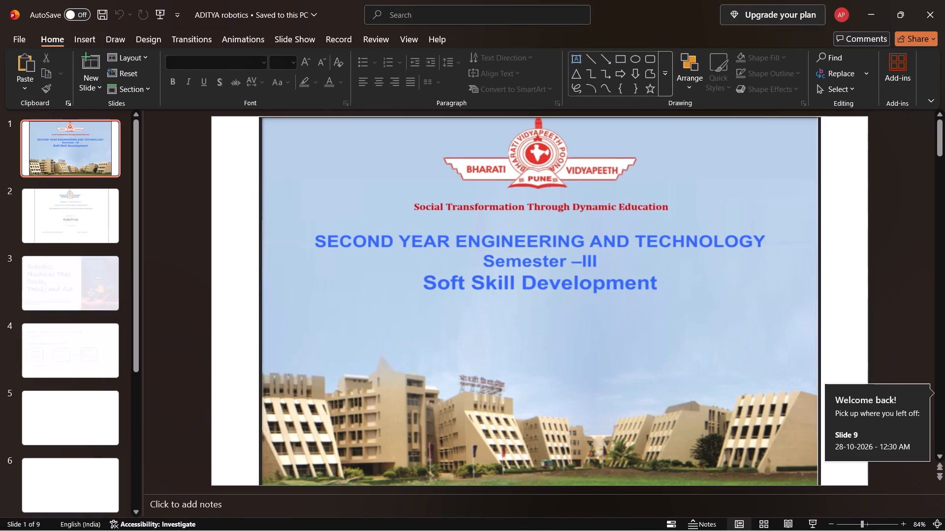
# Stretch slide 9's full-slide picture from its upper-left corner so it extends slightly past the slide's top and left edges.
pyautogui.scroll(-8, 57, 353)
pyautogui.click(53, 486)
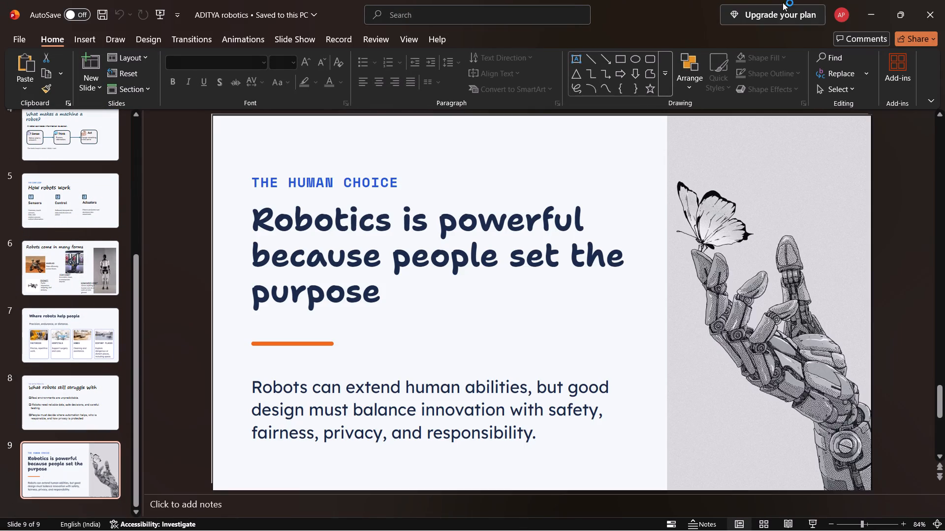
pyautogui.click(229, 149)
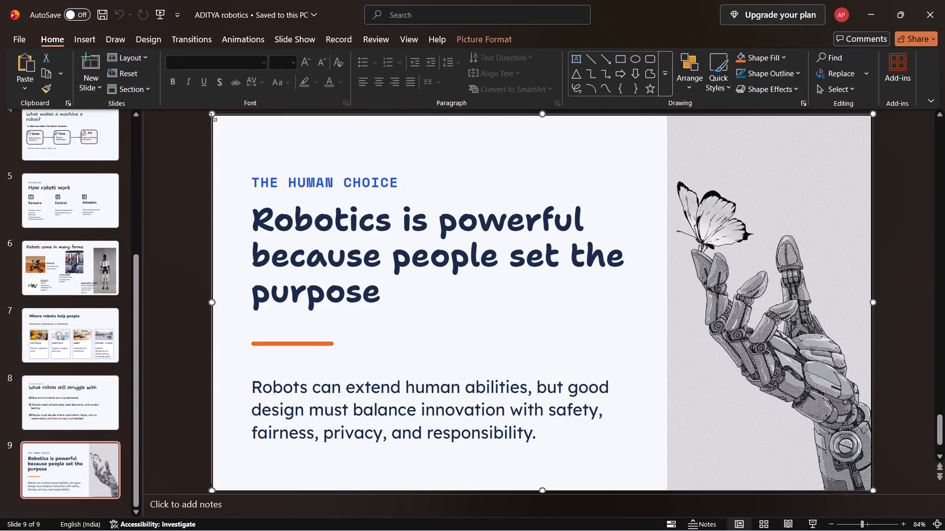
pyautogui.moveTo(212, 115); pyautogui.dragTo(215, 109)
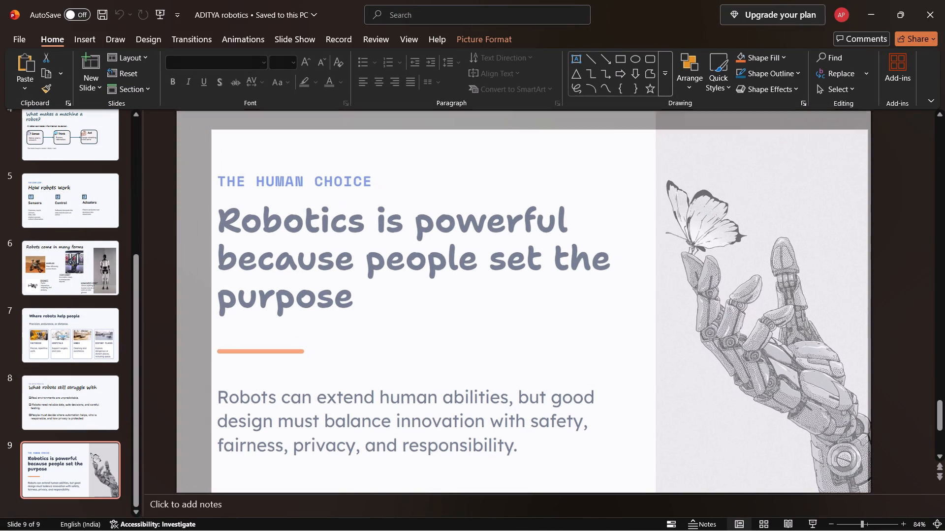
pyautogui.moveTo(215, 109); pyautogui.dragTo(267, 142)
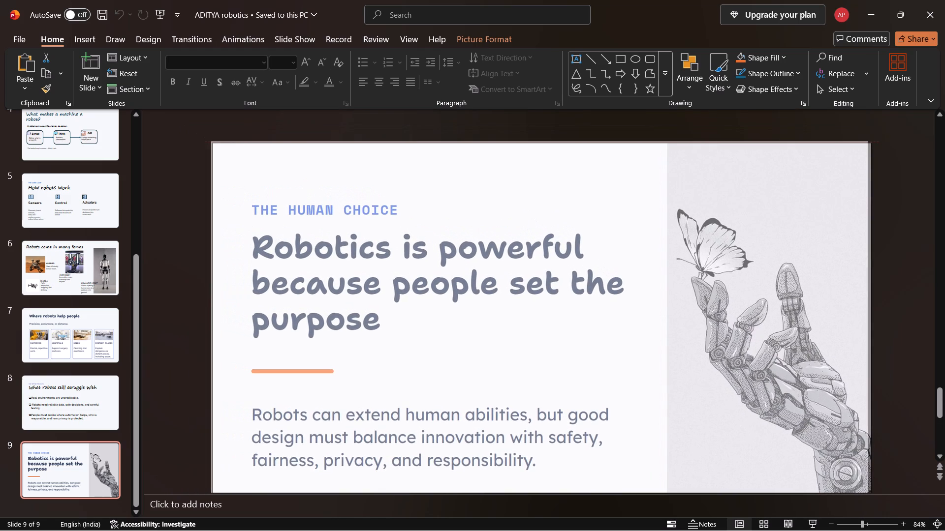
pyautogui.moveTo(267, 142); pyautogui.dragTo(259, 135)
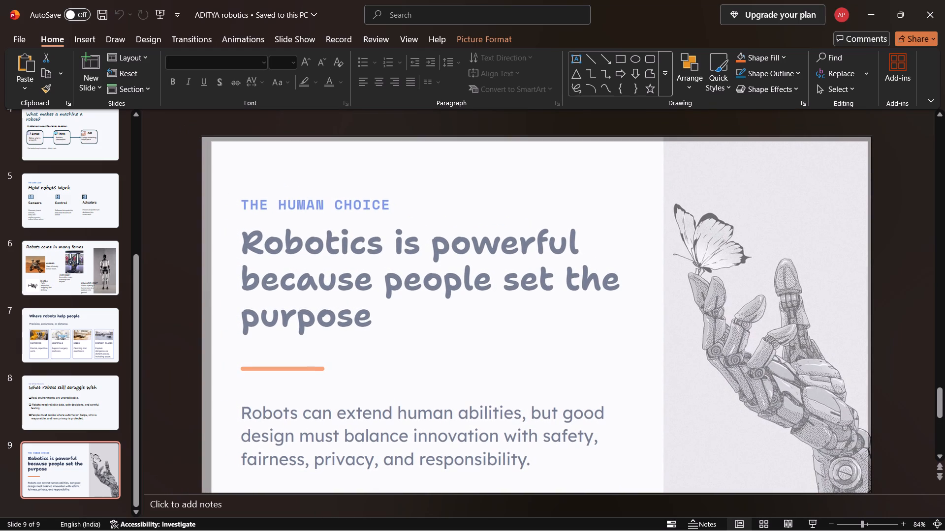
pyautogui.moveTo(259, 135); pyautogui.dragTo(263, 136)
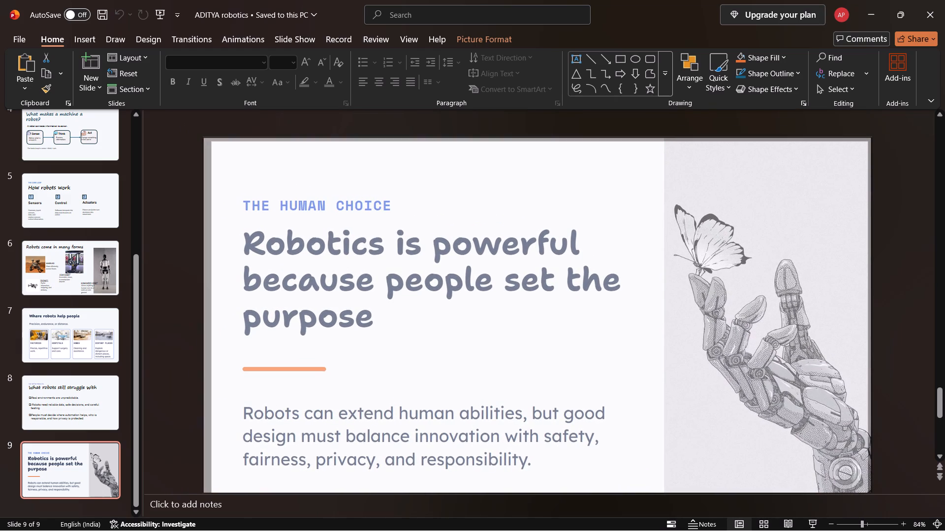
pyautogui.moveTo(263, 136); pyautogui.dragTo(262, 137)
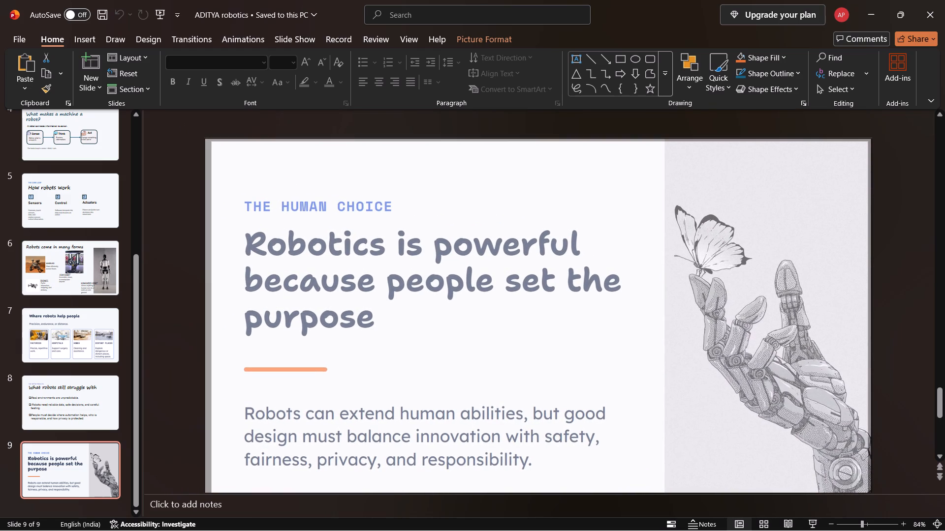
pyautogui.moveTo(262, 137); pyautogui.dragTo(266, 138)
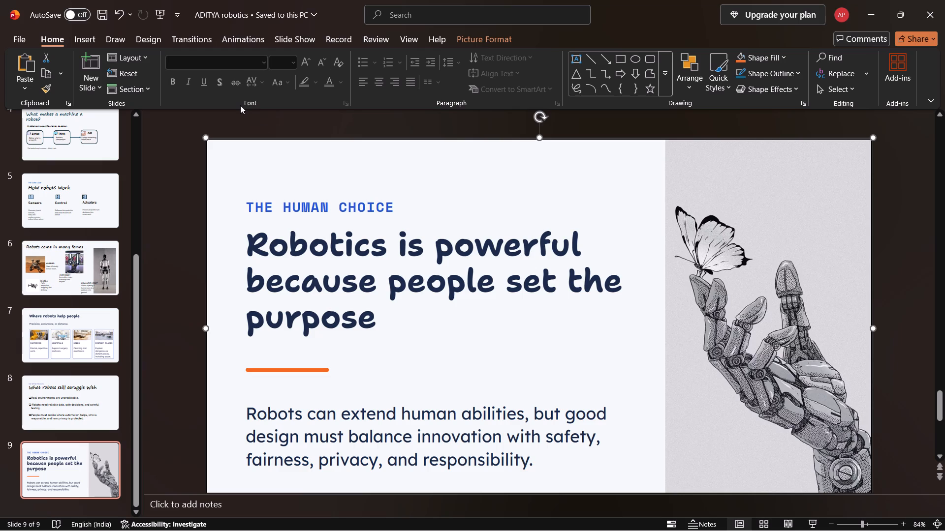
pyautogui.click(177, 163)
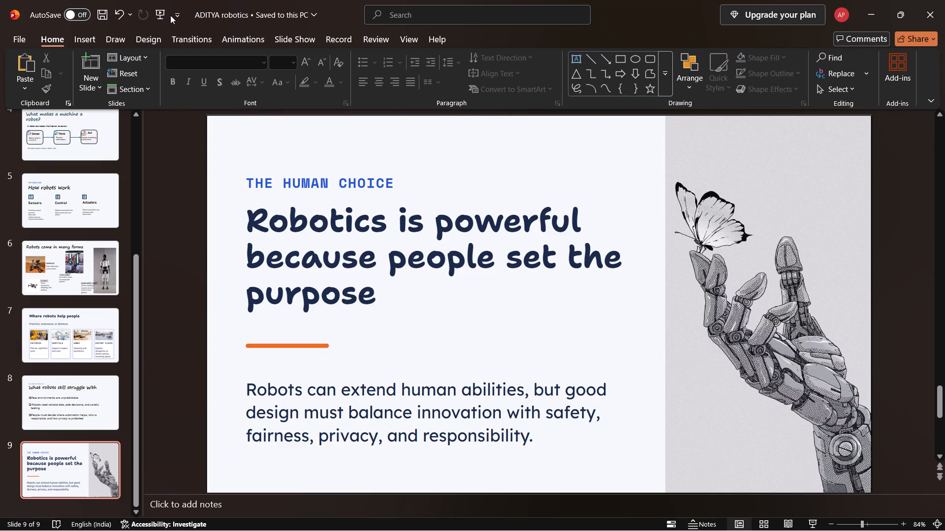
# Save the ADITYA robotics presentation.
pyautogui.click(108, 13)
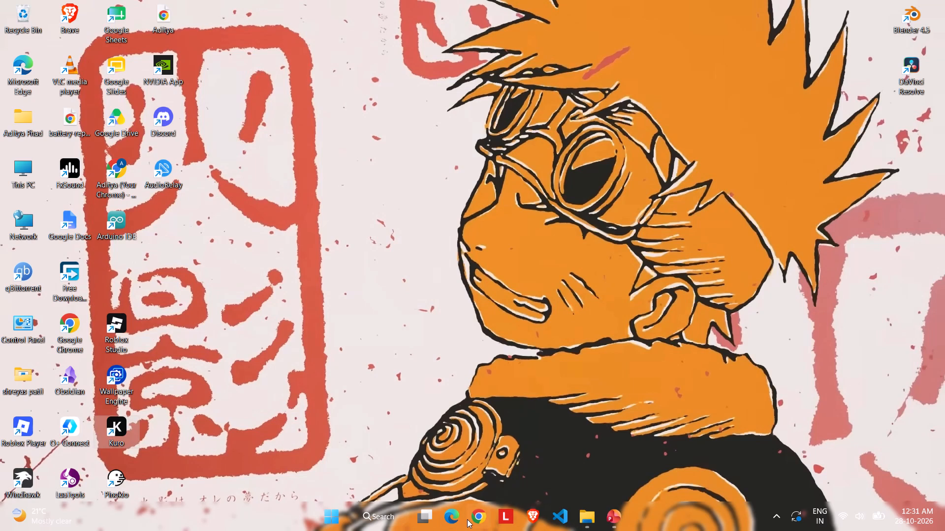
# Switch to Google Chrome and search the web for "how to lock ppt from editing".
pyautogui.click(467, 519)
pyautogui.click(291, 296)
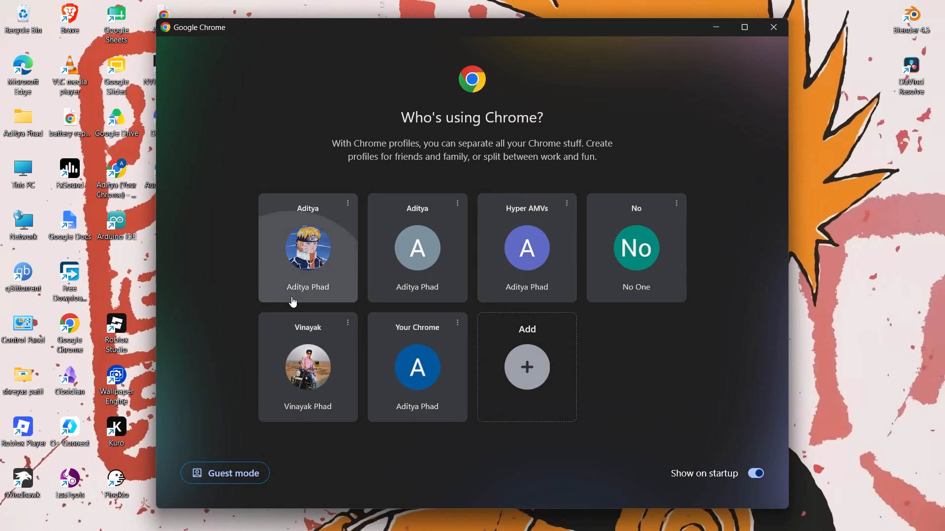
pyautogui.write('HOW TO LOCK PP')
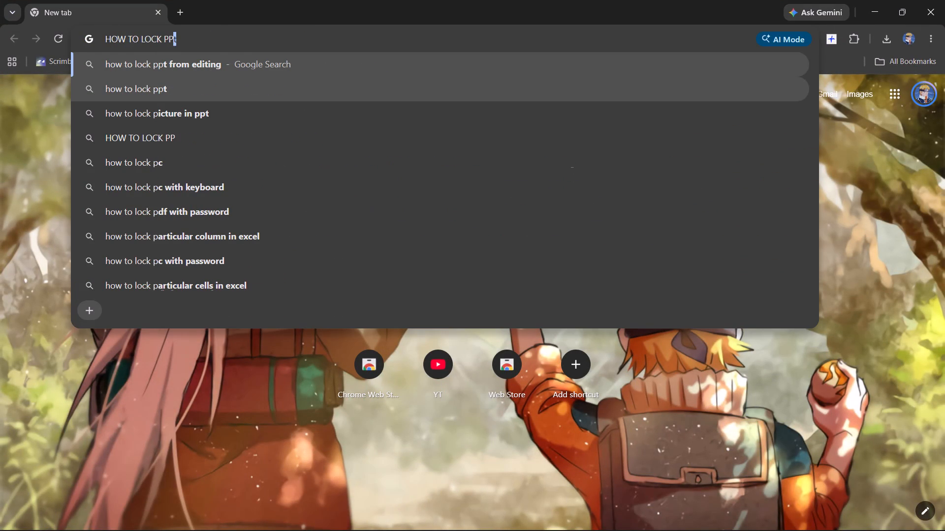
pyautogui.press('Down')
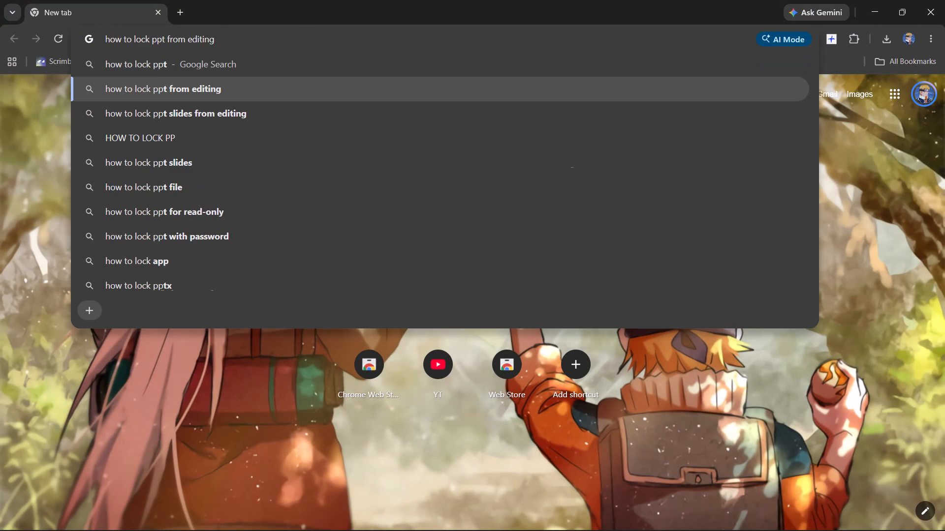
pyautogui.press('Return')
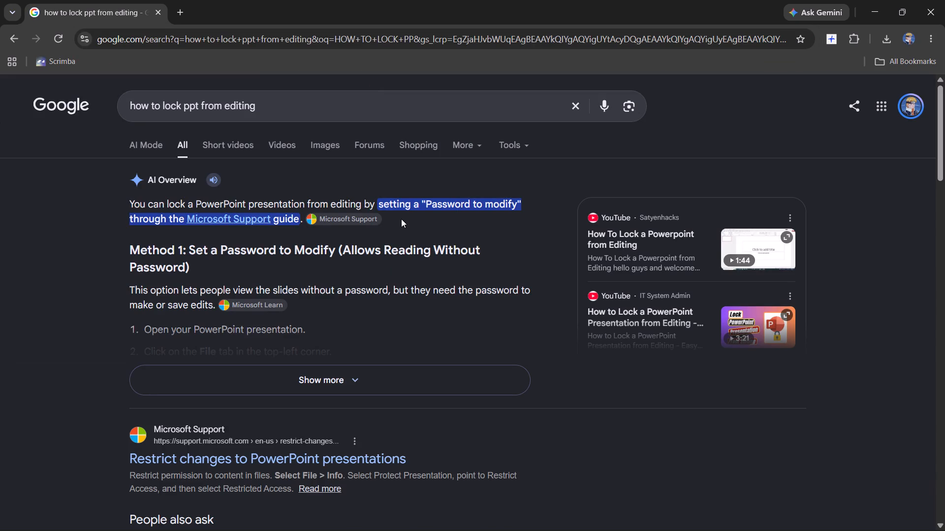
# Search for "how to lock powerpoint slides from moving" and expand the AI overview to read the full instructions.
pyautogui.click(413, 98)
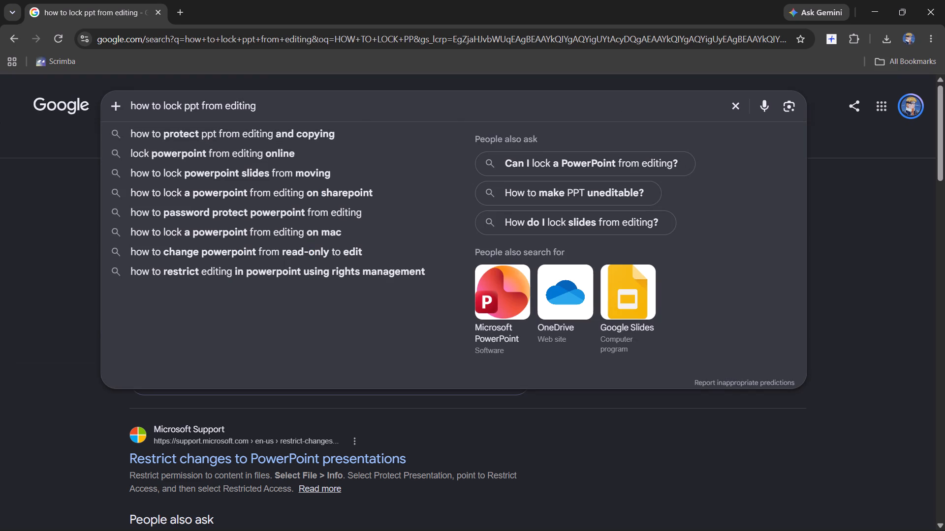
pyautogui.click(329, 169)
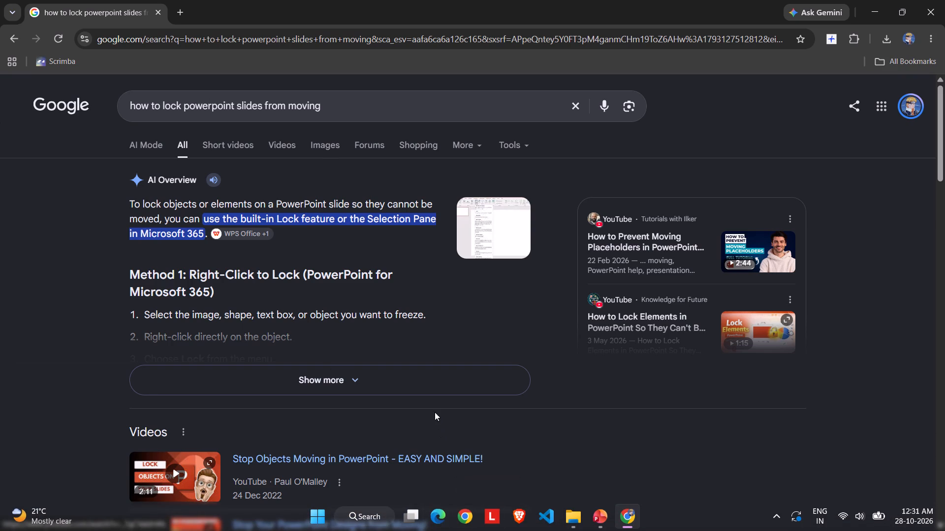
pyautogui.click(434, 391)
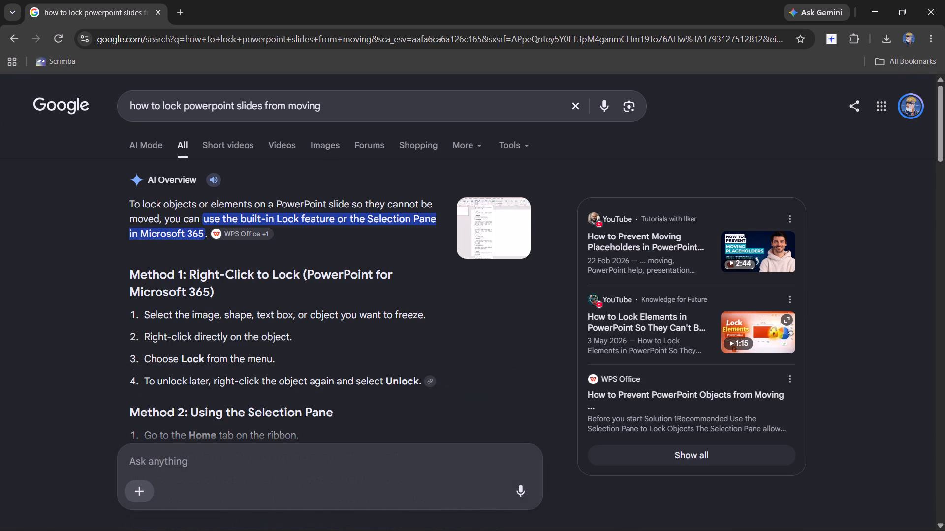
# Return to PowerPoint and lock slide 3's title, its descriptive text and the robot picture in place.
pyautogui.click(603, 520)
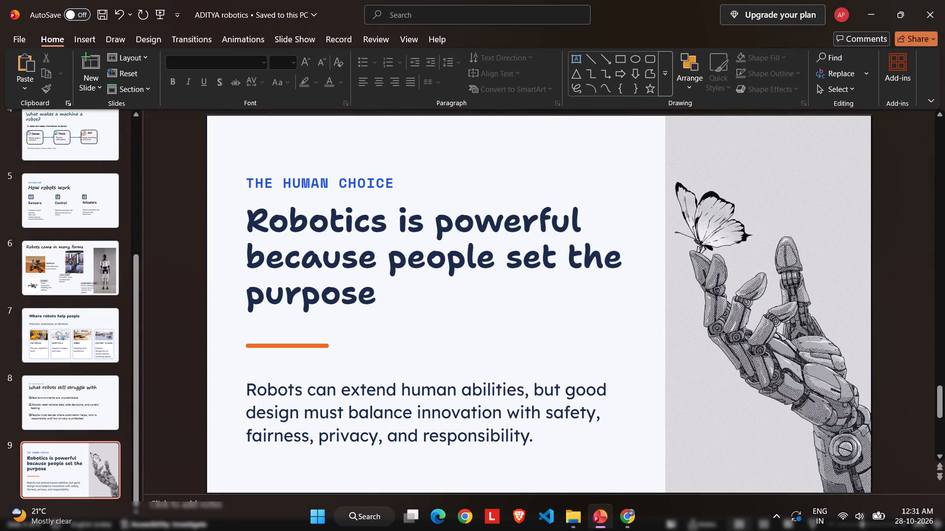
pyautogui.scroll(14, 83, 182)
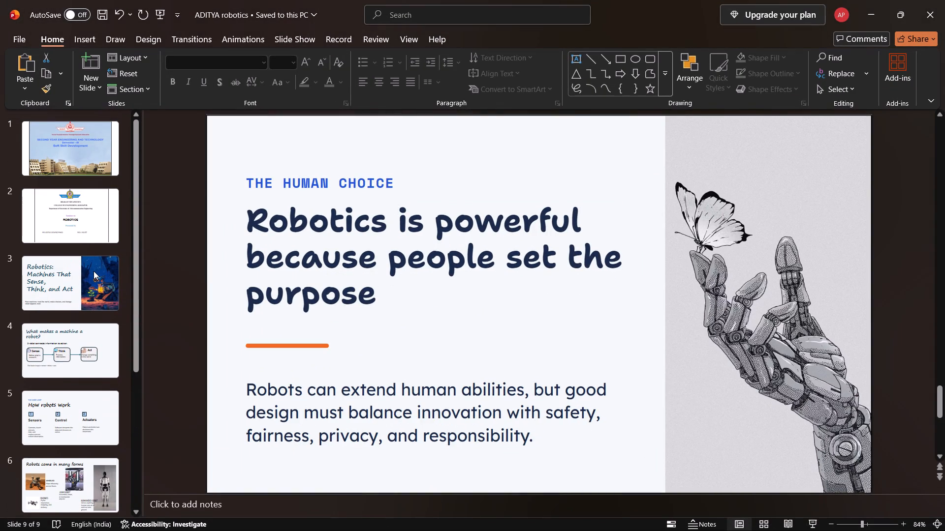
pyautogui.click(94, 271)
pyautogui.click(338, 209)
pyautogui.rightClick(338, 209)
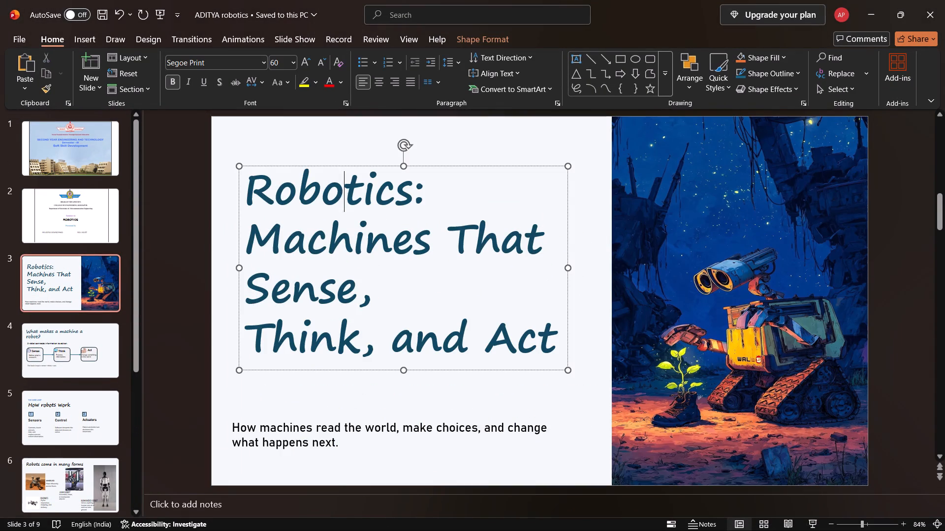
pyautogui.click(425, 409)
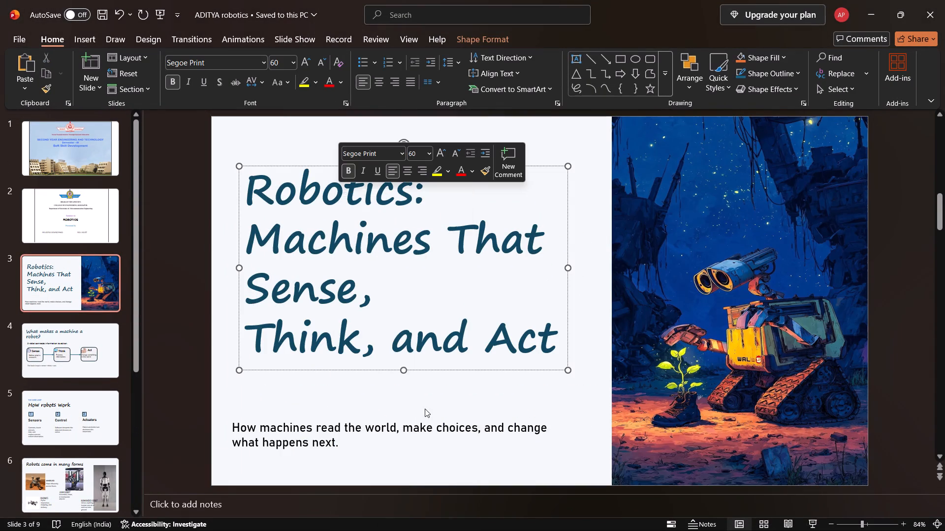
pyautogui.click(392, 424)
pyautogui.rightClick(392, 424)
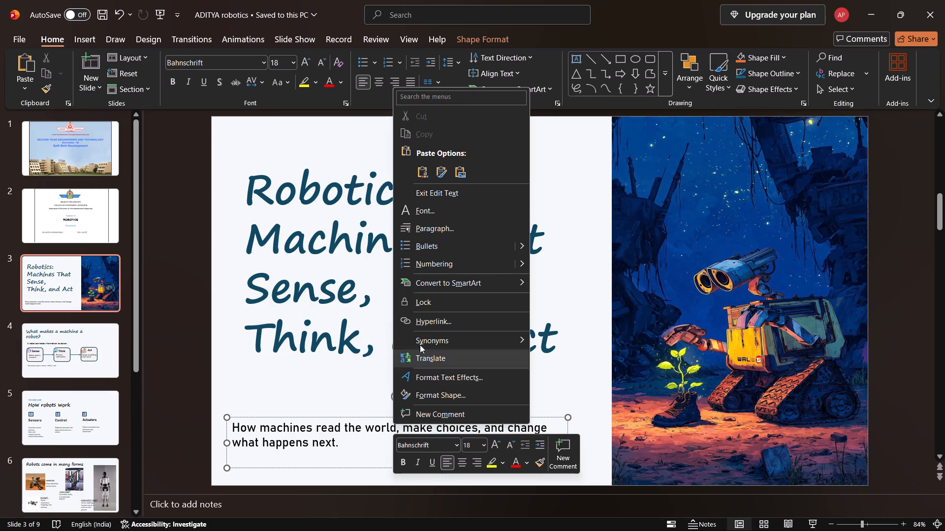
pyautogui.click(425, 306)
pyautogui.click(769, 326)
pyautogui.rightClick(769, 326)
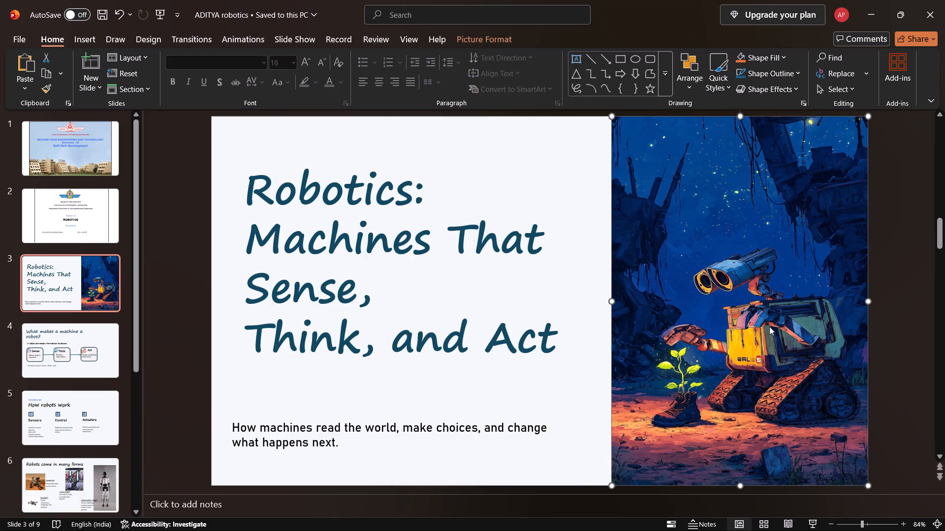
pyautogui.click(785, 205)
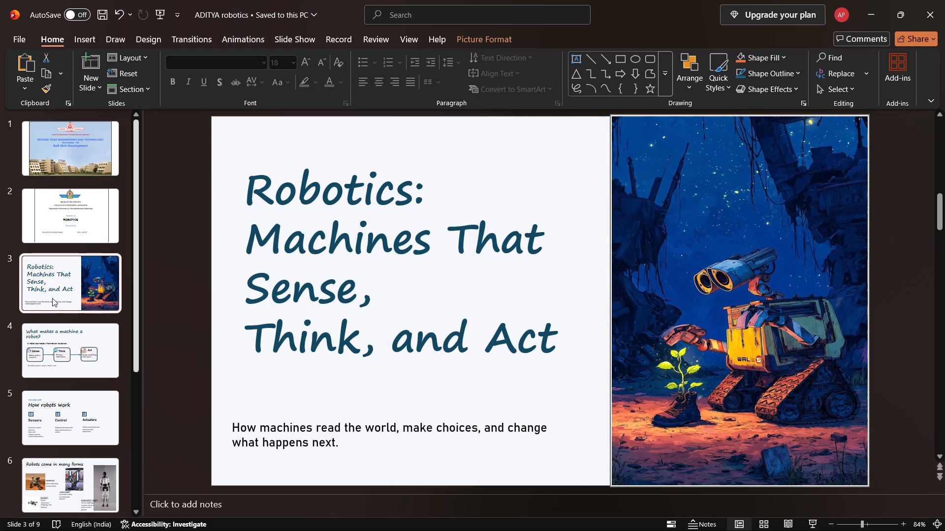
# Select slide 4's title, subtitle, Sense, Think and Act box elements and the basic-loop line, and lock them together.
pyautogui.click(58, 343)
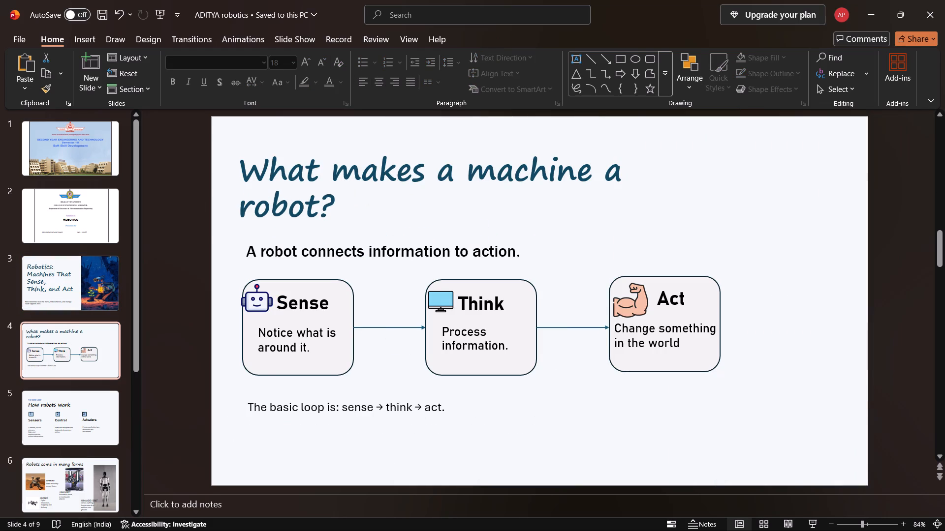
pyautogui.keyDown('ctrl'); pyautogui.click(284, 171); pyautogui.keyUp('ctrl')
pyautogui.keyDown('ctrl'); pyautogui.click(289, 255); pyautogui.keyUp('ctrl')
pyautogui.keyDown('ctrl'); pyautogui.click(285, 303); pyautogui.keyUp('ctrl')
pyautogui.keyDown('ctrl'); pyautogui.click(282, 342); pyautogui.keyUp('ctrl')
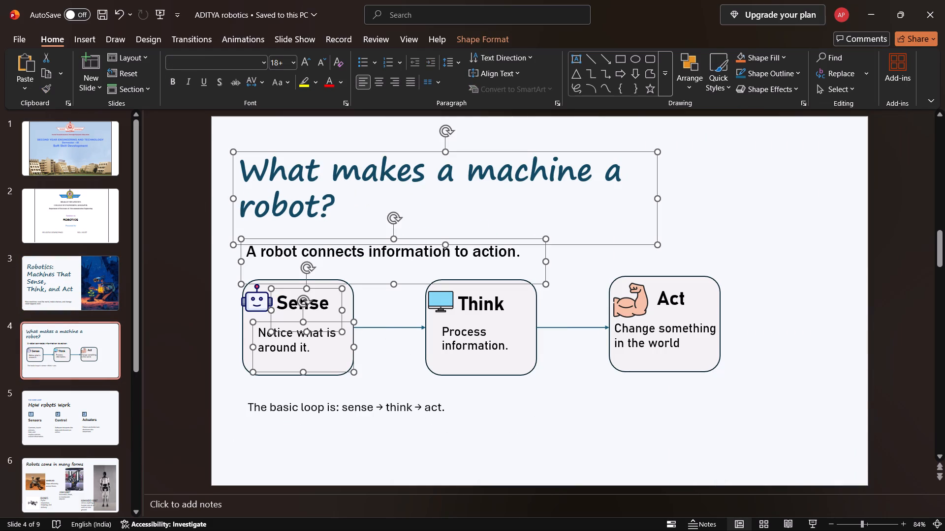
pyautogui.keyDown('ctrl'); pyautogui.click(242, 337); pyautogui.keyUp('ctrl')
pyautogui.keyDown('ctrl'); pyautogui.click(458, 337); pyautogui.keyUp('ctrl')
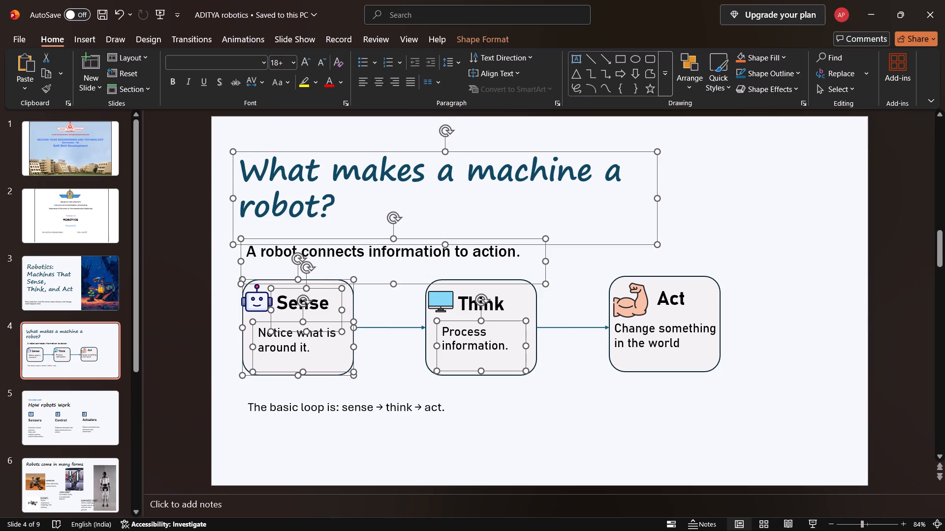
pyautogui.keyDown('ctrl'); pyautogui.click(452, 304); pyautogui.keyUp('ctrl')
pyautogui.keyDown('ctrl'); pyautogui.click(422, 335); pyautogui.keyUp('ctrl')
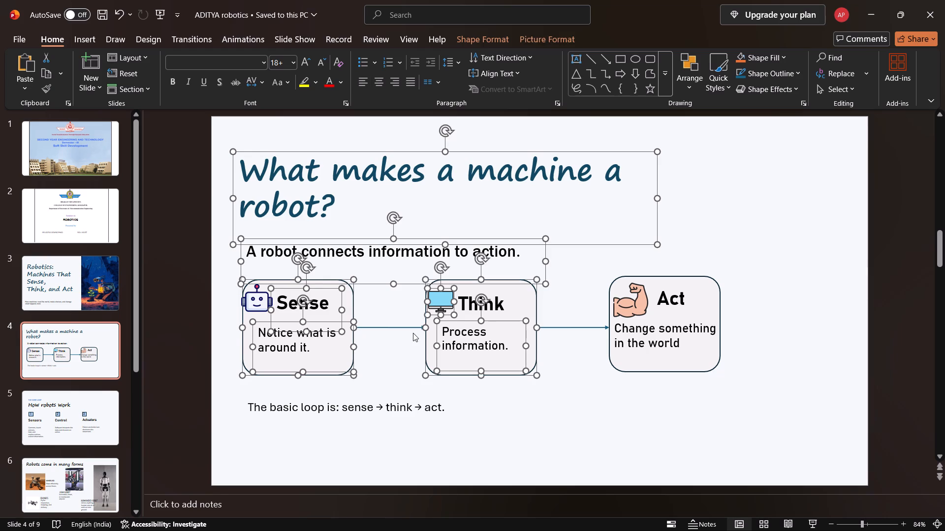
pyautogui.keyDown('ctrl'); pyautogui.click(412, 326); pyautogui.keyUp('ctrl')
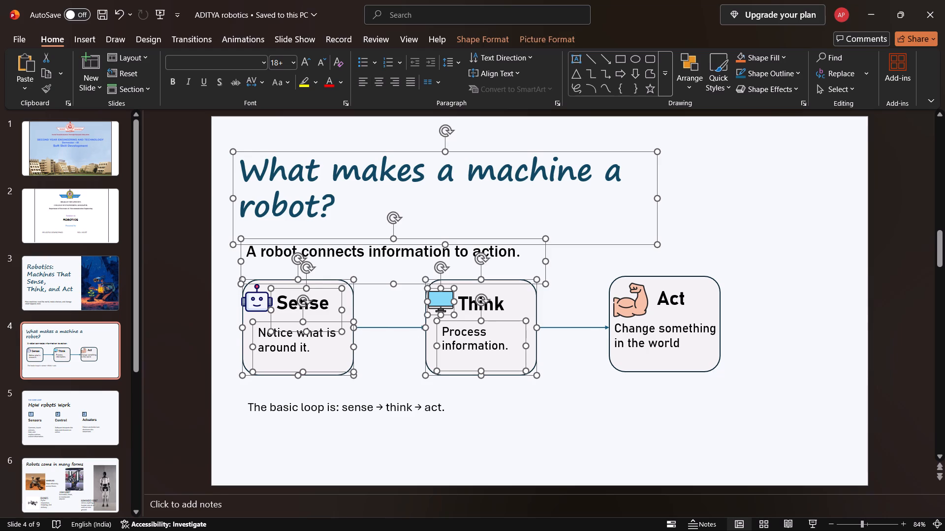
pyautogui.keyDown('ctrl'); pyautogui.click(582, 324); pyautogui.keyUp('ctrl')
pyautogui.keyDown('ctrl'); pyautogui.click(619, 310); pyautogui.keyUp('ctrl')
pyautogui.keyDown('ctrl'); pyautogui.click(663, 295); pyautogui.keyUp('ctrl')
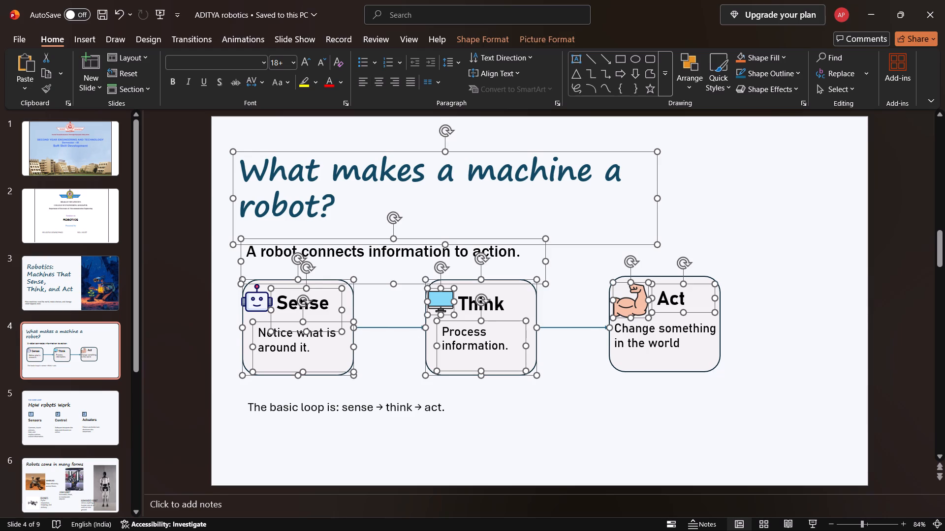
pyautogui.keyDown('ctrl'); pyautogui.click(659, 329); pyautogui.keyUp('ctrl')
pyautogui.keyDown('ctrl'); pyautogui.click(657, 371); pyautogui.keyUp('ctrl')
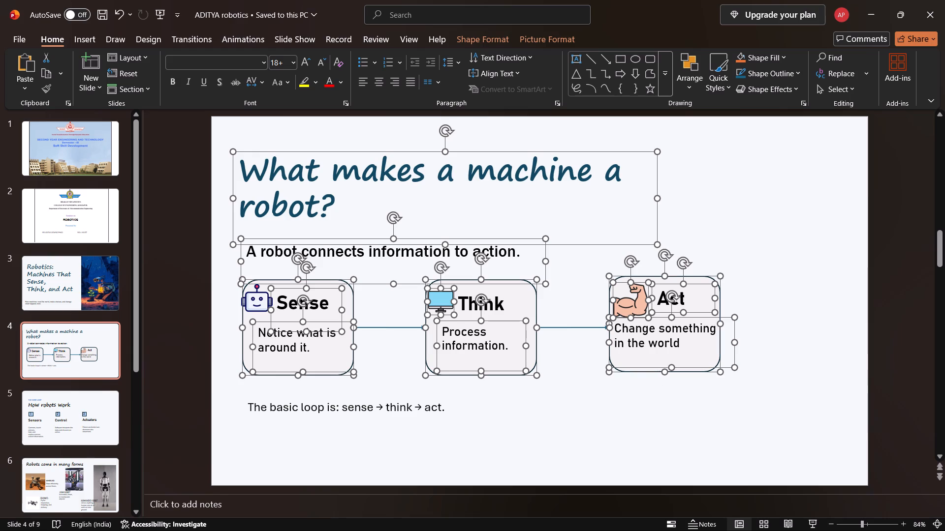
pyautogui.keyDown('ctrl'); pyautogui.click(372, 400); pyautogui.keyUp('ctrl')
pyautogui.keyDown('ctrl'); pyautogui.rightClick(372, 400); pyautogui.keyUp('ctrl')
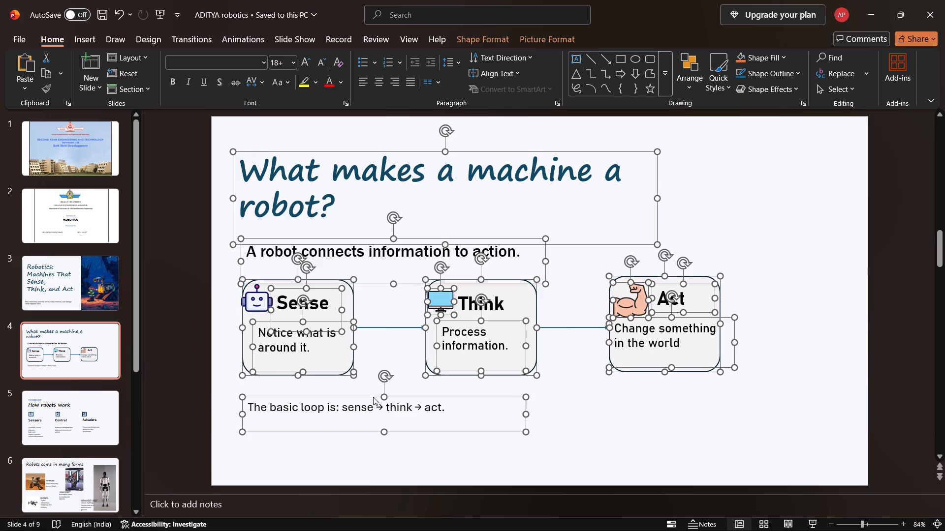
pyautogui.keyDown('ctrl'); pyautogui.click(406, 277); pyautogui.keyUp('ctrl')
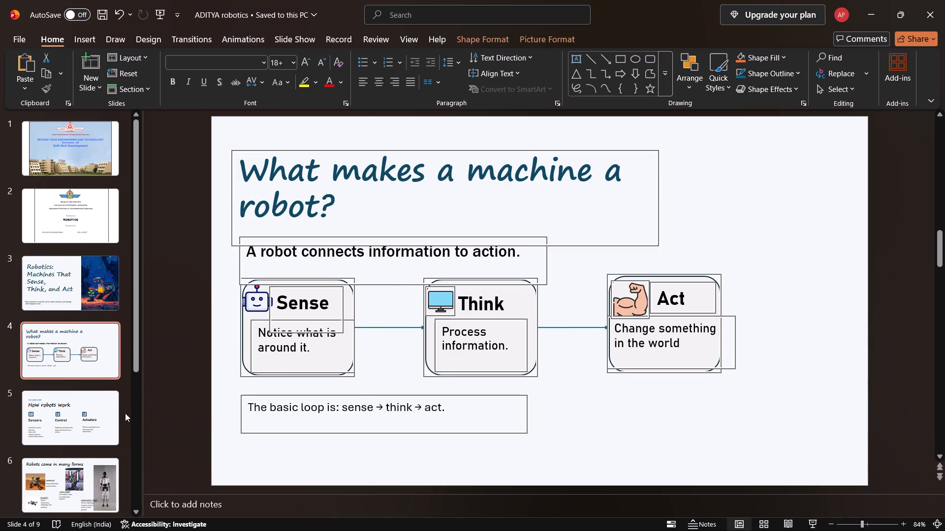
# Lock slide 5's label, title, the three number labels and the Sensors, Control and Actuators text boxes together.
pyautogui.click(83, 412)
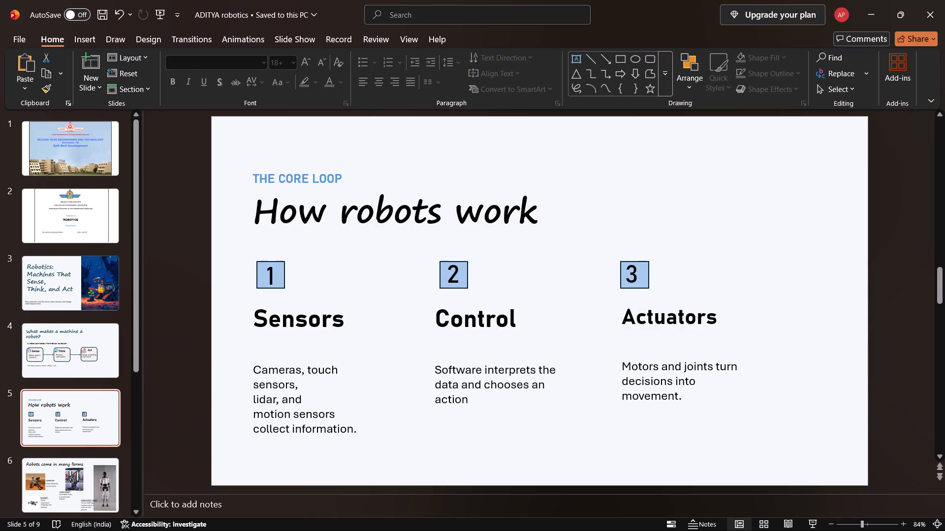
pyautogui.keyDown('ctrl'); pyautogui.click(291, 182); pyautogui.keyUp('ctrl')
pyautogui.keyDown('ctrl'); pyautogui.click(288, 218); pyautogui.keyUp('ctrl')
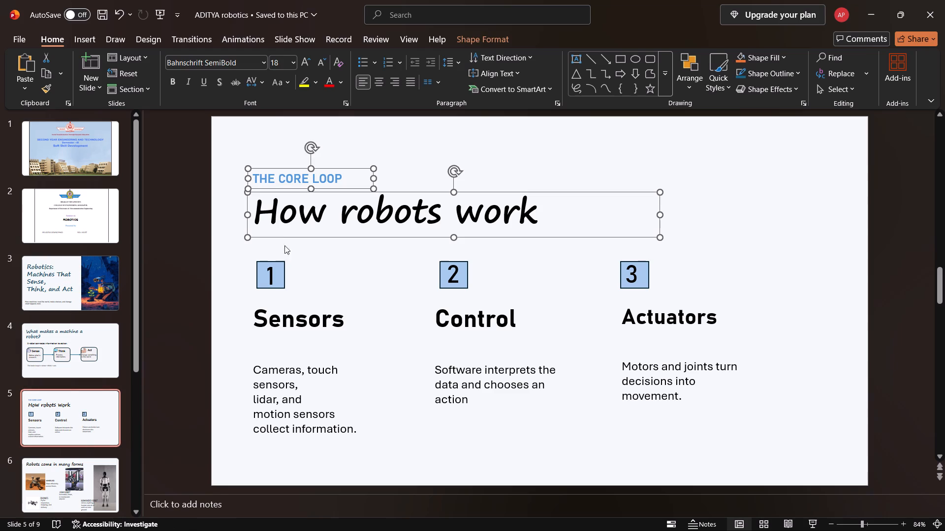
pyautogui.keyDown('ctrl'); pyautogui.click(278, 279); pyautogui.keyUp('ctrl')
pyautogui.keyDown('ctrl'); pyautogui.click(280, 312); pyautogui.keyUp('ctrl')
pyautogui.keyDown('ctrl'); pyautogui.click(279, 412); pyautogui.keyUp('ctrl')
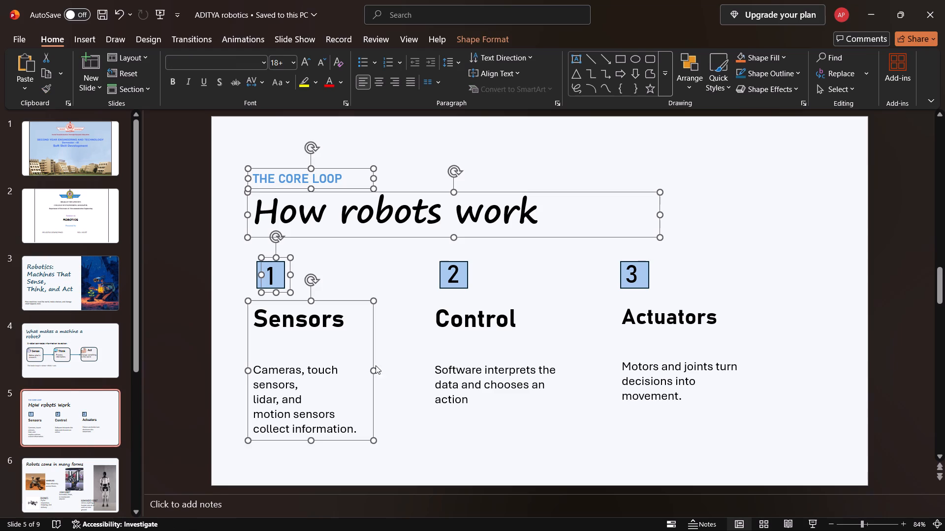
pyautogui.keyDown('ctrl'); pyautogui.click(447, 372); pyautogui.keyUp('ctrl')
pyautogui.keyDown('ctrl'); pyautogui.click(447, 282); pyautogui.keyUp('ctrl')
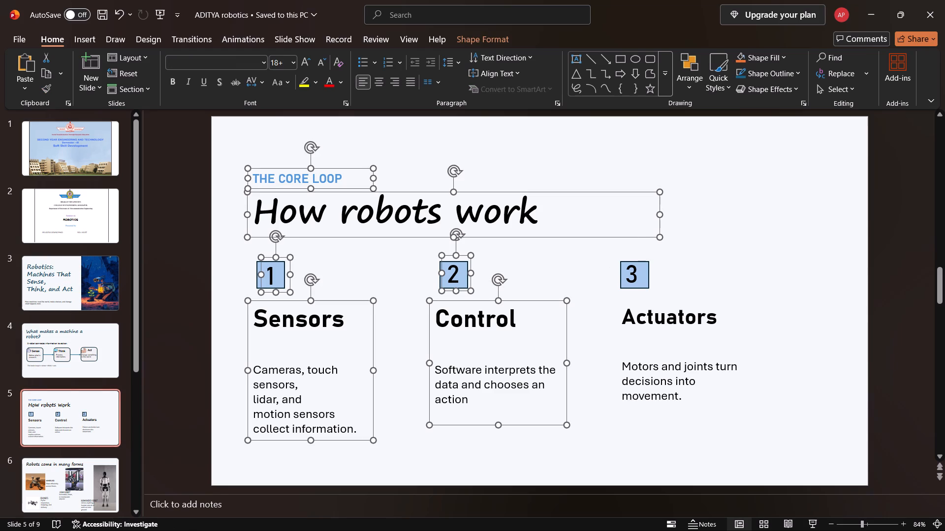
pyautogui.keyDown('ctrl'); pyautogui.click(627, 271); pyautogui.keyUp('ctrl')
pyautogui.keyDown('ctrl'); pyautogui.click(633, 348); pyautogui.keyUp('ctrl')
pyautogui.keyDown('ctrl'); pyautogui.rightClick(632, 344); pyautogui.keyUp('ctrl')
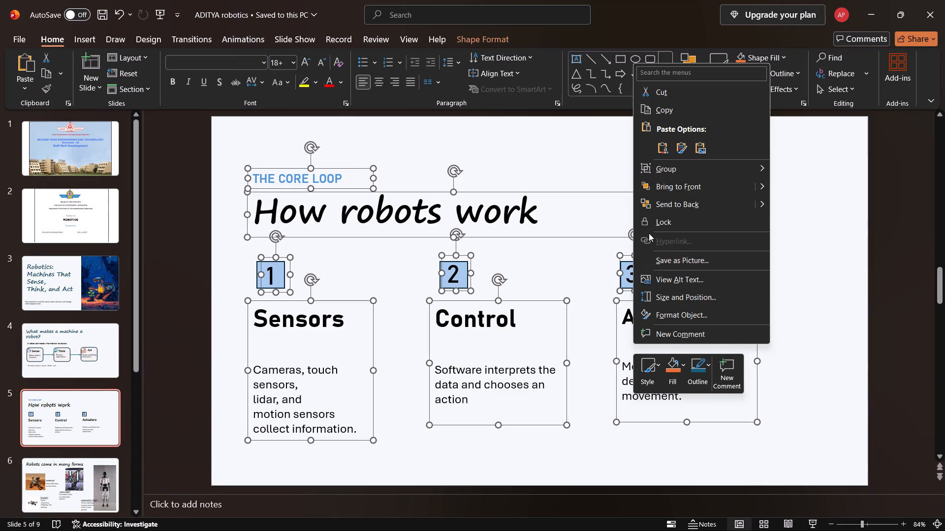
pyautogui.keyDown('ctrl'); pyautogui.click(649, 222); pyautogui.keyUp('ctrl')
# Lock slide 6's title, the rover, arm robot and drone pictures, and all four robot headings with their descriptions together.
pyautogui.click(103, 408)
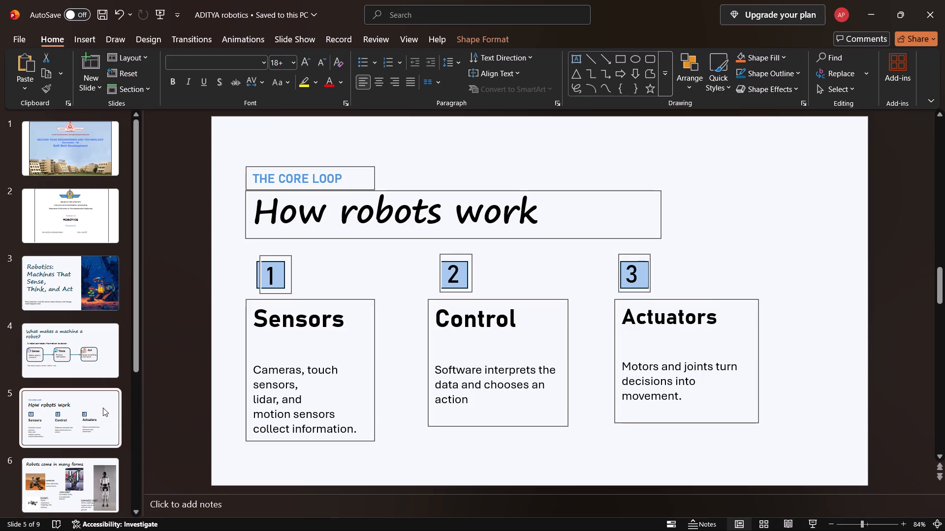
pyautogui.scroll(-2, 106, 425)
pyautogui.click(86, 405)
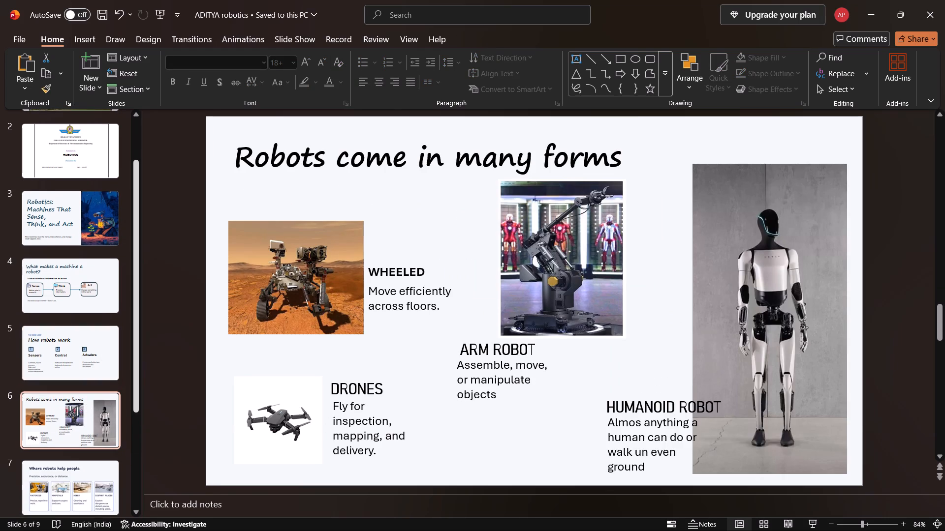
pyautogui.keyDown('ctrl'); pyautogui.rightClick(250, 265); pyautogui.keyUp('ctrl')
pyautogui.keyDown('ctrl'); pyautogui.click(289, 163); pyautogui.keyUp('ctrl')
pyautogui.keyDown('ctrl'); pyautogui.click(324, 161); pyautogui.keyUp('ctrl')
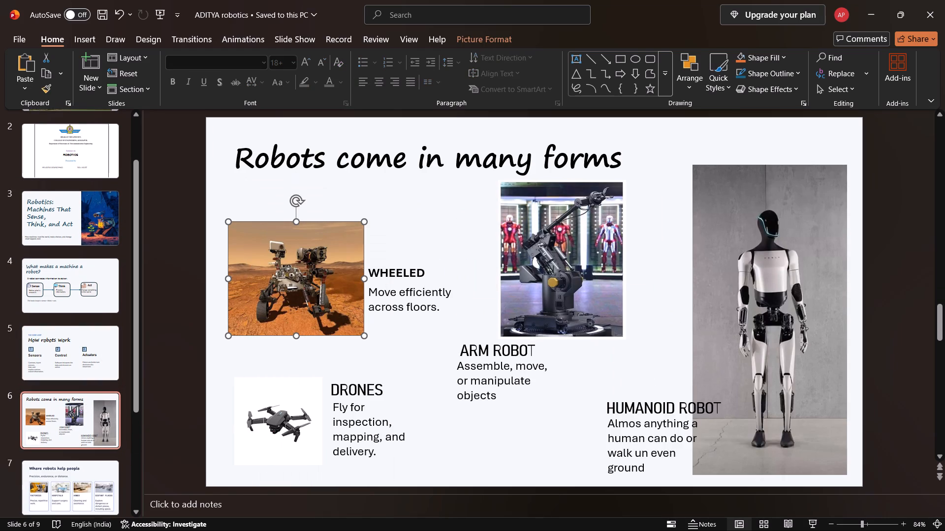
pyautogui.keyDown('ctrl'); pyautogui.click(368, 264); pyautogui.keyUp('ctrl')
pyautogui.keyDown('ctrl'); pyautogui.click(382, 295); pyautogui.keyUp('ctrl')
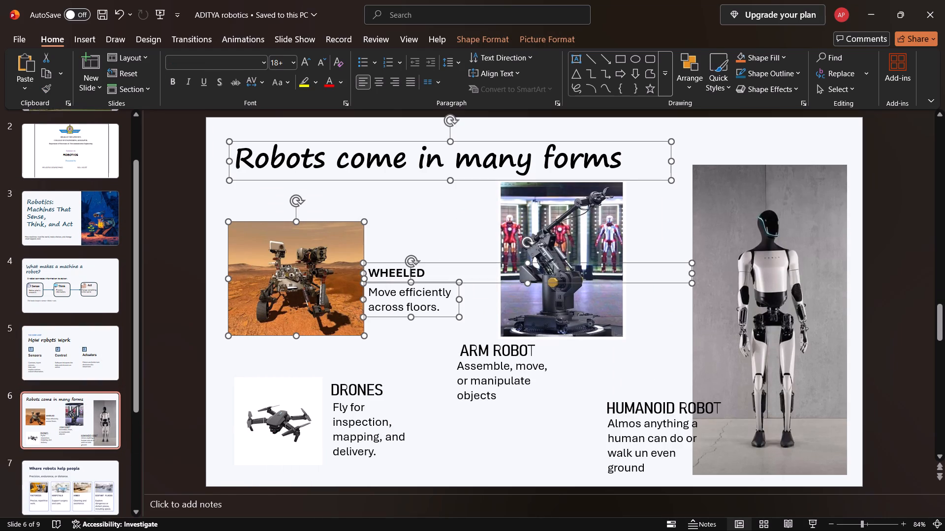
pyautogui.keyDown('ctrl'); pyautogui.click(568, 243); pyautogui.keyUp('ctrl')
pyautogui.keyDown('ctrl'); pyautogui.click(497, 357); pyautogui.keyUp('ctrl')
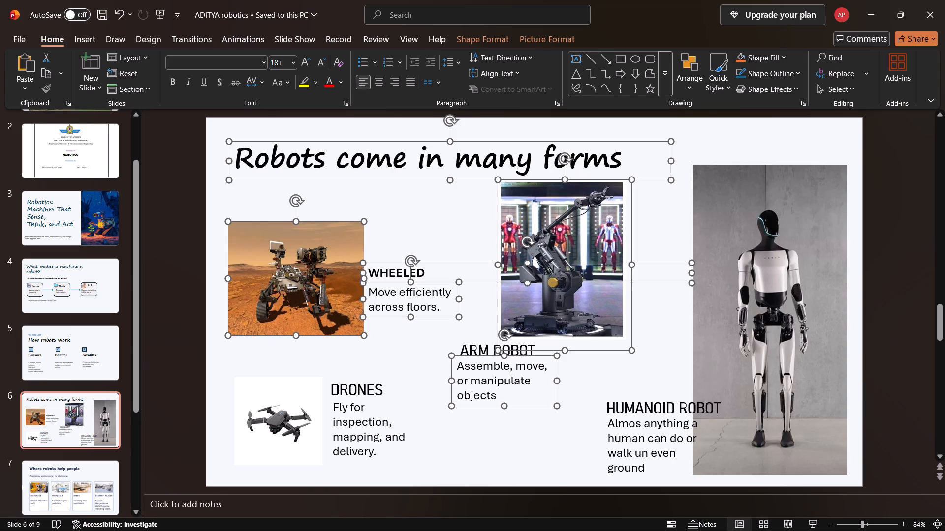
pyautogui.keyDown('ctrl'); pyautogui.click(475, 348); pyautogui.keyUp('ctrl')
pyautogui.keyDown('ctrl'); pyautogui.click(370, 389); pyautogui.keyUp('ctrl')
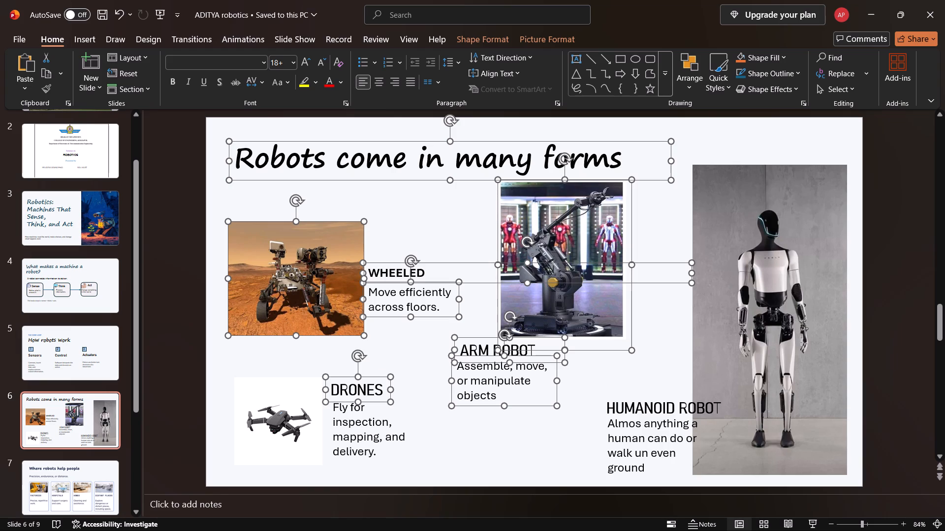
pyautogui.keyDown('ctrl'); pyautogui.click(349, 424); pyautogui.keyUp('ctrl')
pyautogui.keyDown('ctrl'); pyautogui.click(275, 420); pyautogui.keyUp('ctrl')
pyautogui.keyDown('ctrl'); pyautogui.click(628, 410); pyautogui.keyUp('ctrl')
pyautogui.keyDown('ctrl'); pyautogui.click(623, 426); pyautogui.keyUp('ctrl')
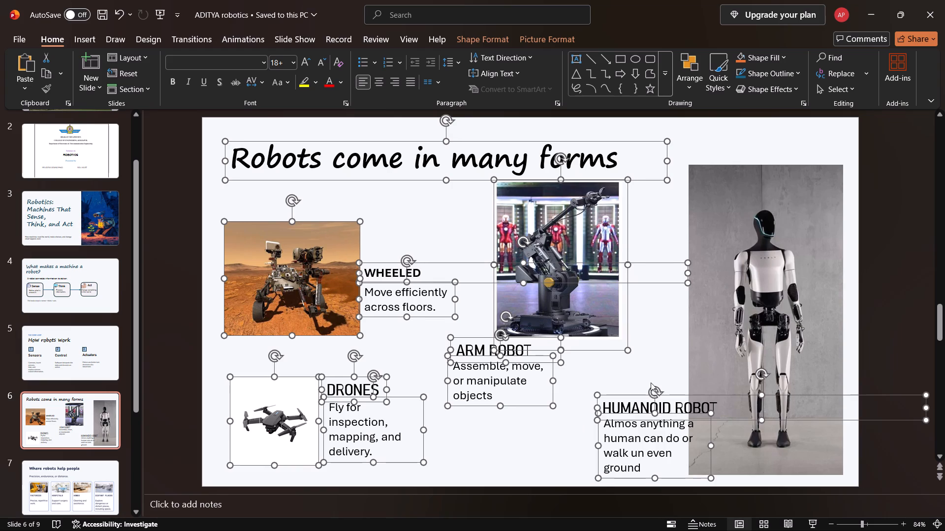
pyautogui.keyDown('ctrl'); pyautogui.click(722, 302); pyautogui.keyUp('ctrl')
pyautogui.keyDown('ctrl'); pyautogui.rightClick(722, 302); pyautogui.keyUp('ctrl')
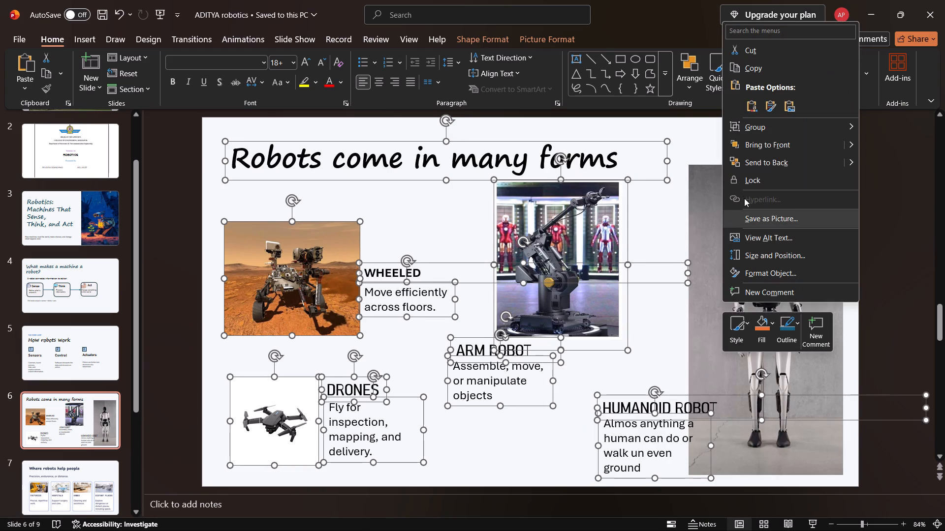
pyautogui.click(749, 178)
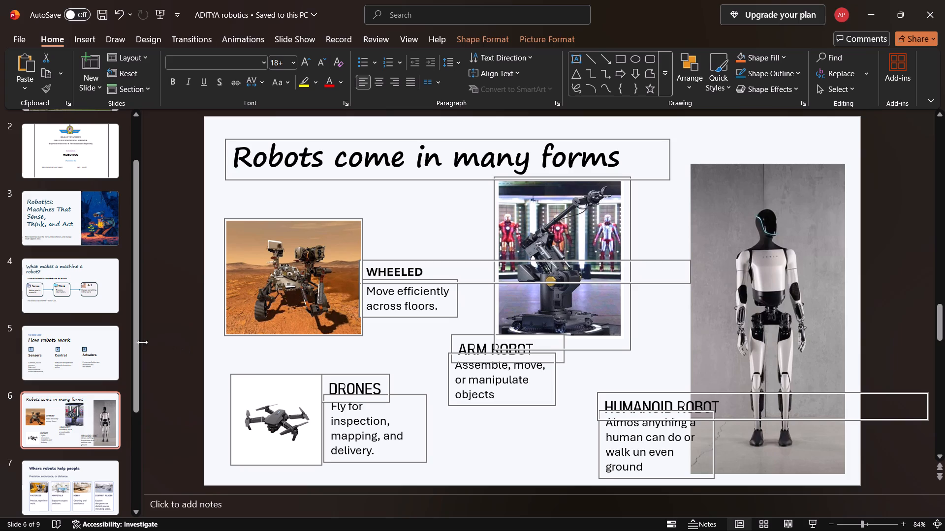
# Lock the full-slide picture "Where robots help people" on slide 7.
pyautogui.scroll(-2, 65, 415)
pyautogui.click(68, 420)
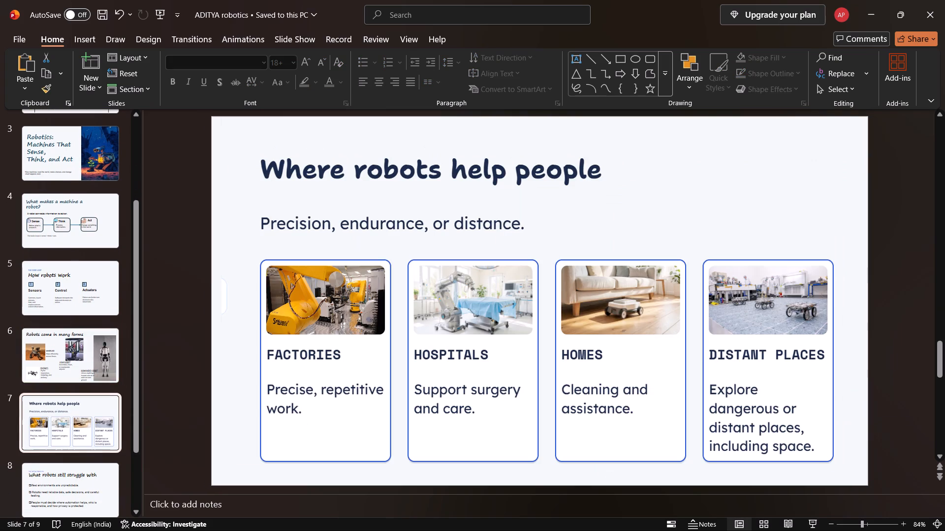
pyautogui.keyDown('ctrl'); pyautogui.rightClick(250, 261); pyautogui.keyUp('ctrl')
pyautogui.keyDown('ctrl'); pyautogui.click(217, 261); pyautogui.keyUp('ctrl')
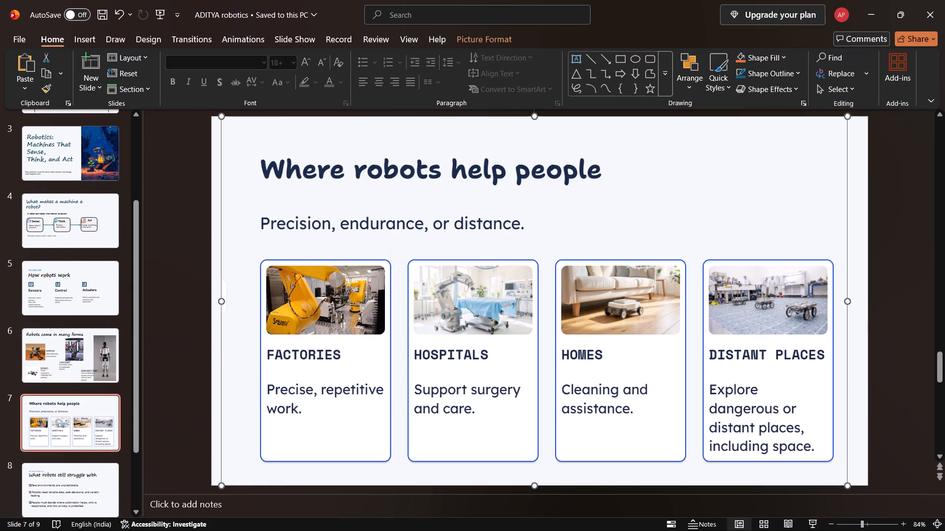
pyautogui.keyDown('ctrl'); pyautogui.click(280, 220); pyautogui.keyUp('ctrl')
pyautogui.keyDown('ctrl'); pyautogui.click(306, 175); pyautogui.keyUp('ctrl')
pyautogui.rightClick(293, 244)
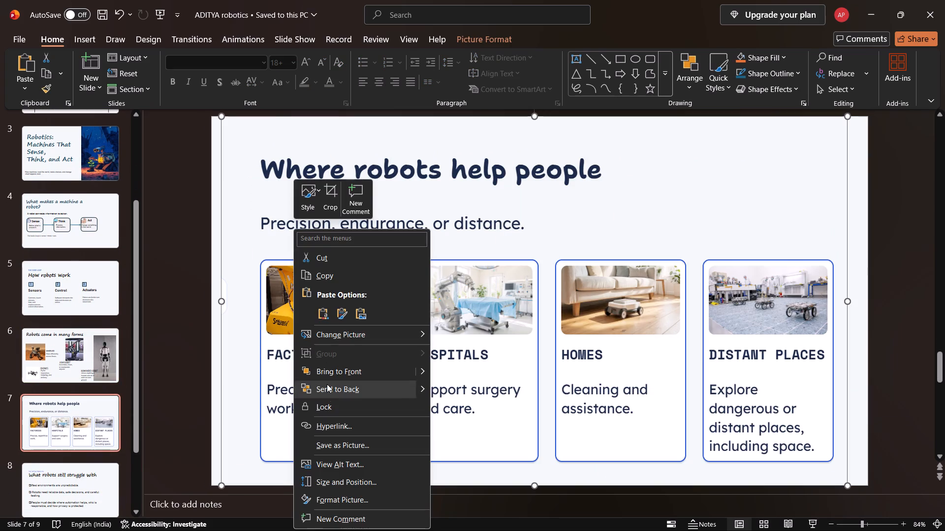
pyautogui.click(327, 405)
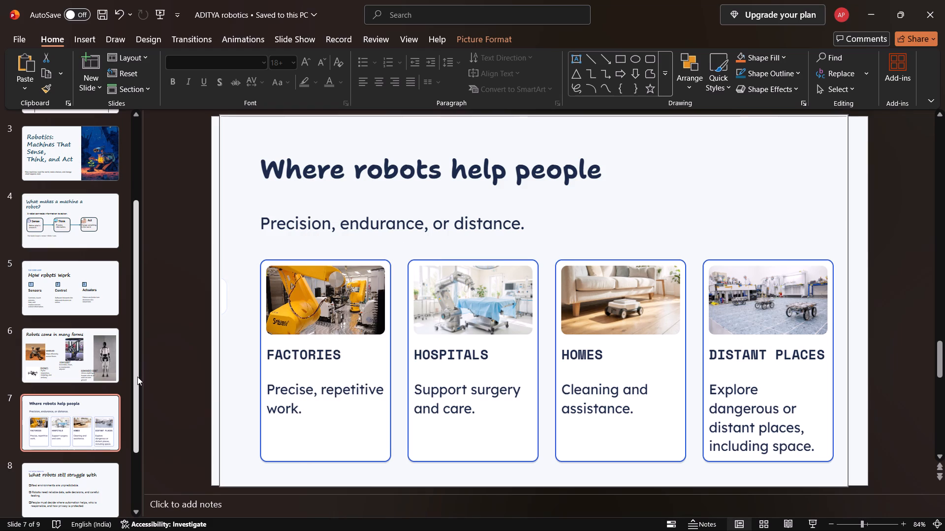
# Lock the text box holding the title and bullet points of slide 8, "What robots still struggle with".
pyautogui.click(137, 378)
pyautogui.scroll(-3, 94, 431)
pyautogui.click(97, 417)
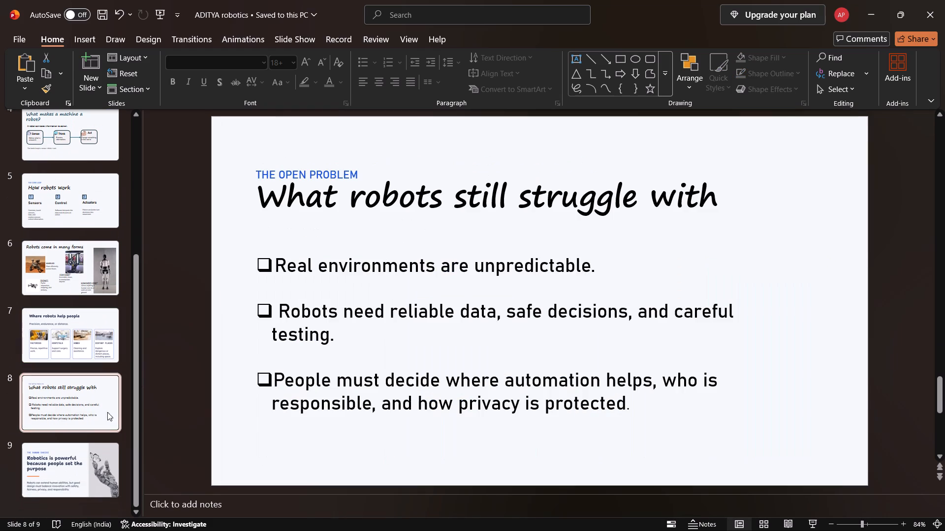
pyautogui.keyDown('ctrl'); pyautogui.click(324, 180); pyautogui.keyUp('ctrl')
pyautogui.keyDown('ctrl'); pyautogui.click(320, 196); pyautogui.keyUp('ctrl')
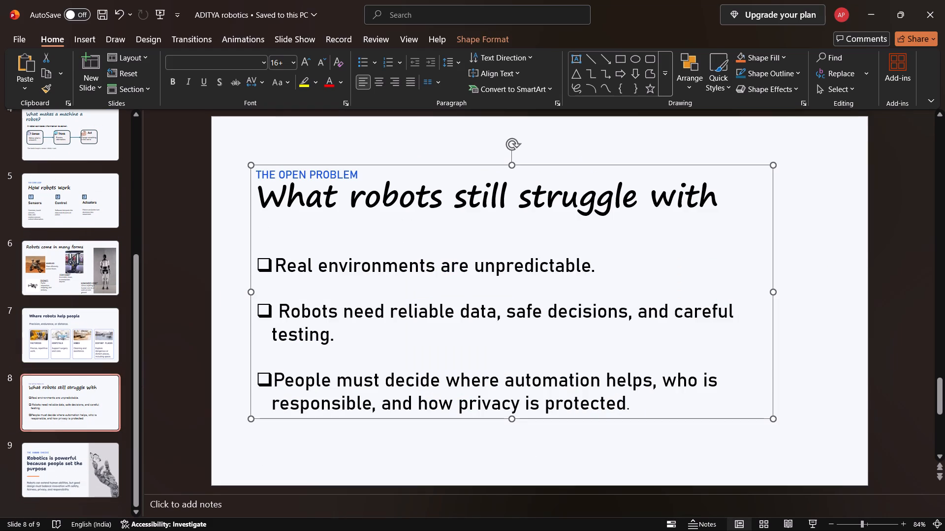
pyautogui.keyDown('ctrl'); pyautogui.rightClick(298, 218); pyautogui.keyUp('ctrl')
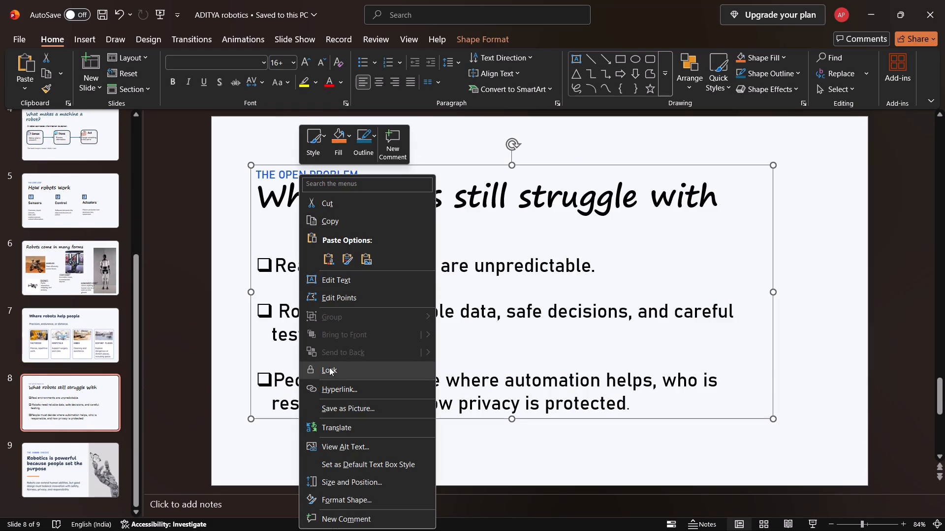
pyautogui.click(329, 365)
# Lock the full-slide picture "Robotics is powerful because people set the purpose" on slide 9 and clear the selection.
pyautogui.click(85, 473)
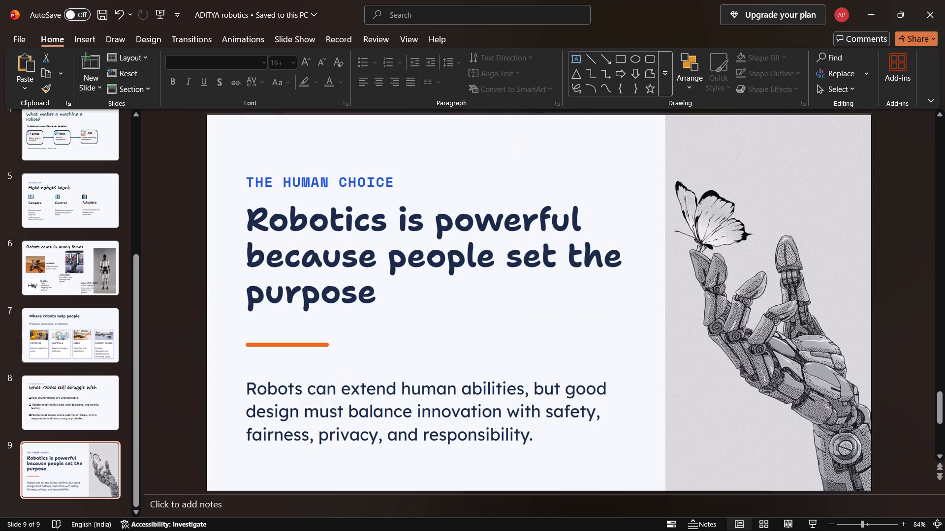
pyautogui.keyDown('ctrl'); pyautogui.click(306, 222); pyautogui.keyUp('ctrl')
pyautogui.rightClick(306, 222)
pyautogui.click(339, 404)
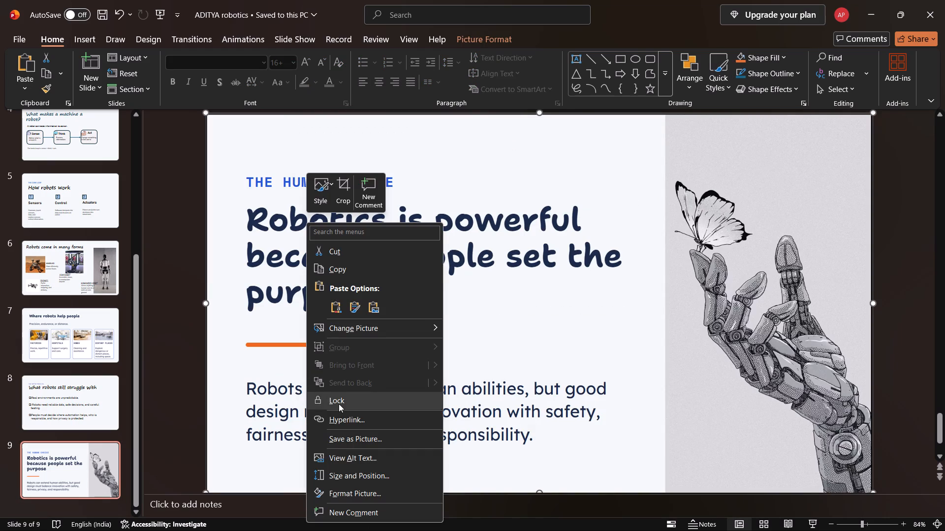
pyautogui.click(282, 307)
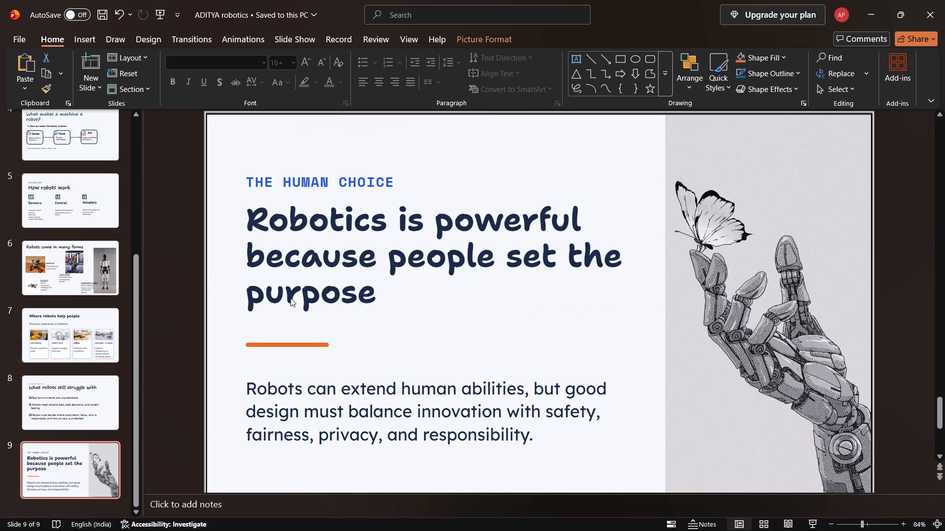
pyautogui.click(526, 250)
pyautogui.click(903, 197)
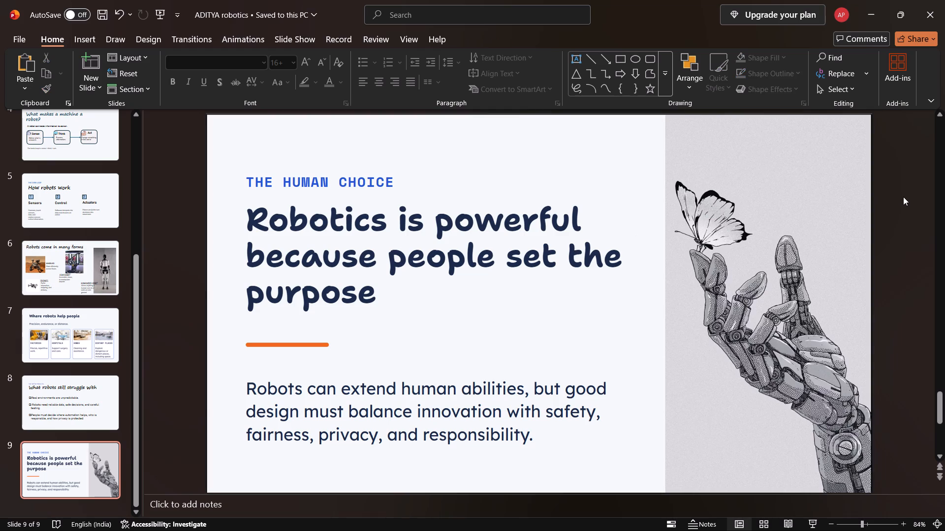
# Save the presentation and close it.
pyautogui.click(106, 14)
pyautogui.click(944, 2)
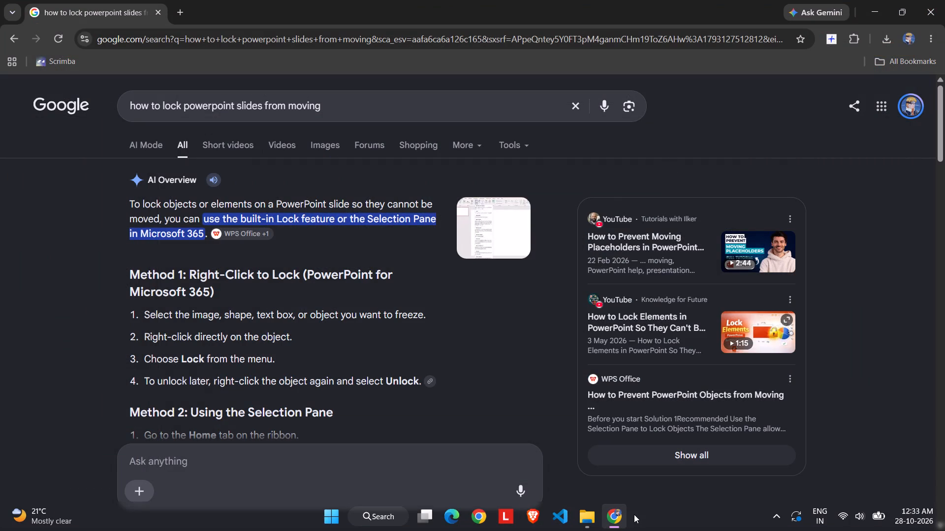
# Switch to File Explorer and reopen ADITYA robotics from the ESD-USB (E:) drive.
pyautogui.click(591, 517)
pyautogui.doubleClick(395, 159)
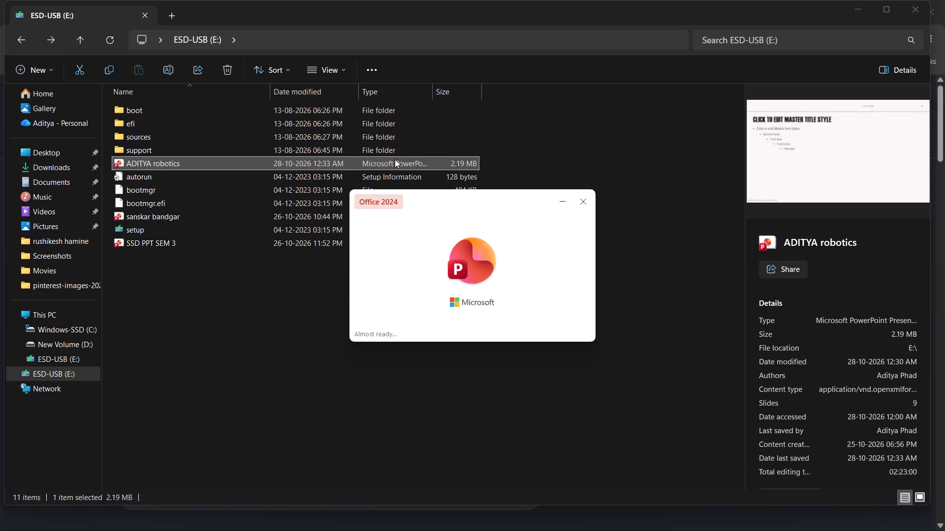
# On slide 4, test the locks by trying to move the Sense box heading and selecting the subtitle and title text.
pyautogui.click(101, 356)
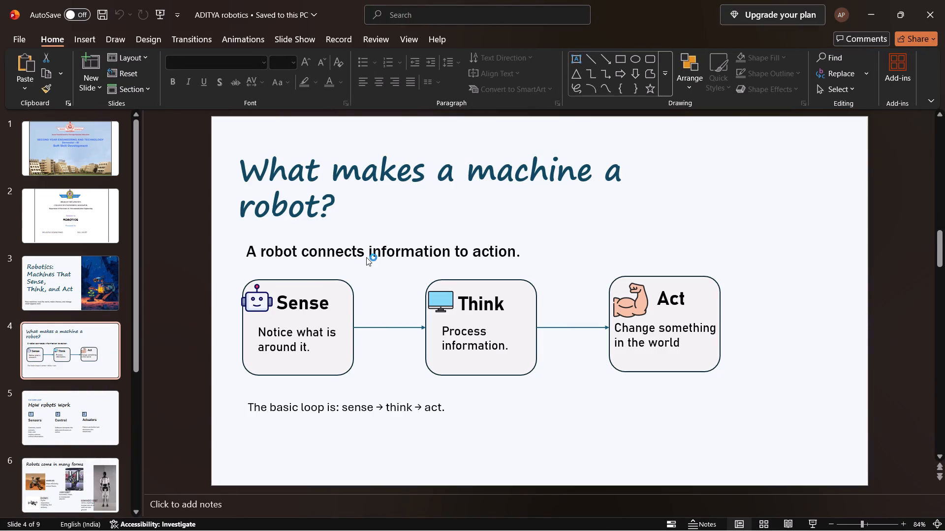
pyautogui.click(322, 290)
pyautogui.moveTo(322, 290); pyautogui.dragTo(319, 310)
pyautogui.tripleClick(339, 251)
pyautogui.click(339, 251)
pyautogui.click(339, 276)
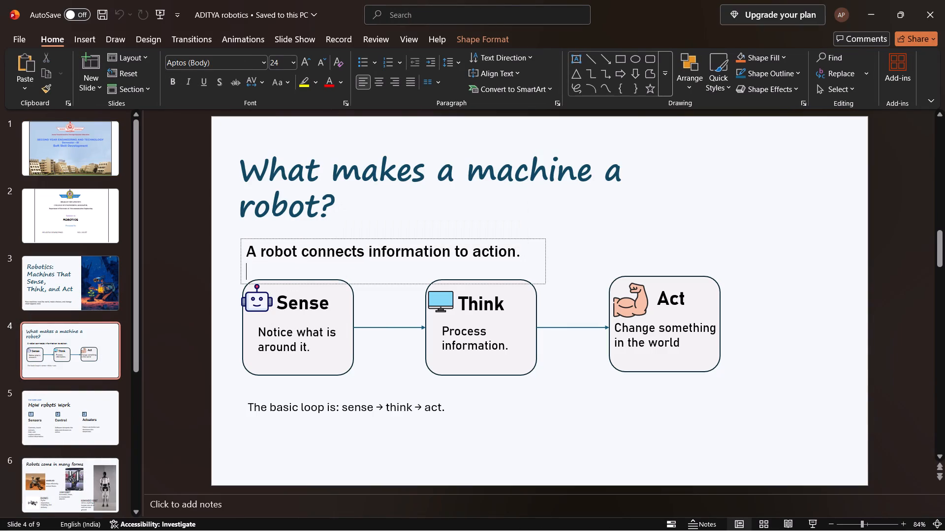
pyautogui.doubleClick(344, 252)
pyautogui.click(359, 230)
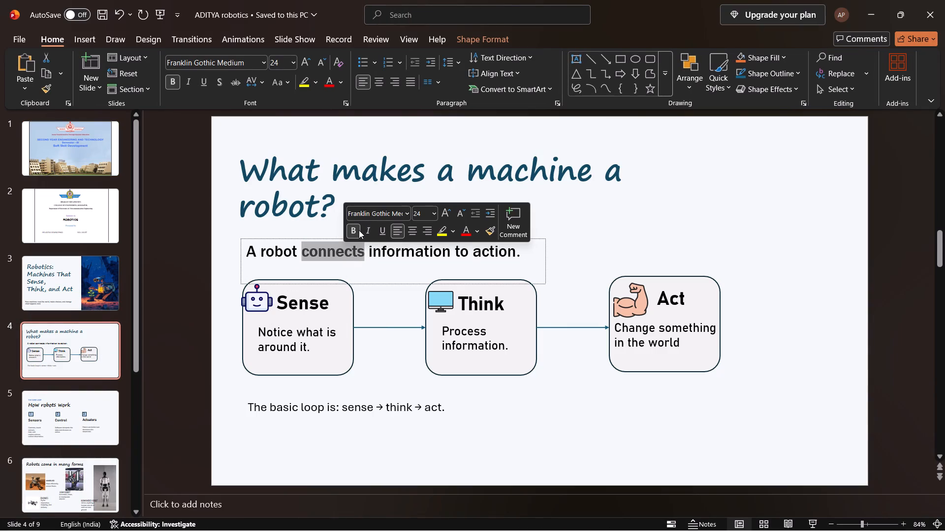
pyautogui.click(356, 229)
pyautogui.click(348, 280)
pyautogui.click(421, 215)
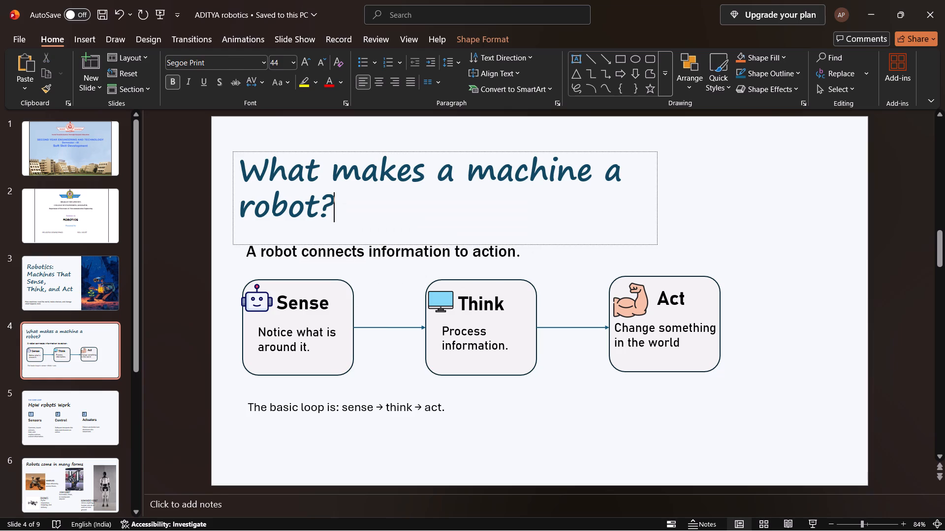
pyautogui.click(216, 260)
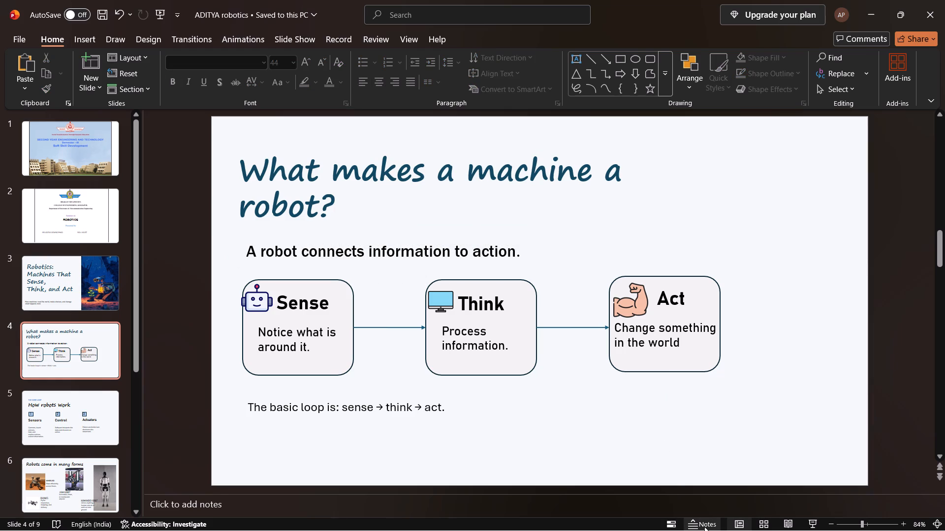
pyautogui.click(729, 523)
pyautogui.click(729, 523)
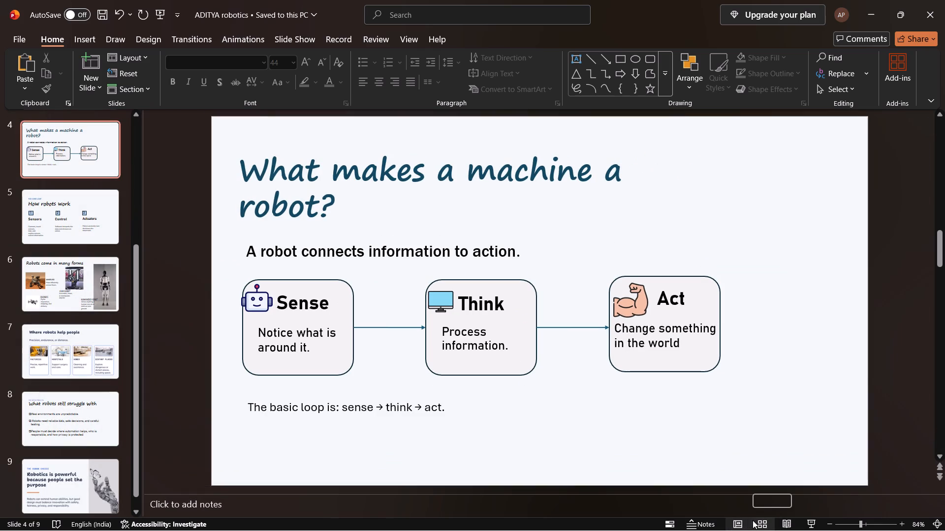
# Preview the presentation in Reading View from slide 4 to the end, exit, and look over the slide thumbnails.
pyautogui.click(753, 520)
pyautogui.click(753, 520)
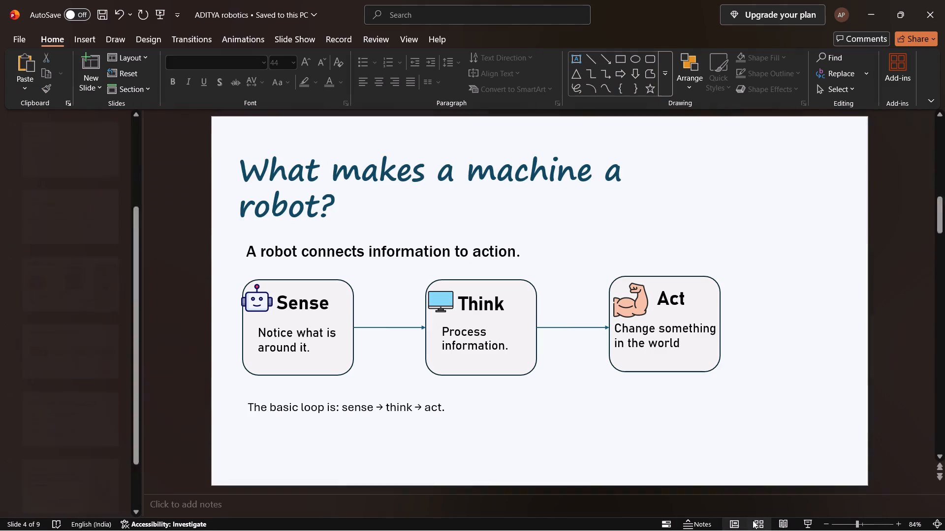
pyautogui.click(778, 523)
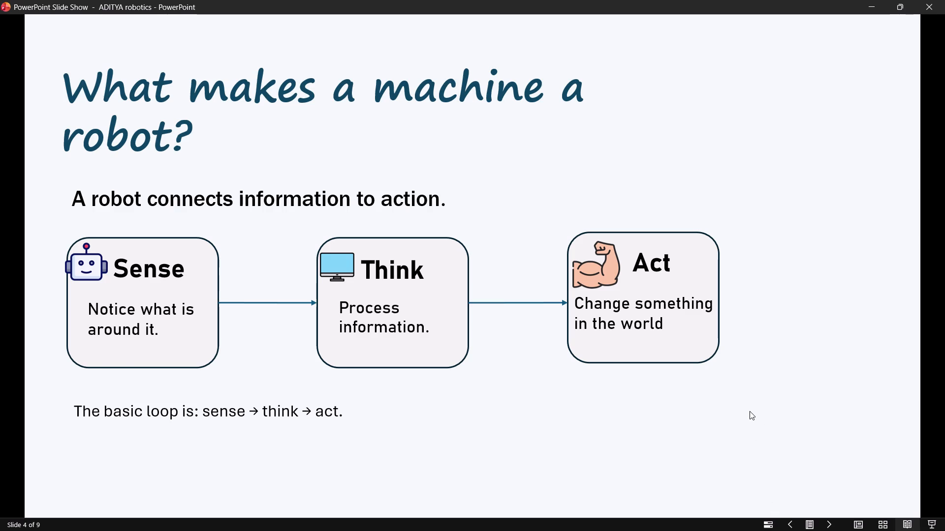
pyautogui.click(748, 405)
pyautogui.click(748, 405)
pyautogui.click(748, 405)
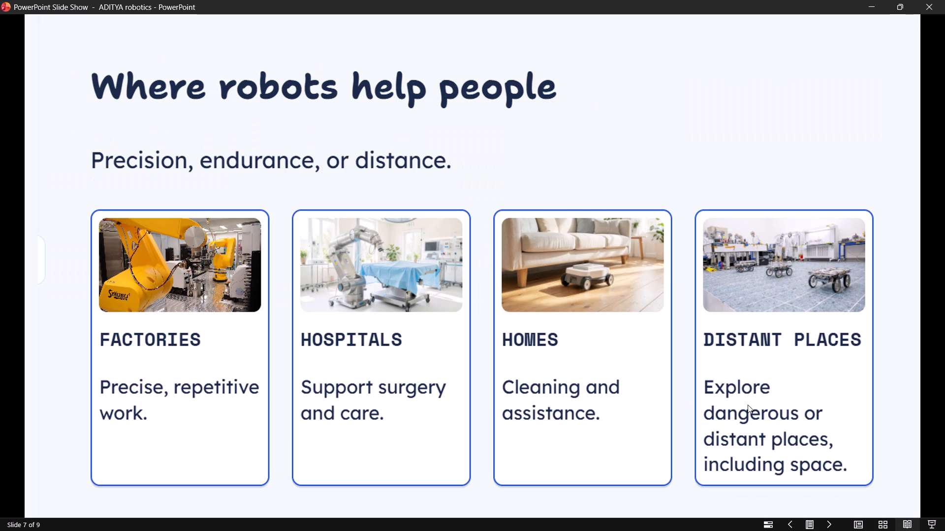
pyautogui.doubleClick(748, 405)
pyautogui.click(748, 405)
pyautogui.click(748, 405)
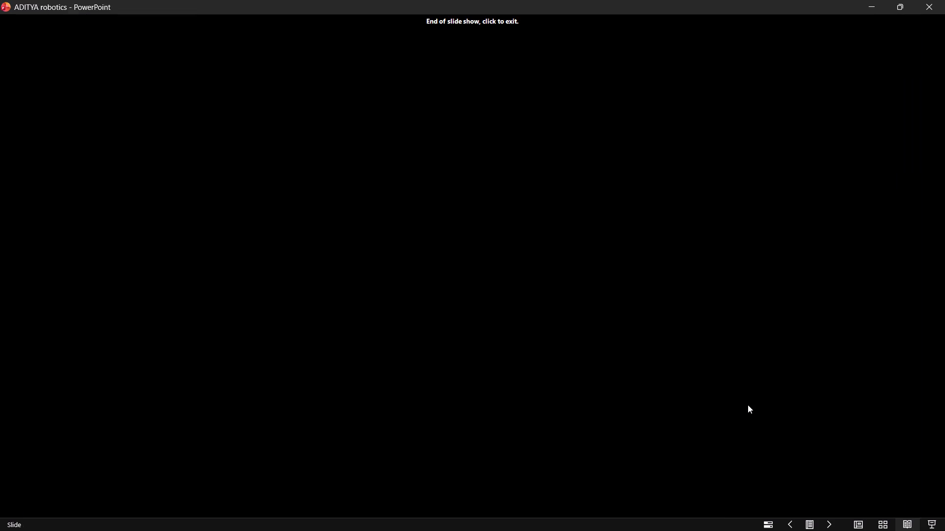
pyautogui.scroll(-6, 748, 405)
pyautogui.scroll(-5, 0, 355)
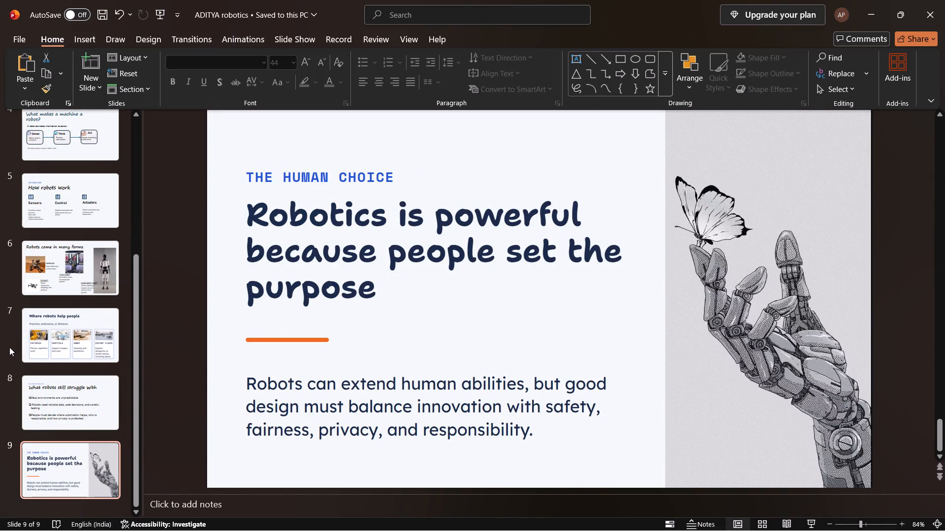
pyautogui.scroll(-3, 80, 434)
pyautogui.scroll(3, 81, 429)
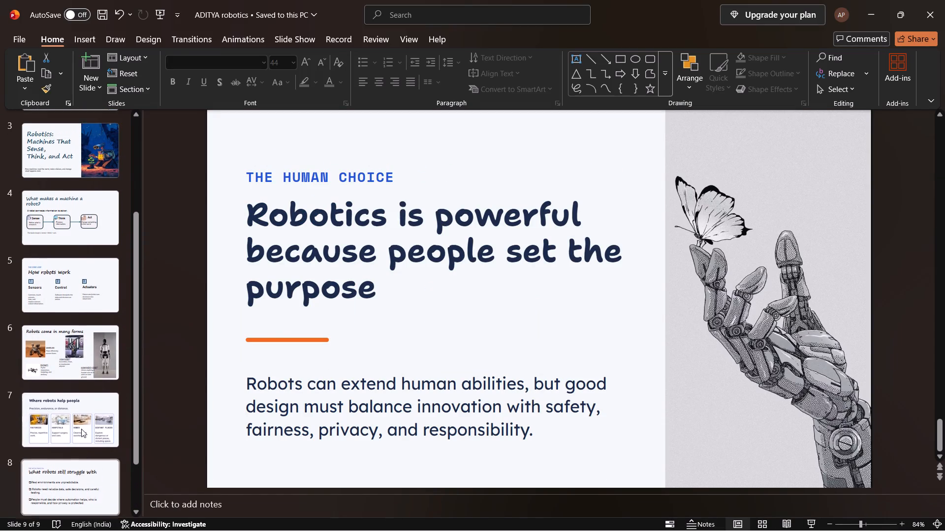
pyautogui.scroll(1, 81, 429)
pyautogui.scroll(-5, 81, 429)
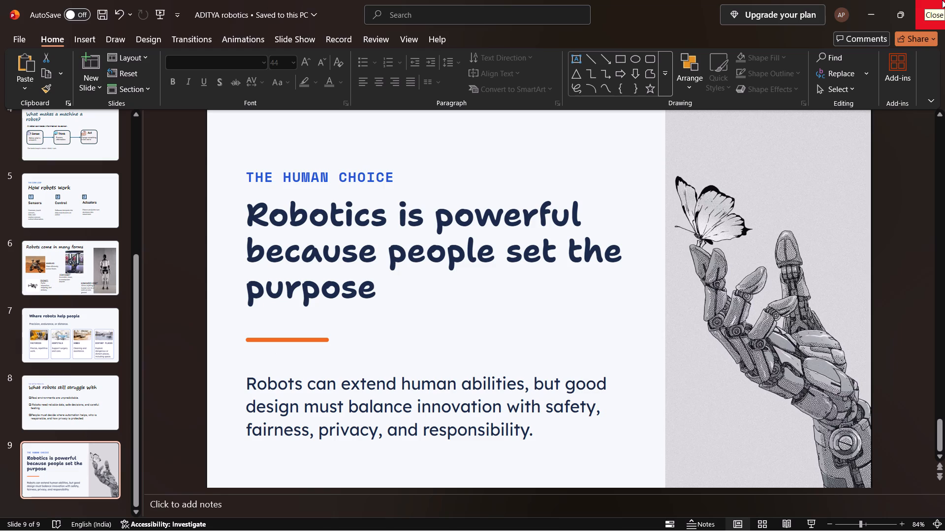
# Save the ADITYA robotics presentation and close it.
pyautogui.click(100, 12)
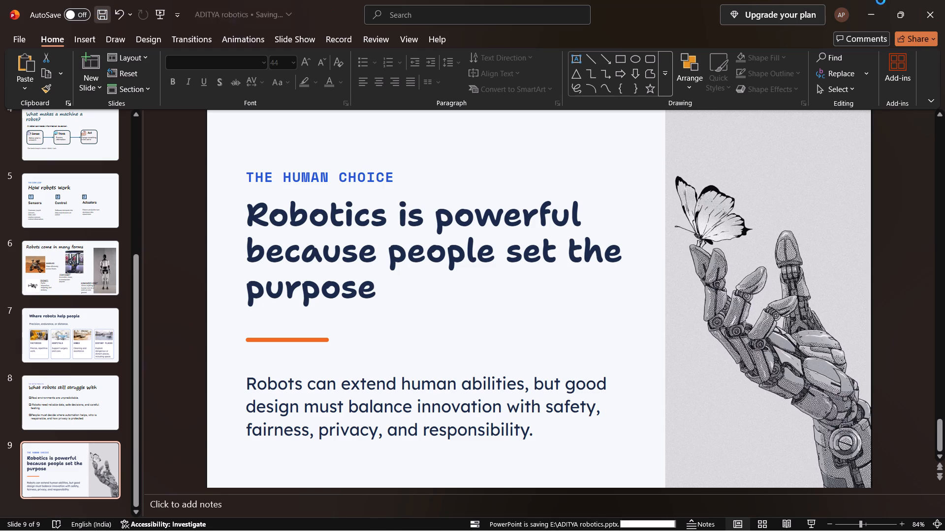
pyautogui.click(944, 6)
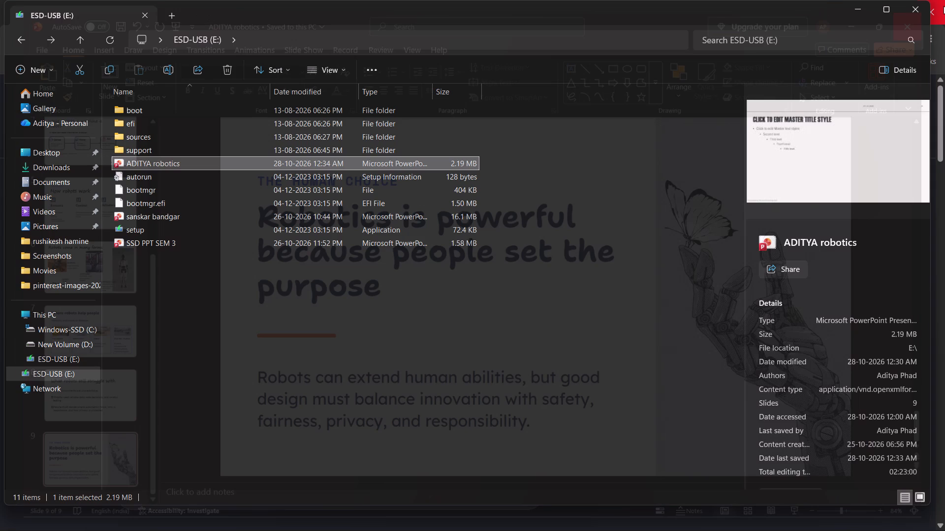
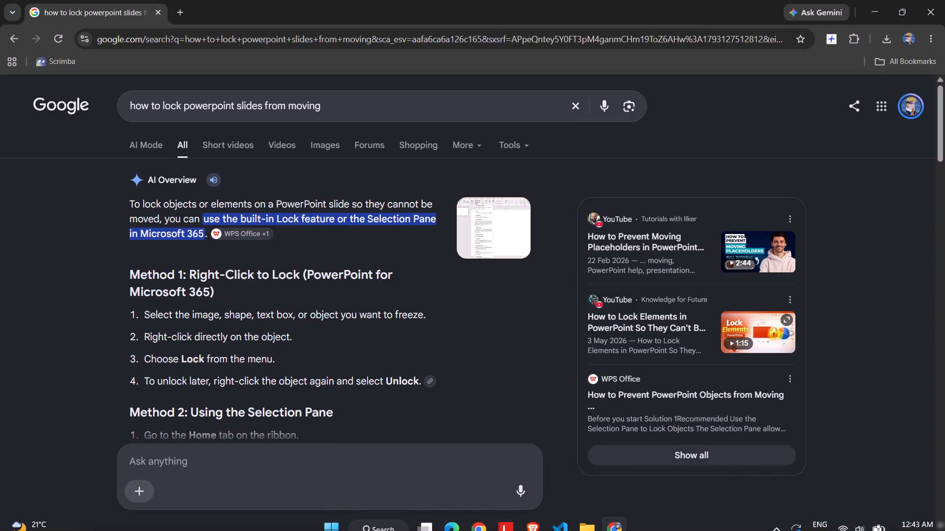
# Open the reconnected ESD-USB (E:) drive in File Explorer to view its files.
pyautogui.click(758, 446)
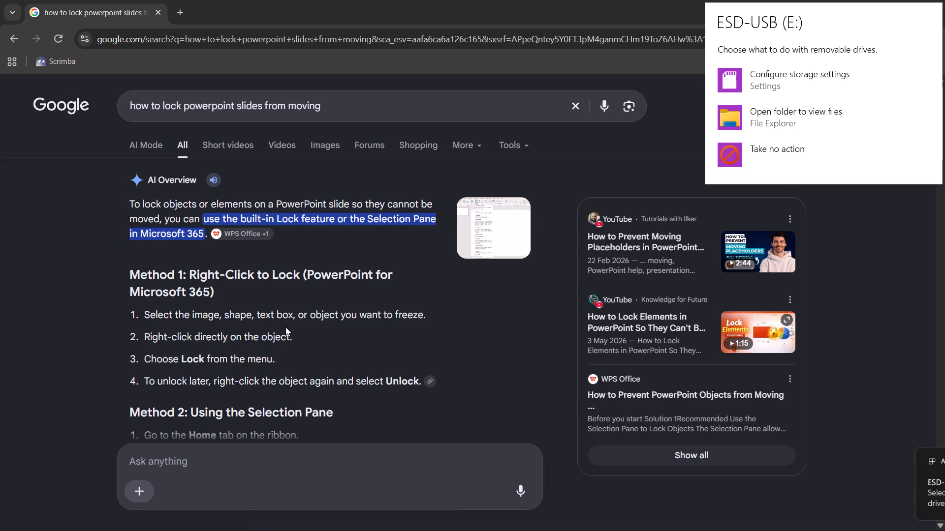
pyautogui.doubleClick(718, 118)
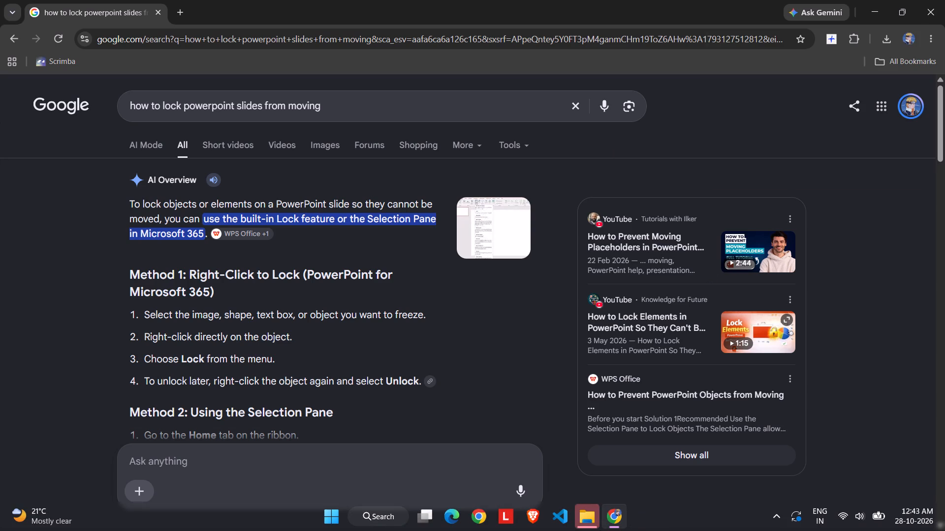
pyautogui.click(583, 525)
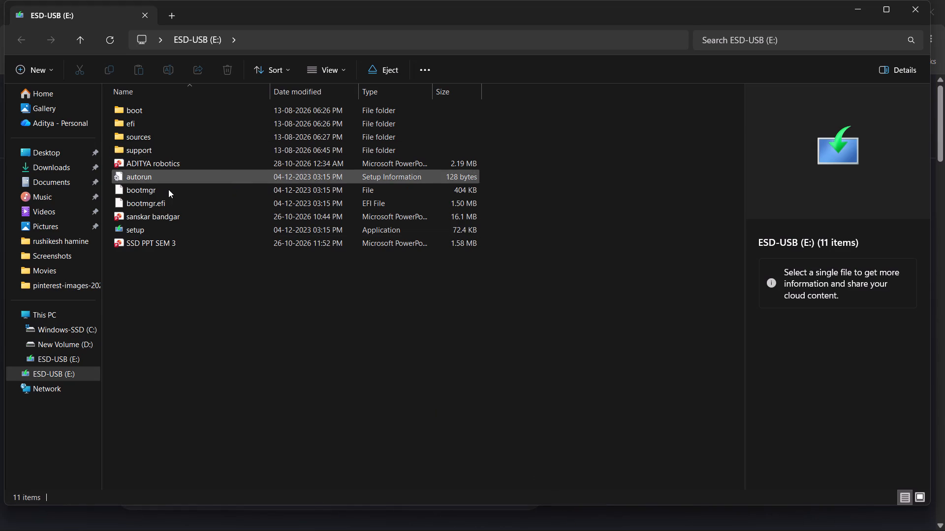
# Close the ESD-USB (E:) File Explorer window and the Chrome browser window.
pyautogui.click(909, 5)
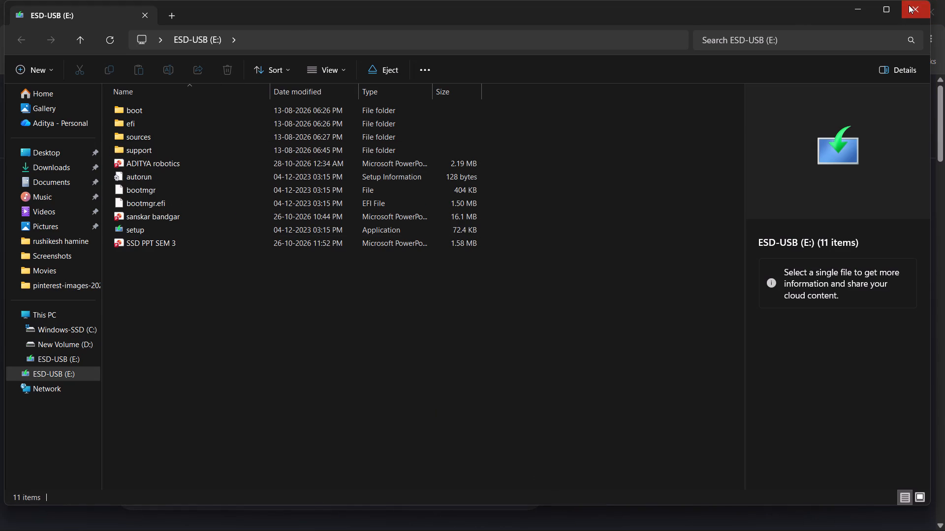
pyautogui.click(927, 15)
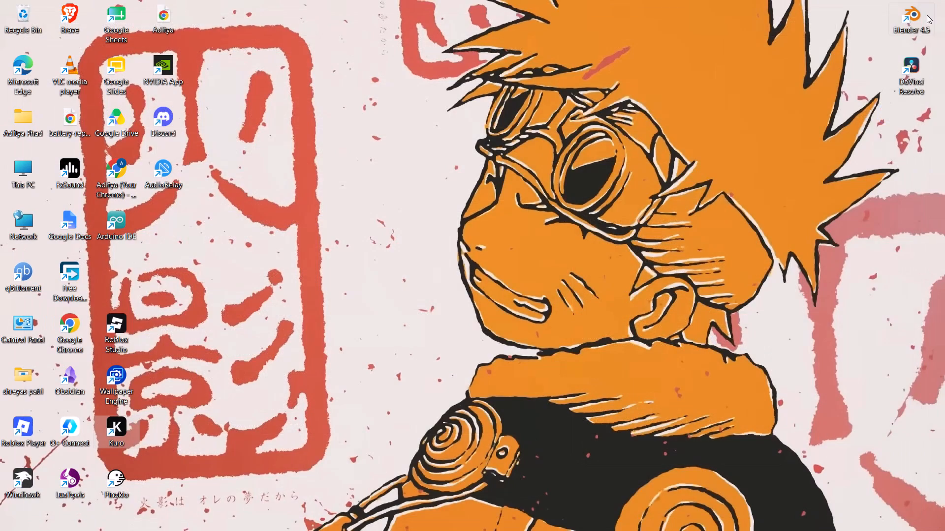